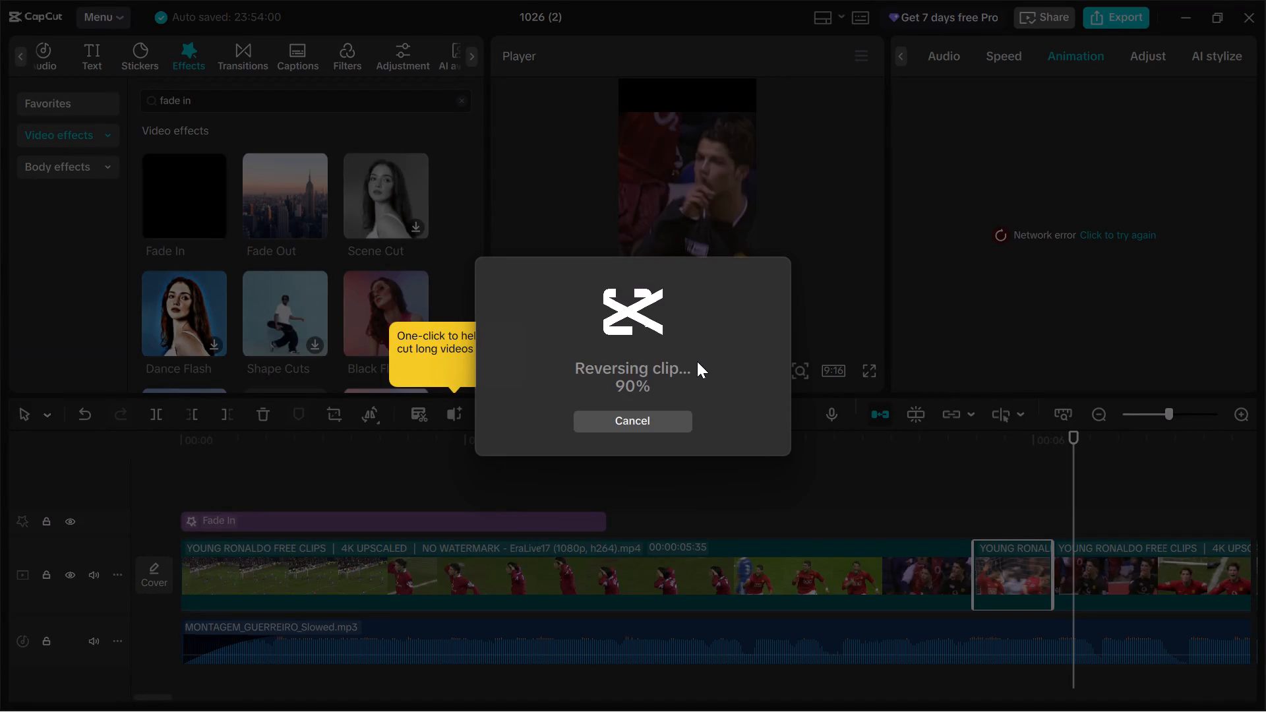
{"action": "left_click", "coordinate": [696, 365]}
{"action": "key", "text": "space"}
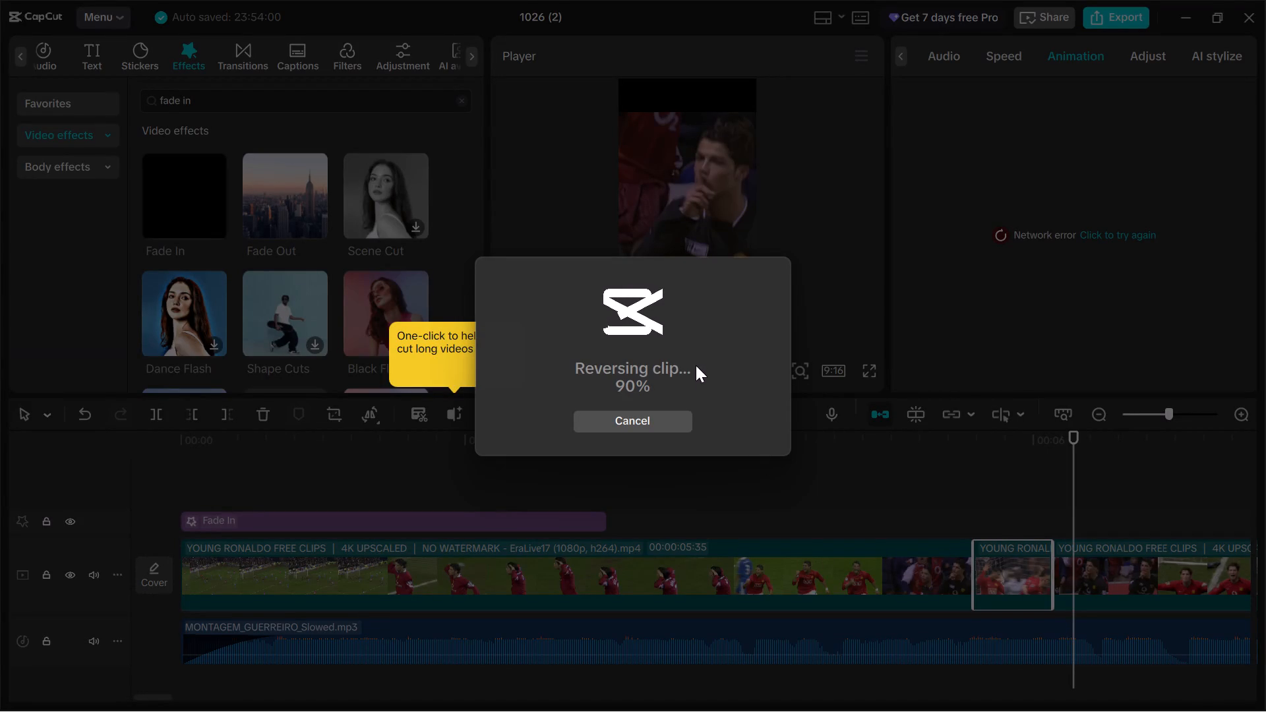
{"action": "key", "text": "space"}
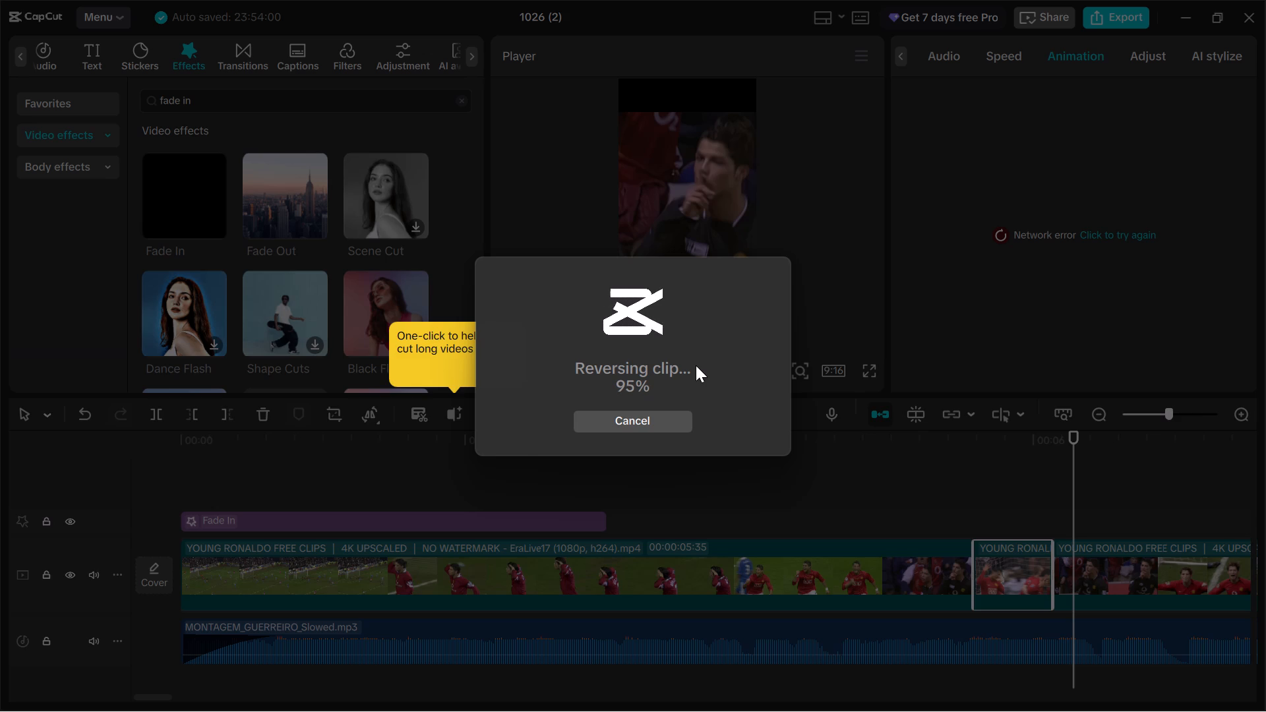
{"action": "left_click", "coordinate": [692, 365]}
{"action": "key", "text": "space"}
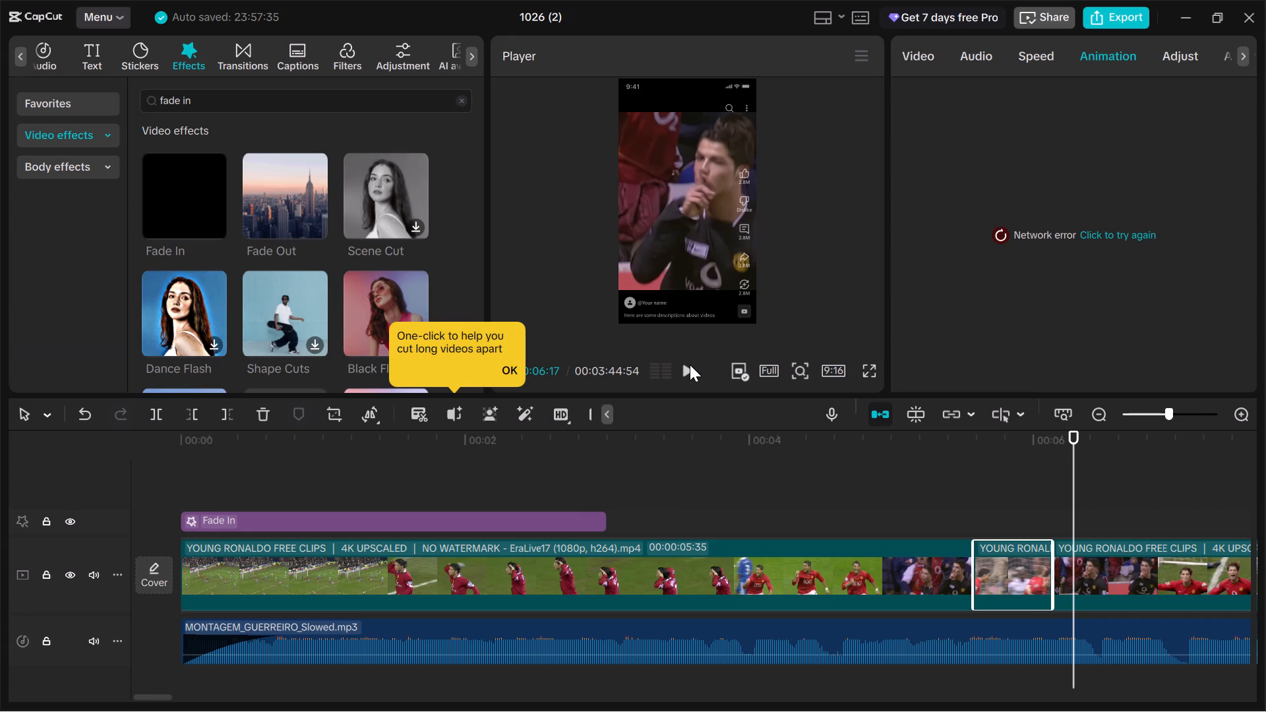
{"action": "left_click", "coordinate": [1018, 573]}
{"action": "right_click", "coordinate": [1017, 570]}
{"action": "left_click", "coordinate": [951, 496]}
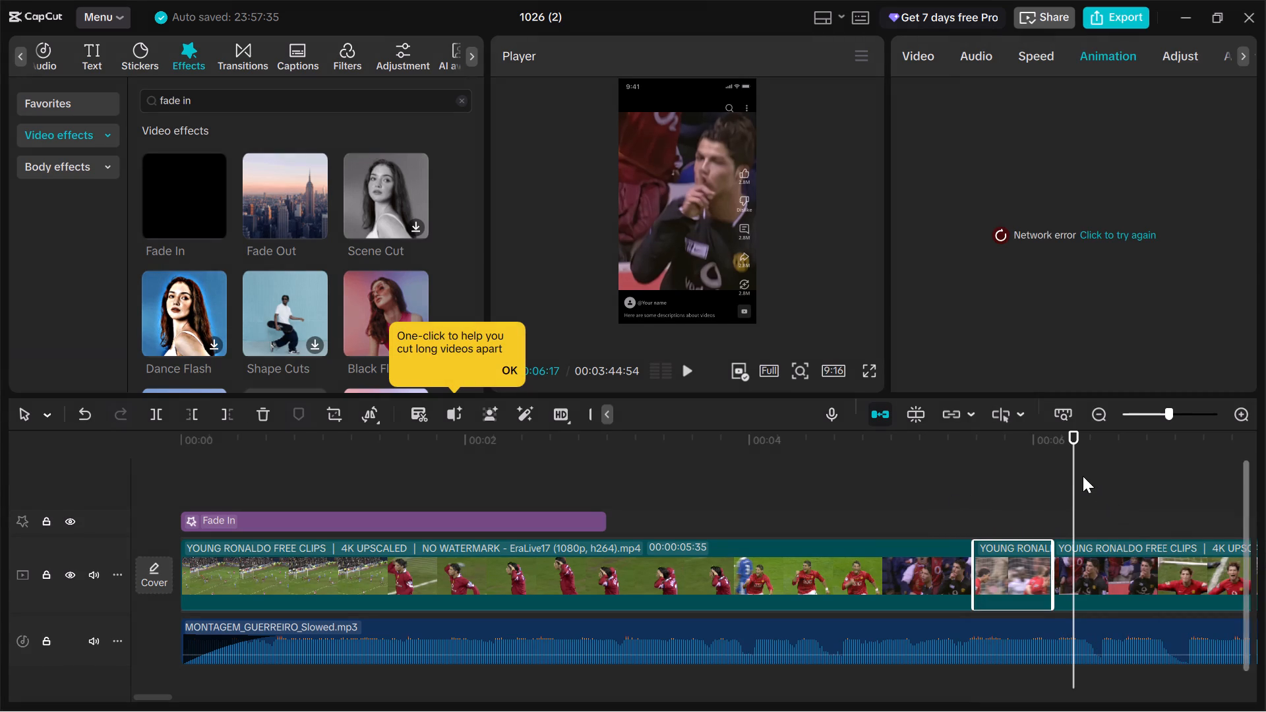
Look over the whole timeline and preview the reversed short clip that follows the opening clip.
{"action": "left_click_drag", "start_coordinate": [1075, 476], "coordinate": [1104, 506]}
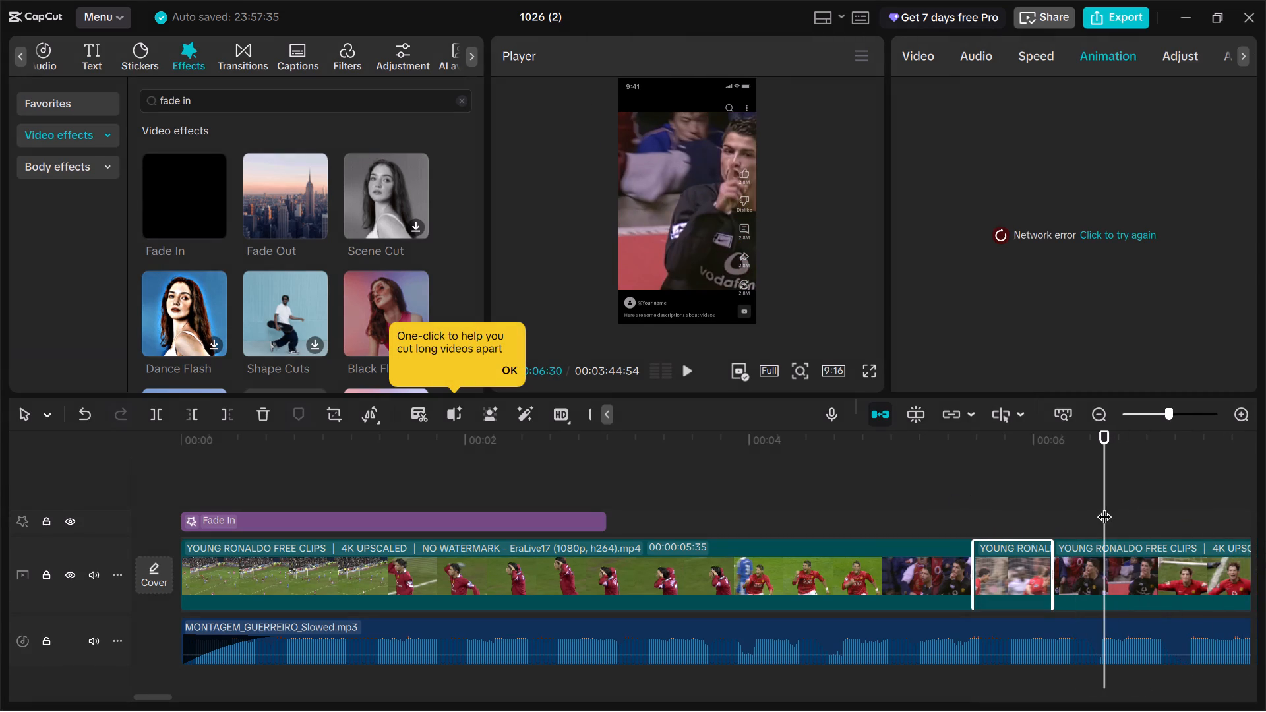
{"action": "scroll", "coordinate": [1097, 506], "scroll_direction": "down", "scroll_amount": 3, "text": "ctrl"}
{"action": "scroll", "coordinate": [1034, 517], "scroll_direction": "down", "scroll_amount": 10, "text": "ctrl"}
{"action": "scroll", "coordinate": [955, 532], "scroll_direction": "down", "scroll_amount": 2, "text": "ctrl"}
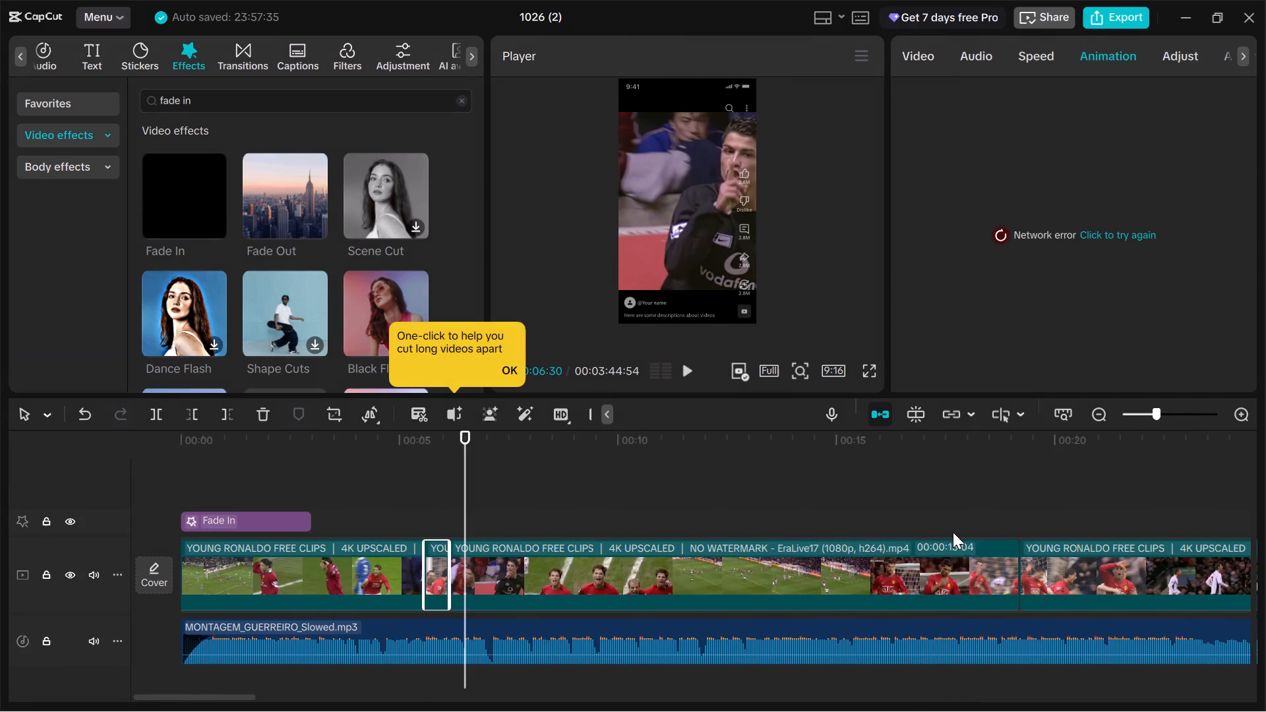
{"action": "scroll", "coordinate": [925, 541], "scroll_direction": "down", "scroll_amount": 9, "text": "ctrl"}
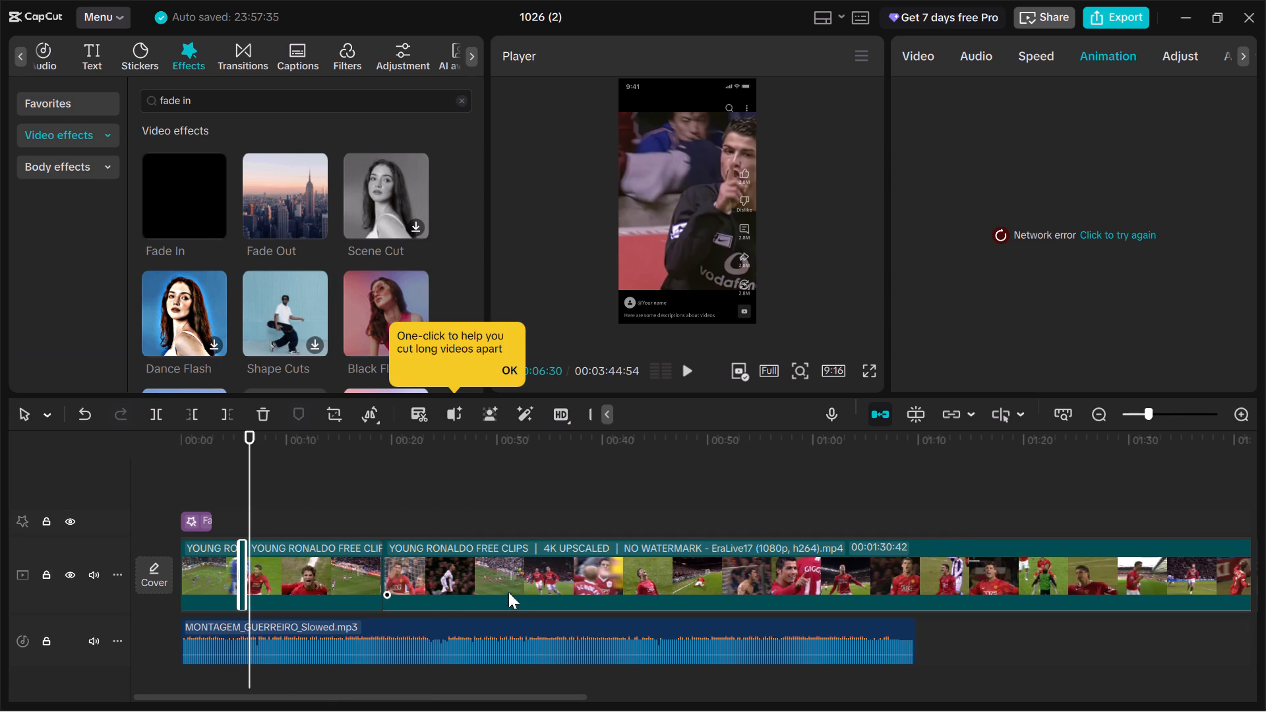
{"action": "scroll", "coordinate": [642, 567], "scroll_direction": "down", "scroll_amount": 2, "text": "ctrl"}
{"action": "scroll", "coordinate": [810, 578], "scroll_direction": "down", "scroll_amount": 1, "text": "ctrl"}
{"action": "scroll", "coordinate": [911, 599], "scroll_direction": "down", "scroll_amount": 1, "text": "ctrl"}
{"action": "scroll", "coordinate": [1058, 616], "scroll_direction": "down", "scroll_amount": 1, "text": "ctrl"}
{"action": "scroll", "coordinate": [1145, 629], "scroll_direction": "down", "scroll_amount": 1, "text": "ctrl"}
{"action": "left_click_drag", "start_coordinate": [1132, 642], "coordinate": [1118, 654]}
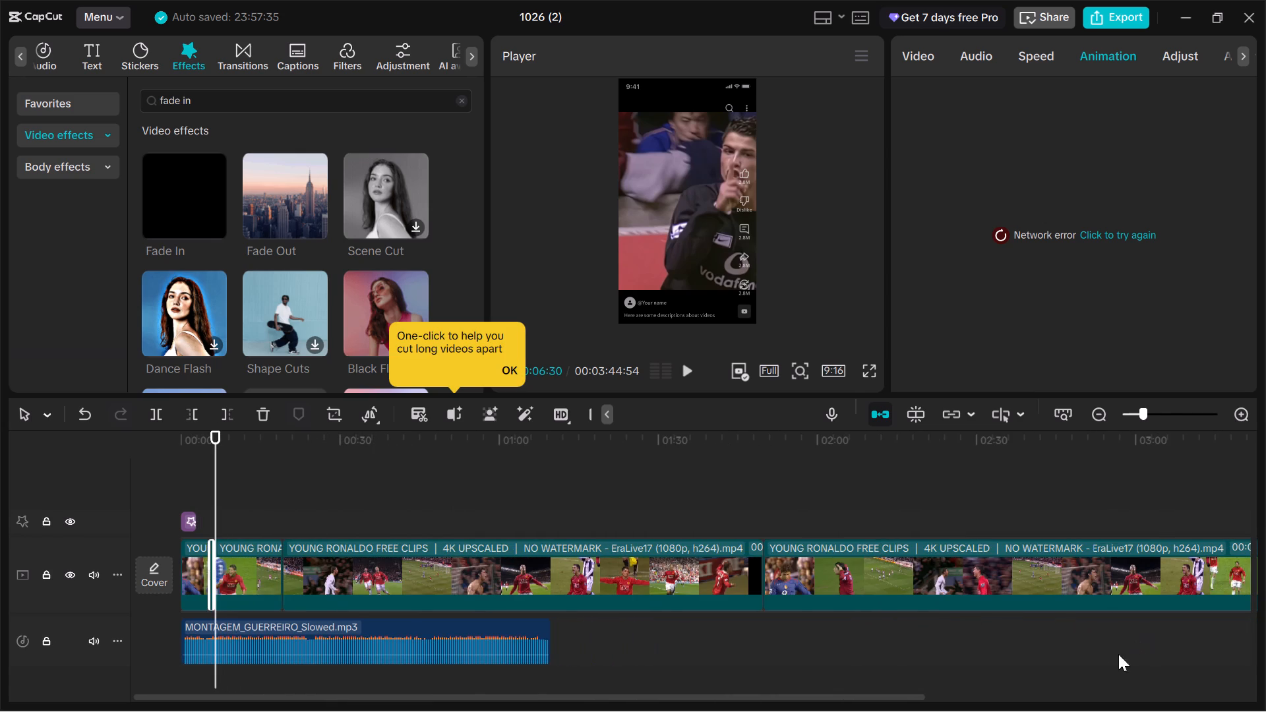
{"action": "left_click_drag", "start_coordinate": [1118, 654], "coordinate": [969, 683]}
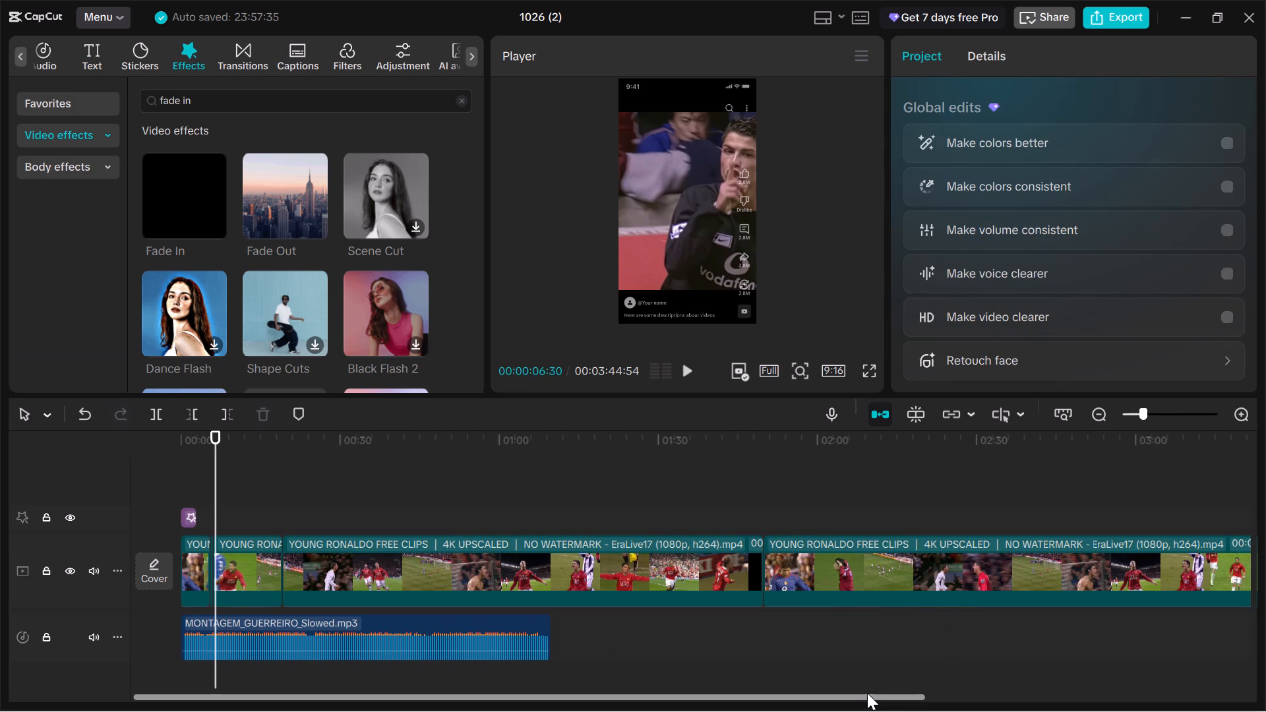
{"action": "left_click_drag", "start_coordinate": [867, 693], "coordinate": [630, 700]}
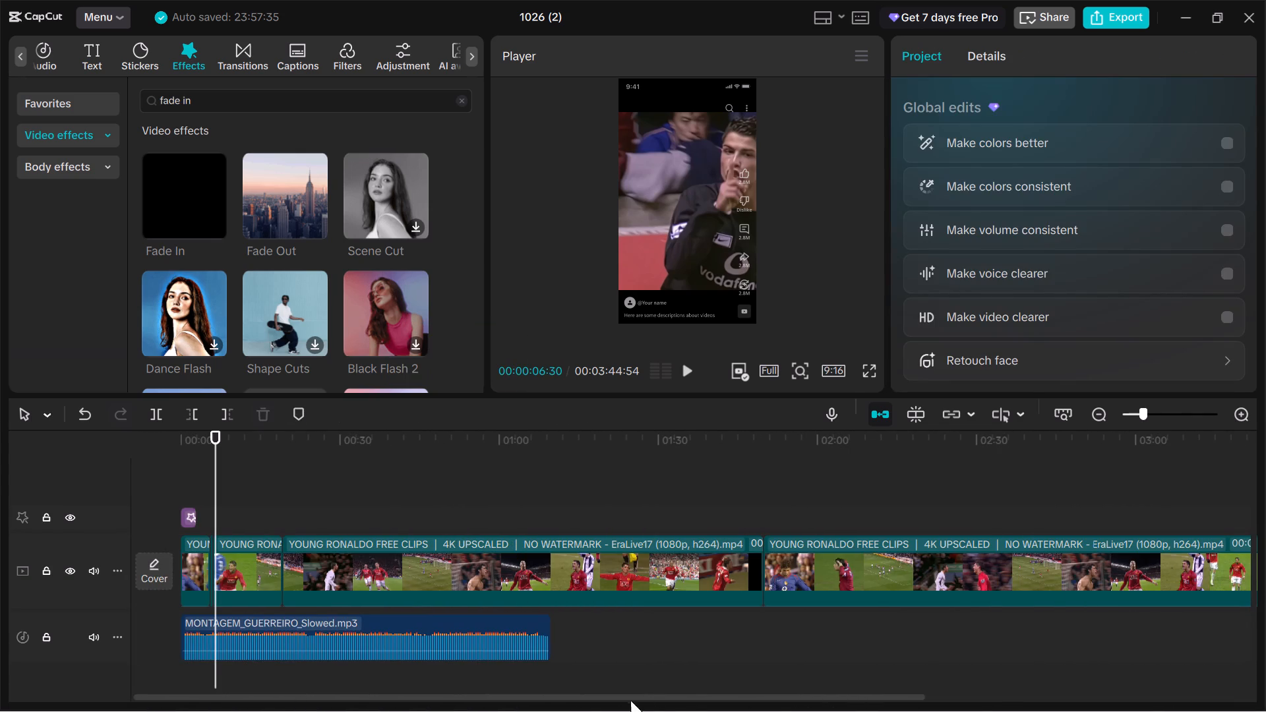
{"action": "left_click_drag", "start_coordinate": [630, 700], "coordinate": [611, 709]}
{"action": "scroll", "coordinate": [454, 591], "scroll_direction": "up", "scroll_amount": 7, "text": "ctrl"}
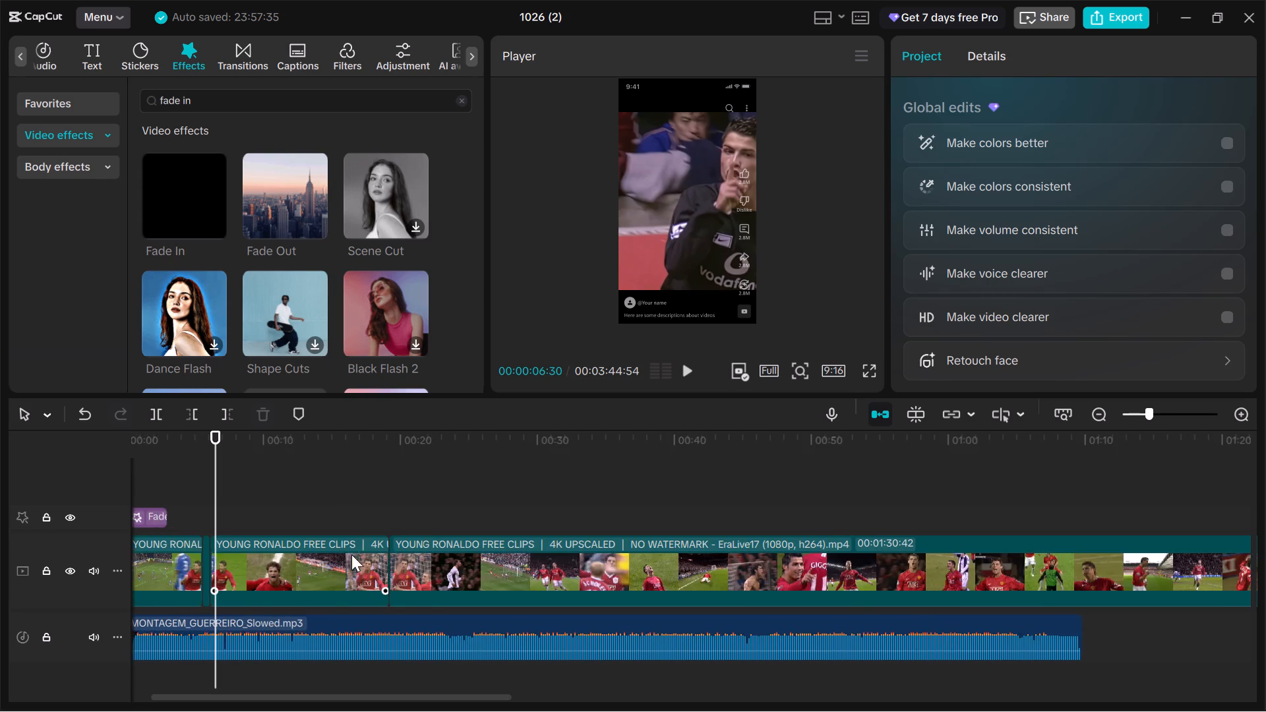
{"action": "scroll", "coordinate": [359, 552], "scroll_direction": "down", "scroll_amount": 1}
{"action": "scroll", "coordinate": [406, 550], "scroll_direction": "up", "scroll_amount": 8, "text": "ctrl"}
{"action": "scroll", "coordinate": [469, 558], "scroll_direction": "down", "scroll_amount": 1}
{"action": "scroll", "coordinate": [545, 561], "scroll_direction": "up", "scroll_amount": 13, "text": "ctrl"}
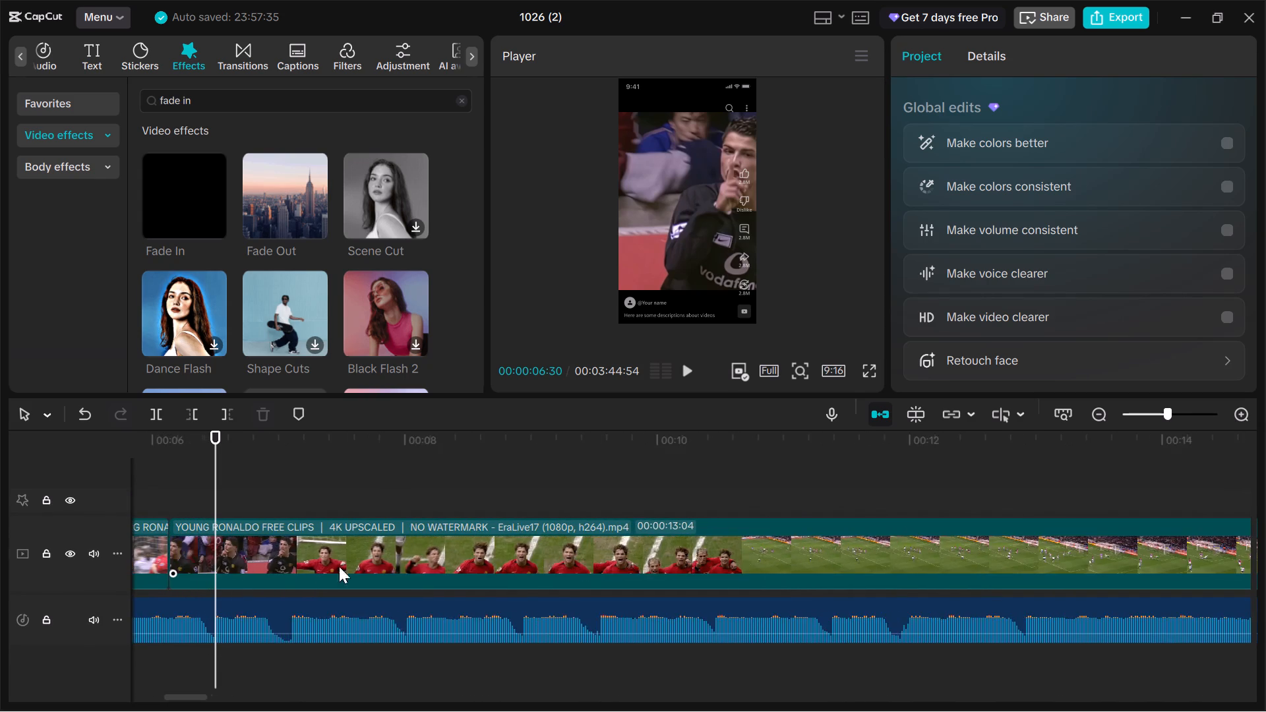
{"action": "scroll", "coordinate": [273, 566], "scroll_direction": "up", "scroll_amount": 4, "text": "ctrl"}
{"action": "left_click_drag", "start_coordinate": [317, 671], "coordinate": [533, 677]}
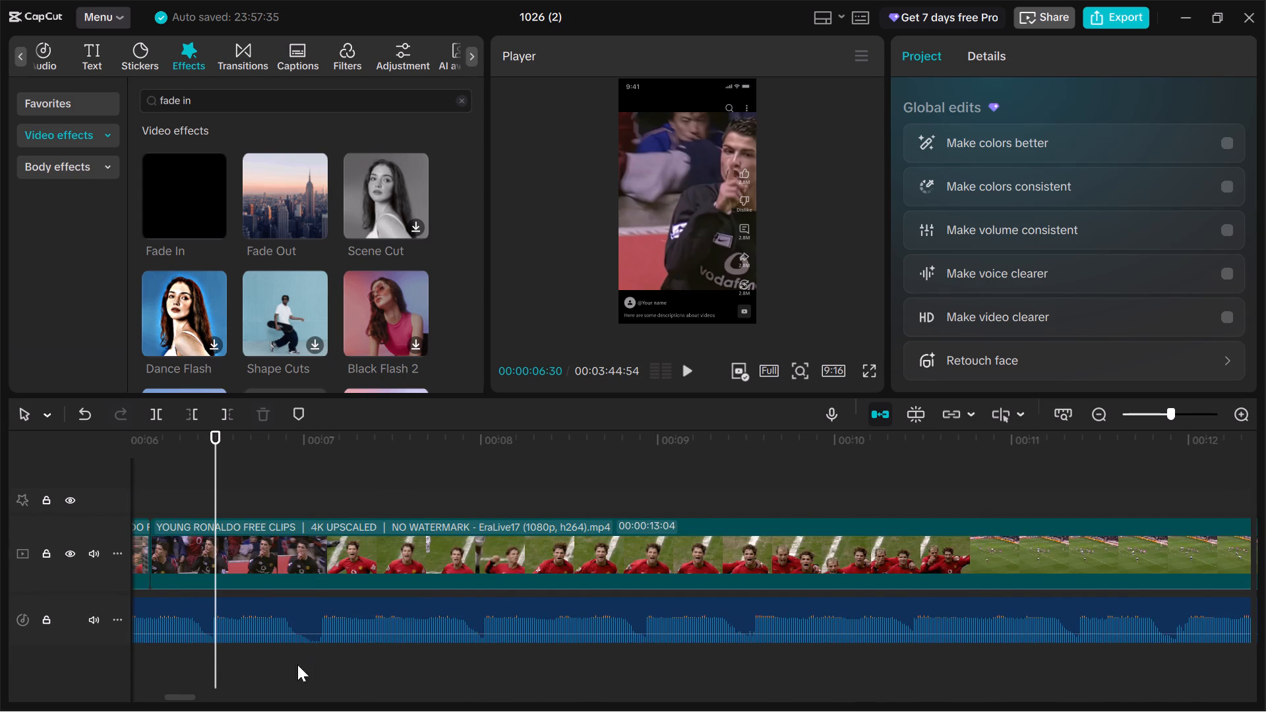
{"action": "left_click_drag", "start_coordinate": [215, 478], "coordinate": [730, 543]}
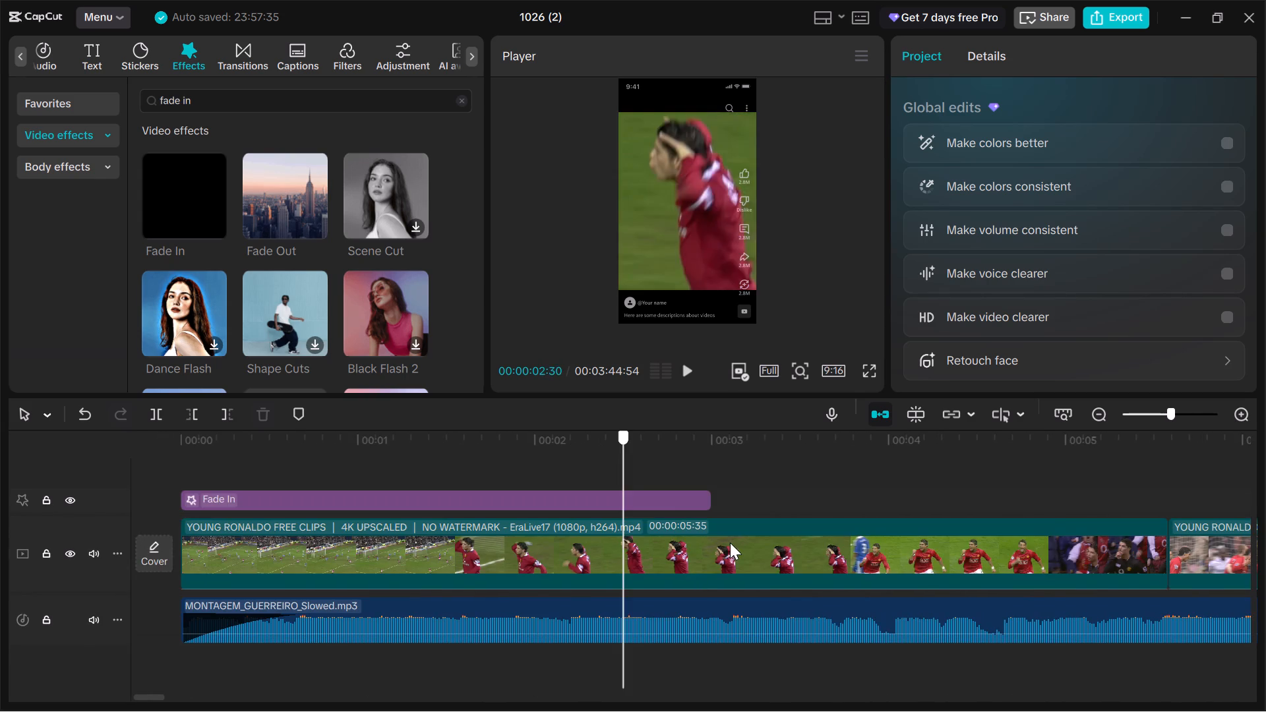
{"action": "left_click_drag", "start_coordinate": [730, 543], "coordinate": [1194, 590]}
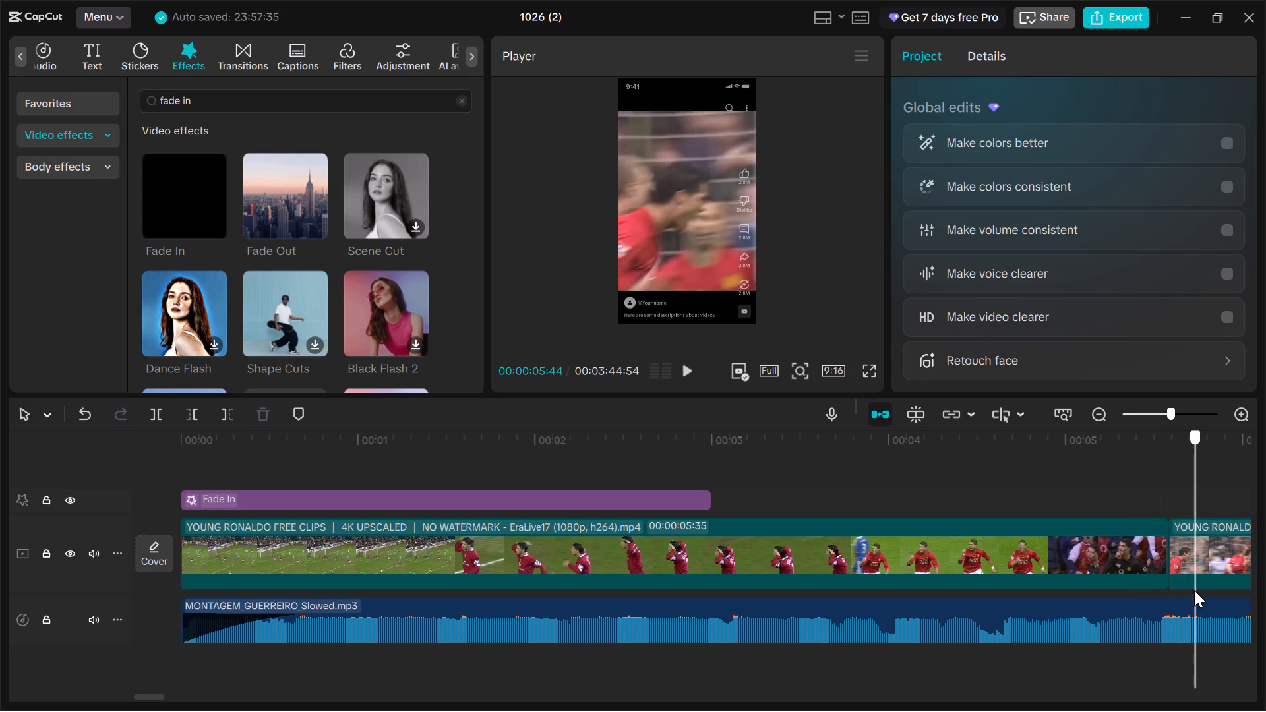
{"action": "left_click_drag", "start_coordinate": [1194, 590], "coordinate": [1226, 587]}
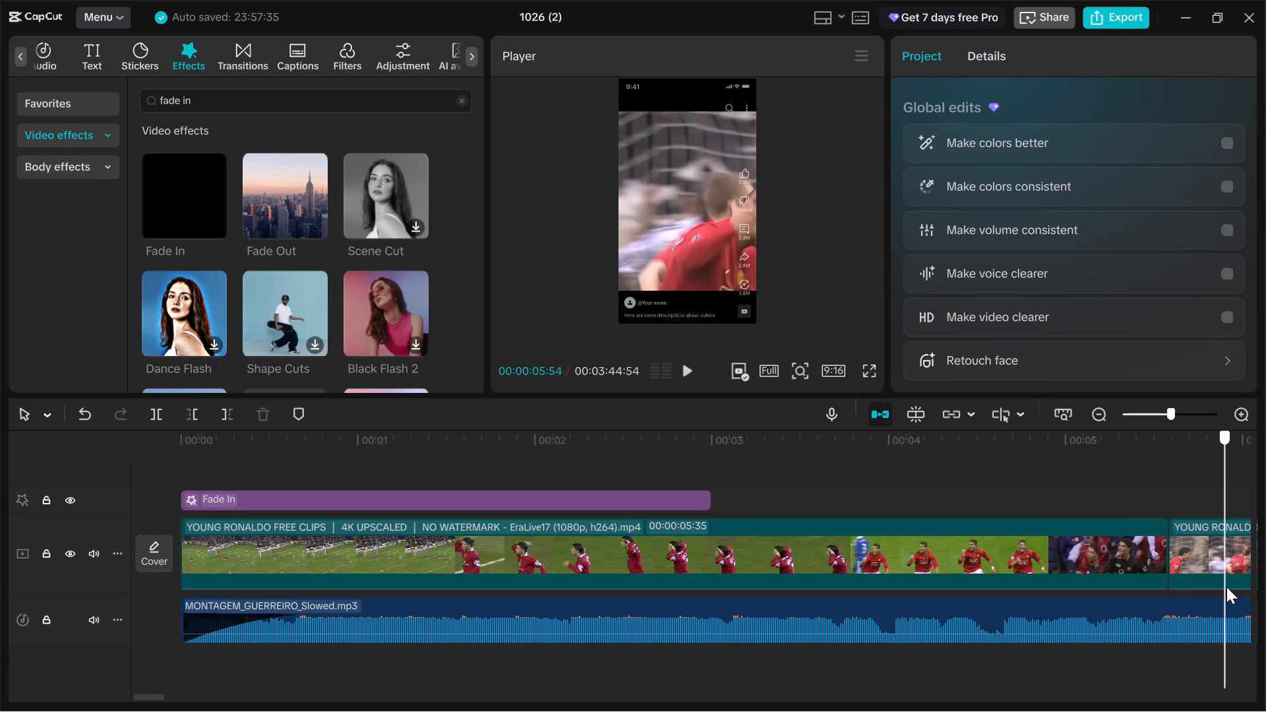
{"action": "left_click_drag", "start_coordinate": [1226, 587], "coordinate": [1240, 591]}
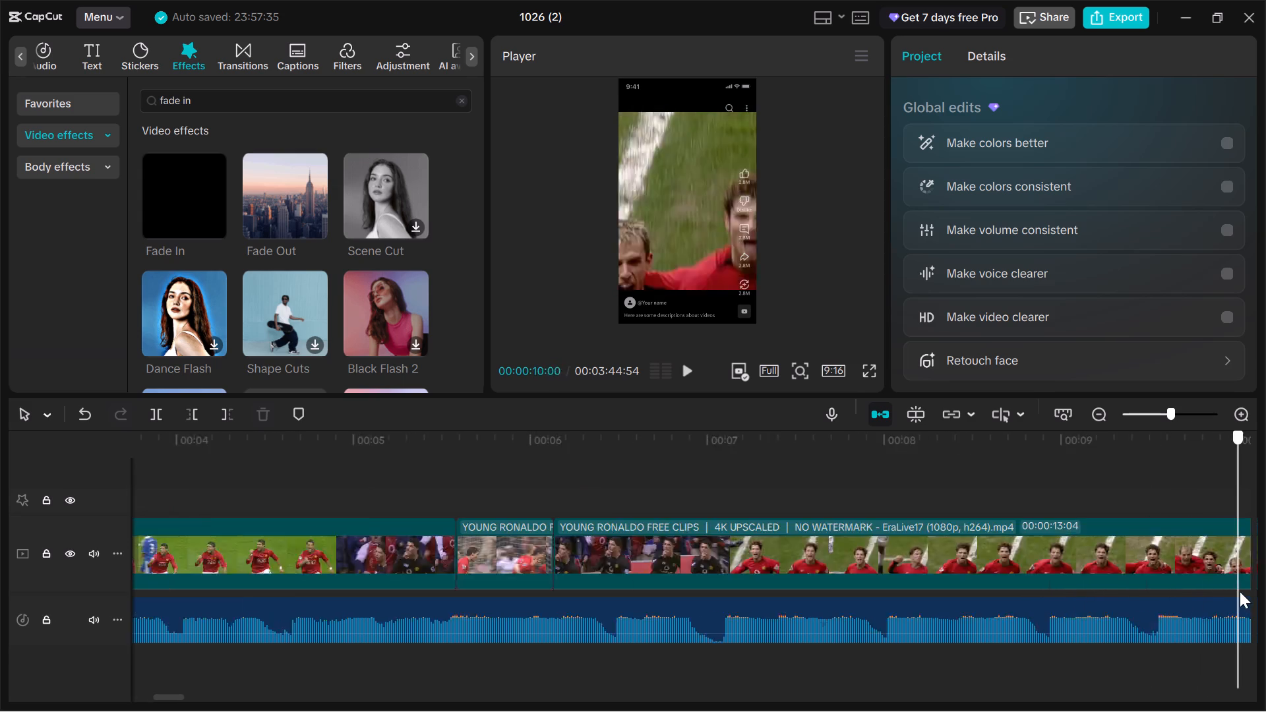
{"action": "left_click_drag", "start_coordinate": [1240, 591], "coordinate": [1174, 610]}
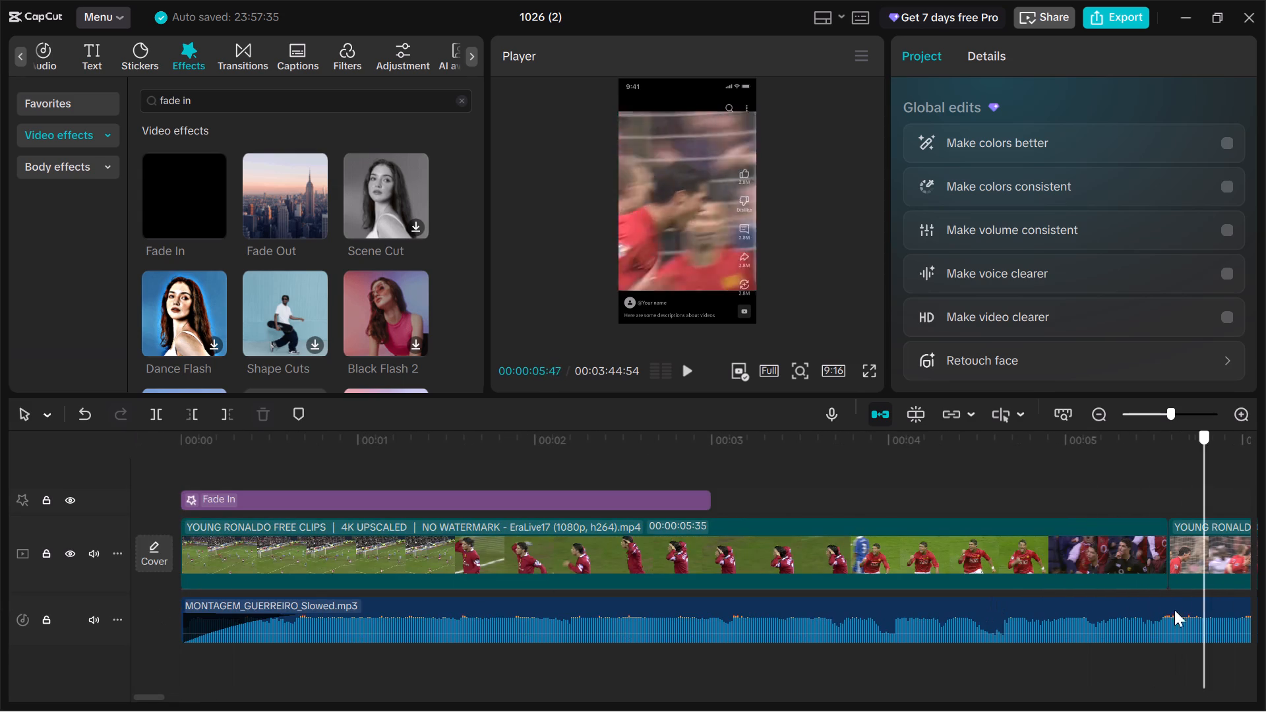
{"action": "left_click_drag", "start_coordinate": [1174, 610], "coordinate": [1160, 616]}
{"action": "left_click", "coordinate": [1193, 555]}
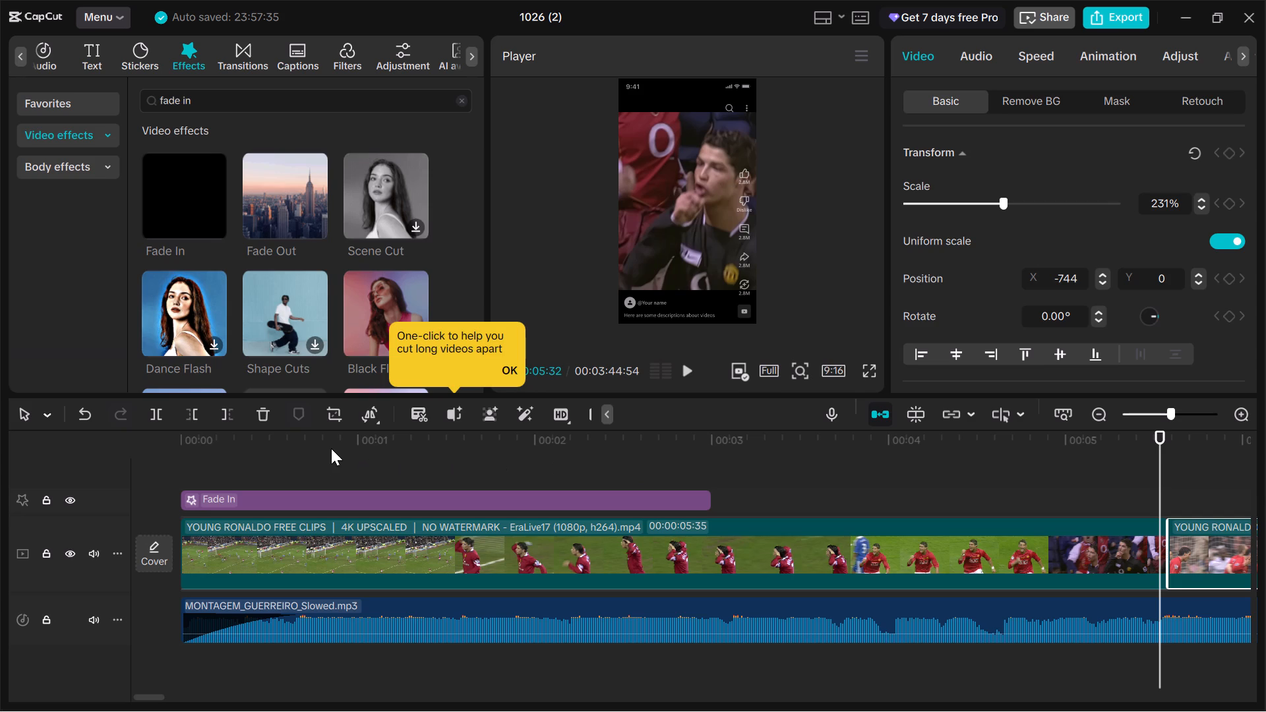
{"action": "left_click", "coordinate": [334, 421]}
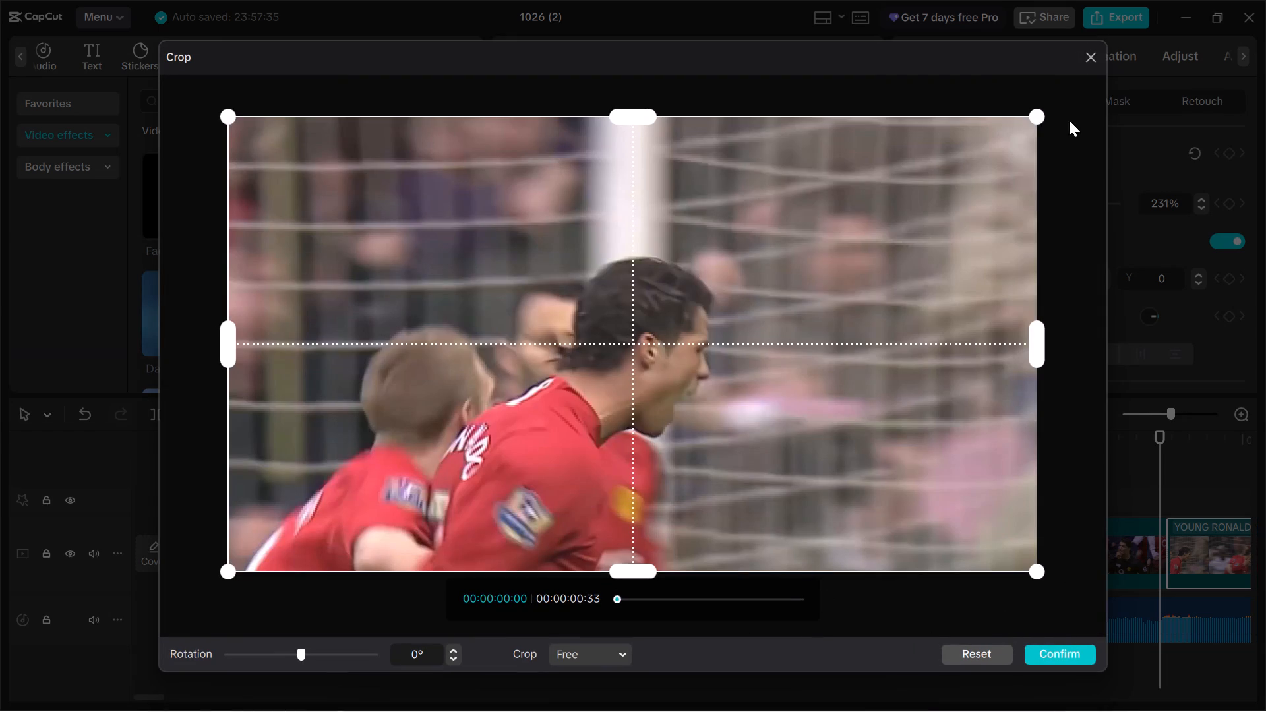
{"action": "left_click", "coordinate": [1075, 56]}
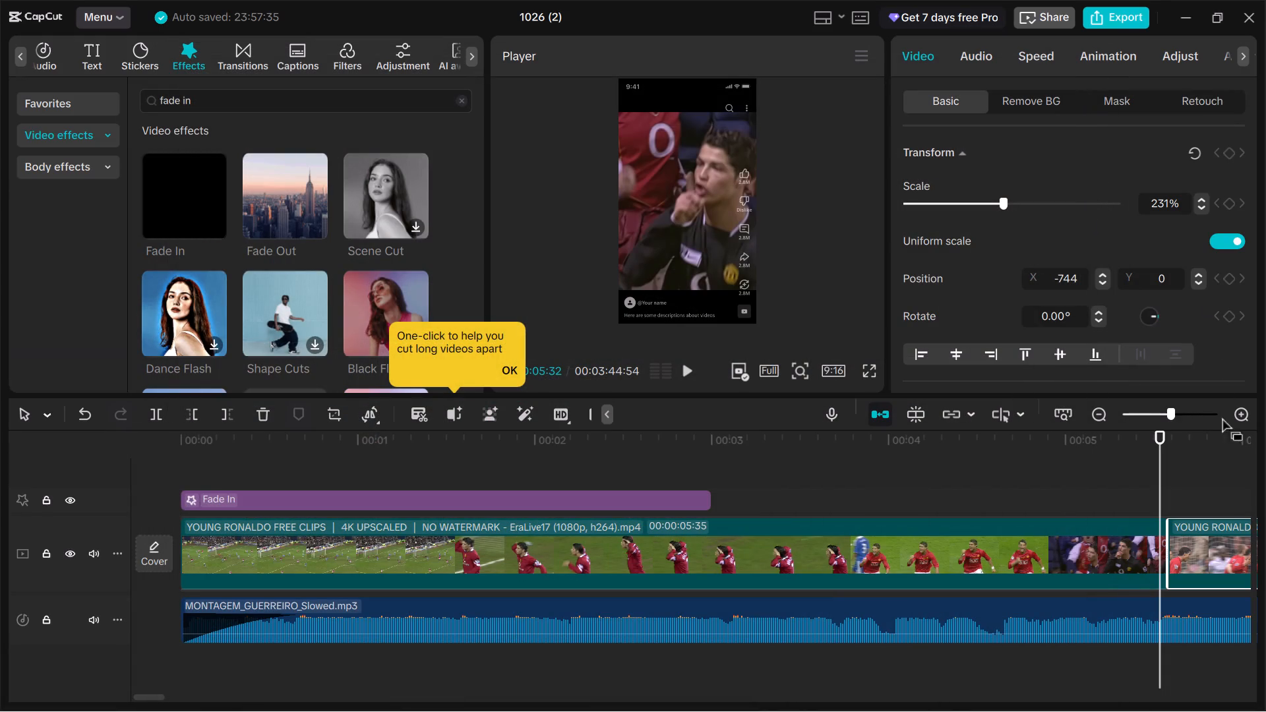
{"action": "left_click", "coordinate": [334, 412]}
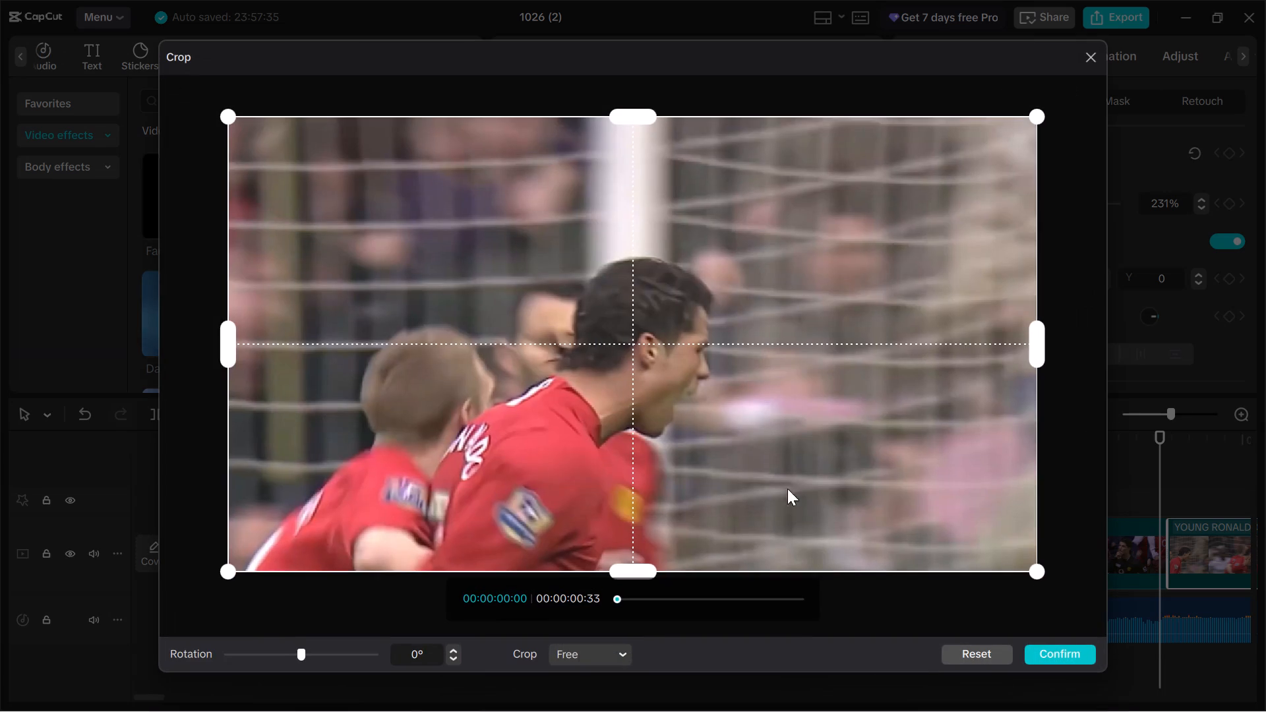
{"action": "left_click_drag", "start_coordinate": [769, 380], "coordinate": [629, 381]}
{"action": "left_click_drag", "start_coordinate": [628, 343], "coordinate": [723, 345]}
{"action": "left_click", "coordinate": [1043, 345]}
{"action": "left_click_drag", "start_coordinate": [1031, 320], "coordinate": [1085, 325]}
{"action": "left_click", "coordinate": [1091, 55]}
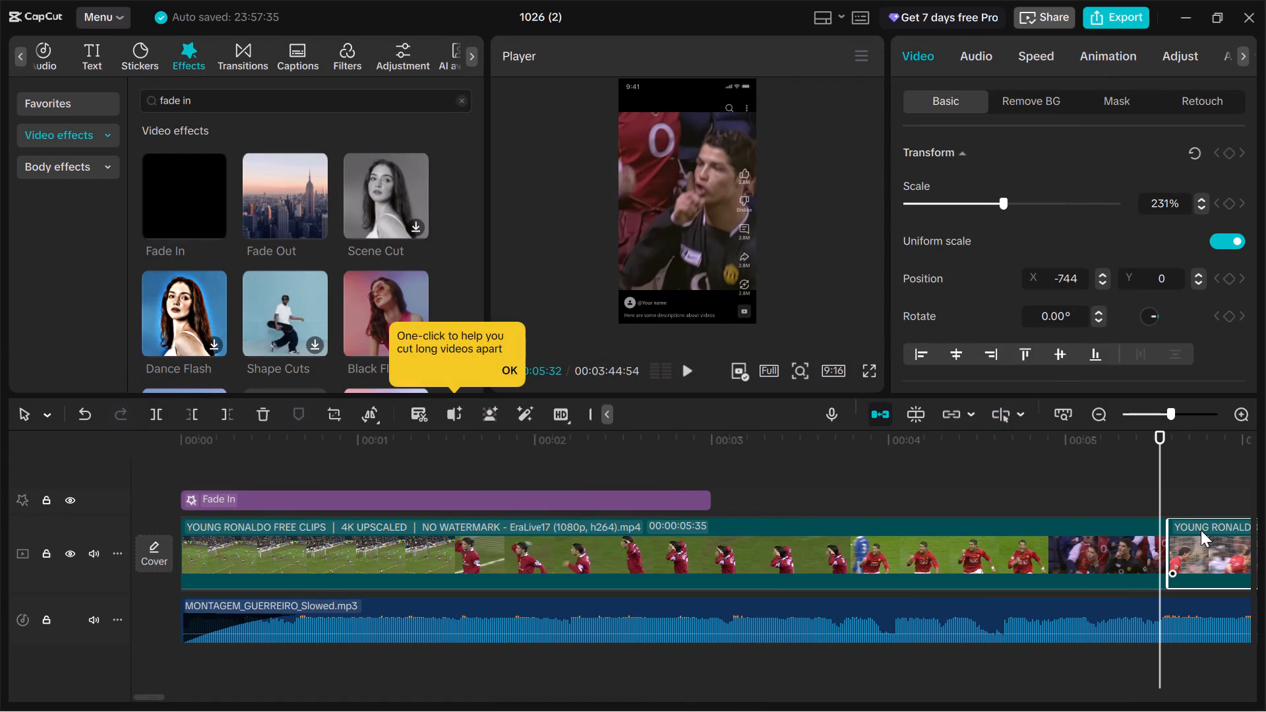
Check the short clip after the opening clip frame by frame and undo its reversal.
{"action": "left_click_drag", "start_coordinate": [1165, 467], "coordinate": [1190, 468]}
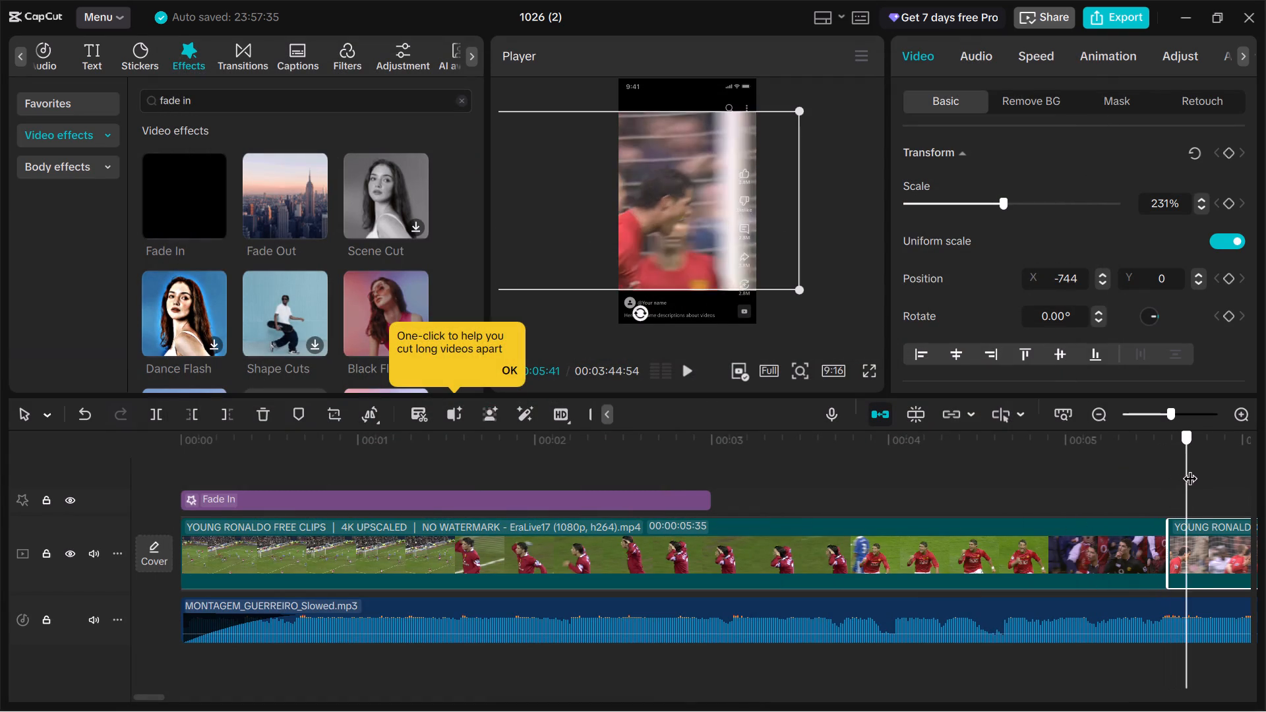
{"action": "left_click_drag", "start_coordinate": [1190, 468], "coordinate": [1211, 471]}
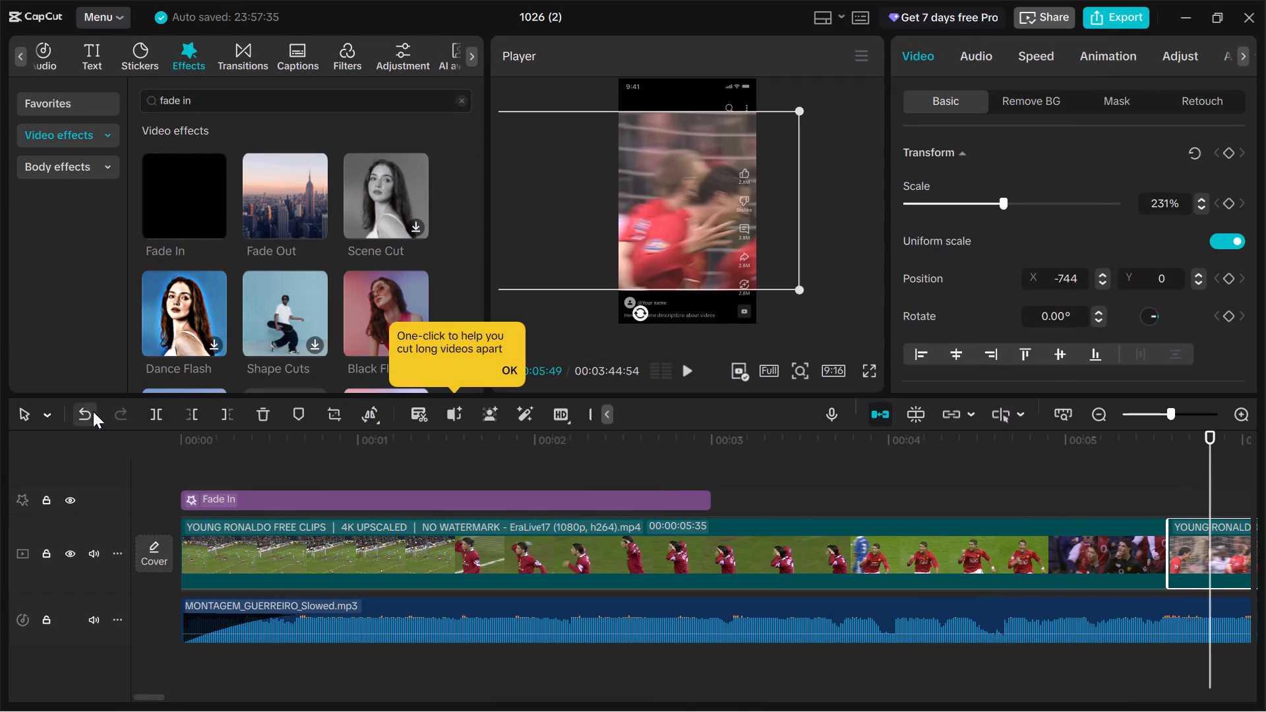
{"action": "left_click", "coordinate": [91, 411]}
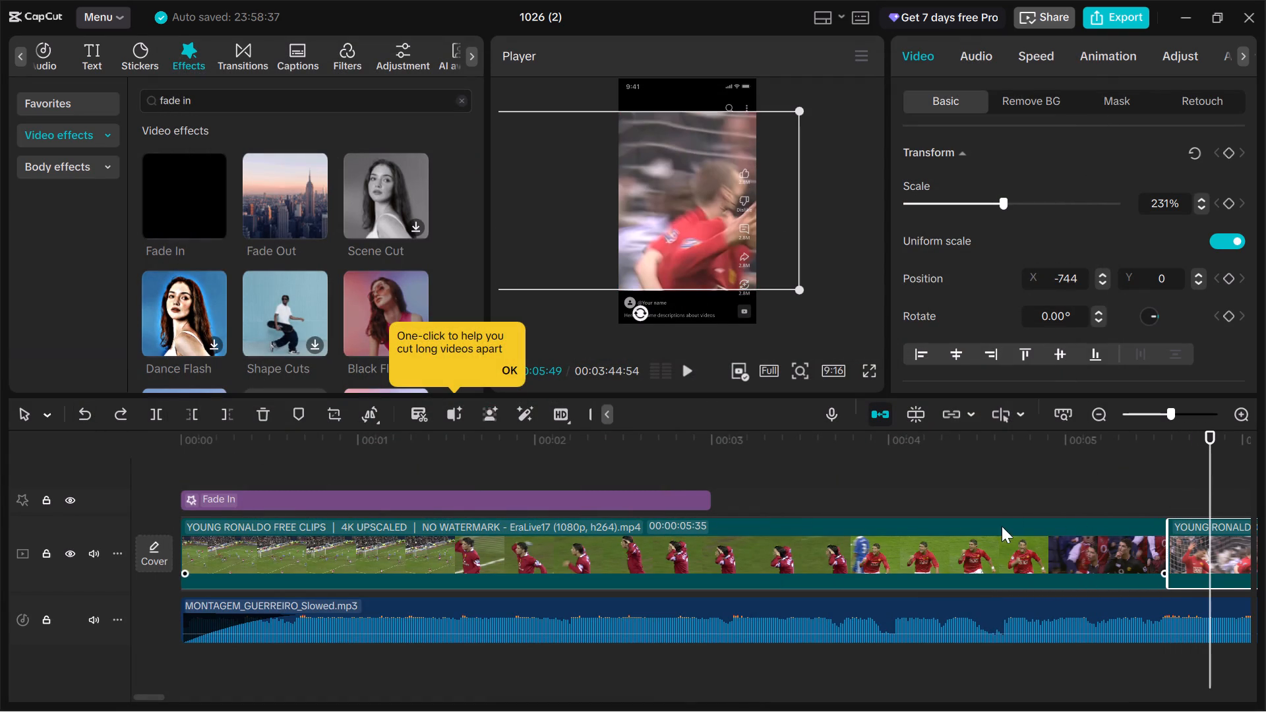
Copy the short clip that sits between the opening clip and the next long clip.
{"action": "left_click", "coordinate": [1224, 555]}
{"action": "right_click", "coordinate": [1192, 556]}
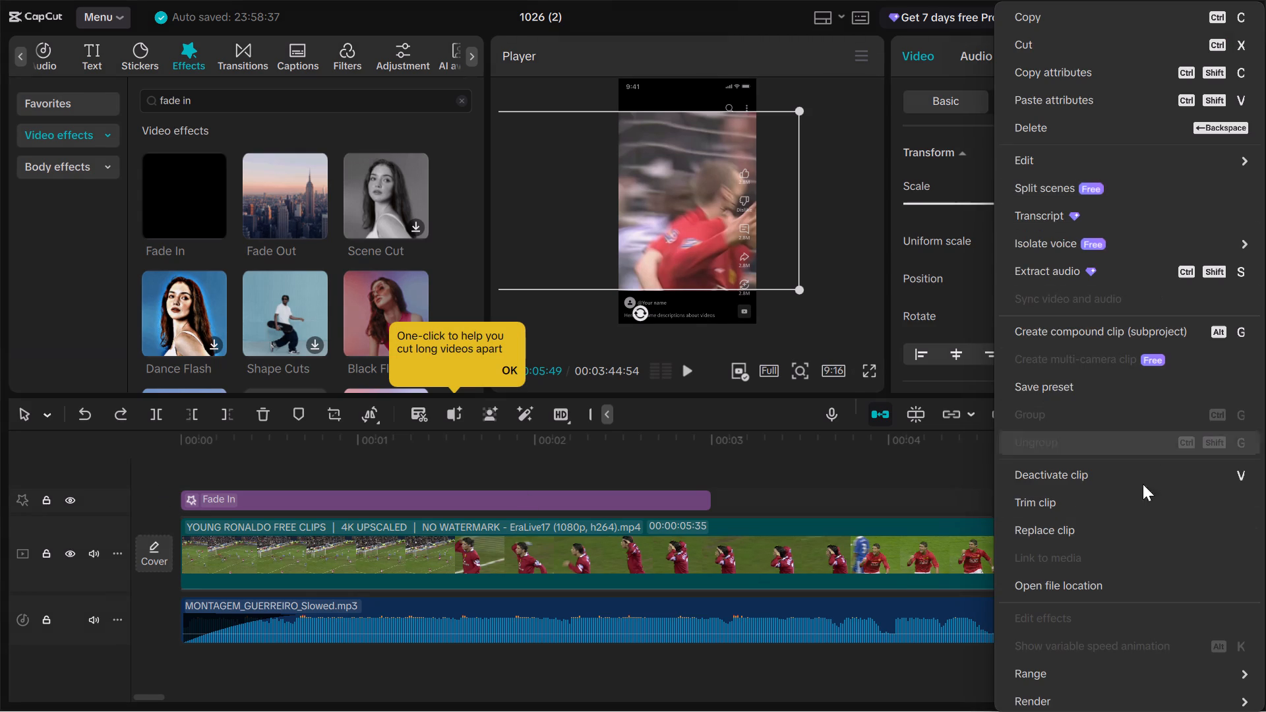
{"action": "left_click", "coordinate": [1046, 20]}
{"action": "key", "text": "d"}
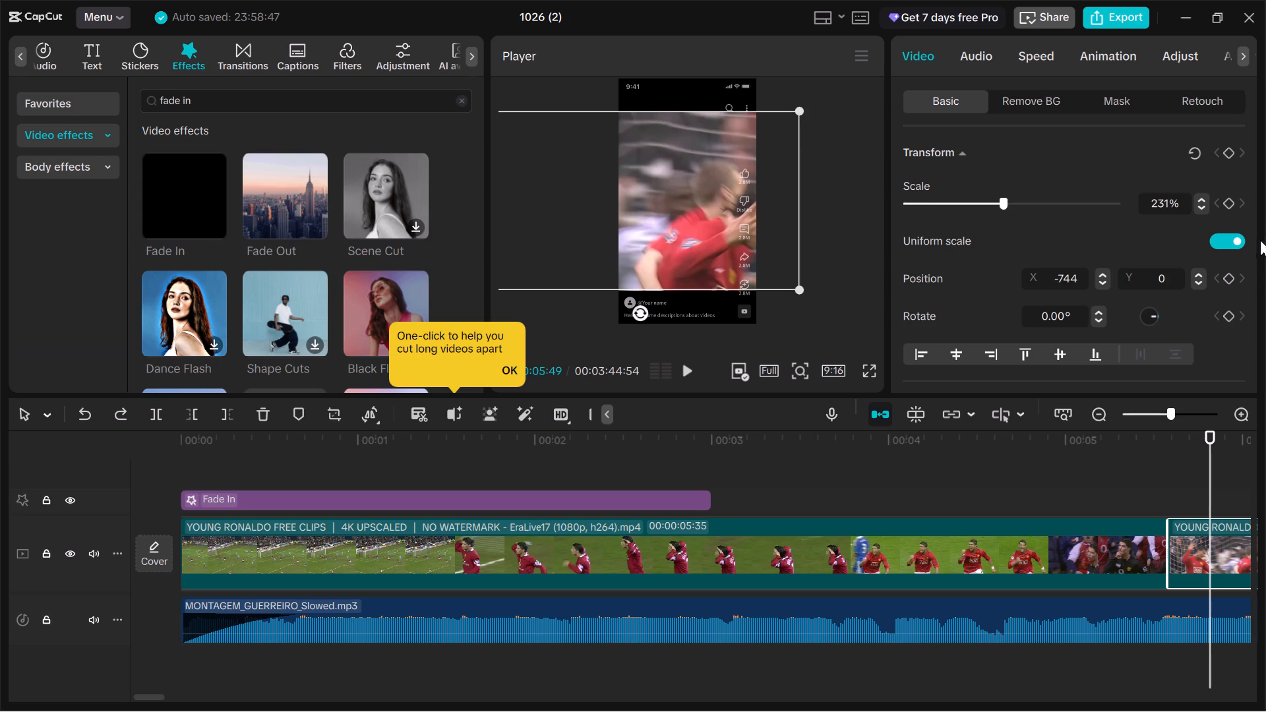
{"action": "key", "text": "d"}
Paste the copied short clip at about 00:00:06:10 and move it onto the main video track directly after the original short clip.
{"action": "left_click_drag", "start_coordinate": [1212, 477], "coordinate": [1110, 500]}
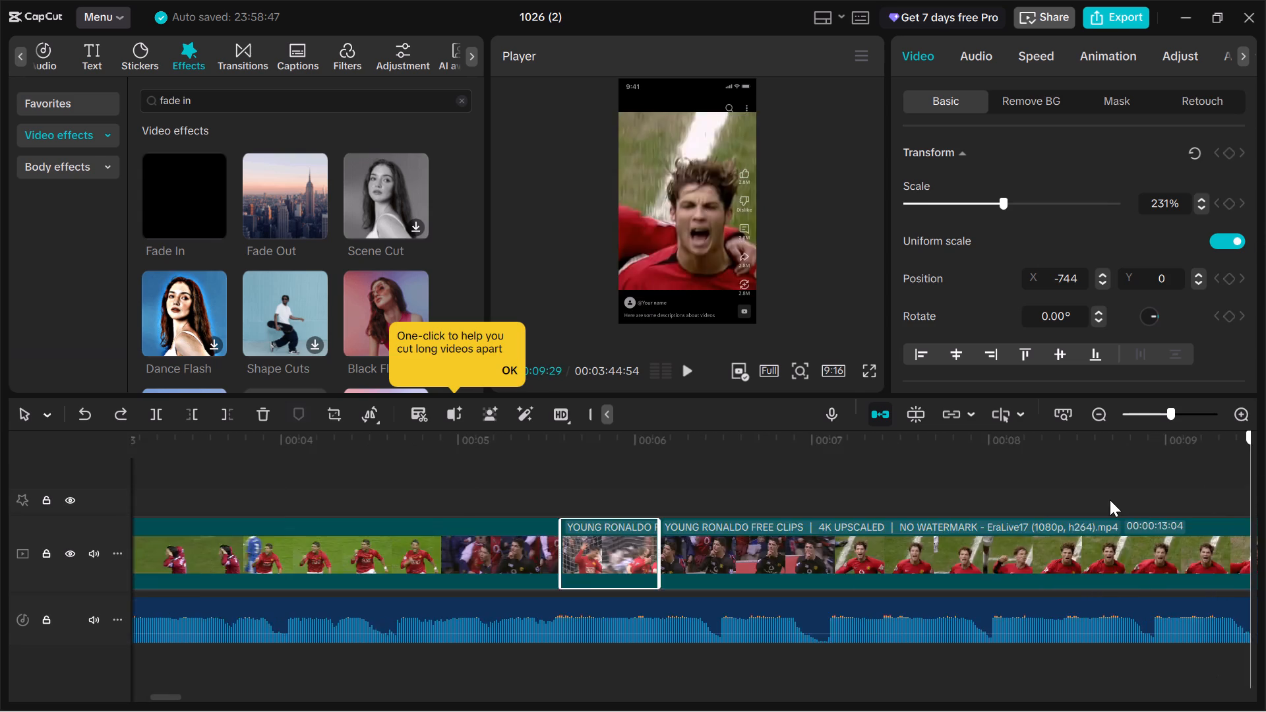
{"action": "left_click_drag", "start_coordinate": [1110, 500], "coordinate": [1060, 560]}
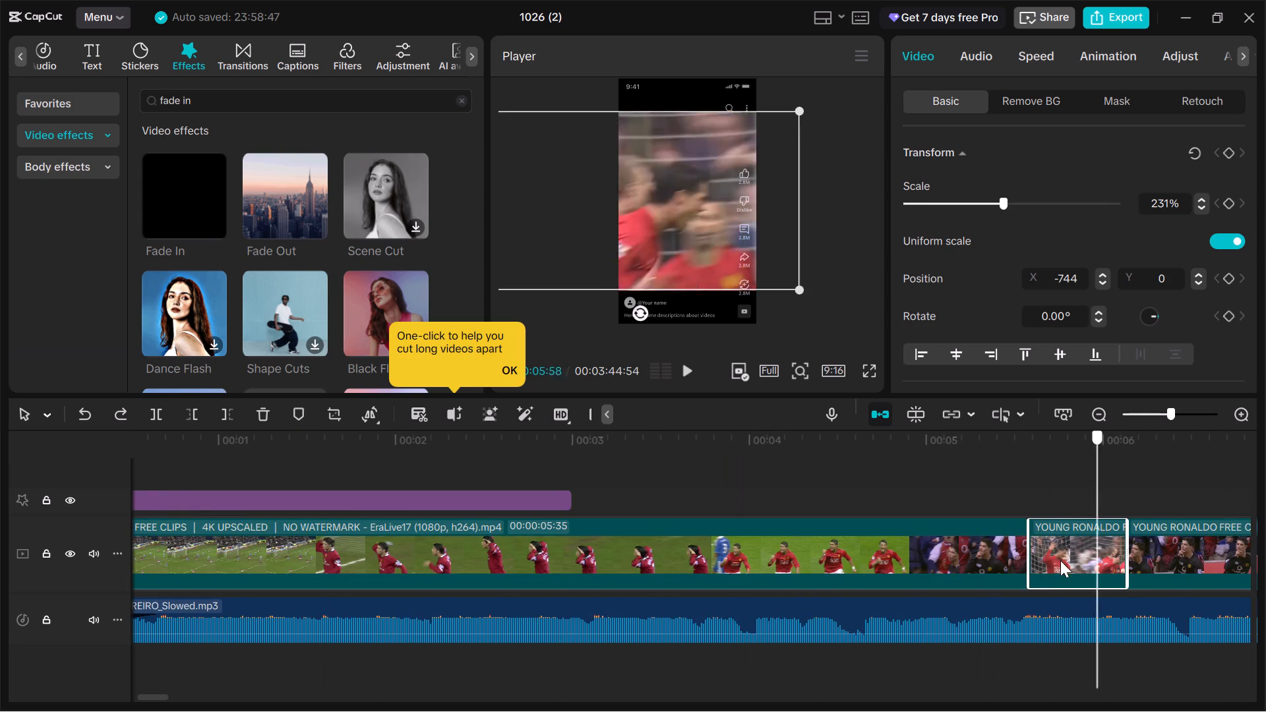
{"action": "left_click_drag", "start_coordinate": [1060, 560], "coordinate": [1141, 555]}
{"action": "left_click", "coordinate": [1116, 490]}
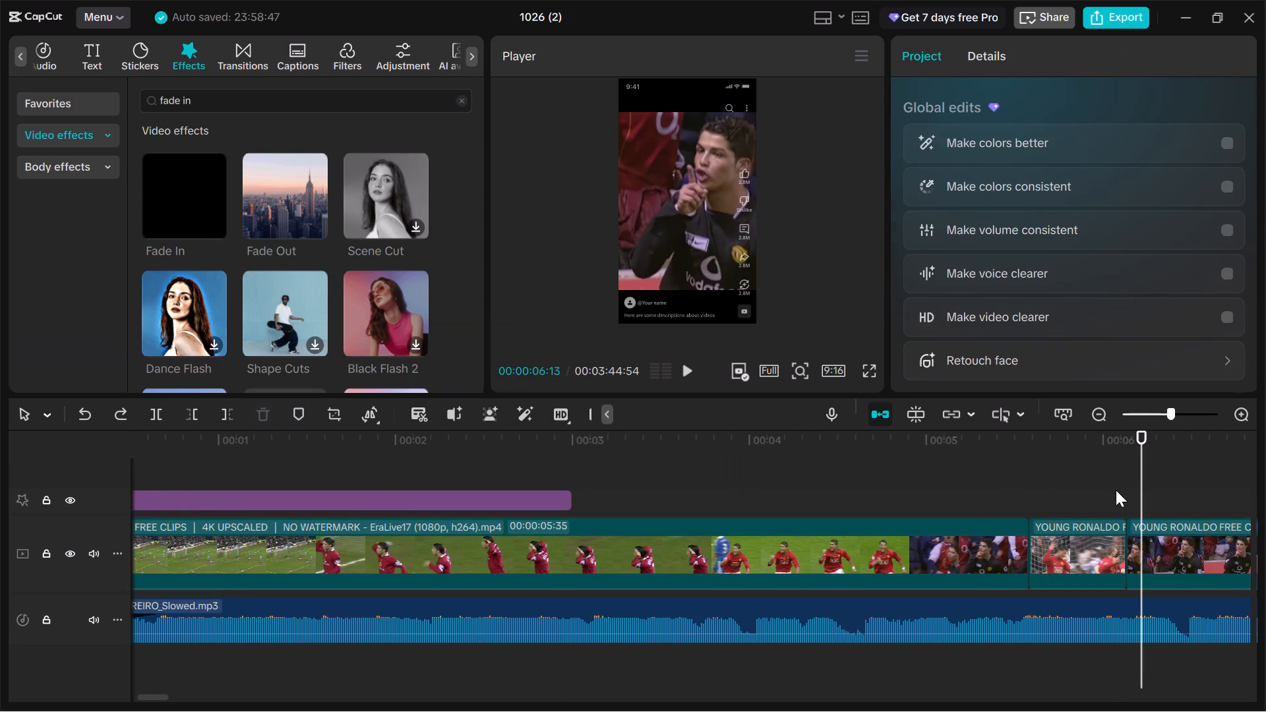
{"action": "left_click", "coordinate": [1131, 490]}
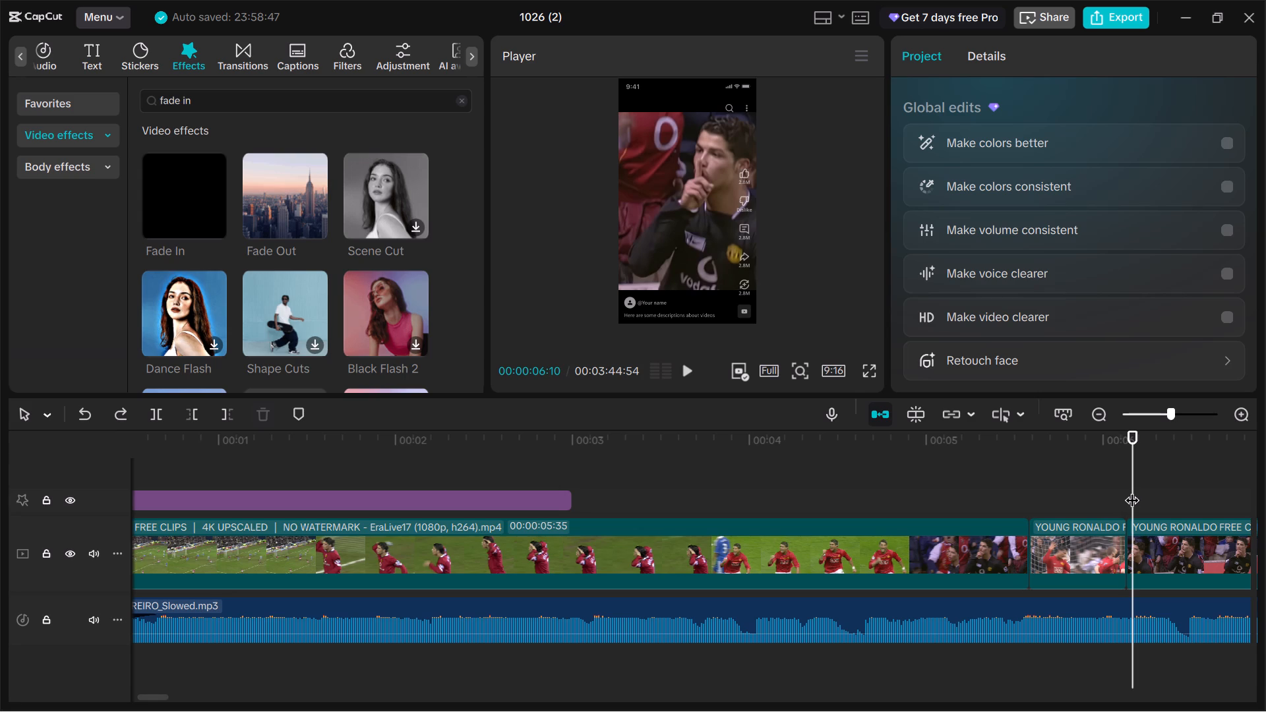
{"action": "key", "text": "ctrl+v"}
{"action": "left_click_drag", "start_coordinate": [1162, 532], "coordinate": [1156, 596]}
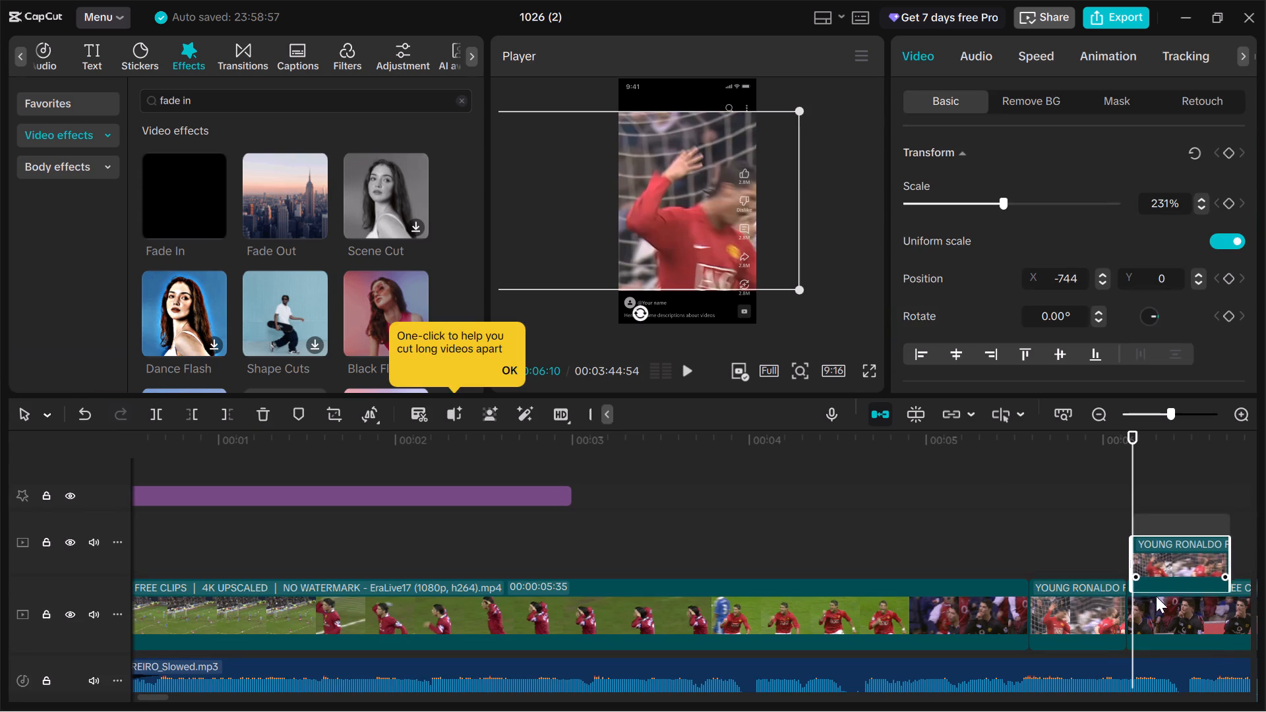
{"action": "left_click_drag", "start_coordinate": [1156, 596], "coordinate": [1159, 623]}
Scrub through the original short clip and its pasted copy to compare how their motion plays in sequence.
{"action": "left_click", "coordinate": [1057, 542]}
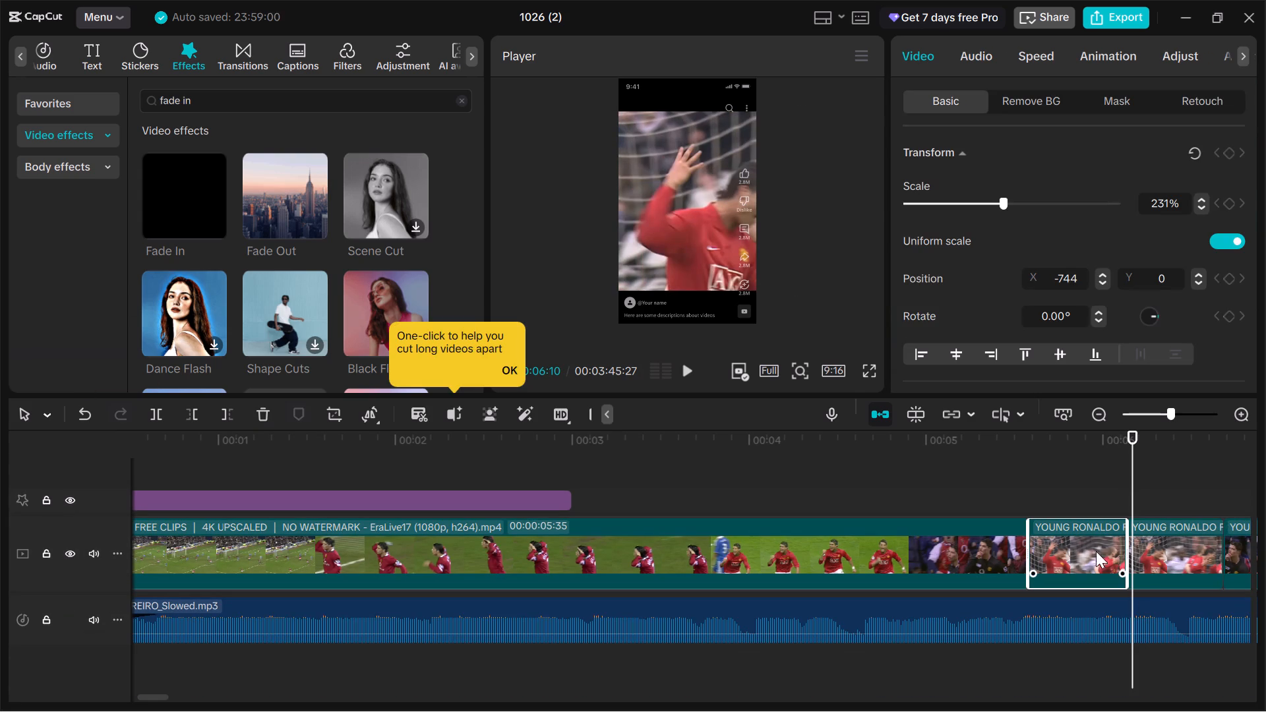
{"action": "left_click", "coordinate": [1159, 554]}
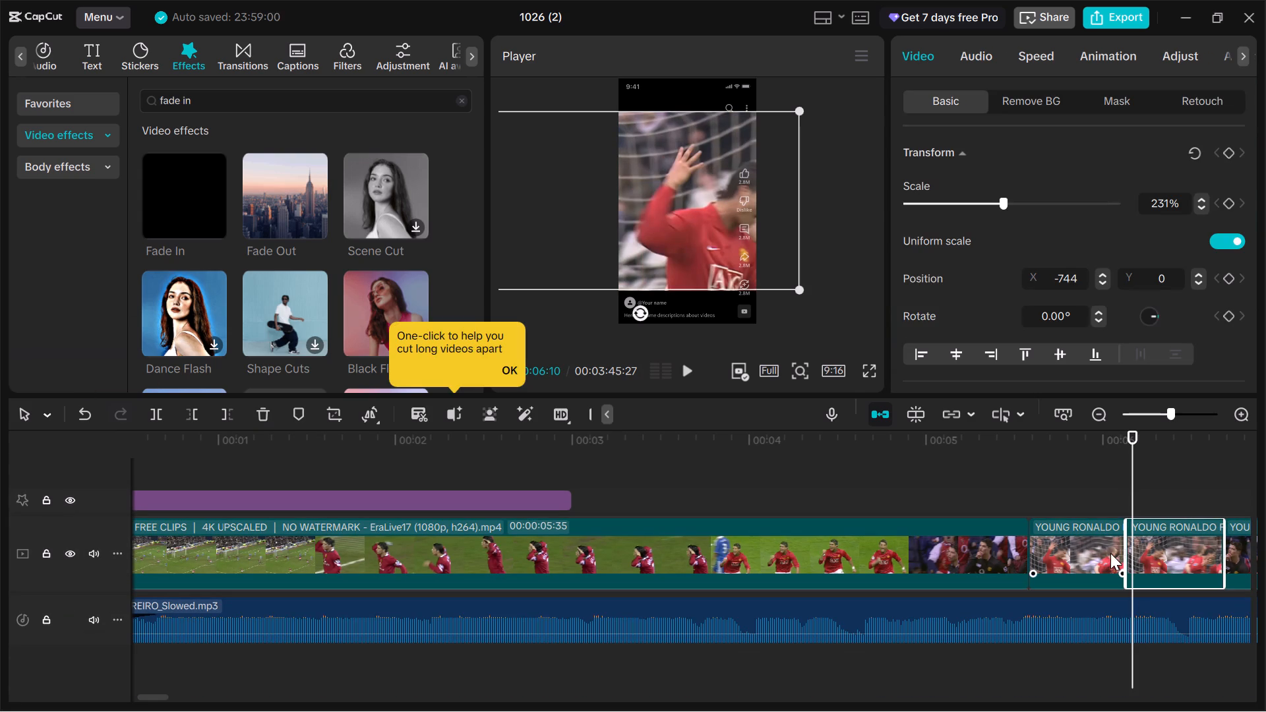
{"action": "left_click", "coordinate": [1100, 550]}
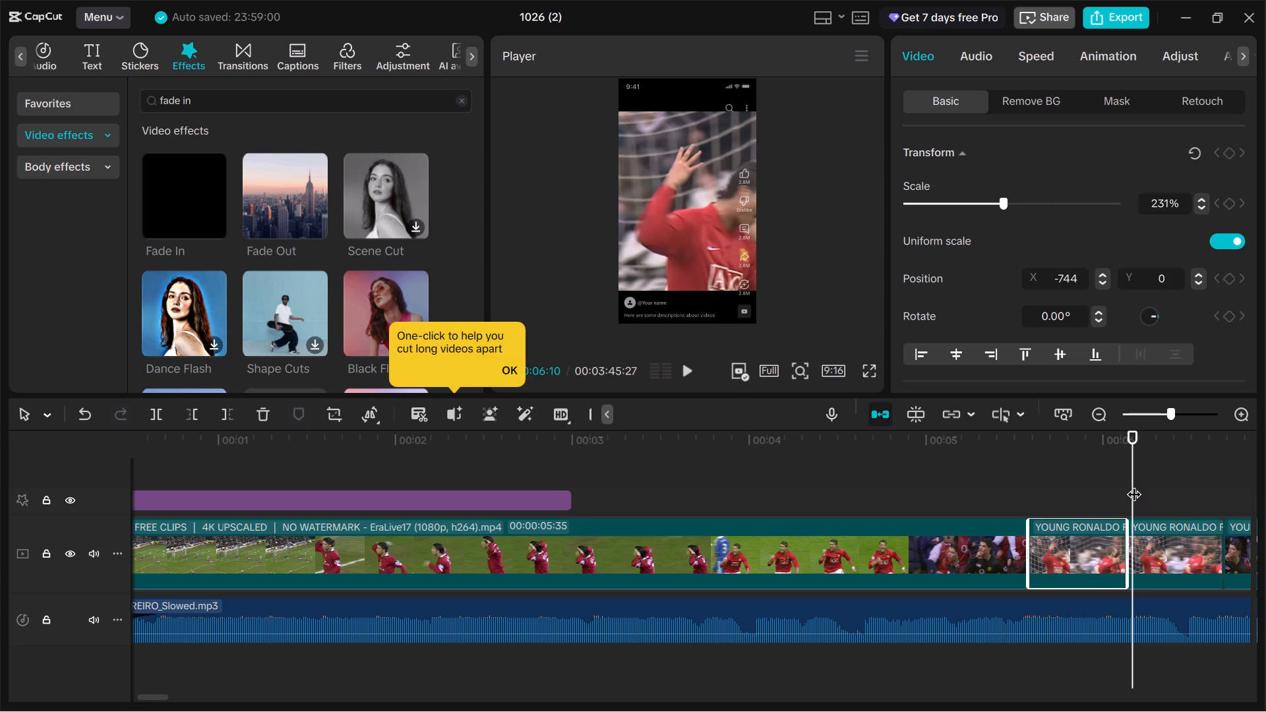
{"action": "left_click_drag", "start_coordinate": [1133, 483], "coordinate": [1042, 511]}
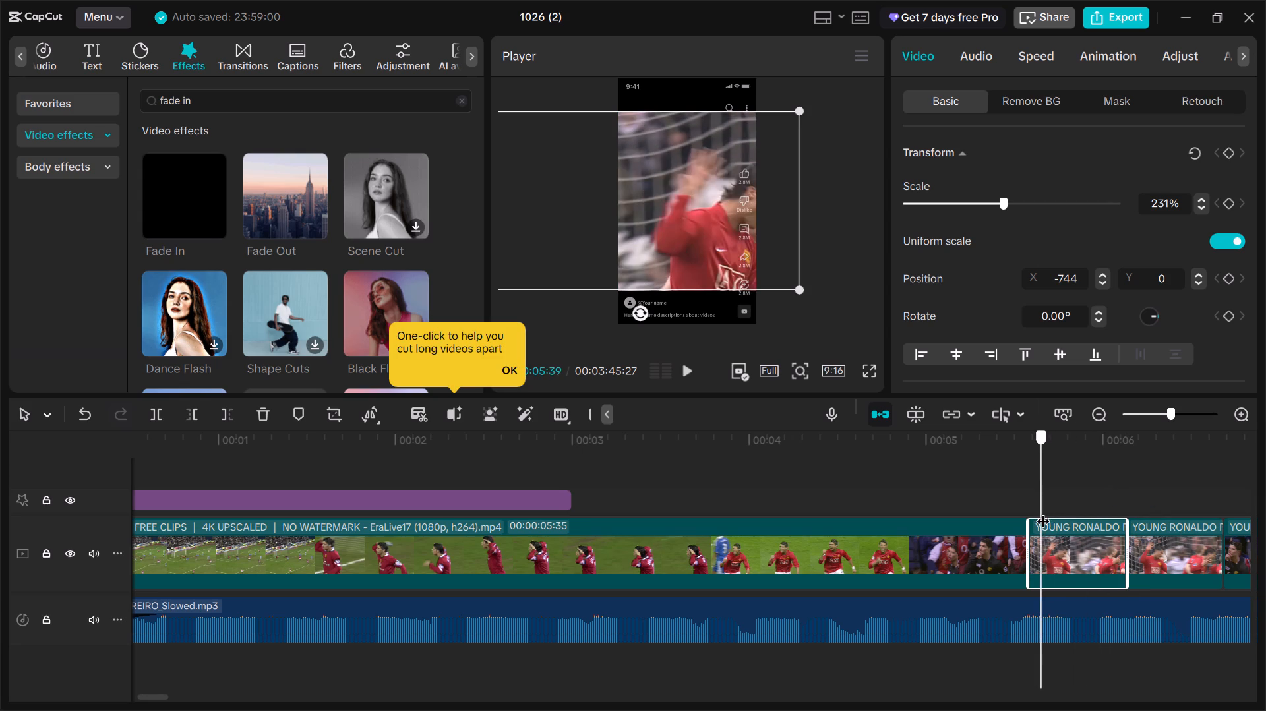
{"action": "left_click_drag", "start_coordinate": [1042, 511], "coordinate": [1058, 514]}
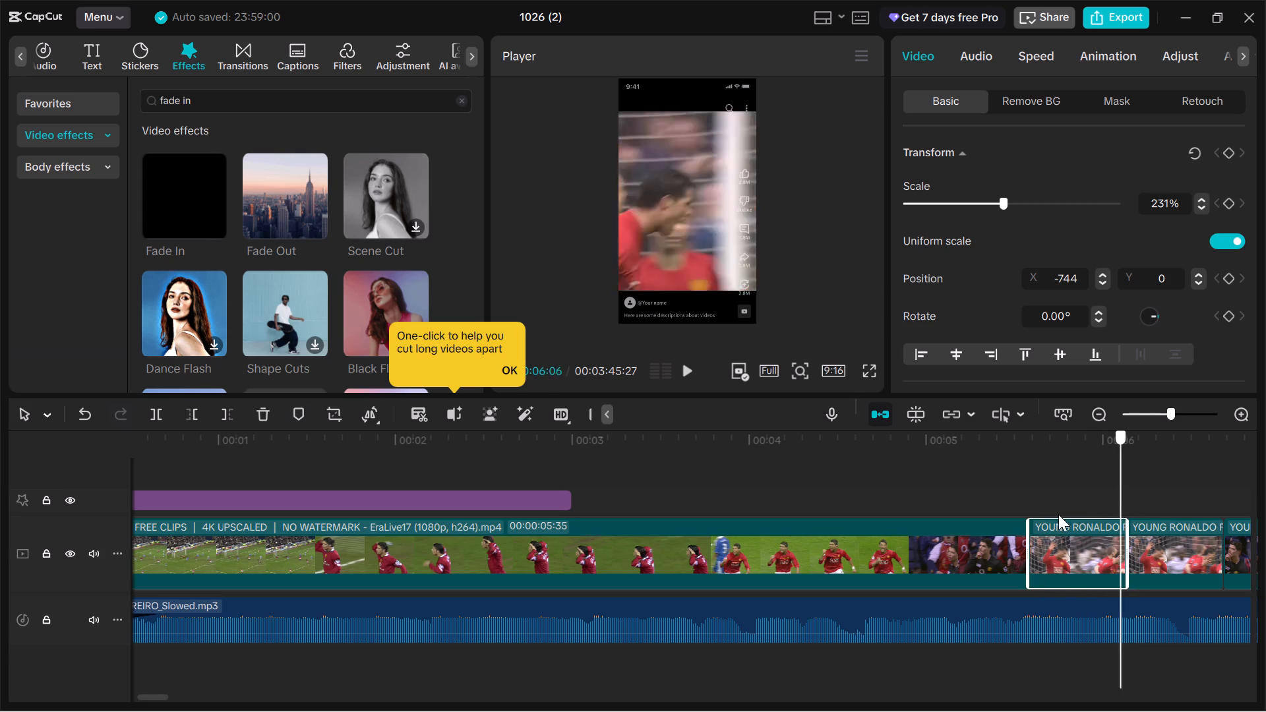
{"action": "left_click_drag", "start_coordinate": [1058, 514], "coordinate": [1167, 511]}
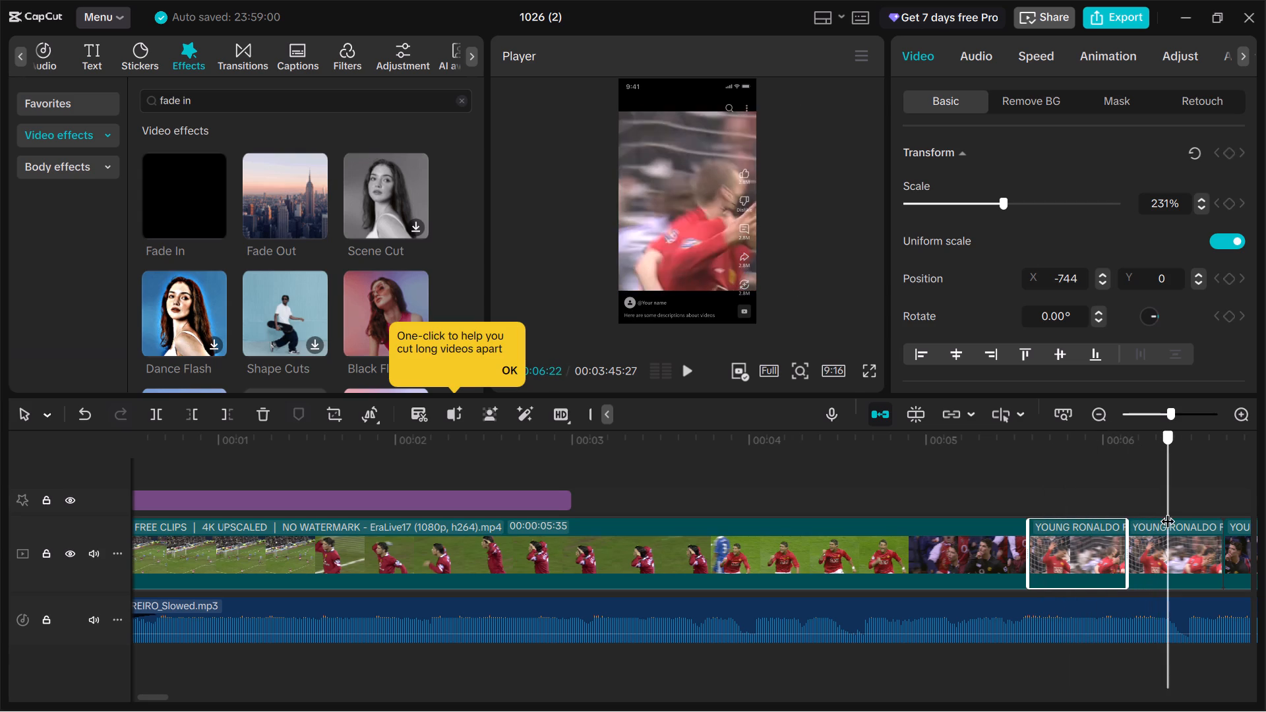
{"action": "left_click_drag", "start_coordinate": [1167, 511], "coordinate": [1141, 505]}
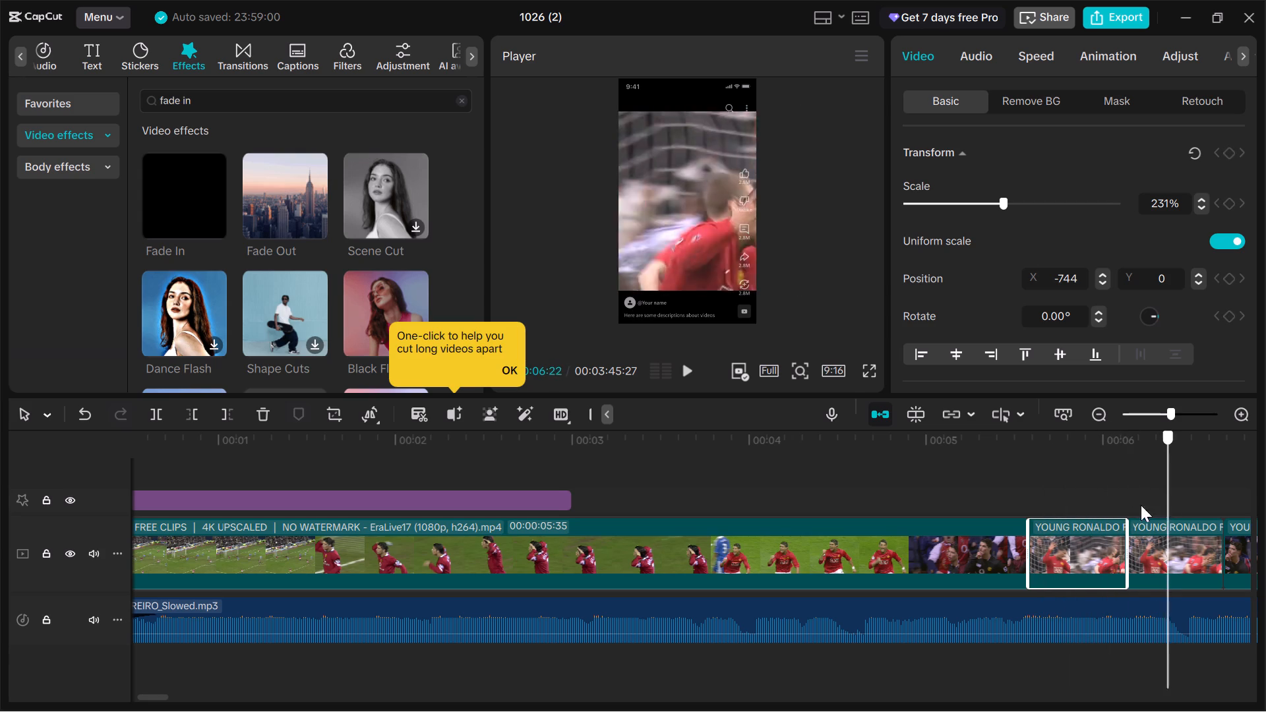
{"action": "left_click_drag", "start_coordinate": [1141, 505], "coordinate": [1035, 512]}
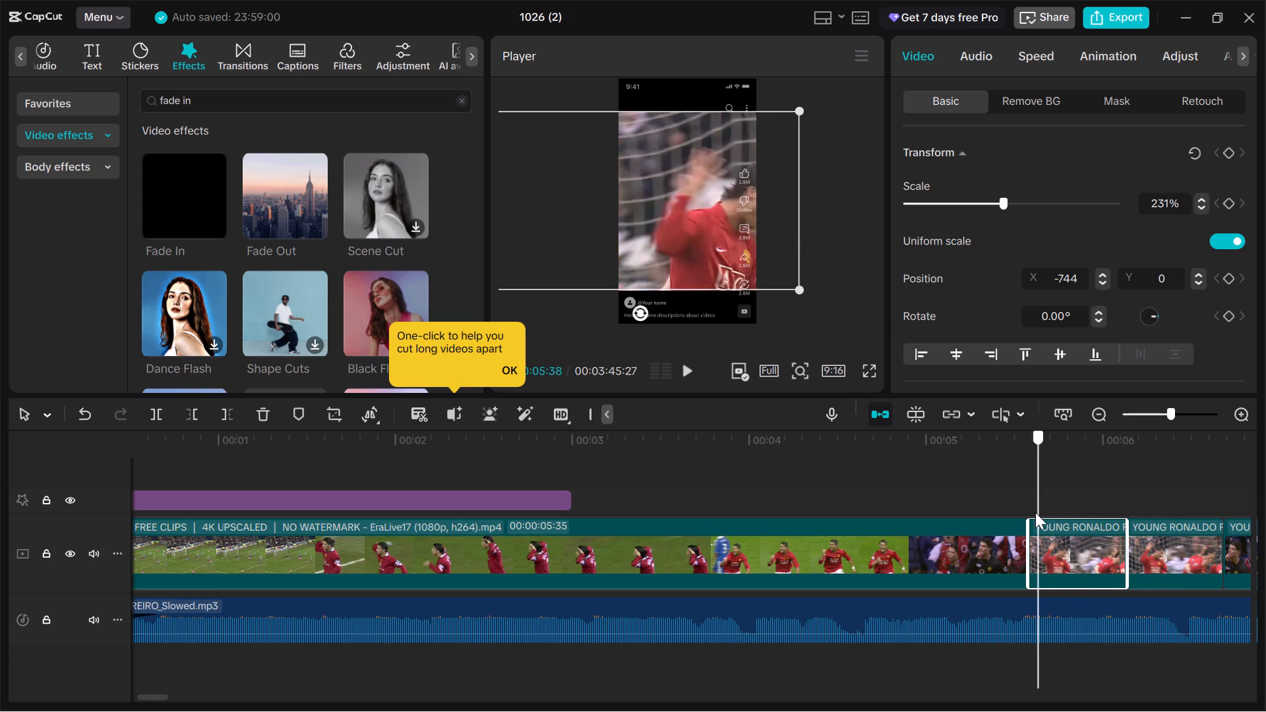
{"action": "left_click_drag", "start_coordinate": [1035, 512], "coordinate": [1075, 511]}
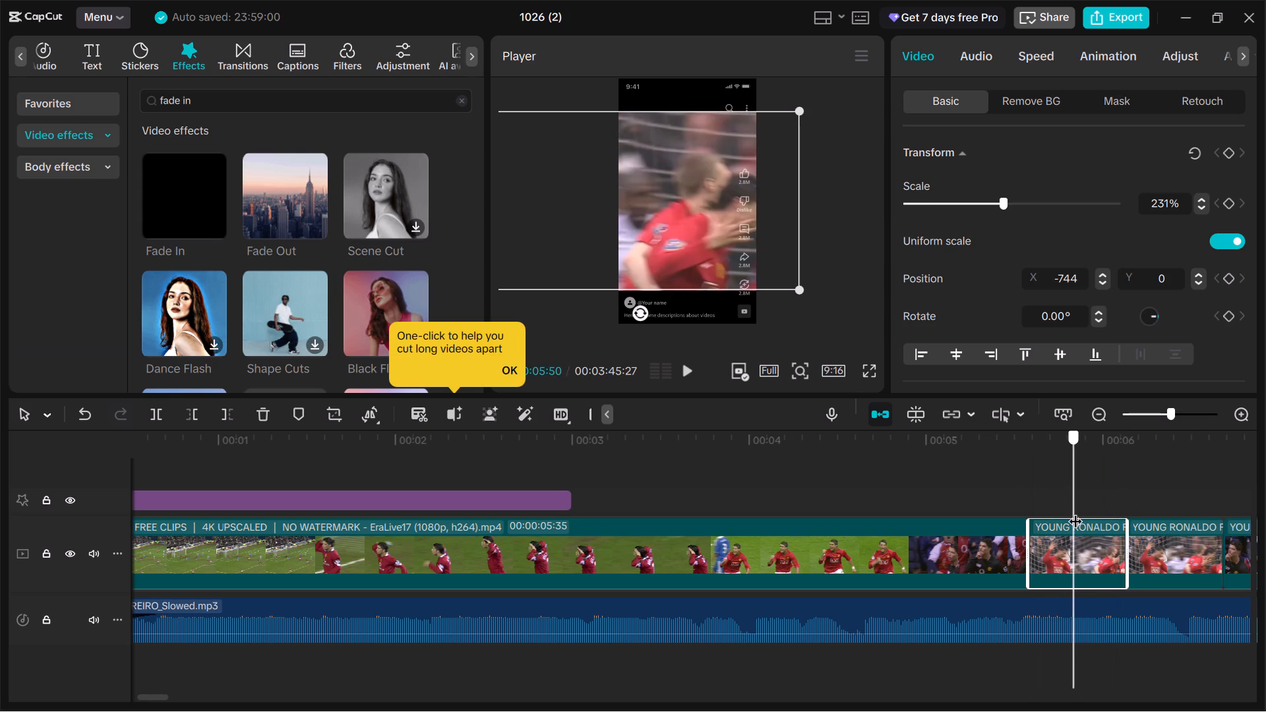
{"action": "left_click_drag", "start_coordinate": [1075, 511], "coordinate": [1078, 511]}
Reverse the pasted copy of the short clip.
{"action": "left_click", "coordinate": [1172, 540]}
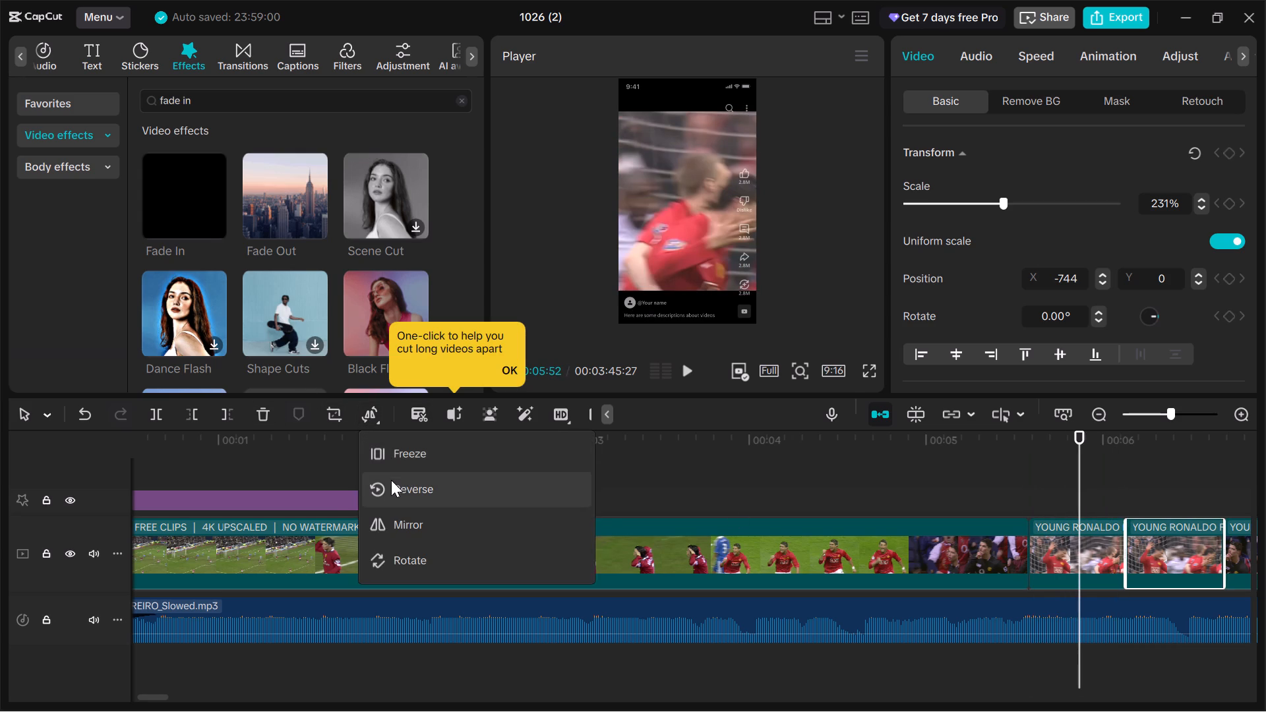
{"action": "left_click", "coordinate": [391, 483]}
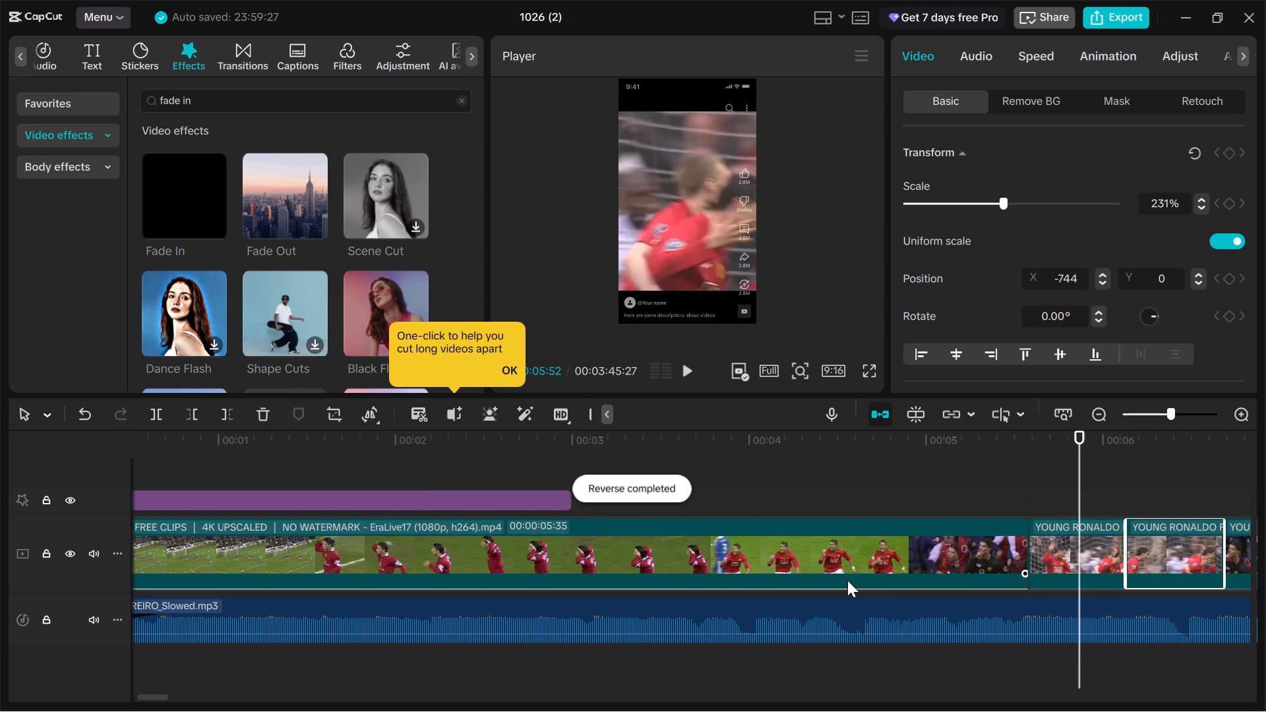
Preview the forward short clip followed by its reversed copy several times, including the lead-in from the opening clip.
{"action": "left_click_drag", "start_coordinate": [1081, 473], "coordinate": [1027, 479]}
{"action": "left_click", "coordinate": [685, 372]}
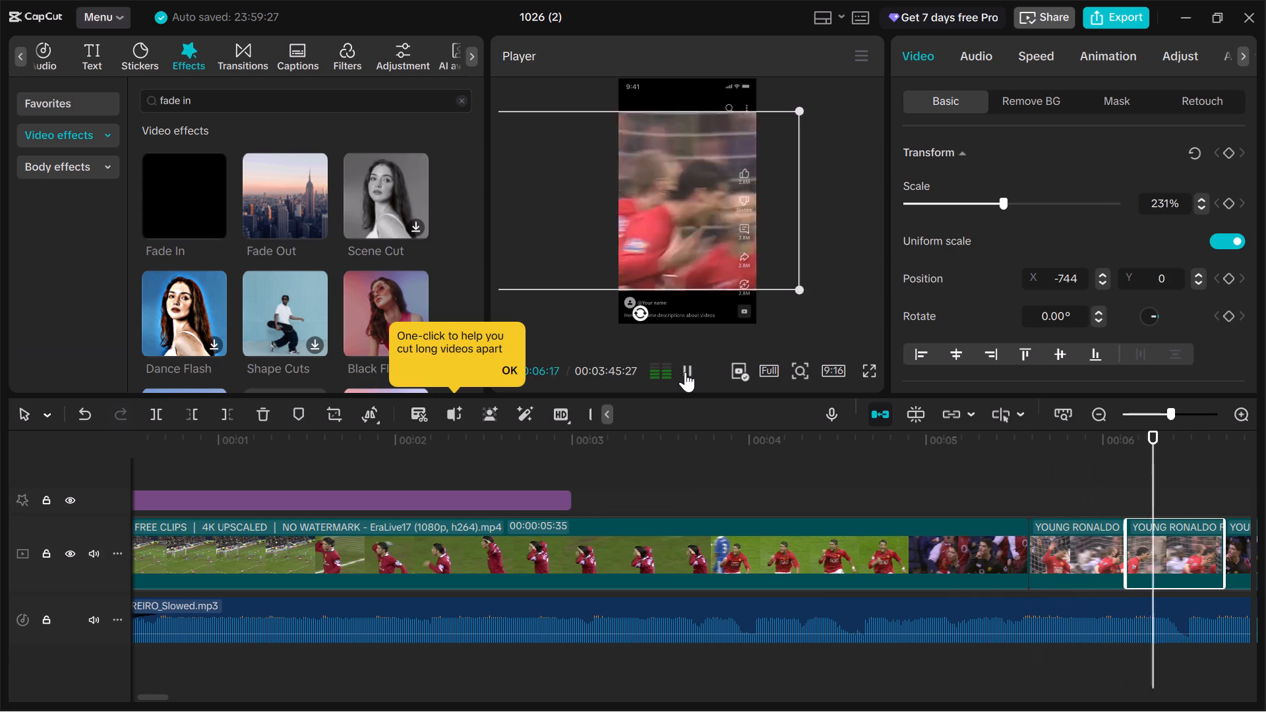
{"action": "left_click", "coordinate": [1046, 481]}
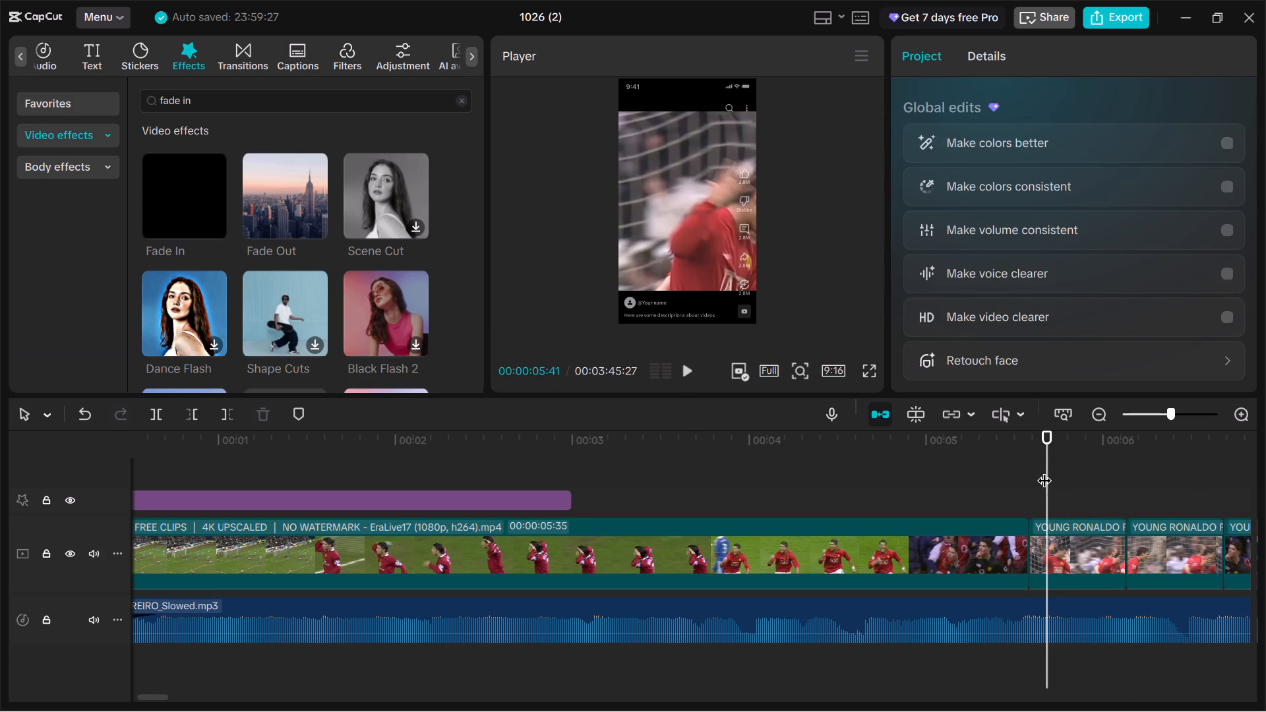
{"action": "left_click_drag", "start_coordinate": [1048, 469], "coordinate": [1099, 483]}
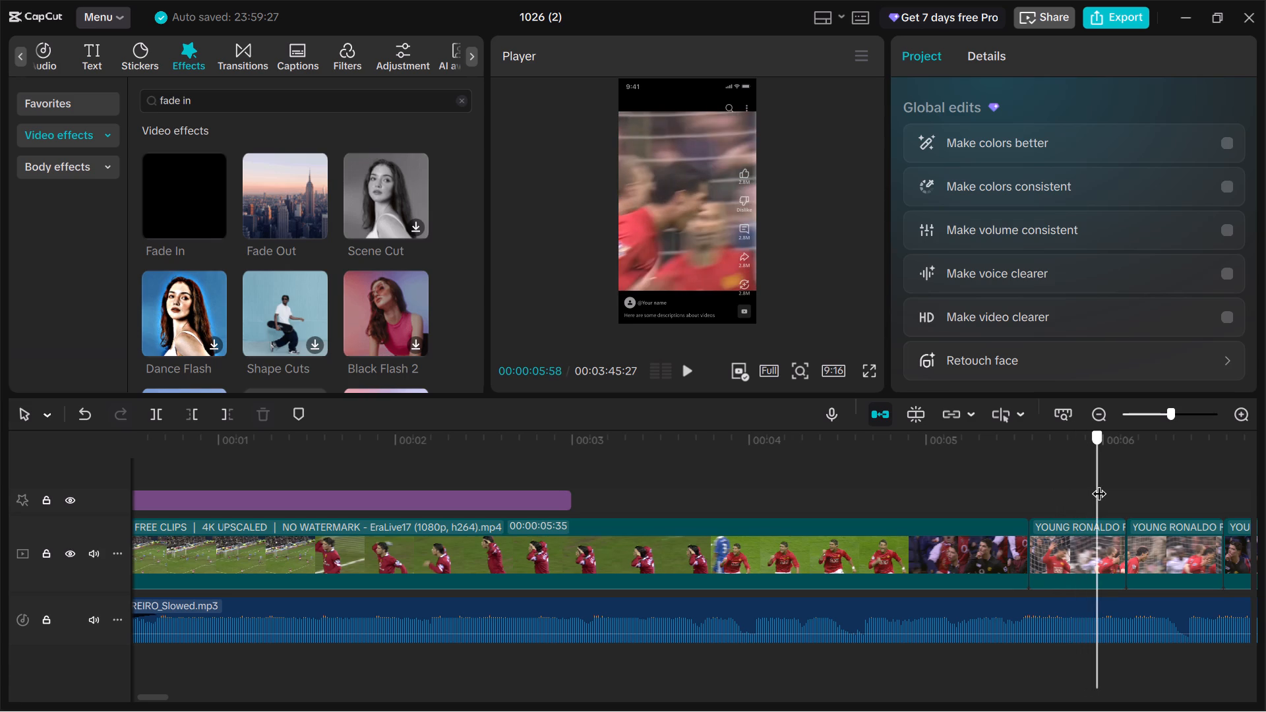
{"action": "left_click_drag", "start_coordinate": [1099, 483], "coordinate": [1040, 485]}
{"action": "left_click", "coordinate": [685, 374]}
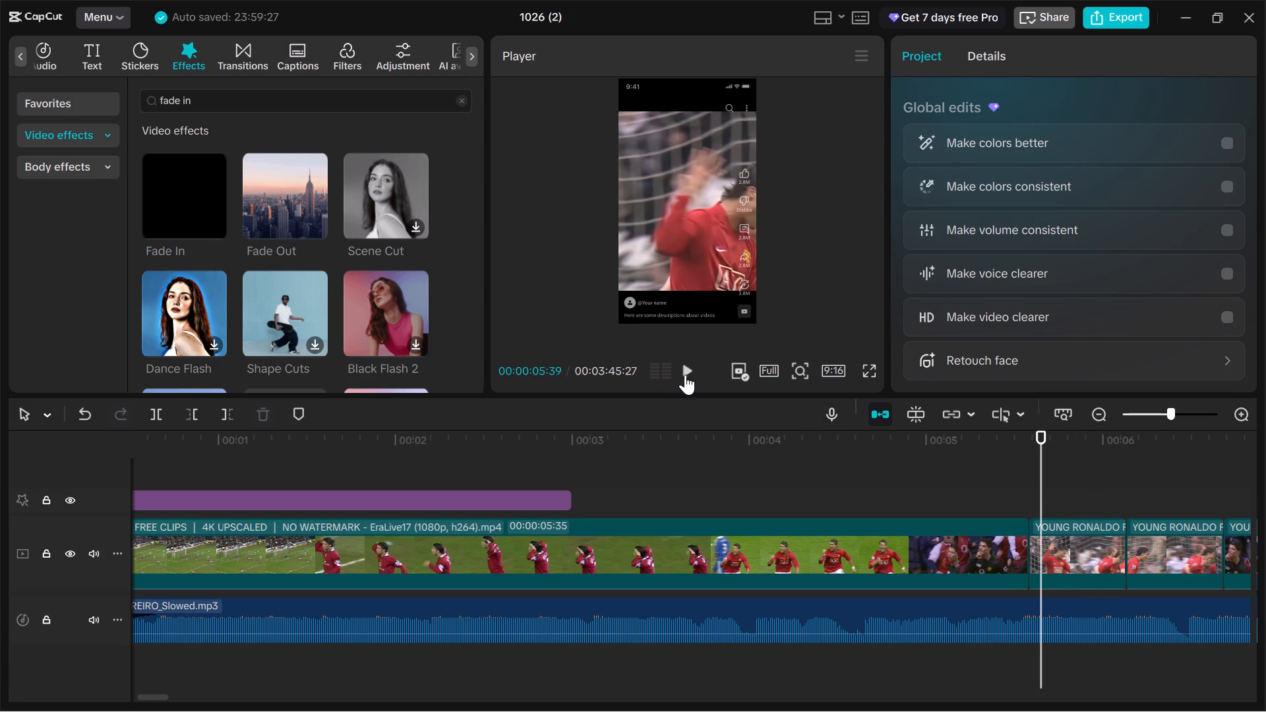
{"action": "left_click", "coordinate": [685, 374]}
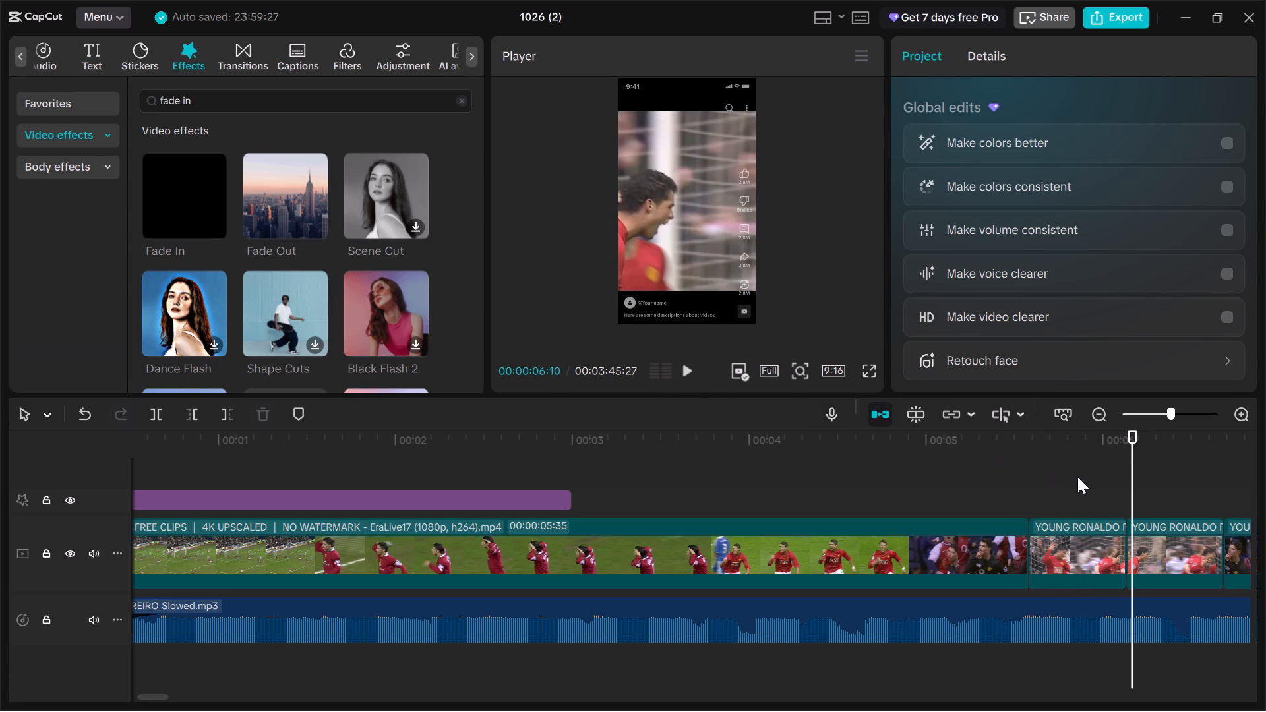
{"action": "left_click_drag", "start_coordinate": [1128, 490], "coordinate": [919, 516]}
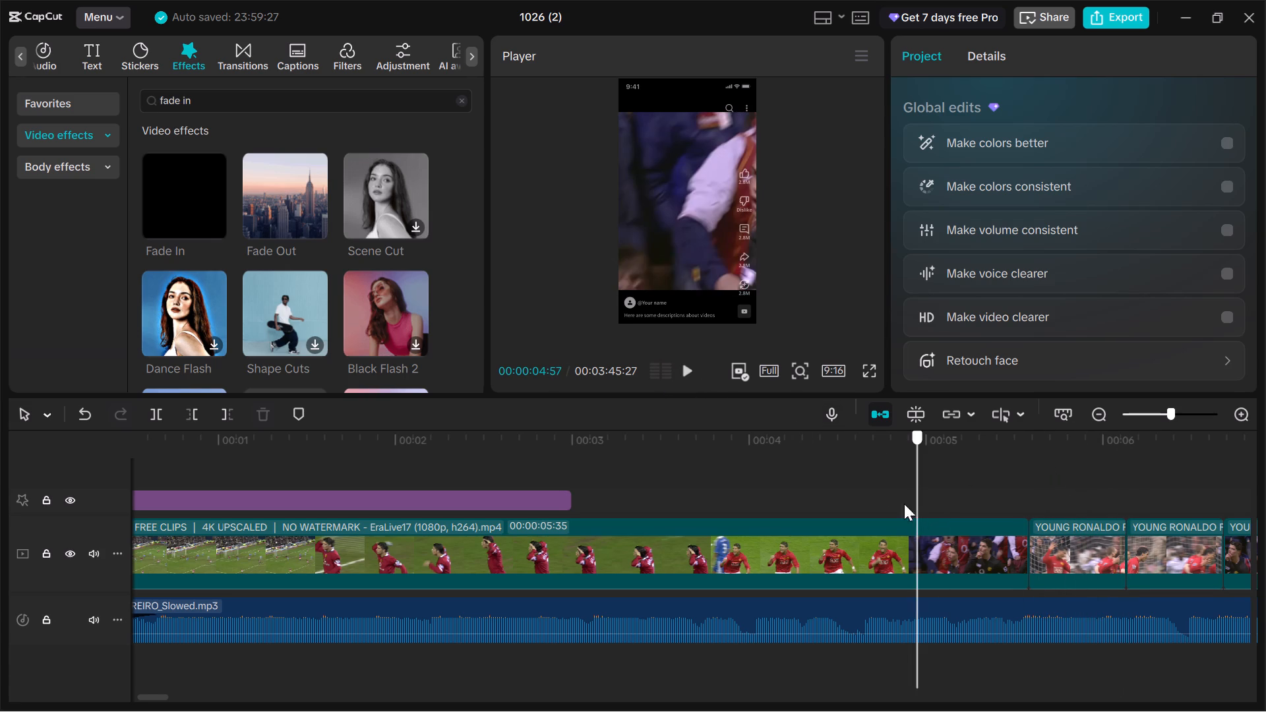
{"action": "left_click", "coordinate": [680, 377]}
{"action": "left_click", "coordinate": [680, 377]}
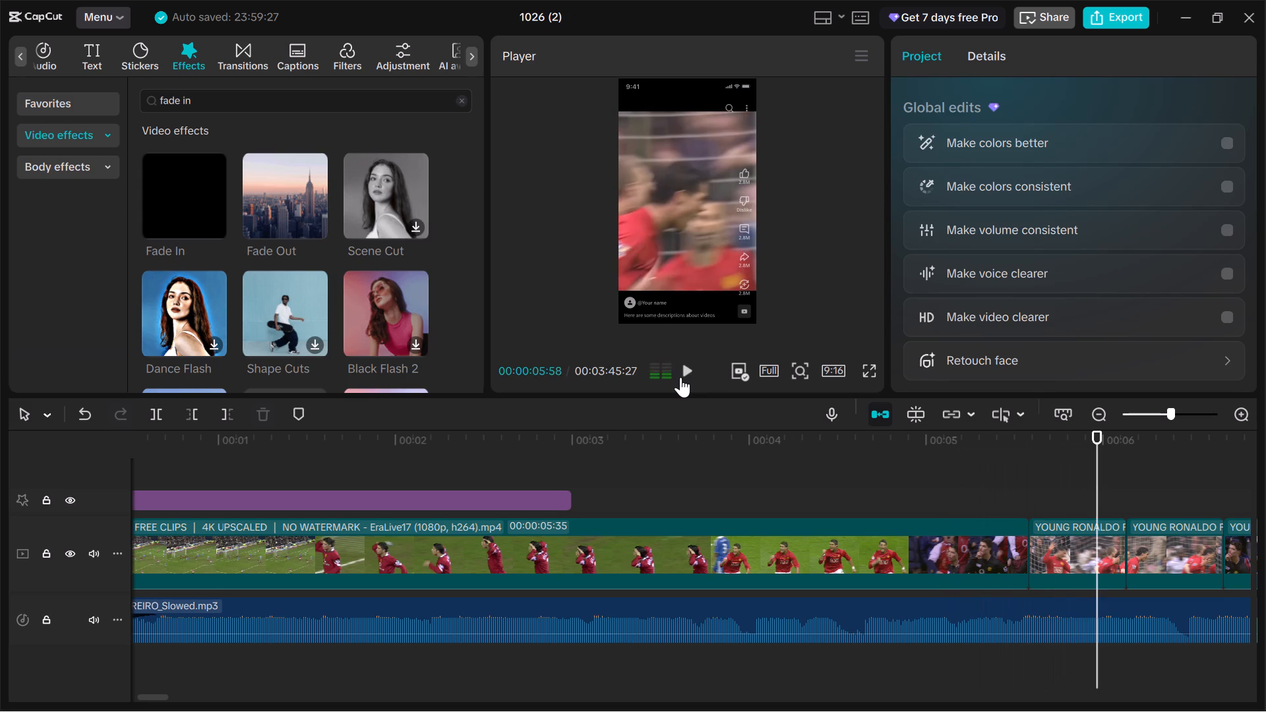
{"action": "double_click", "coordinate": [680, 377]}
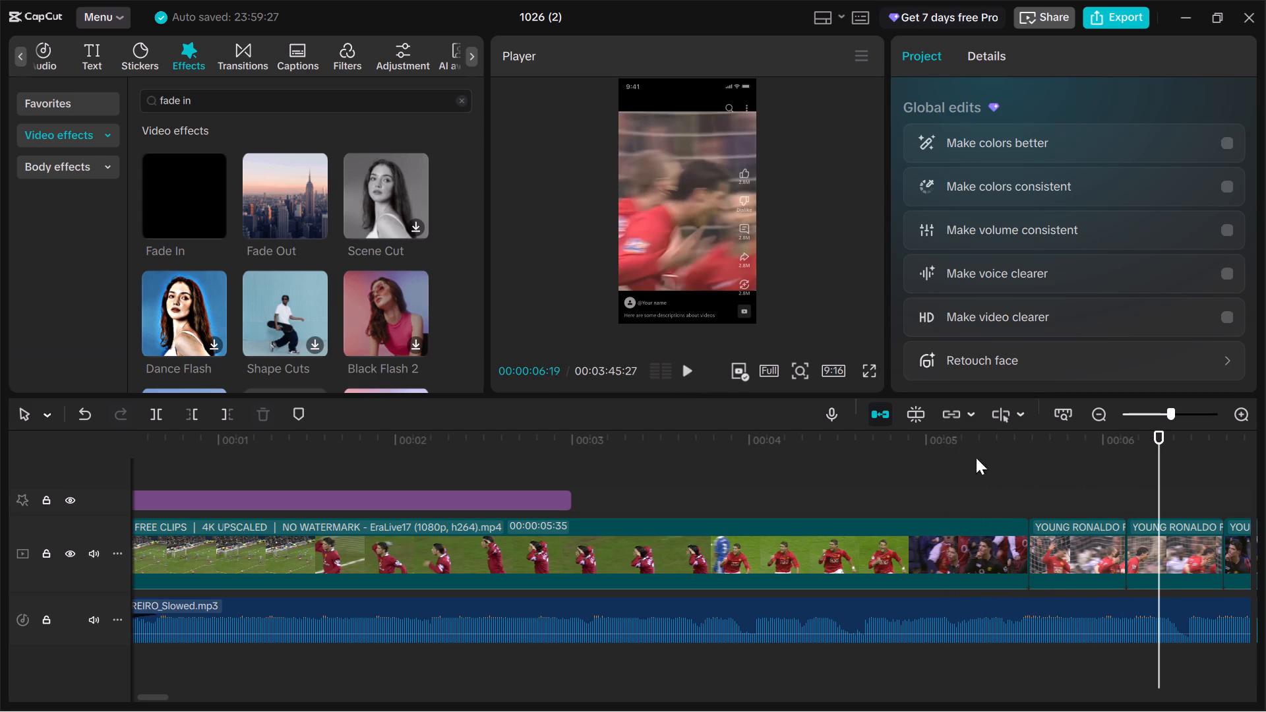
{"action": "left_click_drag", "start_coordinate": [1153, 490], "coordinate": [1043, 501]}
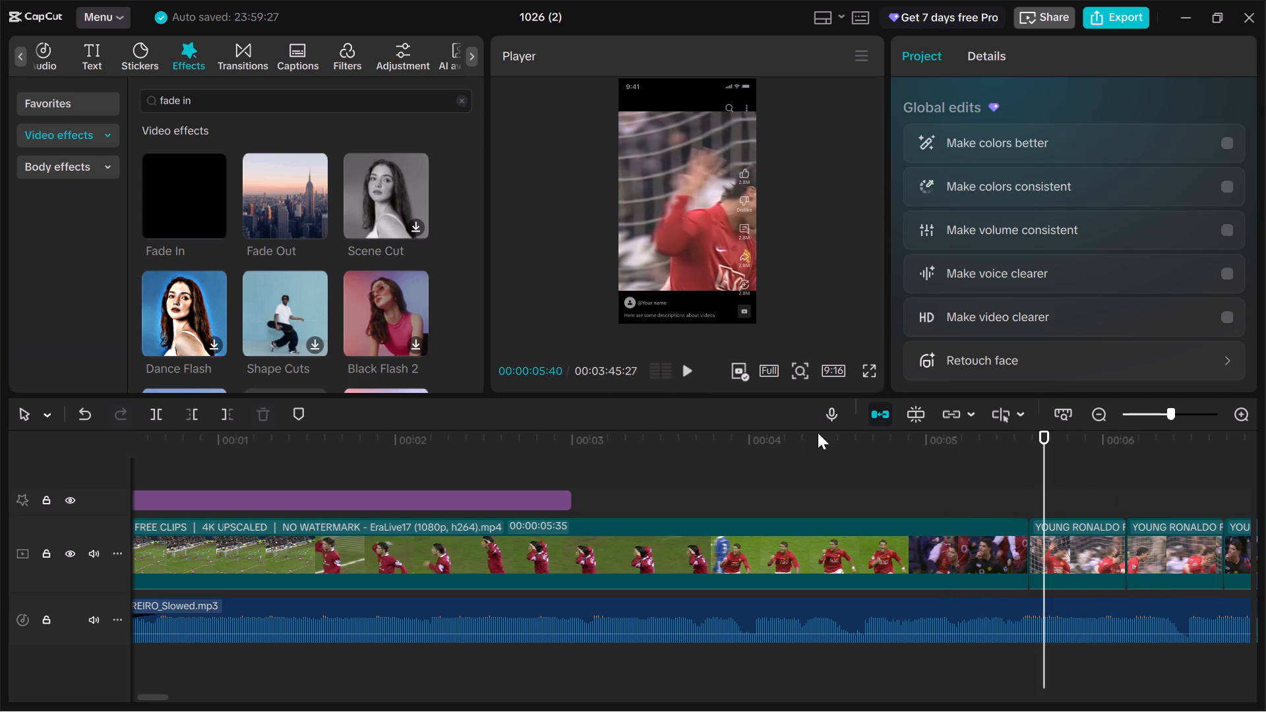
{"action": "left_click", "coordinate": [686, 379]}
{"action": "left_click", "coordinate": [686, 378]}
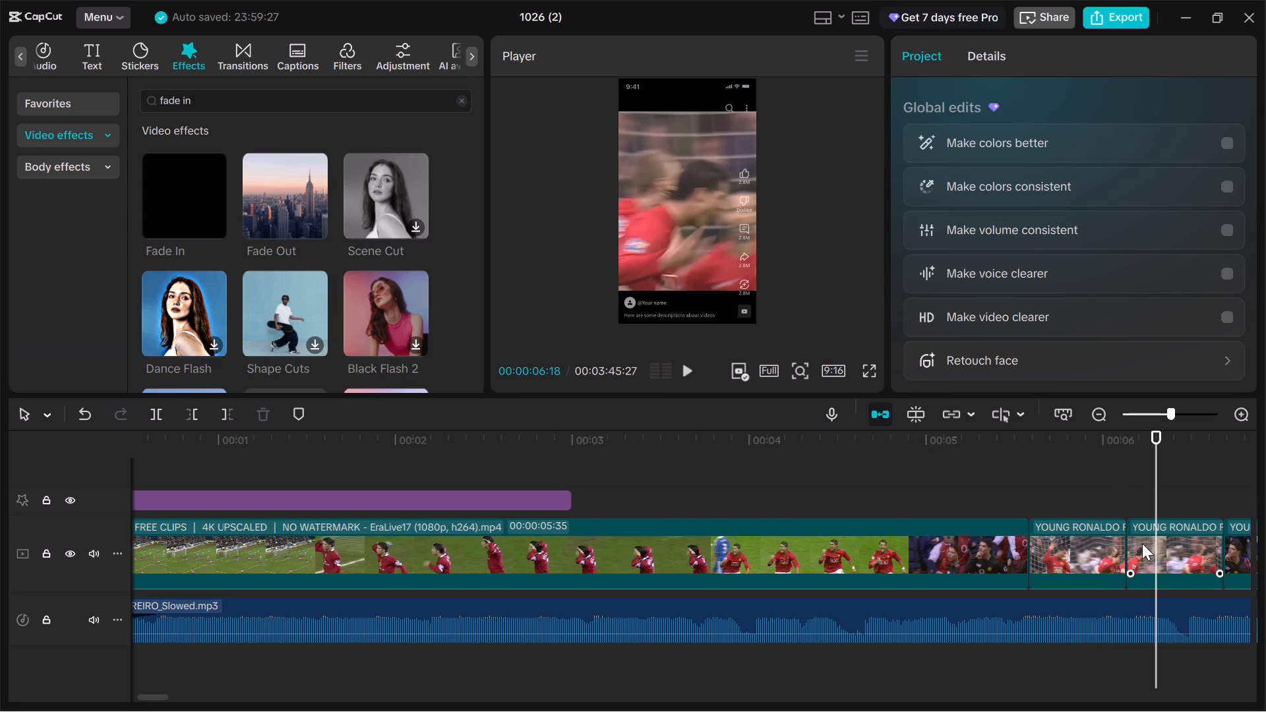
Insert a freeze frame in the first short clip at 00:00:06:02, near its end.
{"action": "left_click", "coordinate": [1099, 543]}
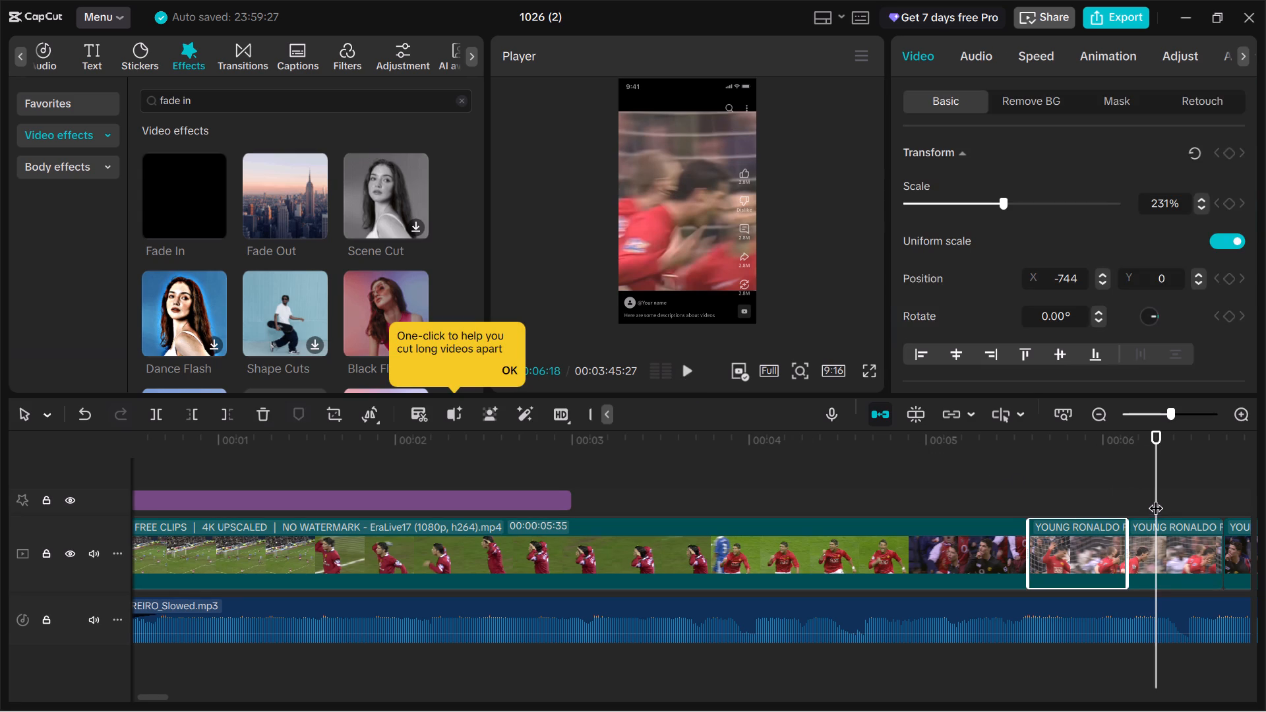
{"action": "left_click_drag", "start_coordinate": [1155, 498], "coordinate": [1110, 498]}
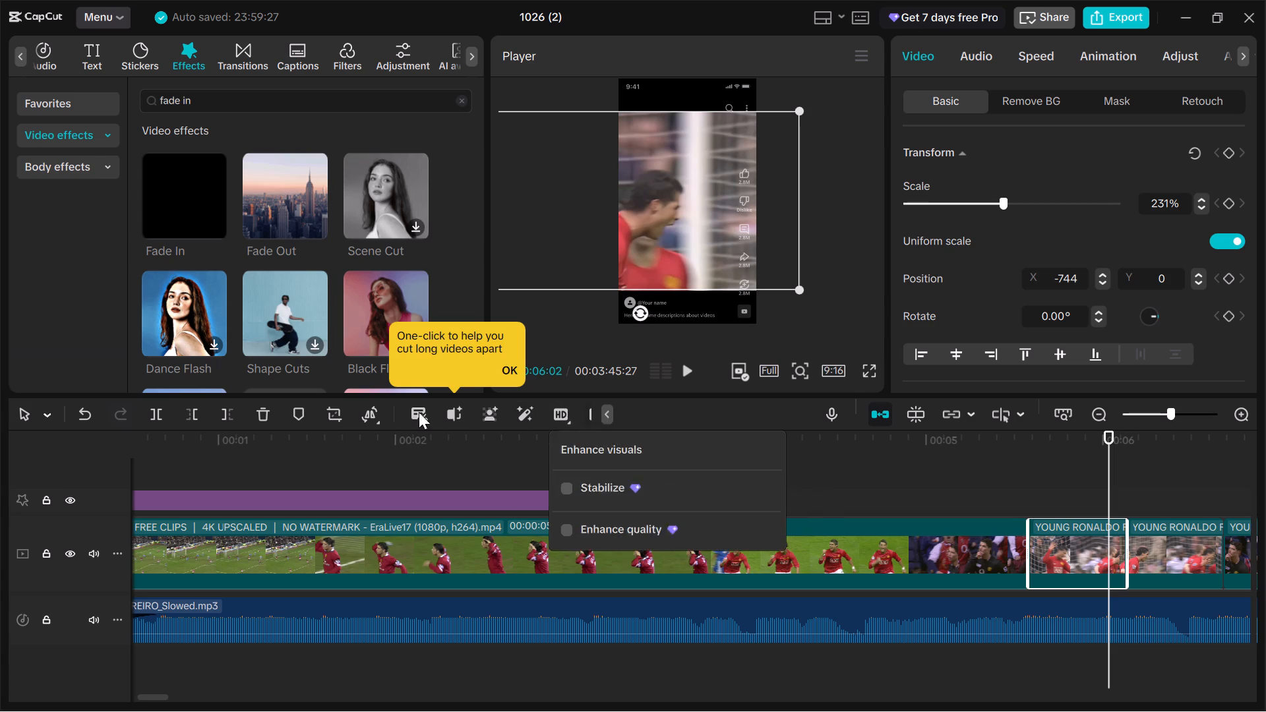
{"action": "left_click", "coordinate": [330, 411]}
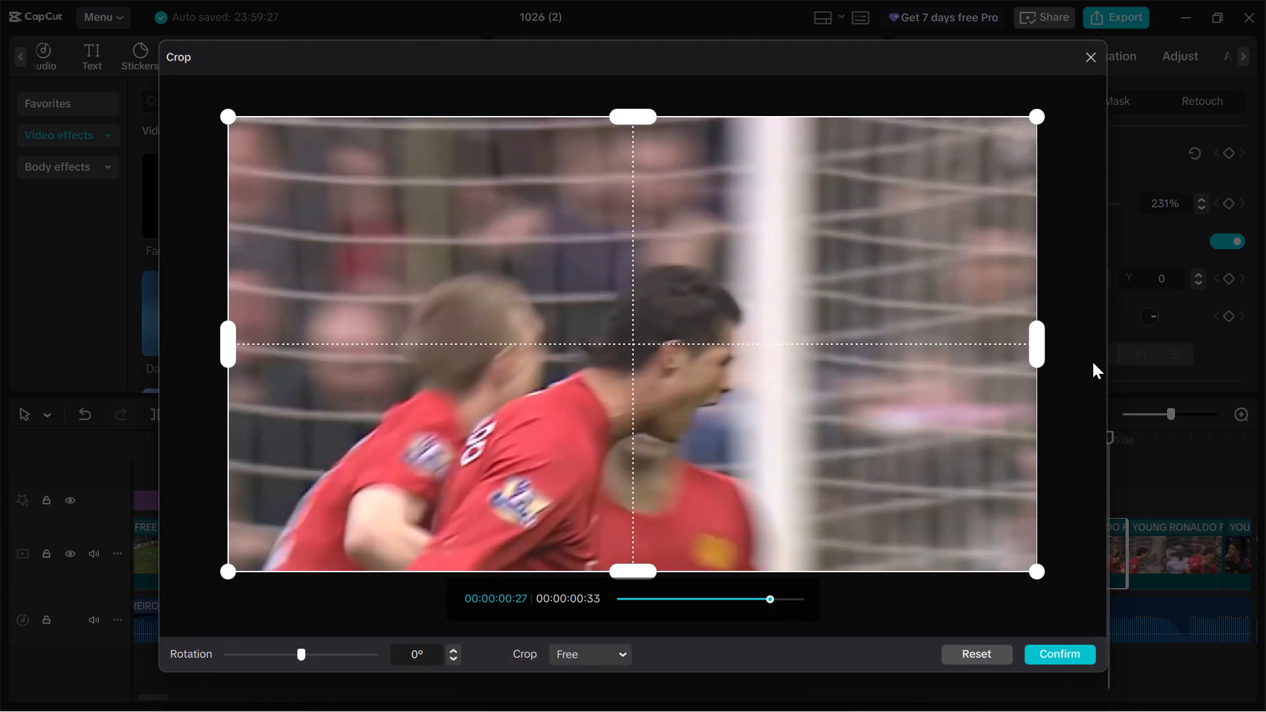
{"action": "left_click", "coordinate": [1077, 49]}
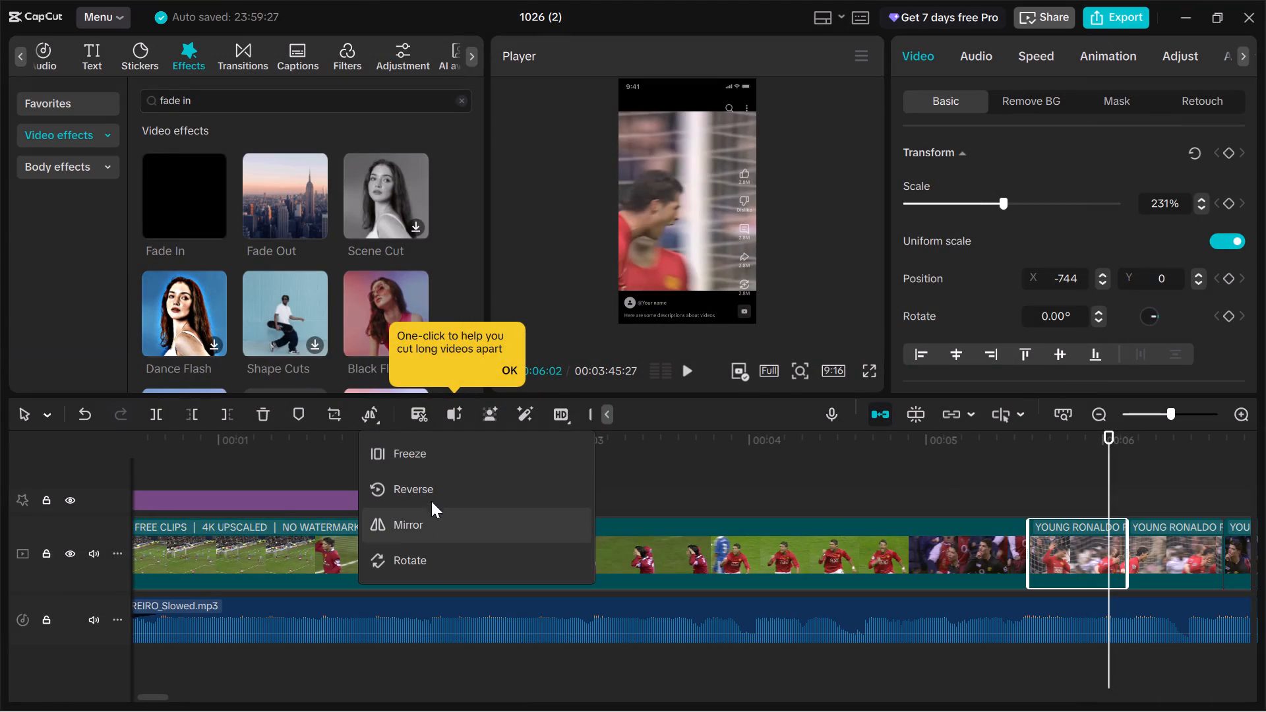
{"action": "left_click", "coordinate": [431, 459]}
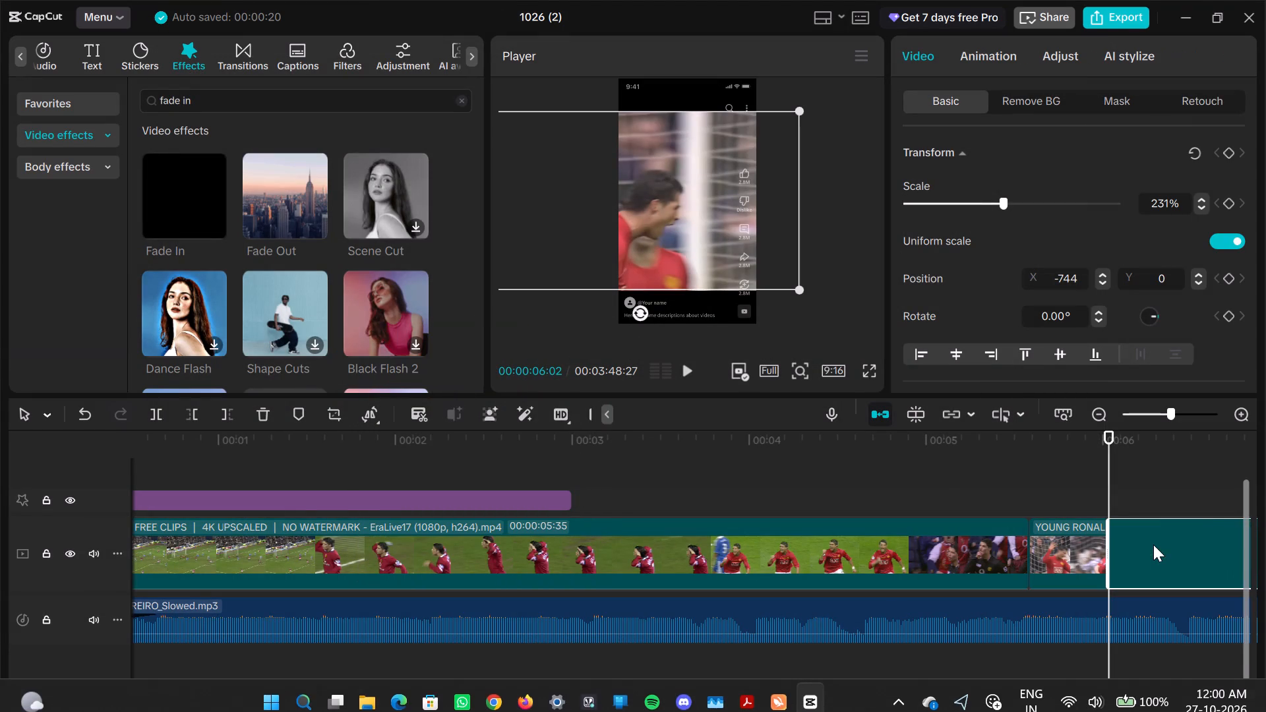
Shorten the freeze frame in the first short clip to about half a second by trimming its end.
{"action": "scroll", "coordinate": [1211, 567], "scroll_direction": "down", "scroll_amount": 4, "text": "ctrl"}
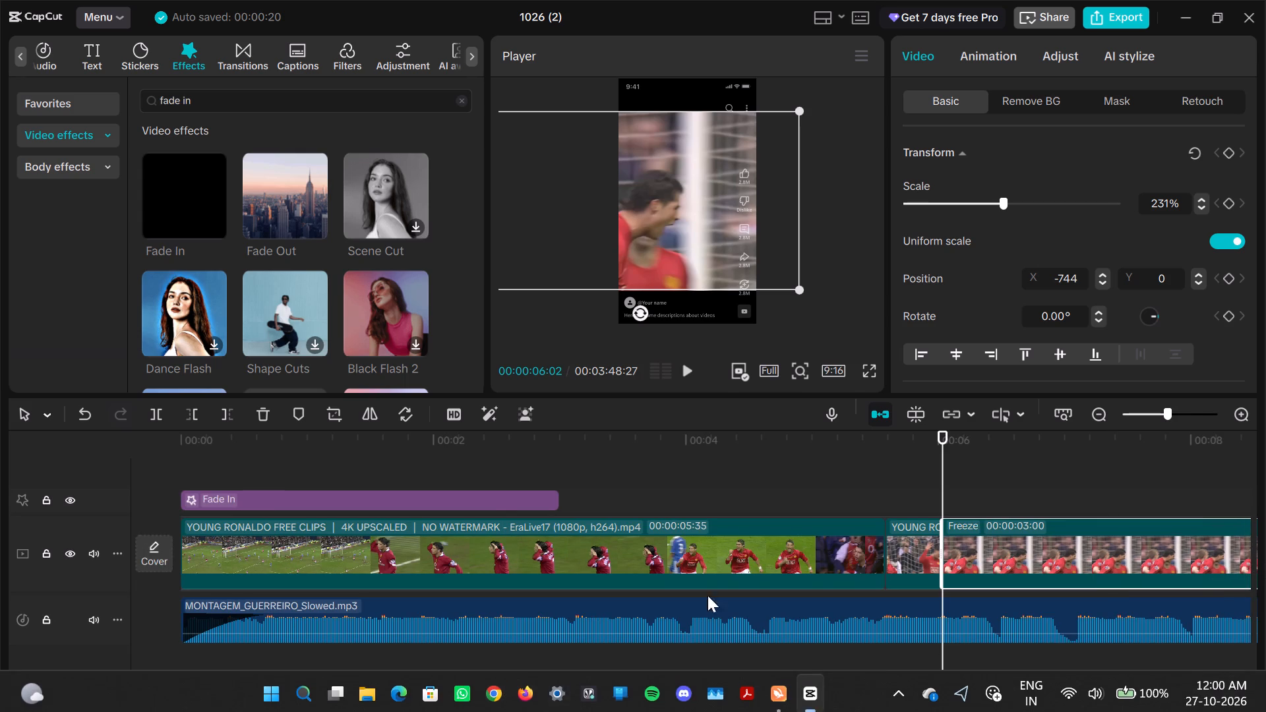
{"action": "scroll", "coordinate": [597, 647], "scroll_direction": "right", "scroll_amount": 7}
{"action": "scroll", "coordinate": [597, 647], "scroll_direction": "left", "scroll_amount": 8}
{"action": "scroll", "coordinate": [597, 647], "scroll_direction": "right", "scroll_amount": 5}
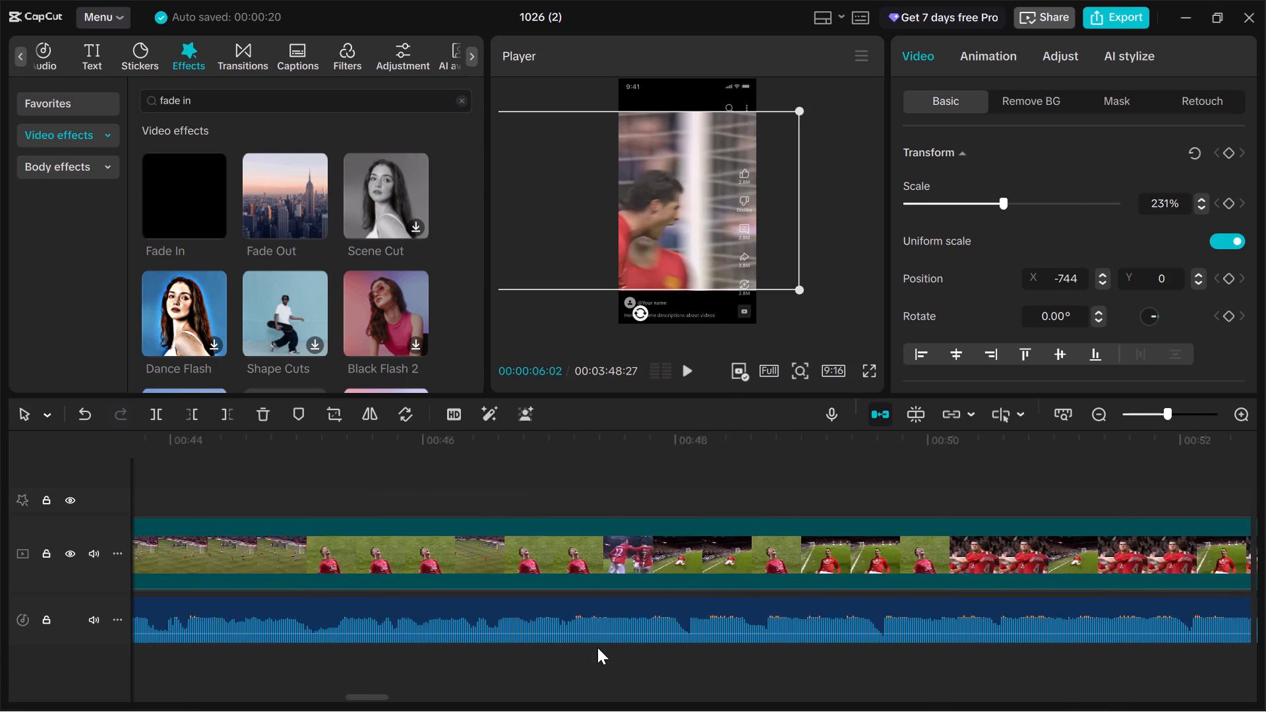
{"action": "scroll", "coordinate": [597, 647], "scroll_direction": "right", "scroll_amount": 5}
{"action": "scroll", "coordinate": [597, 647], "scroll_direction": "left", "scroll_amount": 1}
{"action": "scroll", "coordinate": [597, 647], "scroll_direction": "right", "scroll_amount": 1}
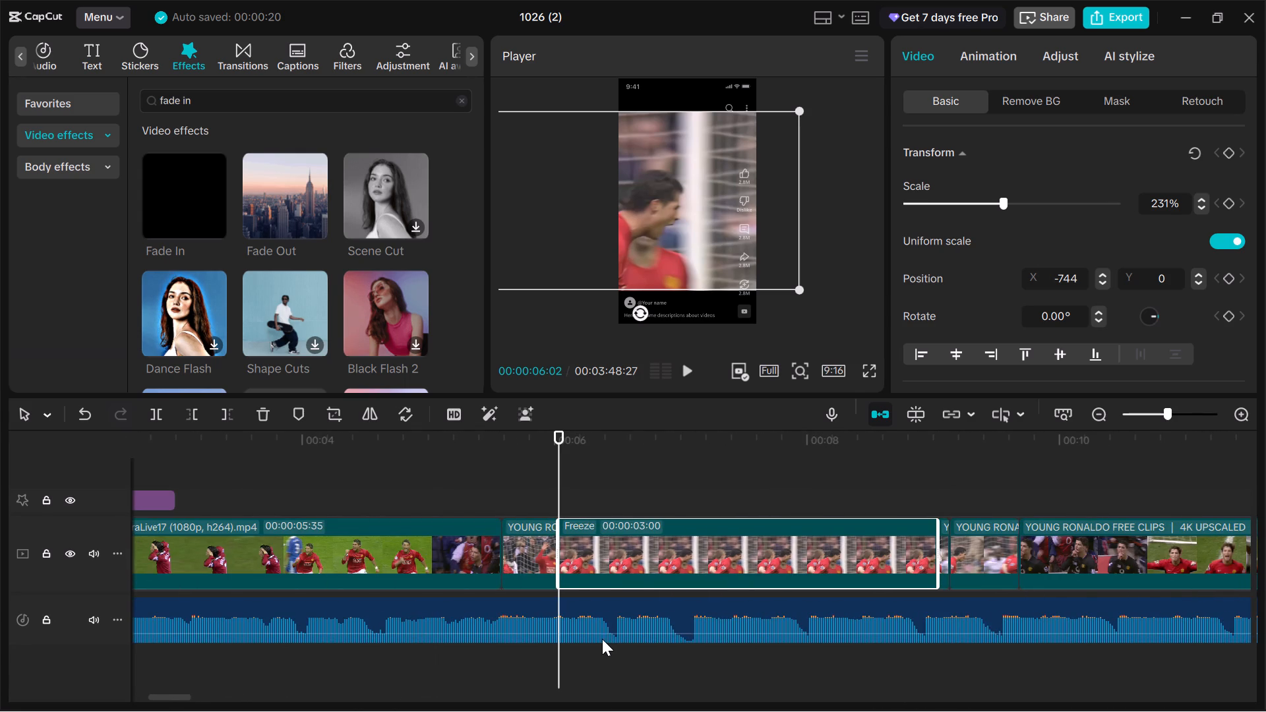
{"action": "left_click", "coordinate": [669, 552]}
{"action": "left_click_drag", "start_coordinate": [935, 549], "coordinate": [593, 571]}
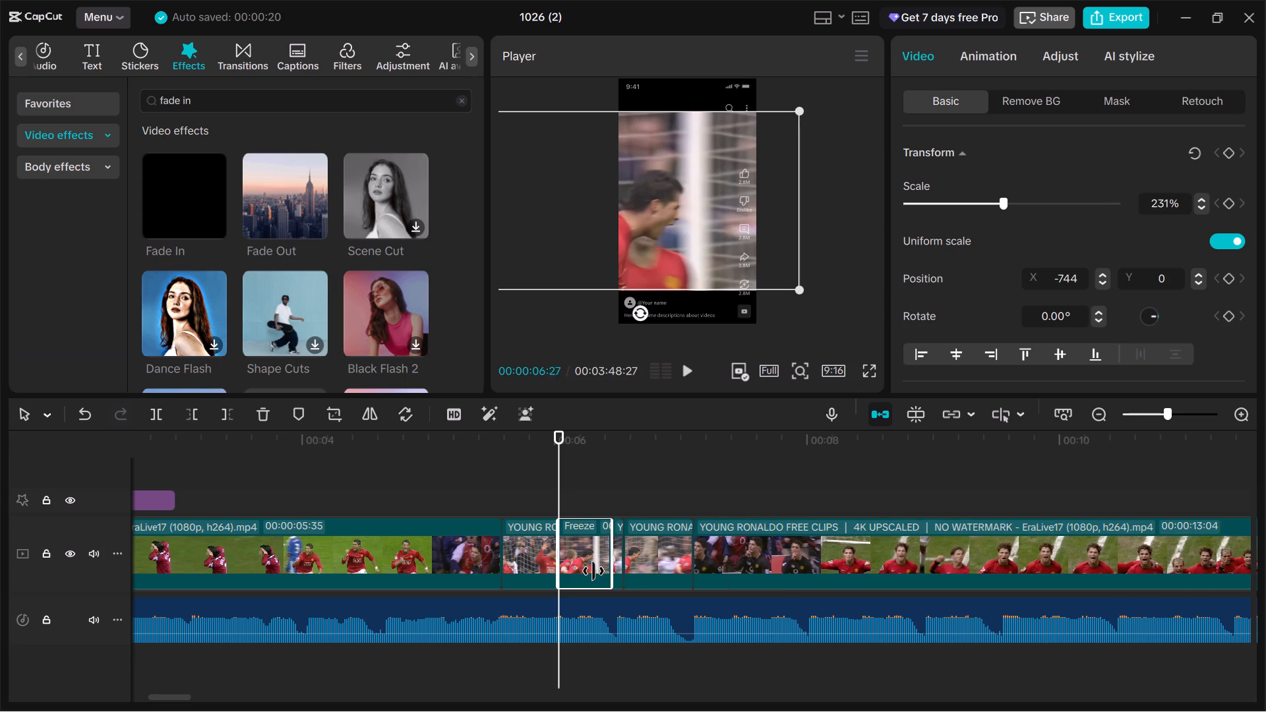
{"action": "left_click_drag", "start_coordinate": [593, 571], "coordinate": [632, 570]}
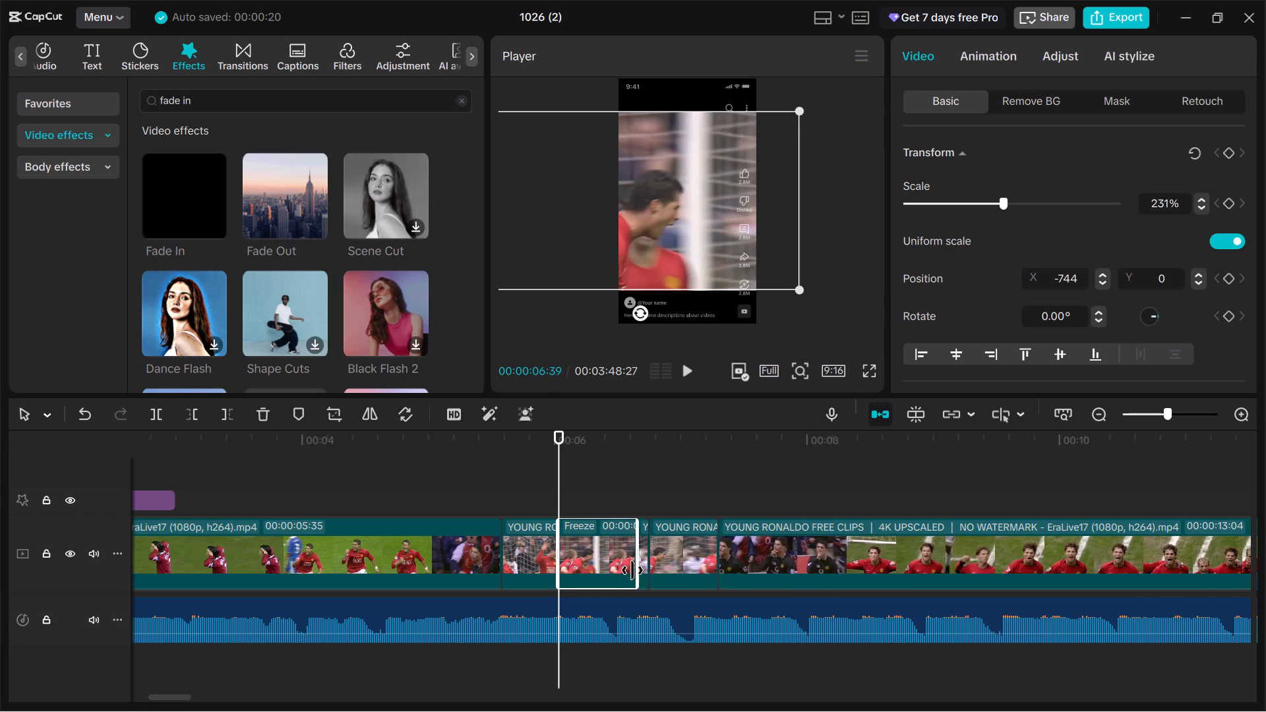
{"action": "left_click_drag", "start_coordinate": [632, 570], "coordinate": [613, 570]}
Delete the tiny leftover piece of the first short clip between the freeze frame and the reversed copy.
{"action": "left_click", "coordinate": [621, 564]}
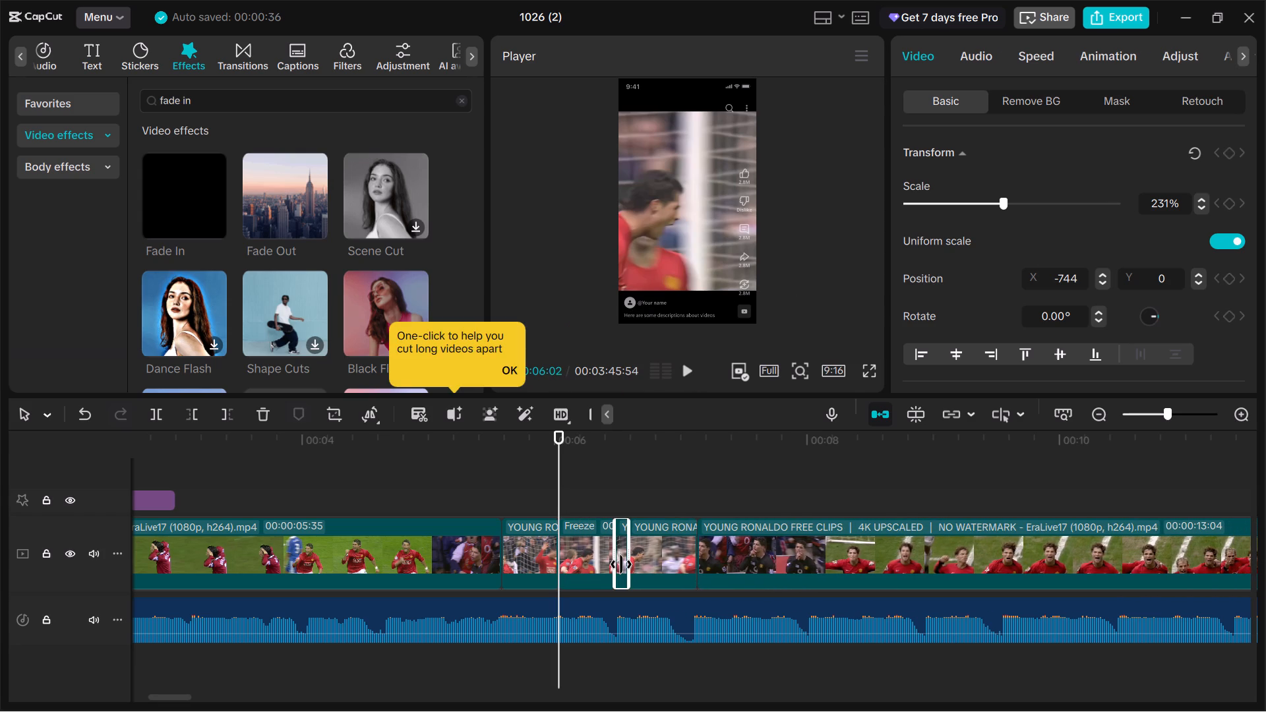
{"action": "key", "text": "BackSpace"}
Preview the forward short clip, the shortened freeze frame and the reversed copy in sequence, running on into the following footage.
{"action": "left_click", "coordinate": [535, 550]}
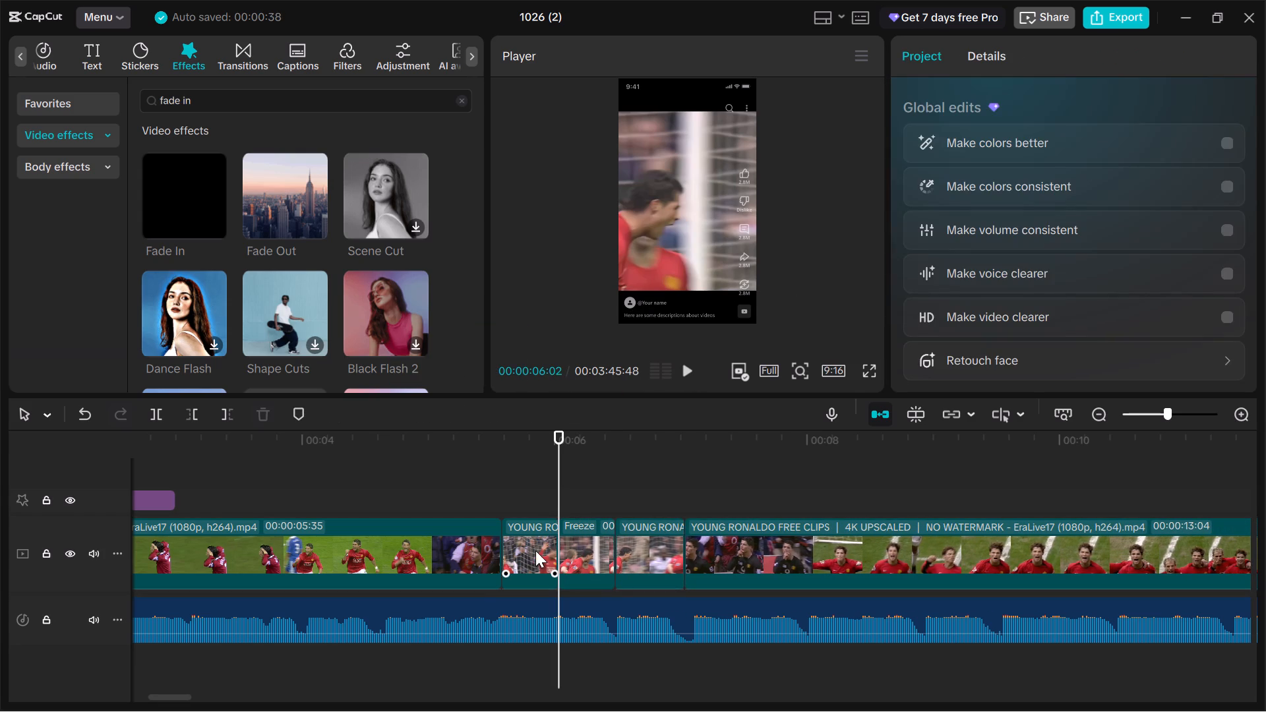
{"action": "scroll", "coordinate": [625, 504], "scroll_direction": "right", "scroll_amount": 1}
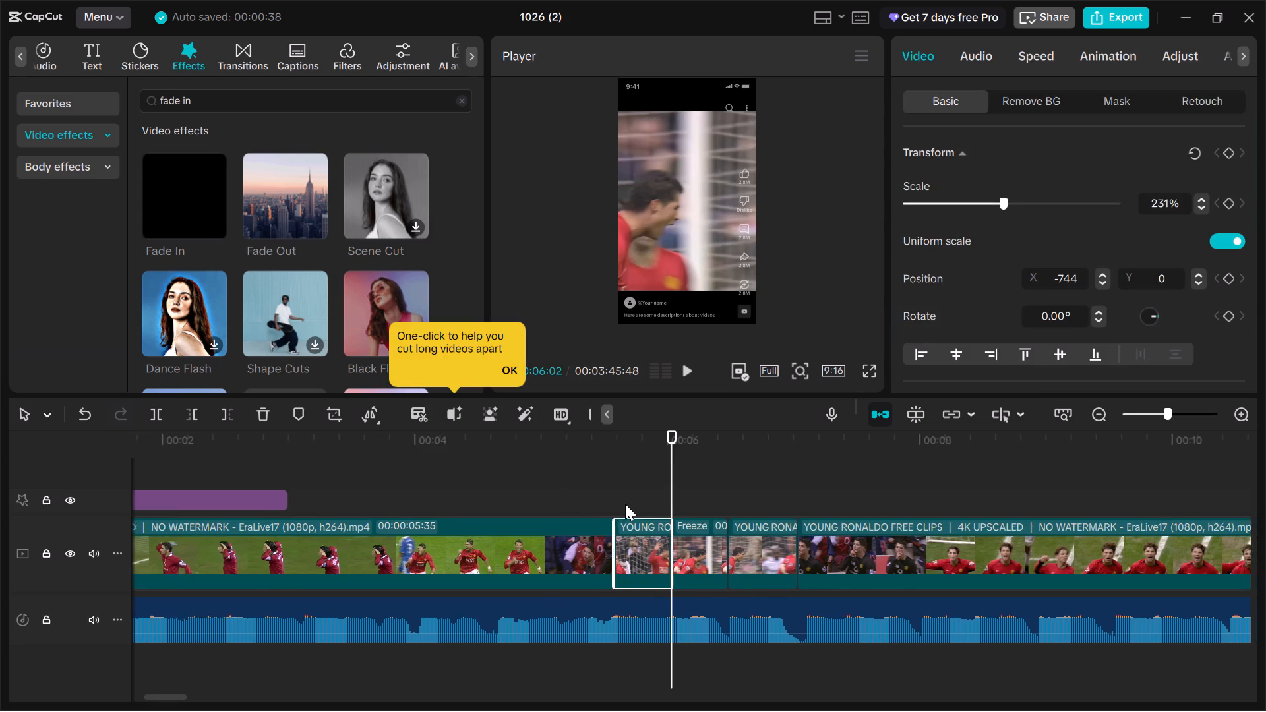
{"action": "scroll", "coordinate": [625, 504], "scroll_direction": "right", "scroll_amount": 1}
{"action": "left_click_drag", "start_coordinate": [710, 484], "coordinate": [698, 486]}
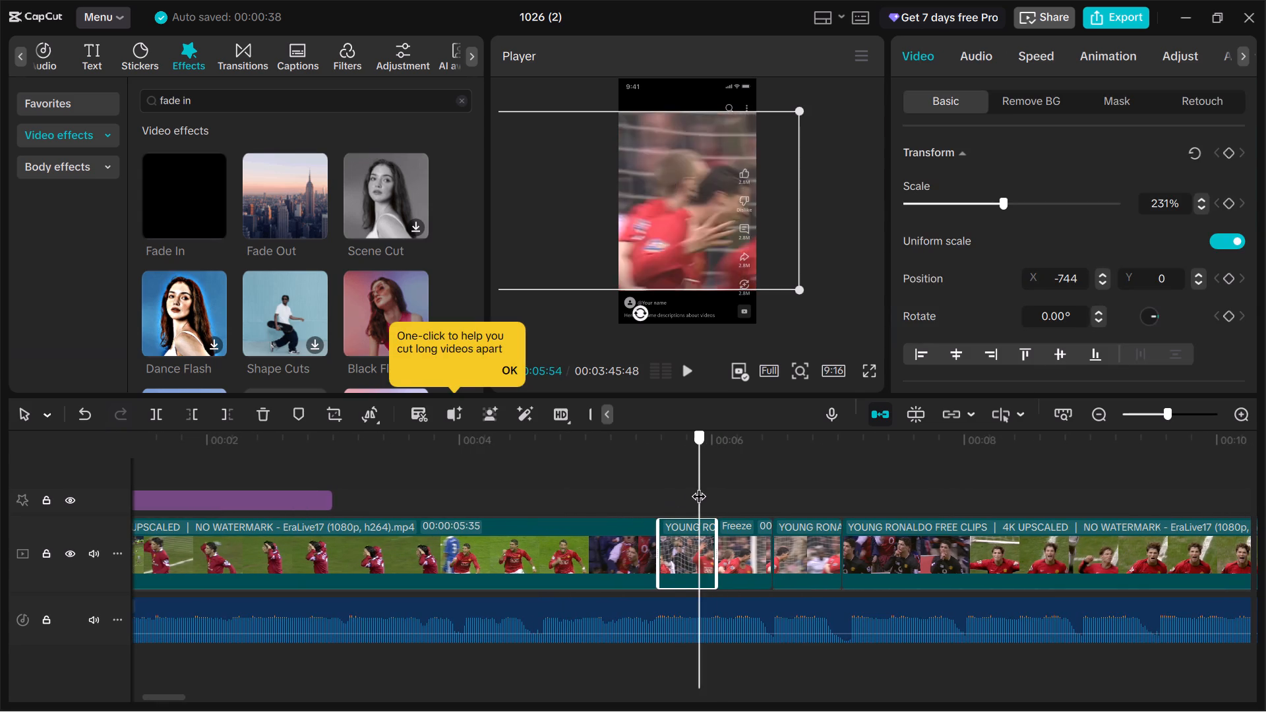
{"action": "left_click_drag", "start_coordinate": [698, 486], "coordinate": [660, 487]}
{"action": "key", "text": "space"}
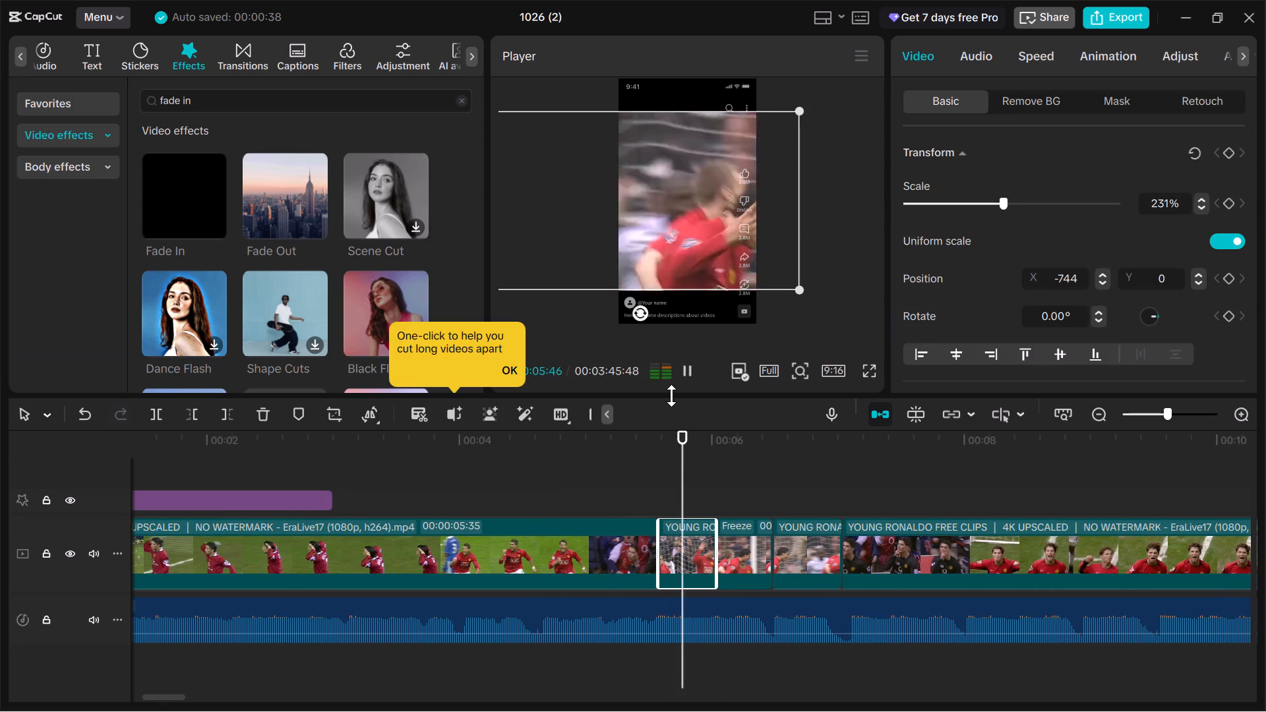
{"action": "key", "text": "space"}
{"action": "key", "text": "space"}
{"action": "key", "text": "space"}
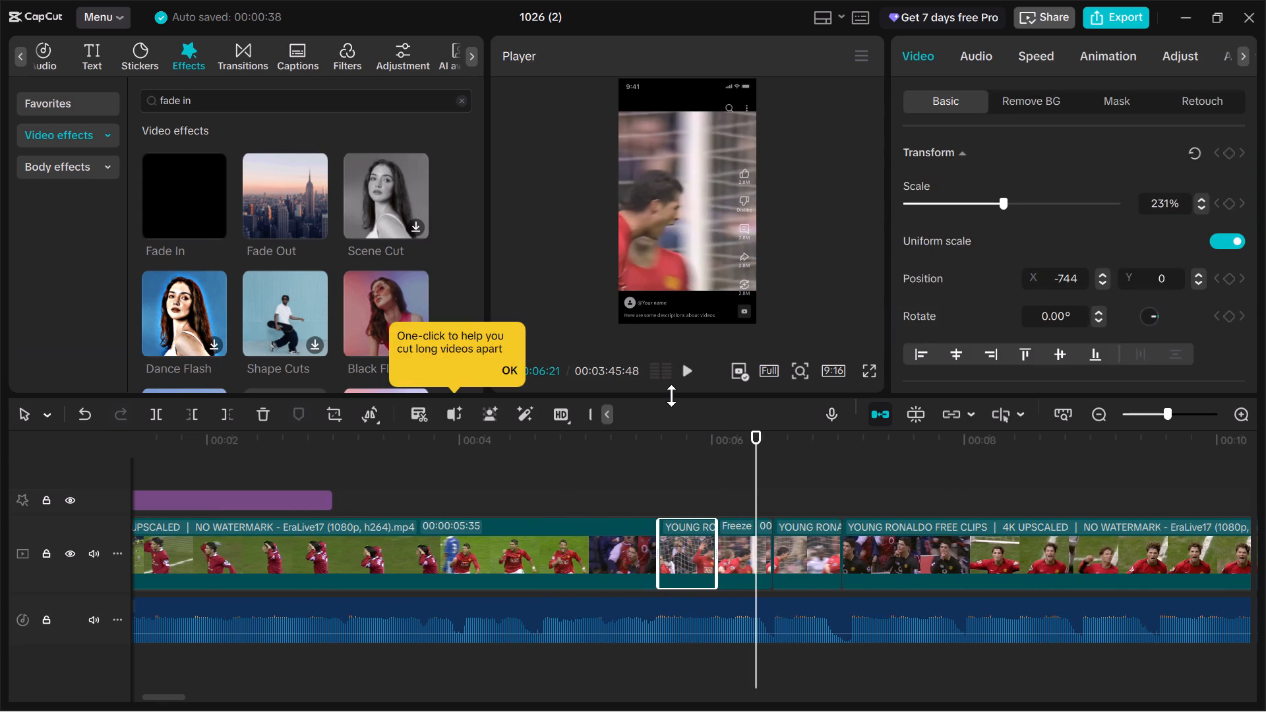
{"action": "key", "text": "space"}
{"action": "key", "text": "space"}
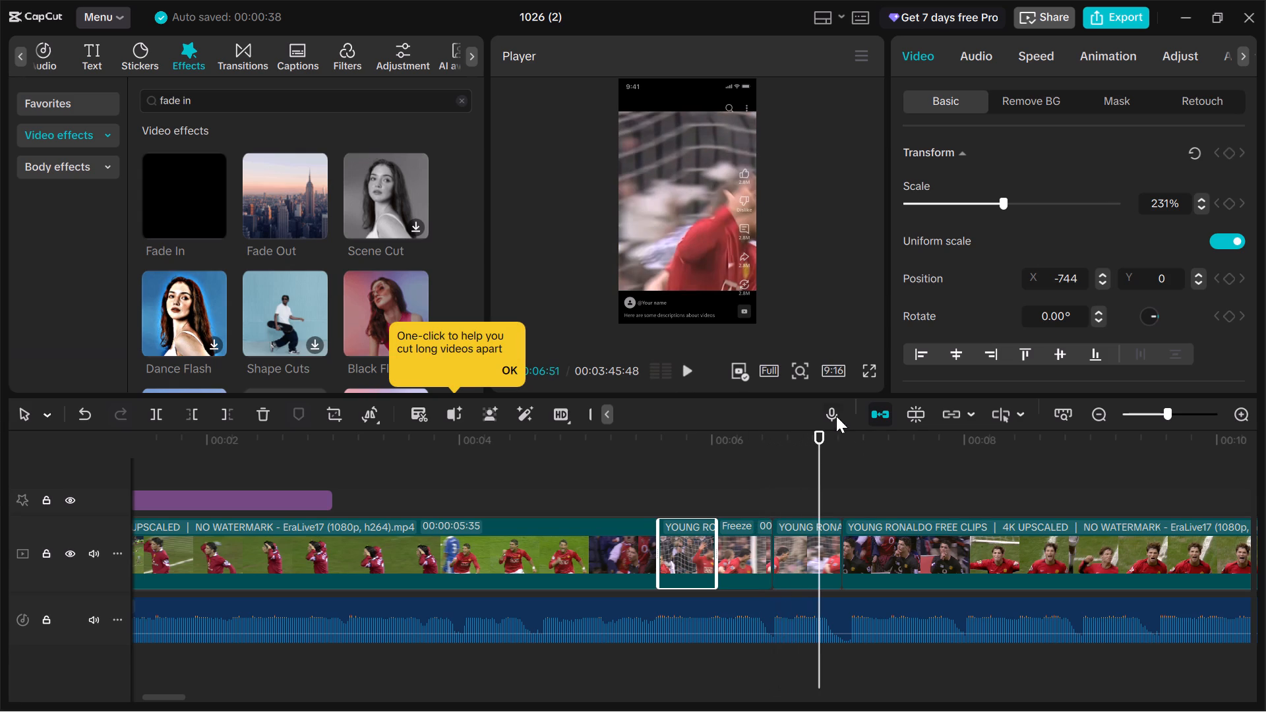
{"action": "left_click_drag", "start_coordinate": [819, 435], "coordinate": [649, 465]}
{"action": "left_click", "coordinate": [688, 372]}
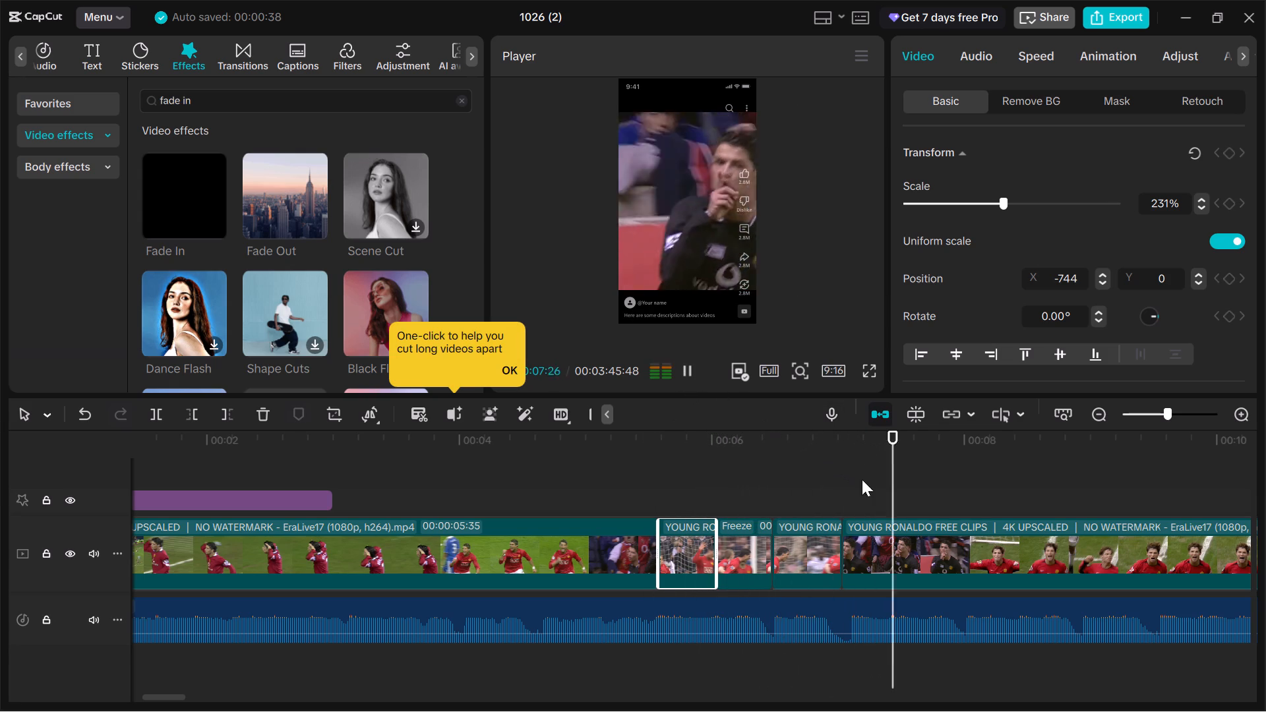
{"action": "left_click_drag", "start_coordinate": [921, 491], "coordinate": [909, 490]}
{"action": "left_click_drag", "start_coordinate": [1098, 489], "coordinate": [1011, 492]}
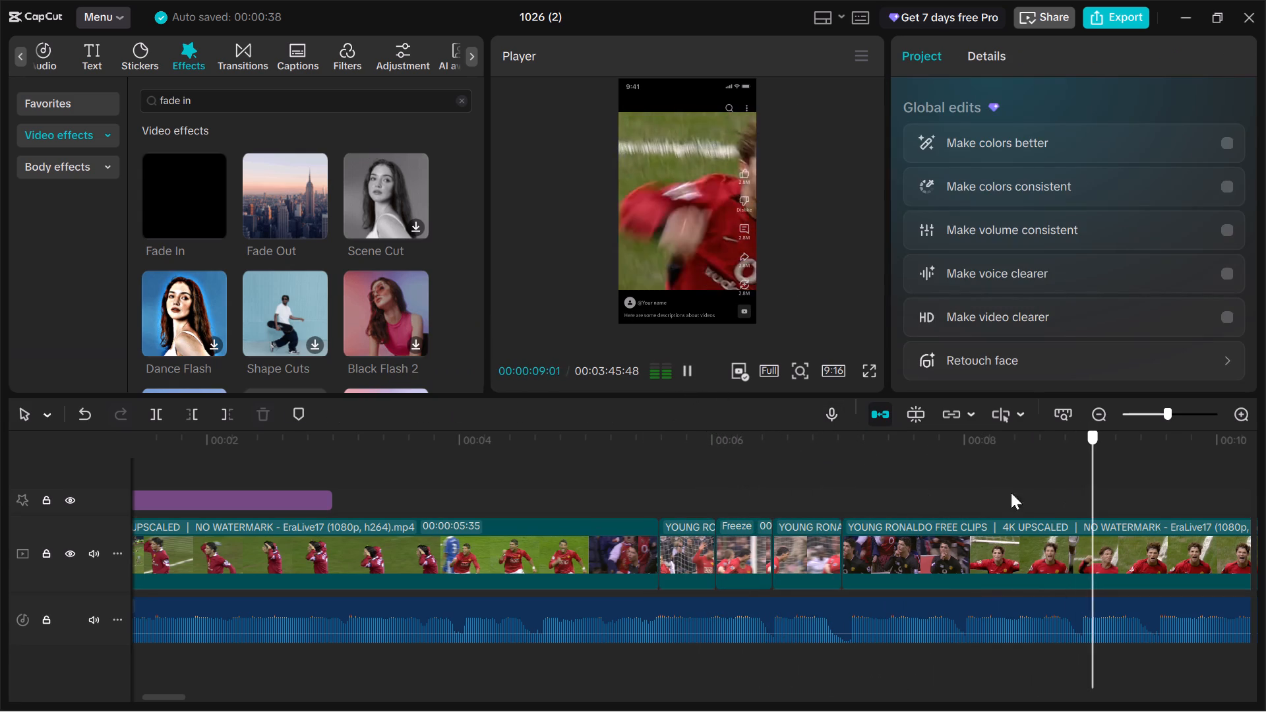
Scrub back and forth through the opening frames of the reversed copy to examine its motion after the freeze frame.
{"action": "left_click_drag", "start_coordinate": [1011, 492], "coordinate": [796, 496]}
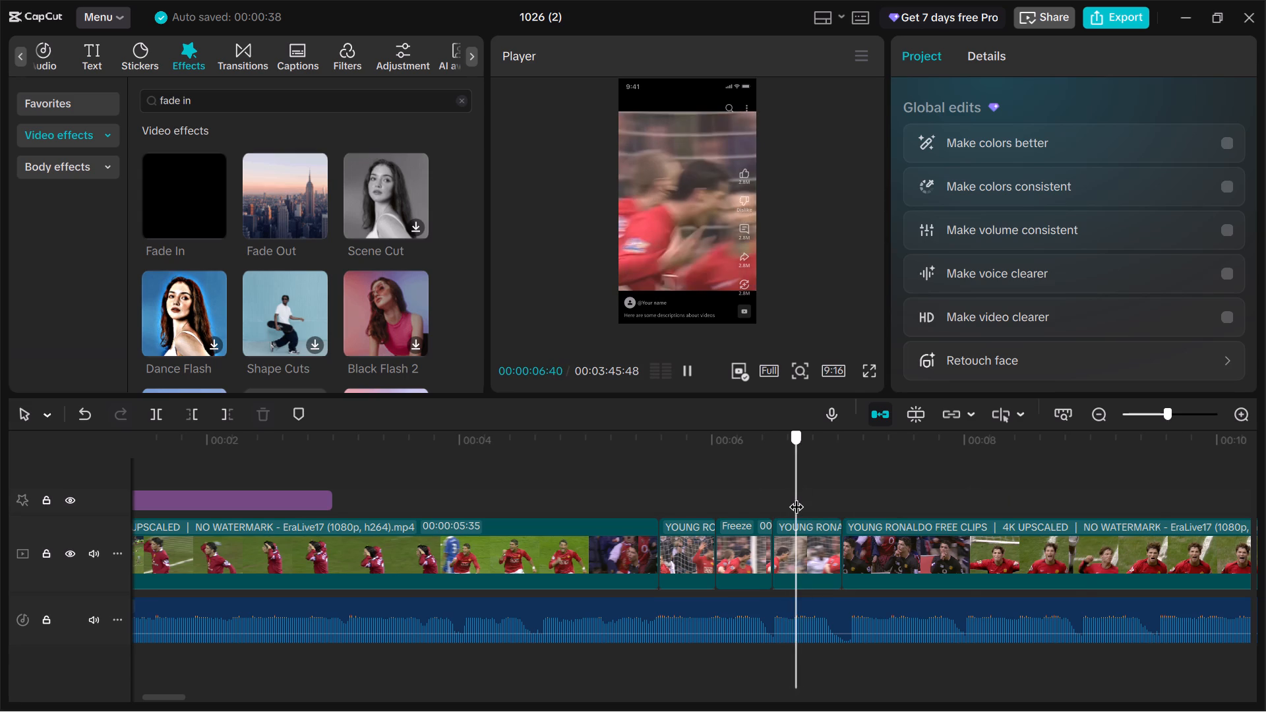
{"action": "left_click_drag", "start_coordinate": [796, 496], "coordinate": [787, 493]}
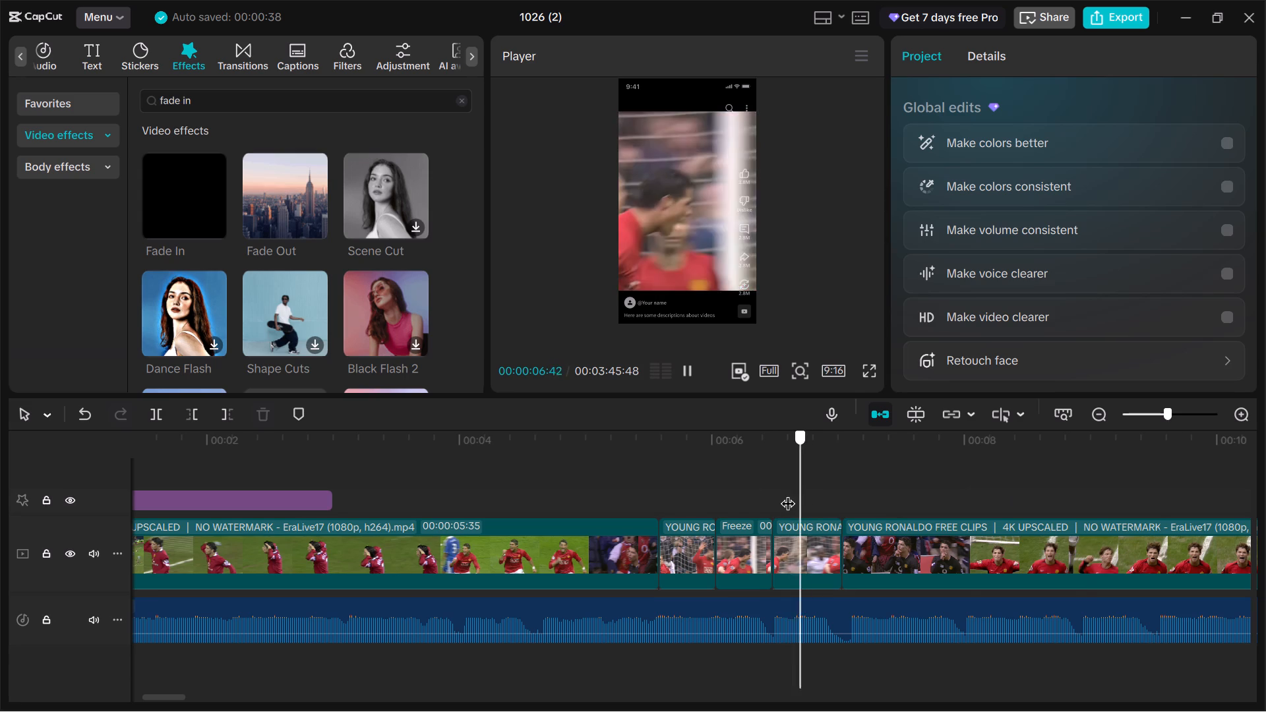
{"action": "left_click_drag", "start_coordinate": [787, 493], "coordinate": [804, 496]}
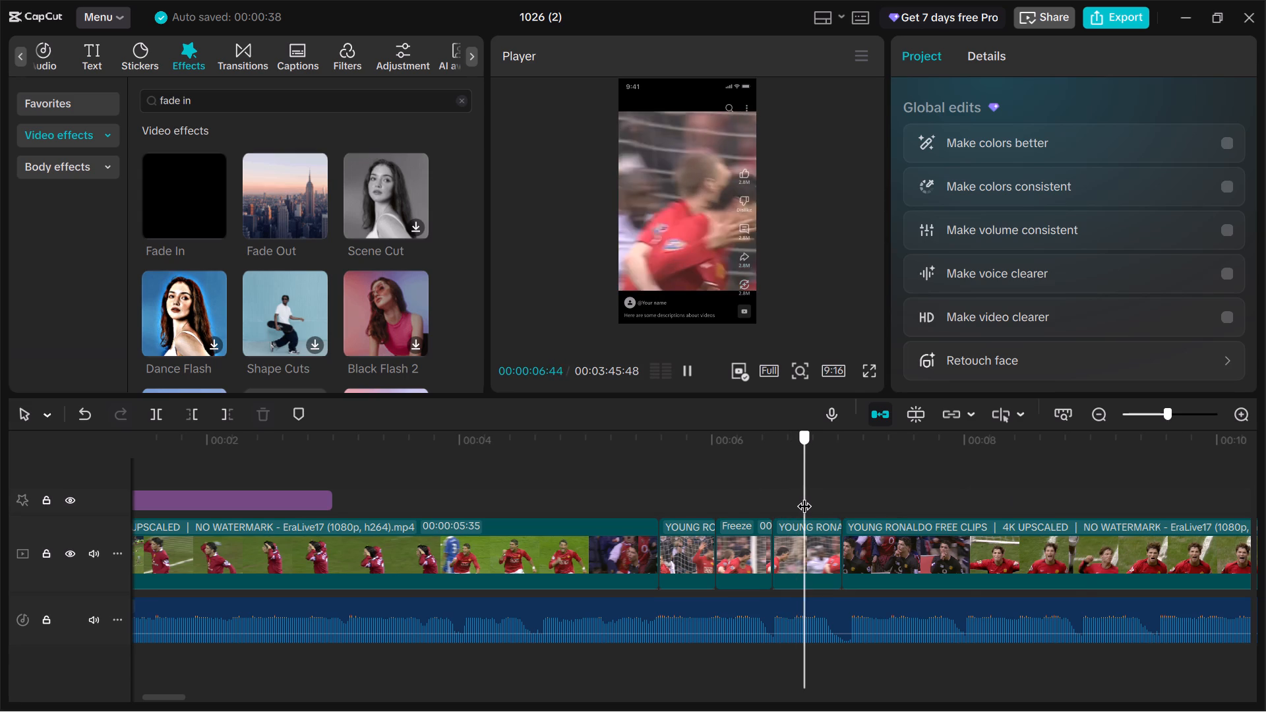
{"action": "left_click_drag", "start_coordinate": [804, 496], "coordinate": [784, 499]}
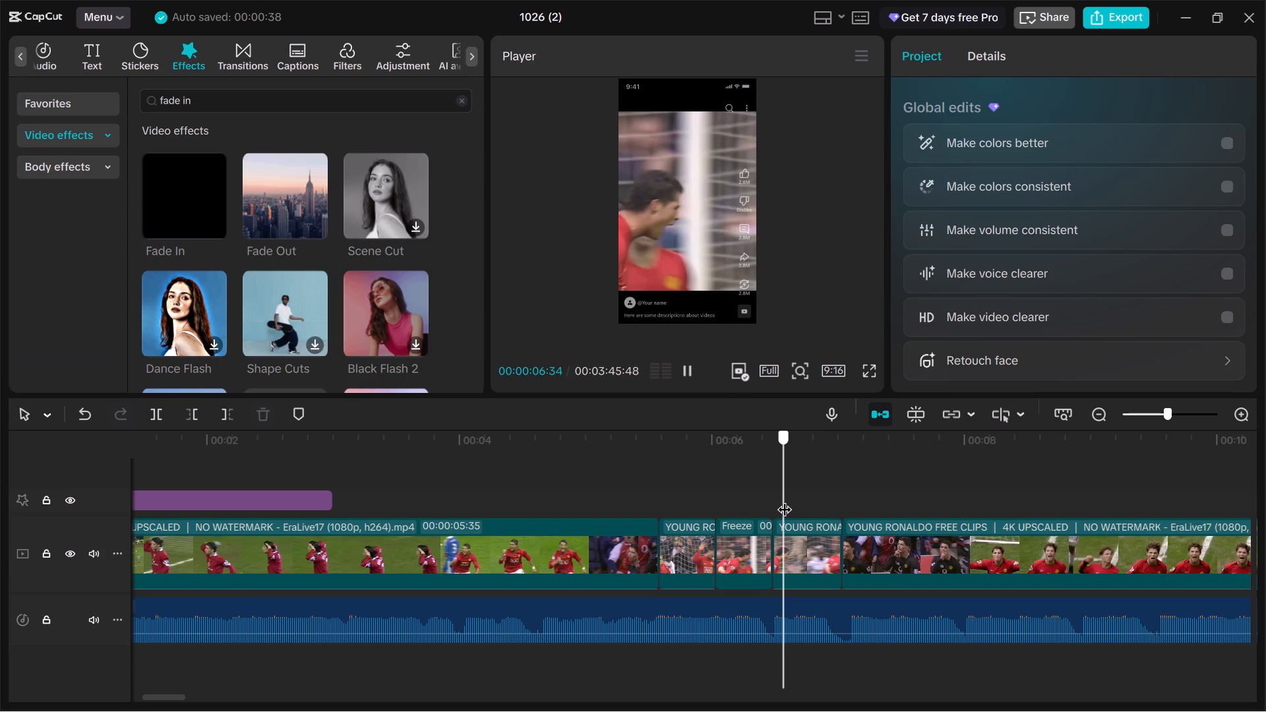
{"action": "left_click", "coordinate": [808, 541]}
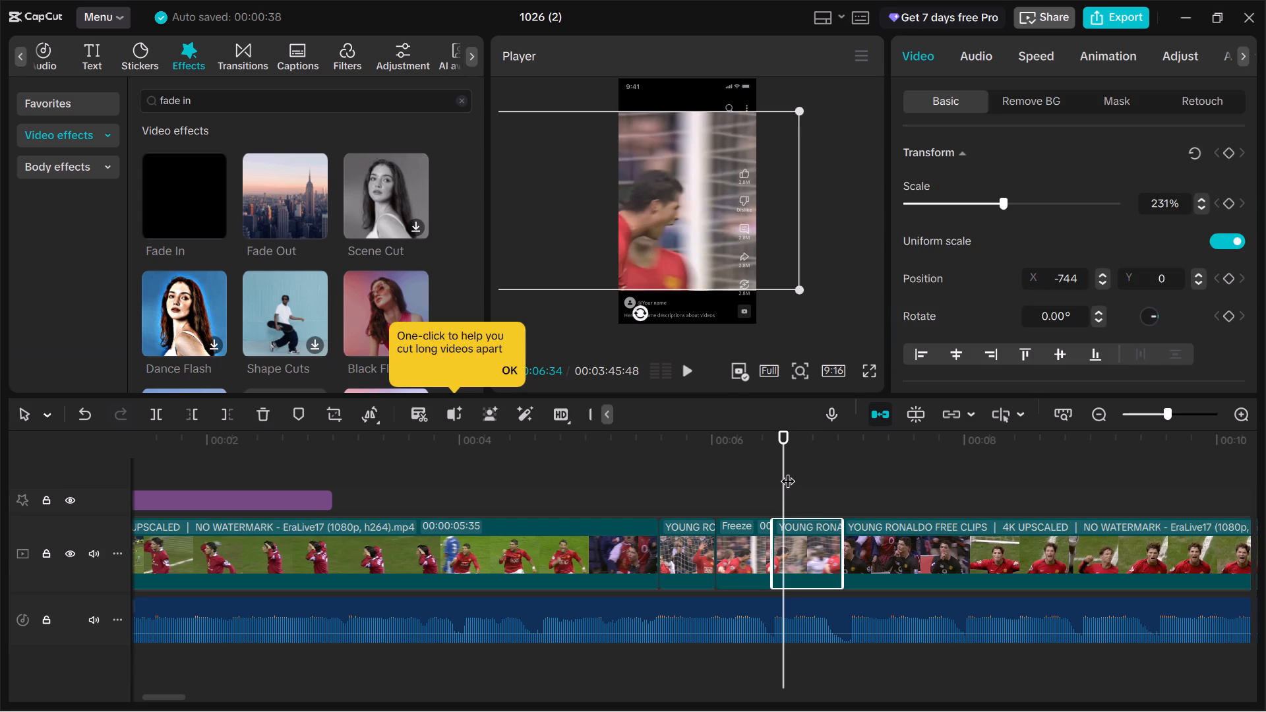
{"action": "left_click_drag", "start_coordinate": [784, 467], "coordinate": [791, 469]}
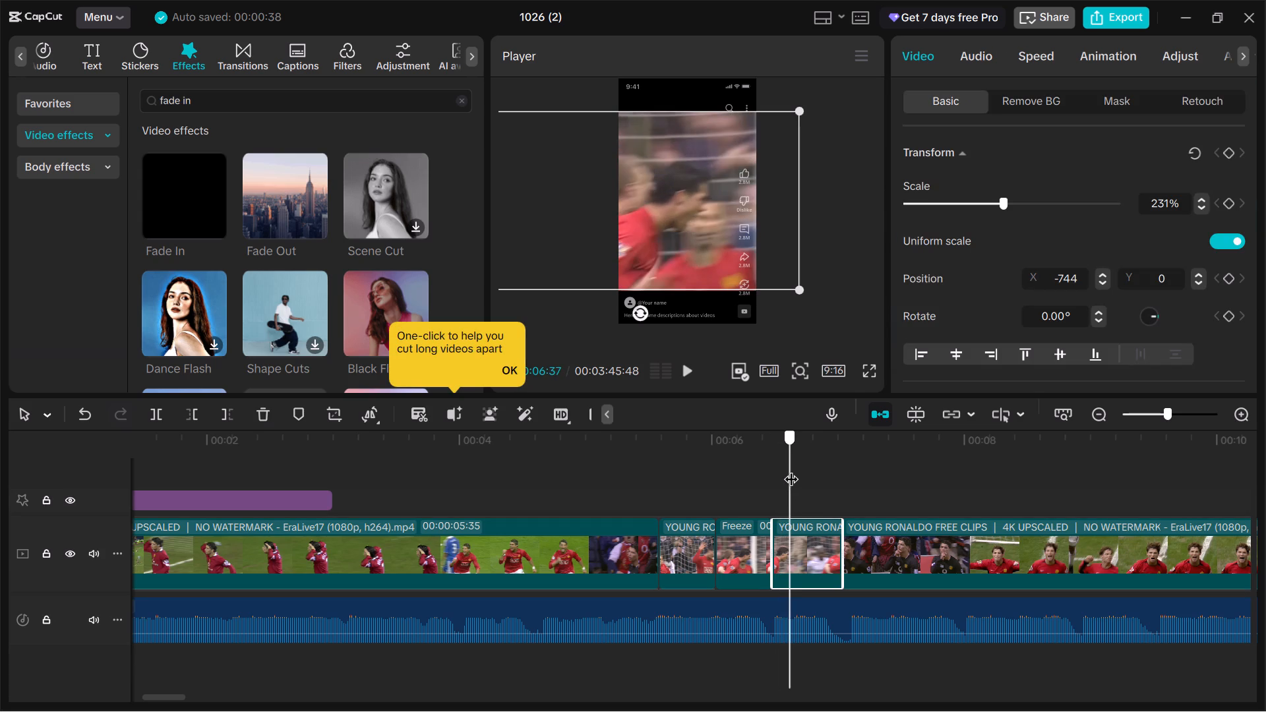
{"action": "left_click_drag", "start_coordinate": [791, 469], "coordinate": [793, 469]}
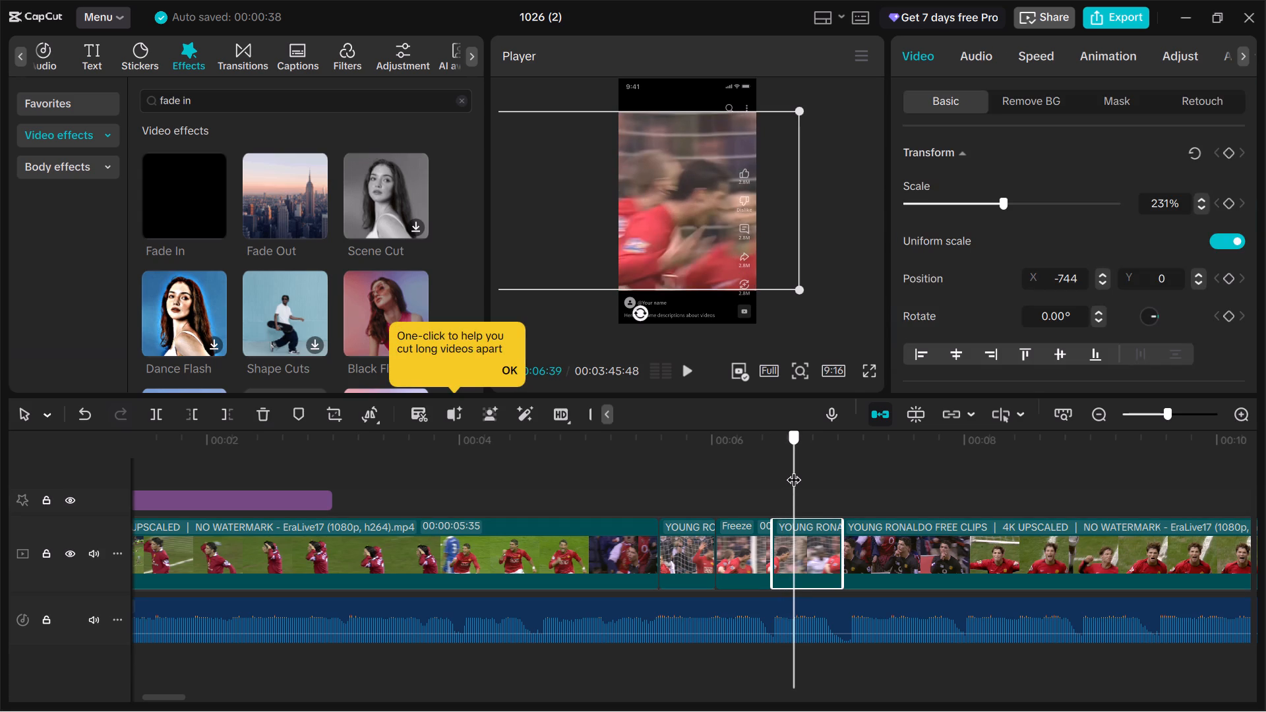
{"action": "left_click_drag", "start_coordinate": [793, 469], "coordinate": [790, 469]}
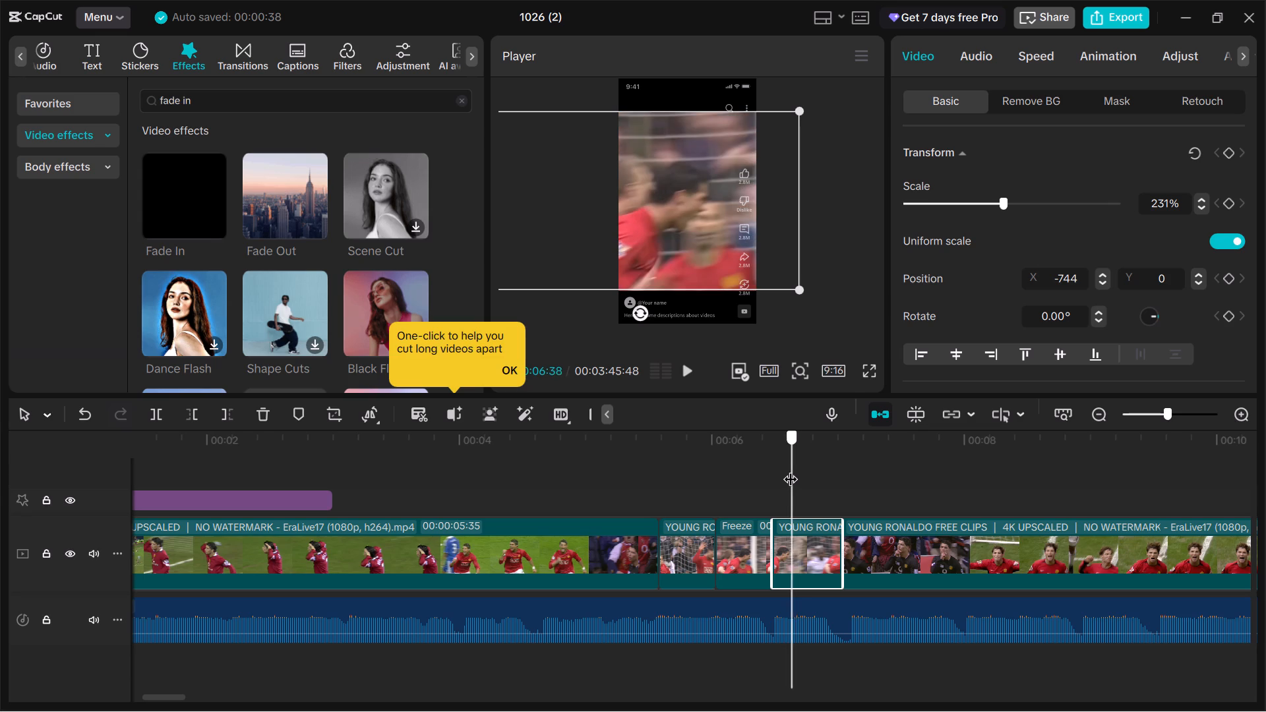
{"action": "left_click_drag", "start_coordinate": [790, 469], "coordinate": [795, 469]}
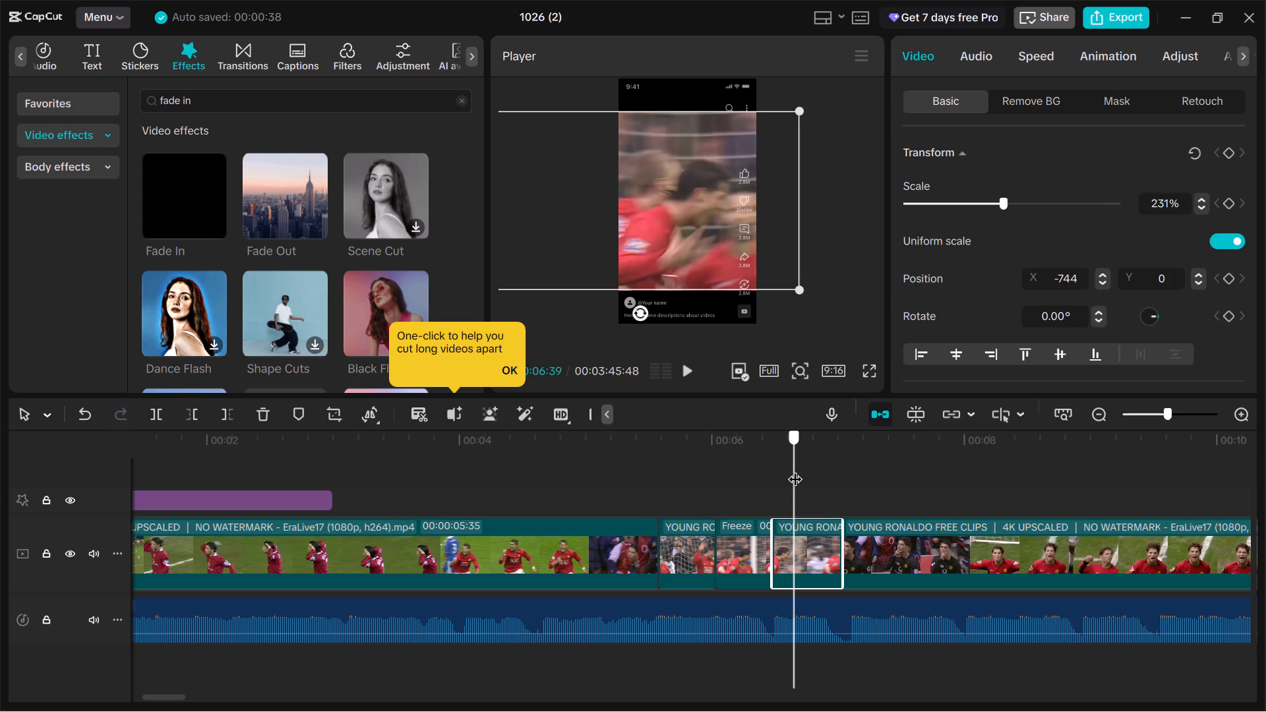
{"action": "left_click_drag", "start_coordinate": [795, 469], "coordinate": [793, 469]}
{"action": "left_click_drag", "start_coordinate": [793, 469], "coordinate": [743, 465]}
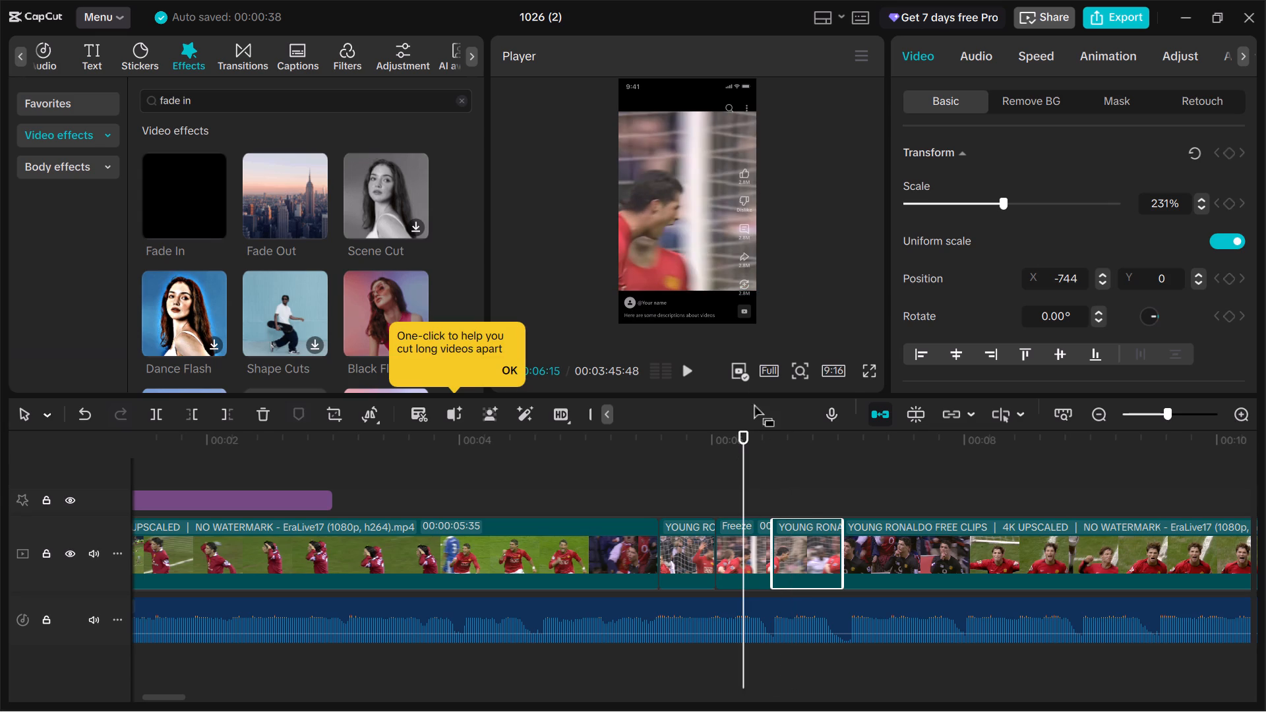
Play from the freeze frame through the reversed copy and the next clip, up to about 00:00:11:53.
{"action": "left_click", "coordinate": [690, 372]}
{"action": "left_click", "coordinate": [690, 372]}
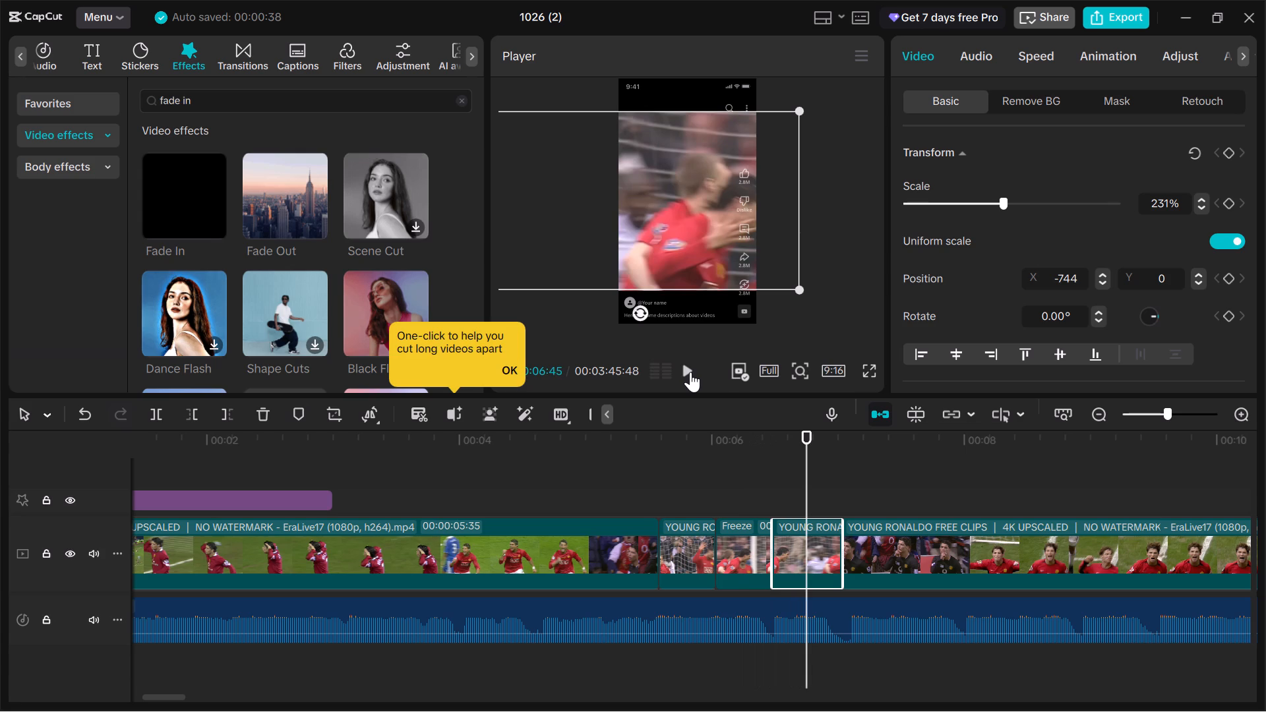
{"action": "left_click", "coordinate": [690, 372]}
{"action": "left_click_drag", "start_coordinate": [966, 507], "coordinate": [945, 507]}
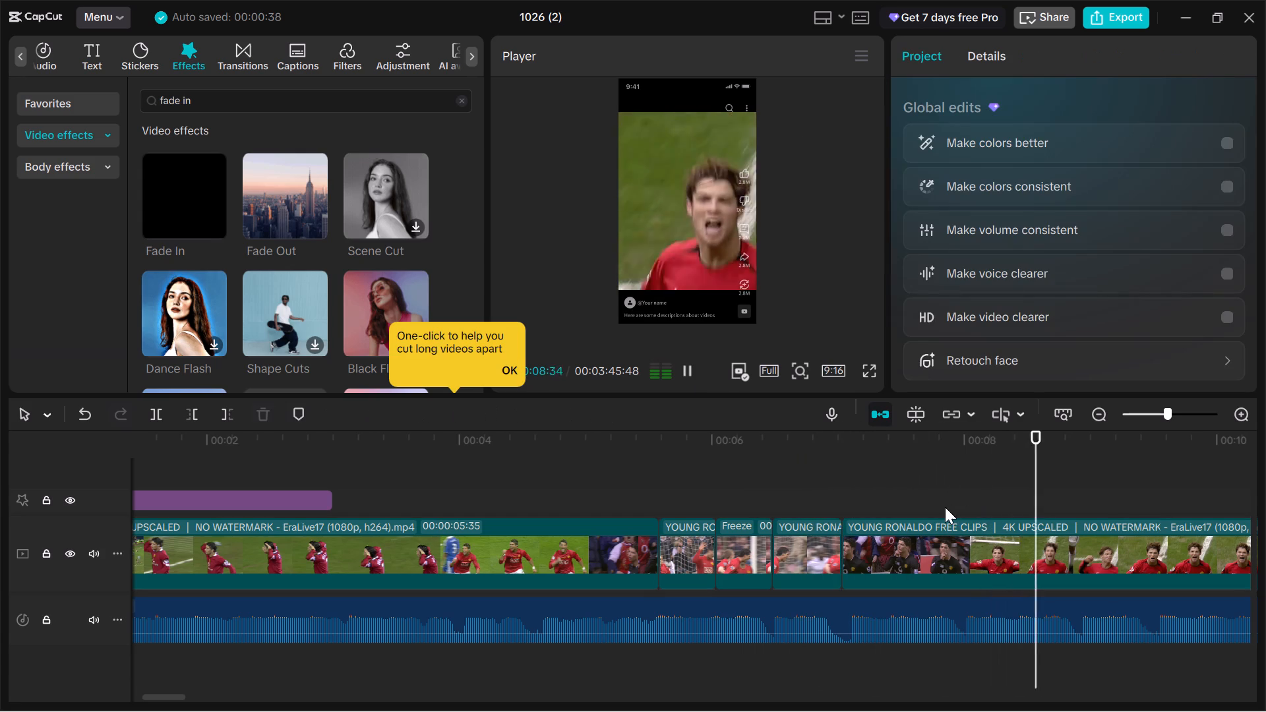
{"action": "left_click_drag", "start_coordinate": [945, 507], "coordinate": [953, 505]}
{"action": "left_click_drag", "start_coordinate": [1081, 501], "coordinate": [992, 504]}
{"action": "left_click_drag", "start_coordinate": [1230, 503], "coordinate": [1088, 512]}
{"action": "key", "text": "space"}
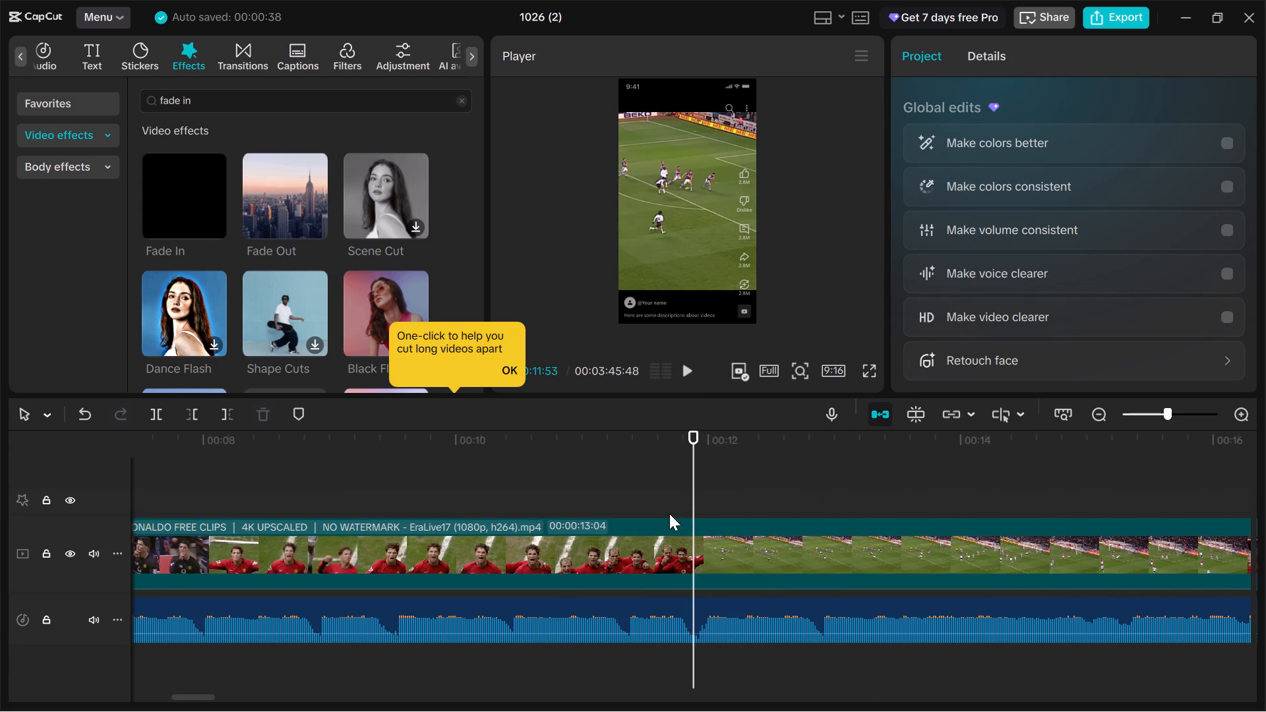
Replay the sequence from the end of the forward clip at 00:00:06:01, pausing repeatedly to check its timing against the music.
{"action": "left_click_drag", "start_coordinate": [682, 490], "coordinate": [322, 519]}
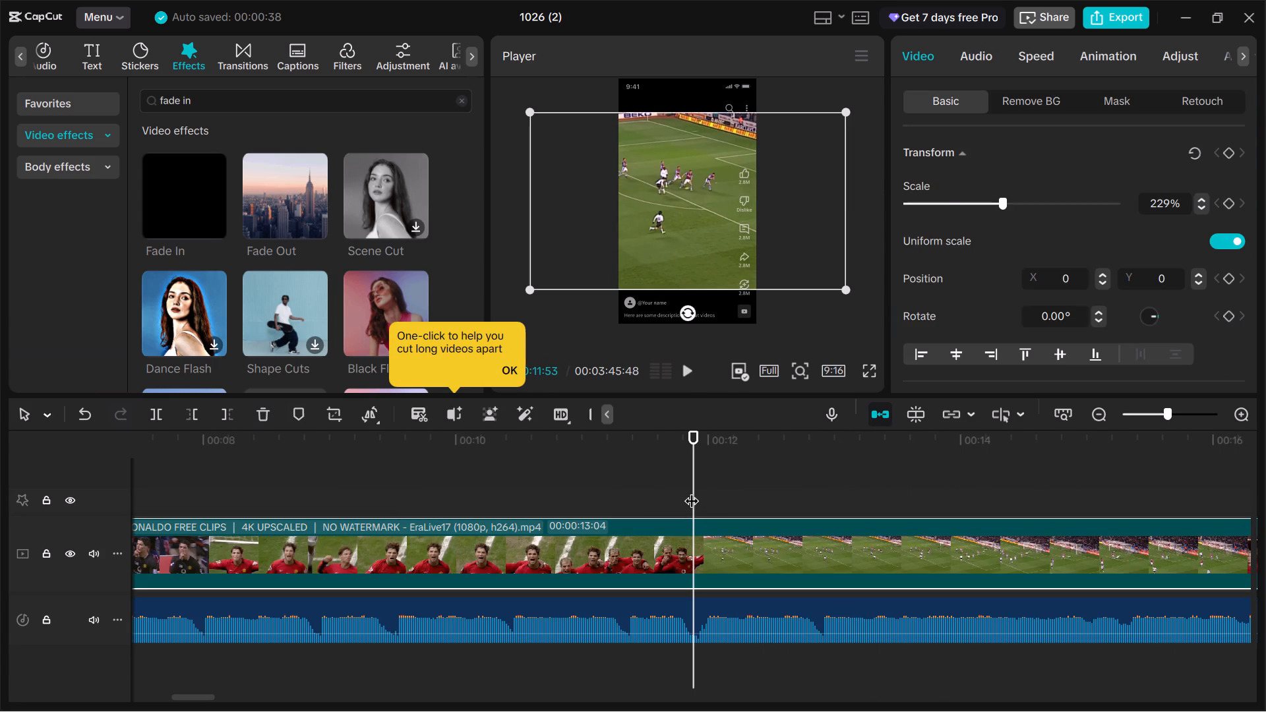
{"action": "left_click_drag", "start_coordinate": [690, 490], "coordinate": [940, 529]}
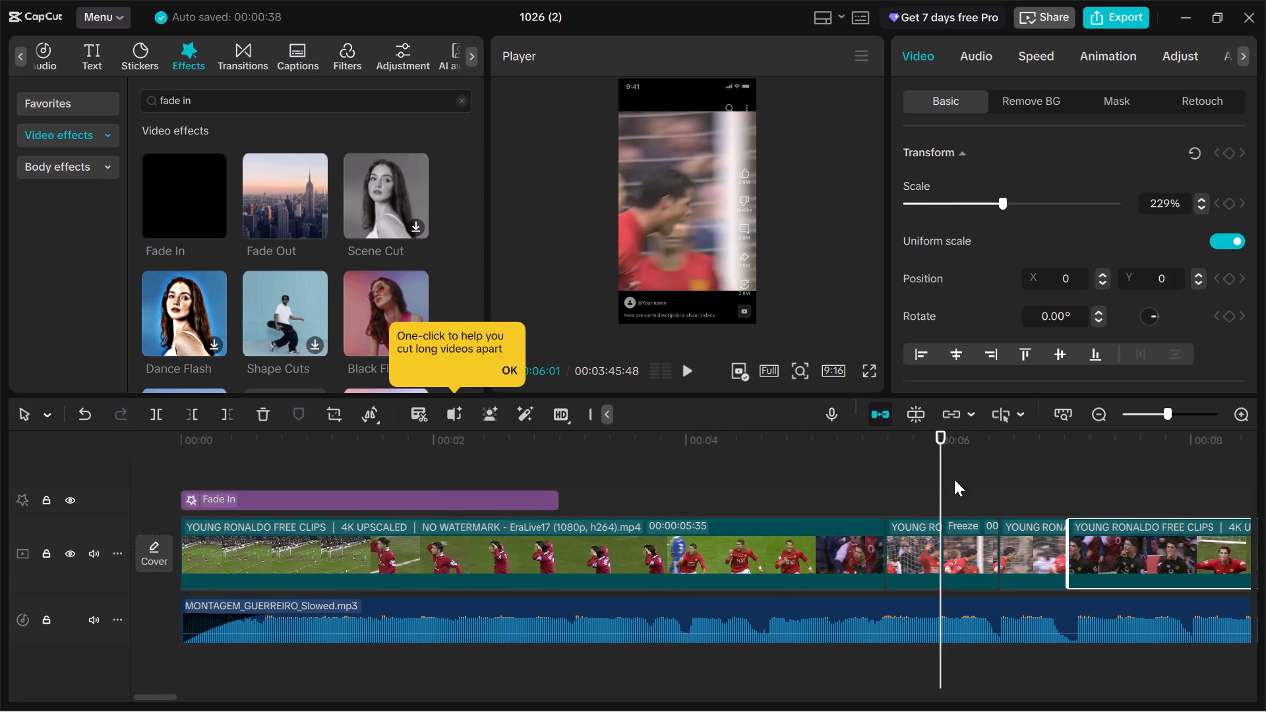
{"action": "left_click", "coordinate": [955, 480]}
{"action": "left_click", "coordinate": [687, 373]}
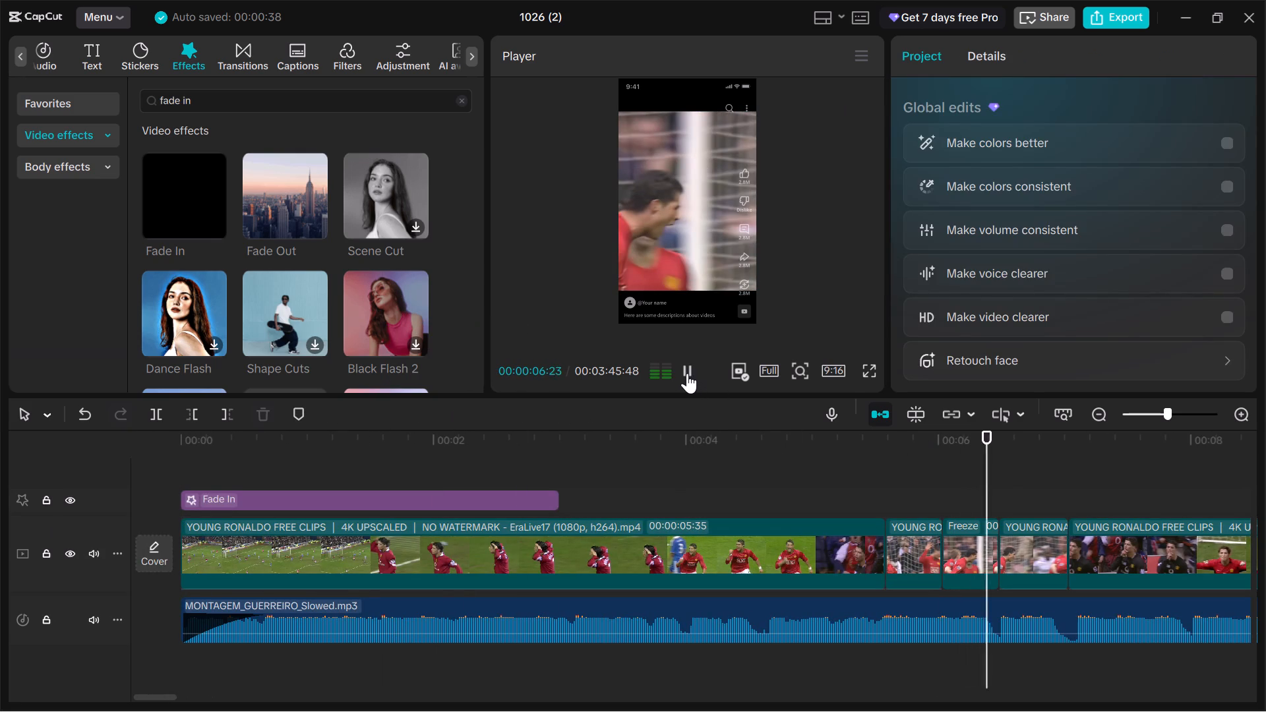
{"action": "left_click", "coordinate": [687, 373]}
{"action": "left_click", "coordinate": [687, 373]}
{"action": "left_click", "coordinate": [687, 373]}
{"action": "double_click", "coordinate": [687, 373]}
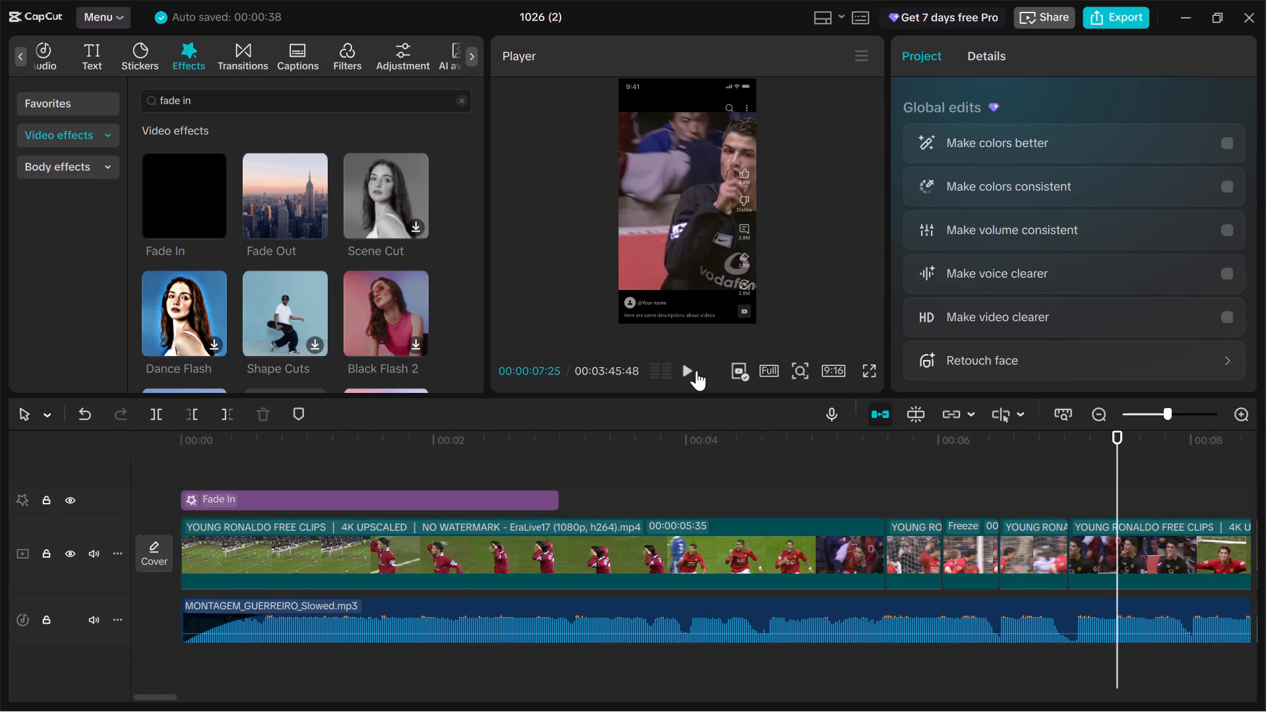
{"action": "double_click", "coordinate": [694, 371]}
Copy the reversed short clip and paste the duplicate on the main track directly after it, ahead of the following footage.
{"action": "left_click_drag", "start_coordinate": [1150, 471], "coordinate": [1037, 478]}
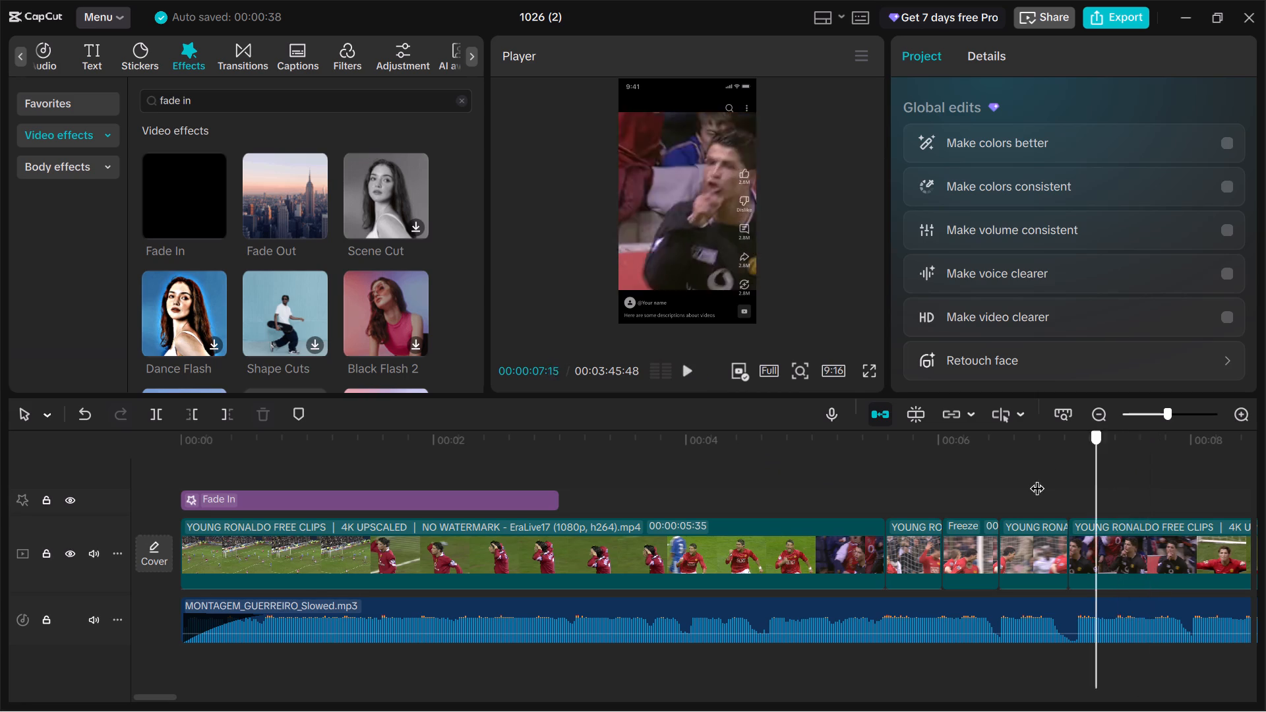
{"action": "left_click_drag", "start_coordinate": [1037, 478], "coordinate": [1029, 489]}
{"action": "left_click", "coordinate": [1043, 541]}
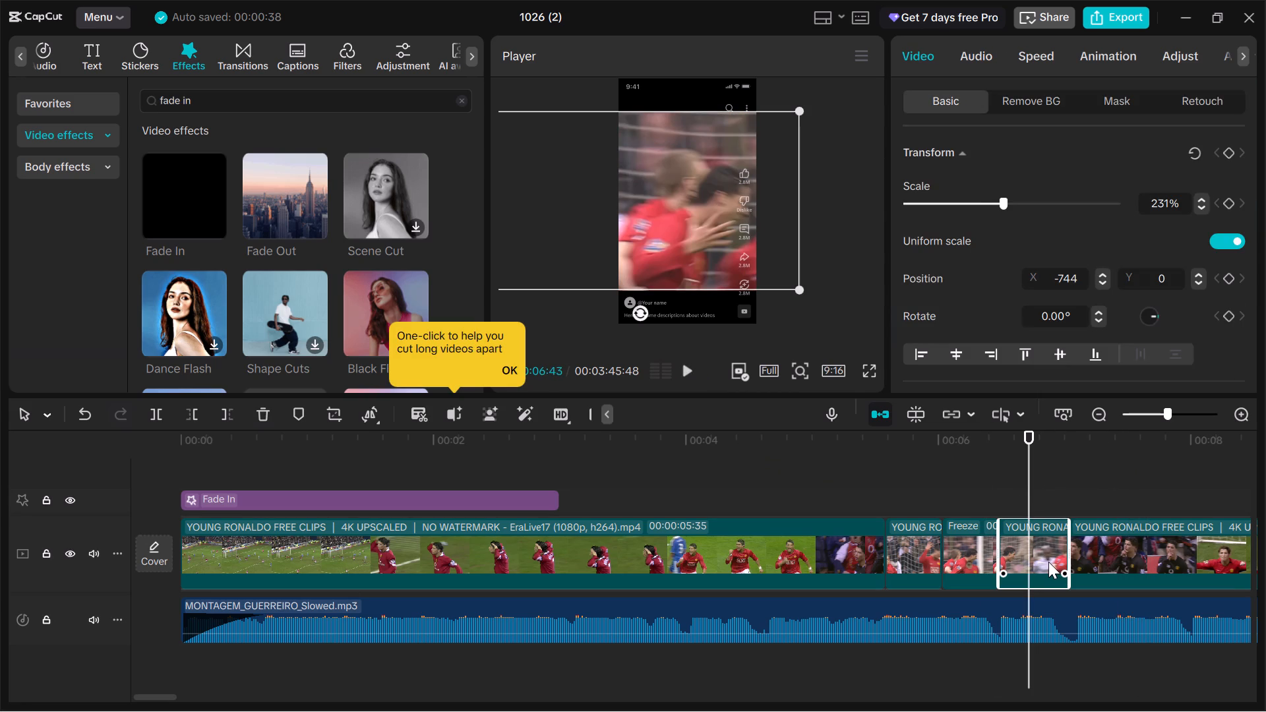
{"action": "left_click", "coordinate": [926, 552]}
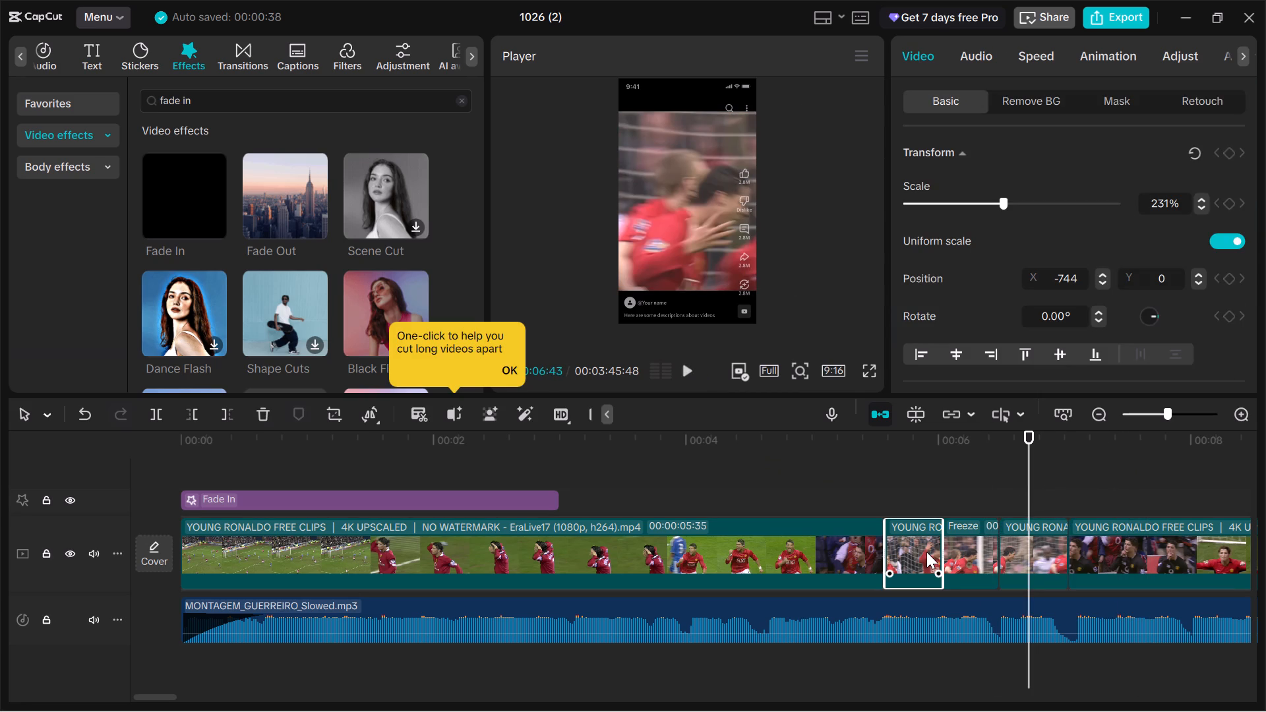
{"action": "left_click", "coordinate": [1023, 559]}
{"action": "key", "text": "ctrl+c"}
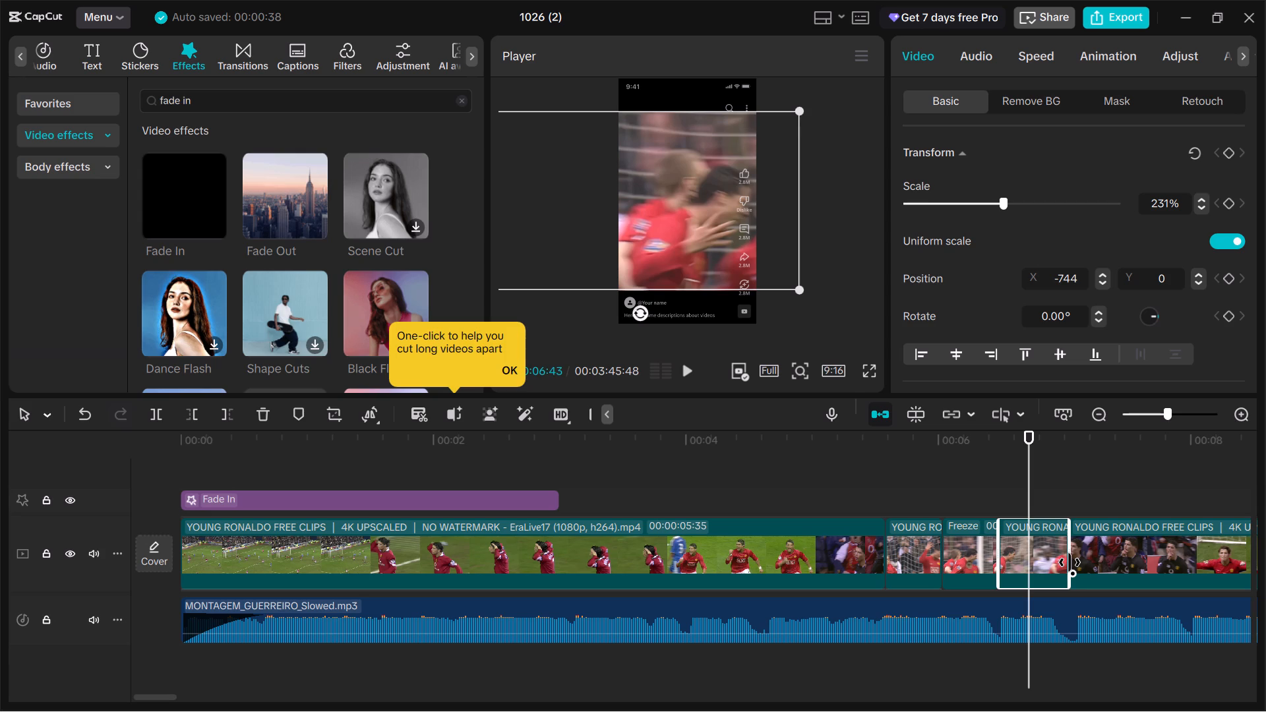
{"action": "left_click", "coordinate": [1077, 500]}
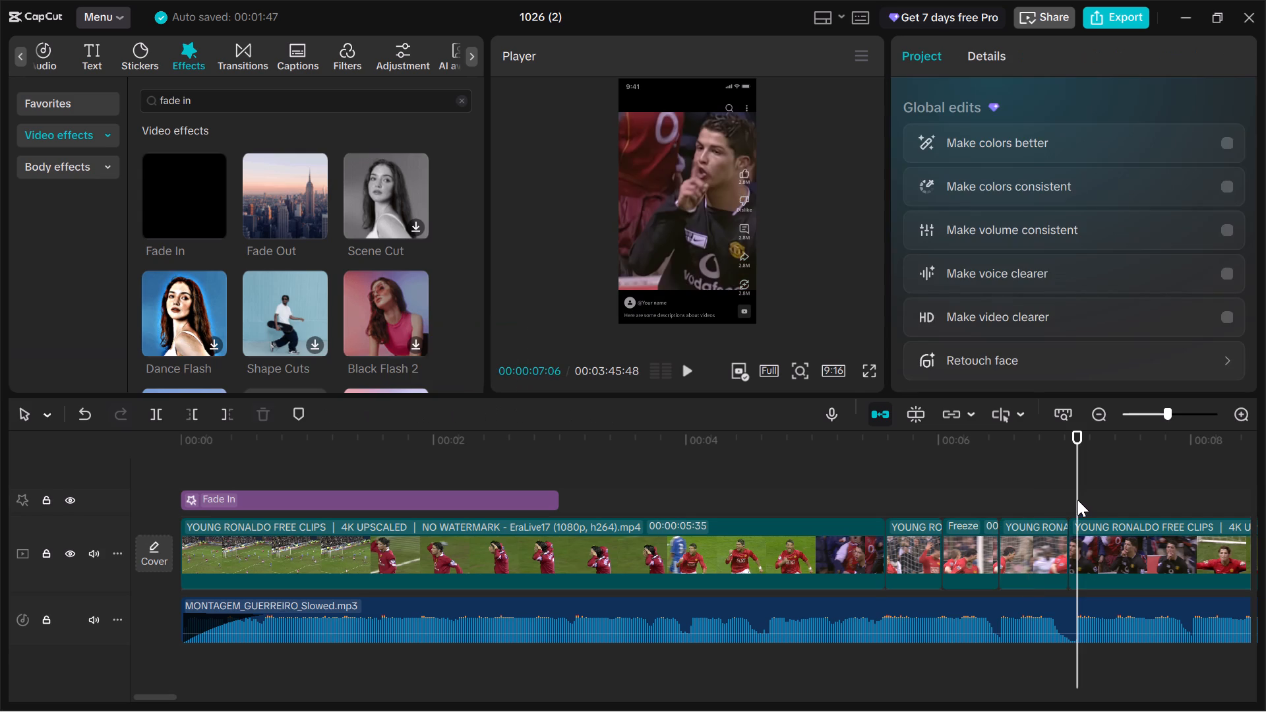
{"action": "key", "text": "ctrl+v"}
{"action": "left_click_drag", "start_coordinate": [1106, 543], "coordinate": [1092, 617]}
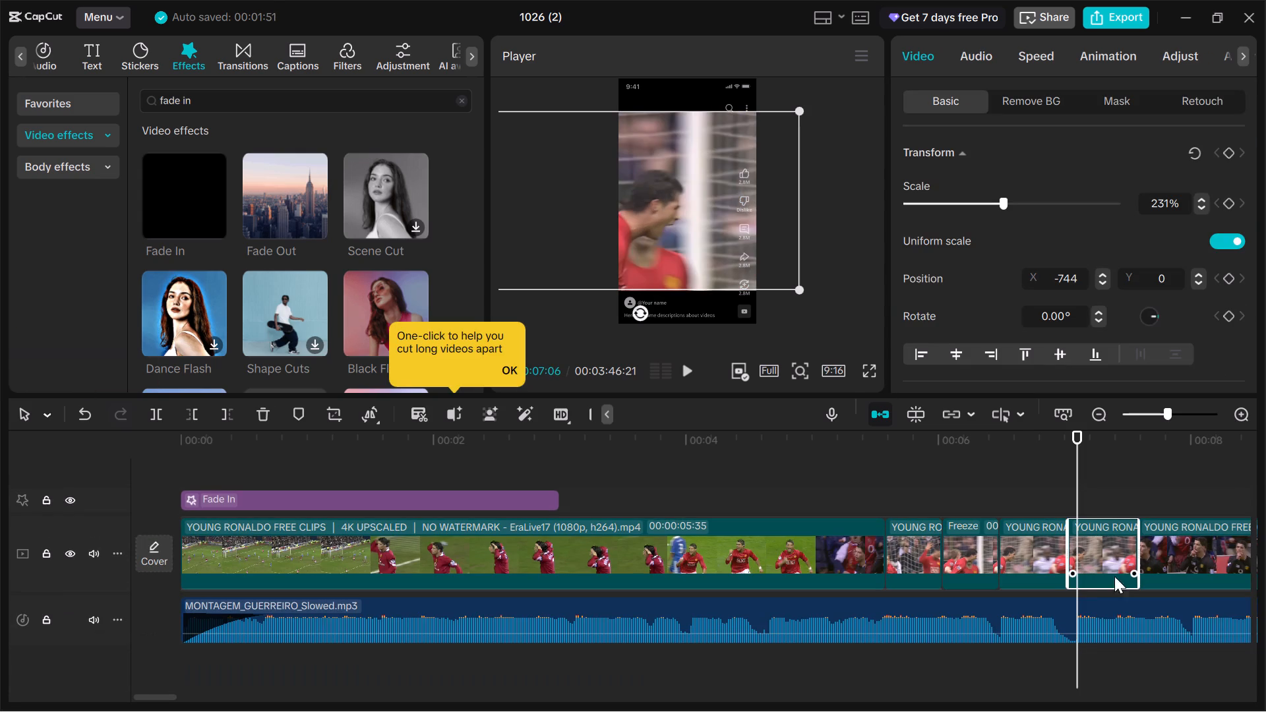
Play the two consecutive reversed clips from about 00:00:06:30 to 00:00:07:35 to judge the doubled section.
{"action": "left_click", "coordinate": [1039, 539]}
{"action": "left_click_drag", "start_coordinate": [1074, 493], "coordinate": [1052, 500]}
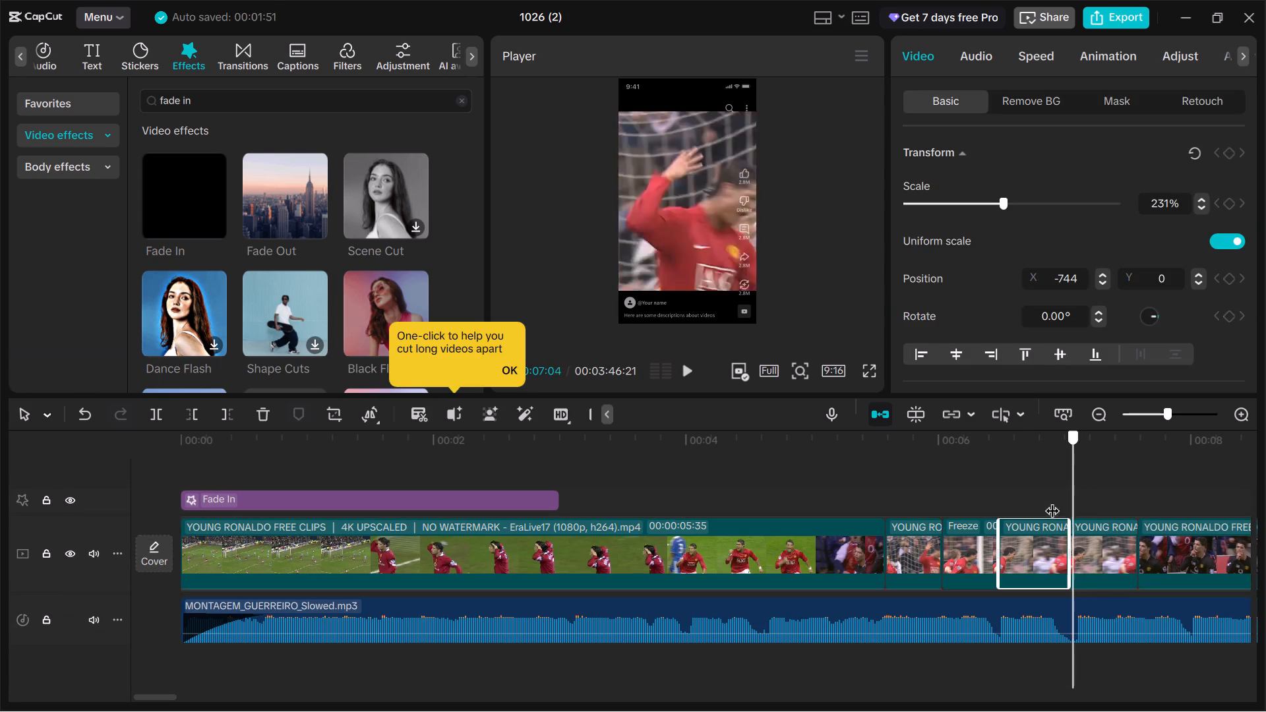
{"action": "left_click_drag", "start_coordinate": [1052, 500], "coordinate": [1004, 501]}
{"action": "left_click", "coordinate": [684, 374]}
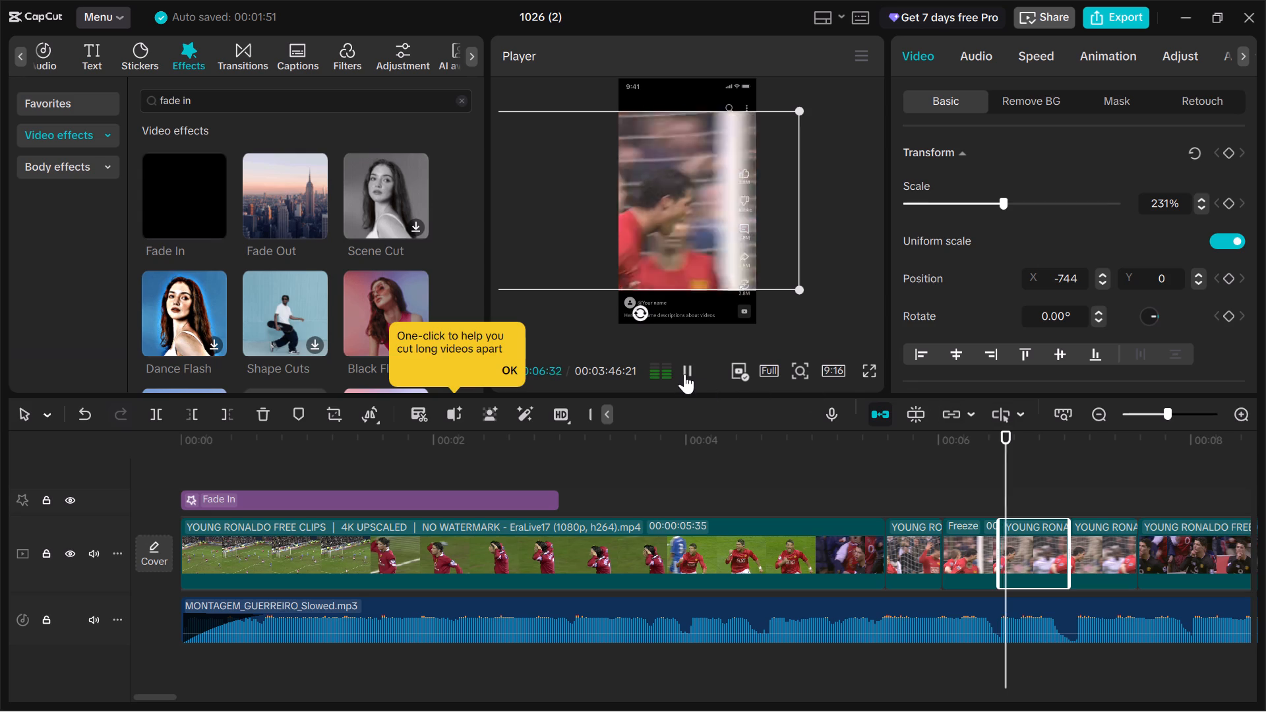
{"action": "left_click", "coordinate": [684, 374]}
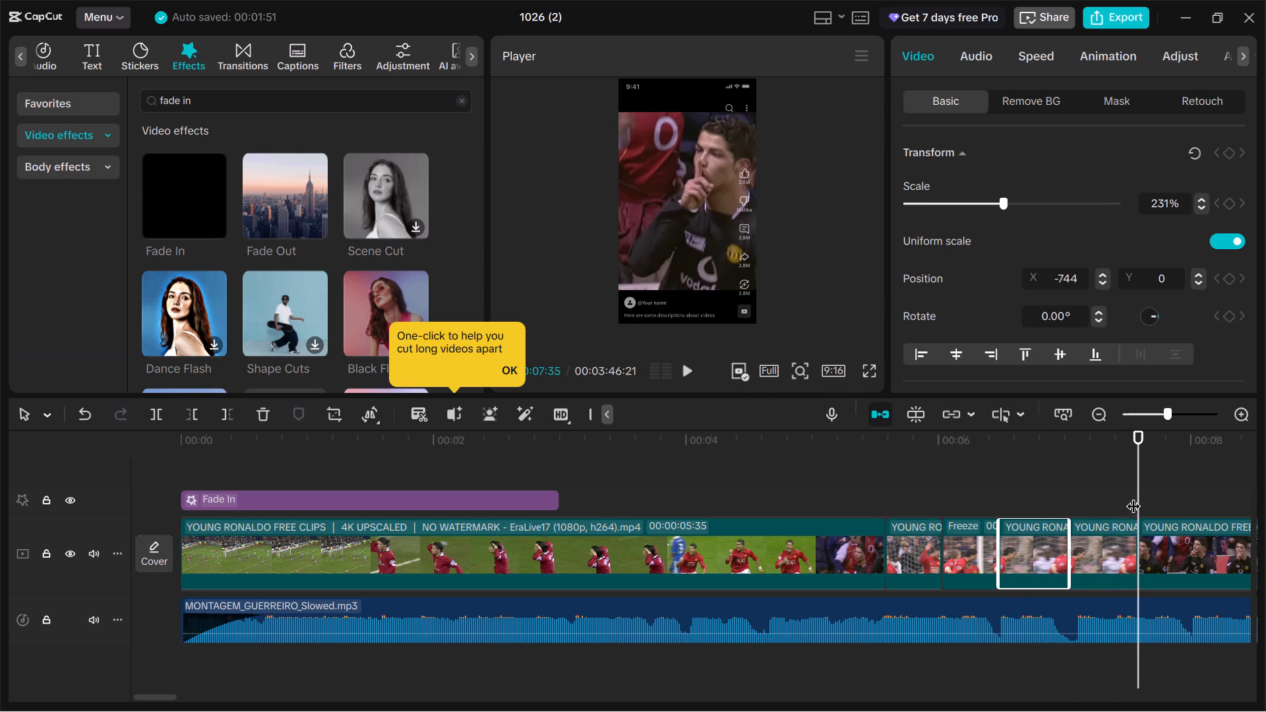
{"action": "left_click_drag", "start_coordinate": [1138, 489], "coordinate": [1023, 498]}
{"action": "left_click", "coordinate": [1023, 498]}
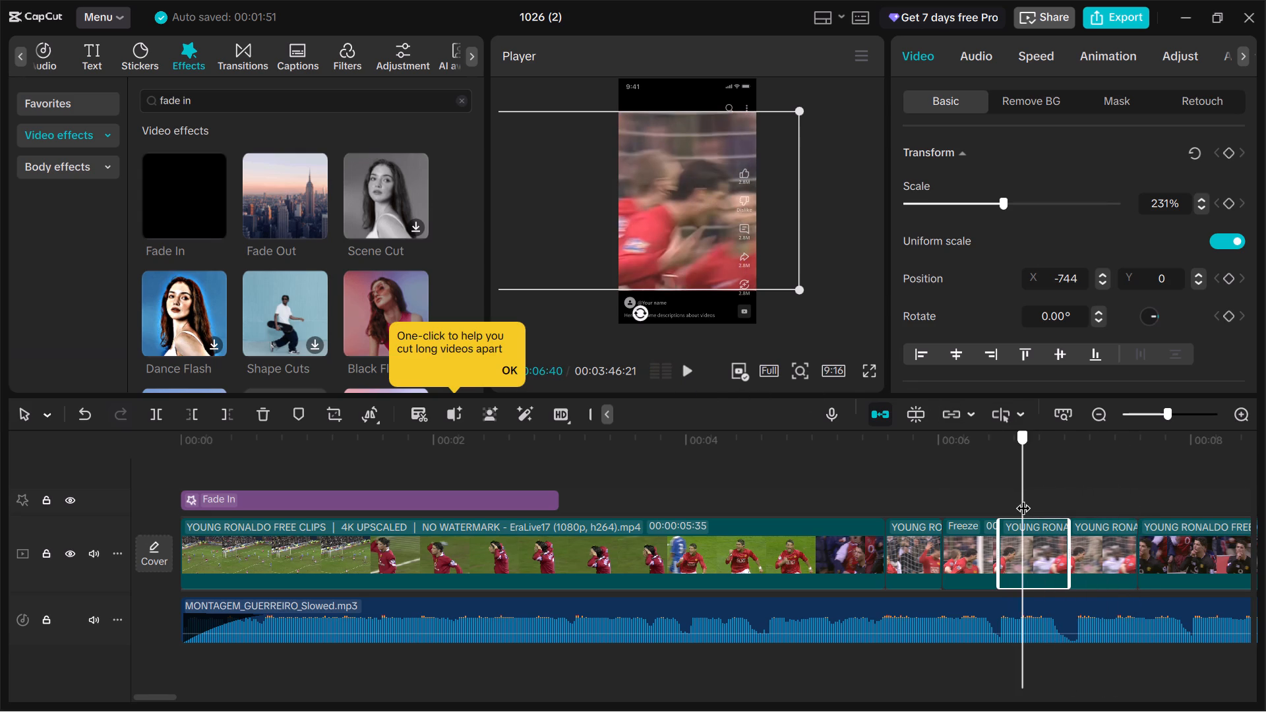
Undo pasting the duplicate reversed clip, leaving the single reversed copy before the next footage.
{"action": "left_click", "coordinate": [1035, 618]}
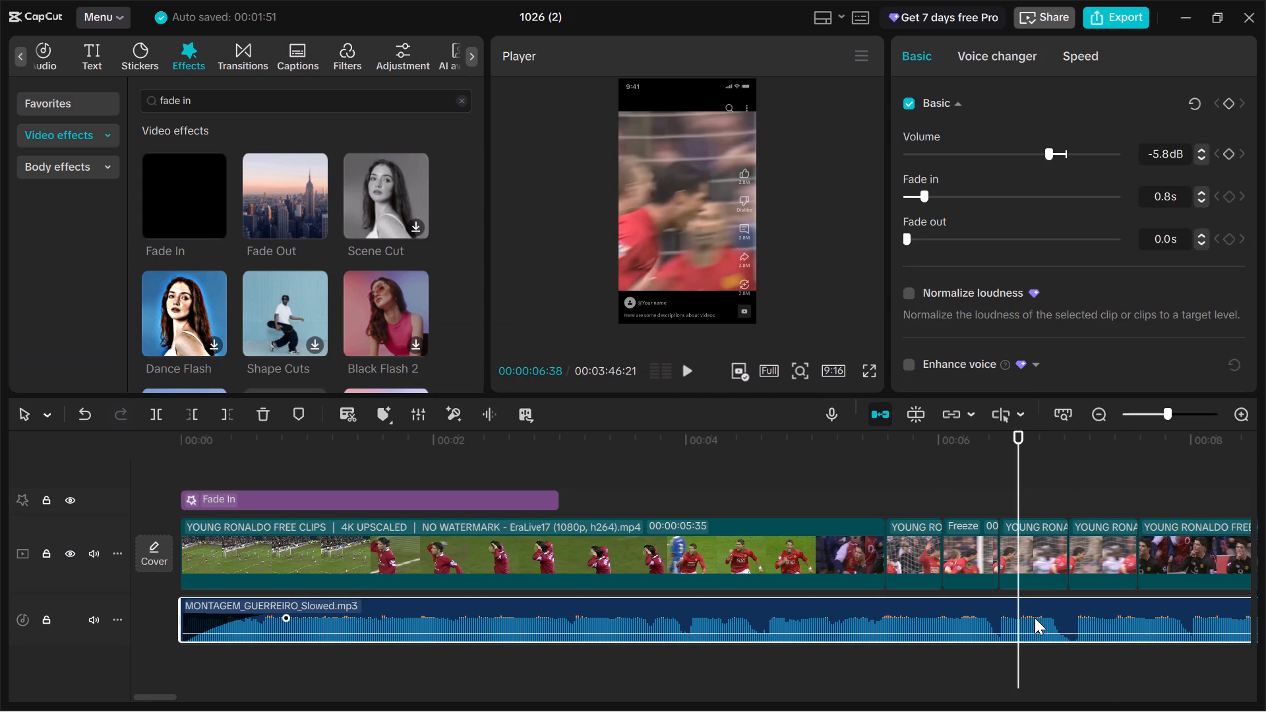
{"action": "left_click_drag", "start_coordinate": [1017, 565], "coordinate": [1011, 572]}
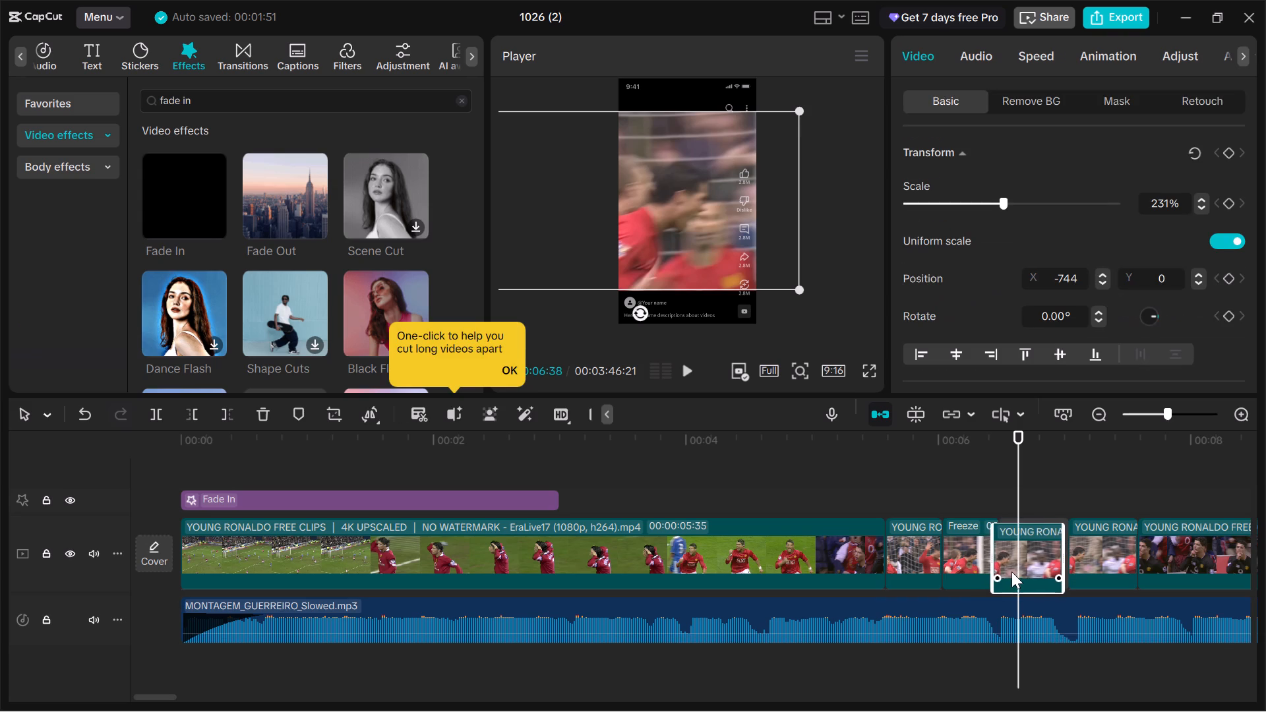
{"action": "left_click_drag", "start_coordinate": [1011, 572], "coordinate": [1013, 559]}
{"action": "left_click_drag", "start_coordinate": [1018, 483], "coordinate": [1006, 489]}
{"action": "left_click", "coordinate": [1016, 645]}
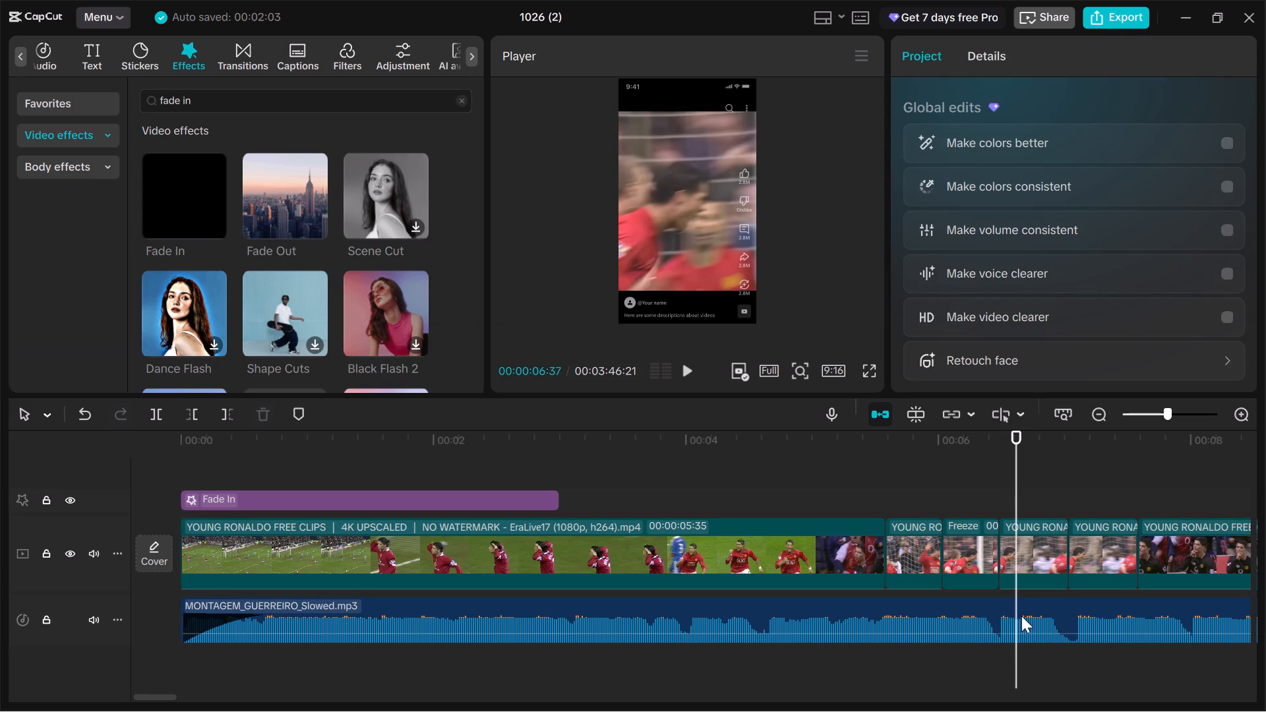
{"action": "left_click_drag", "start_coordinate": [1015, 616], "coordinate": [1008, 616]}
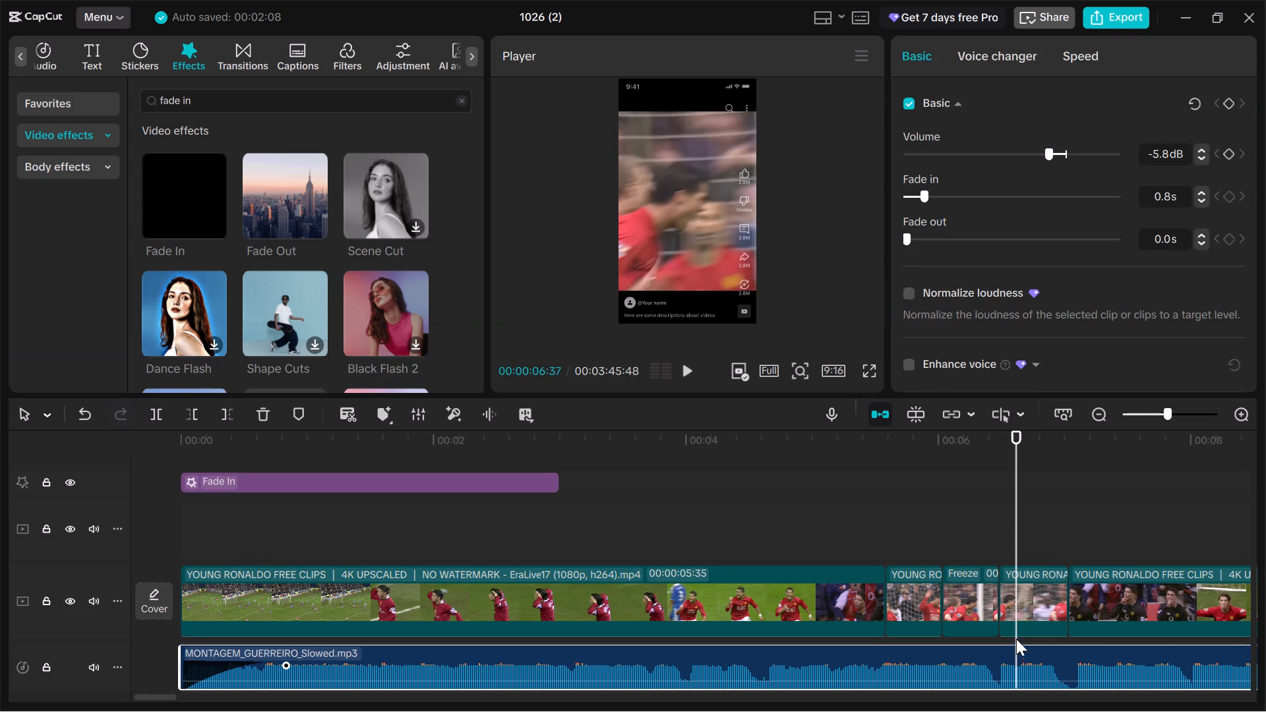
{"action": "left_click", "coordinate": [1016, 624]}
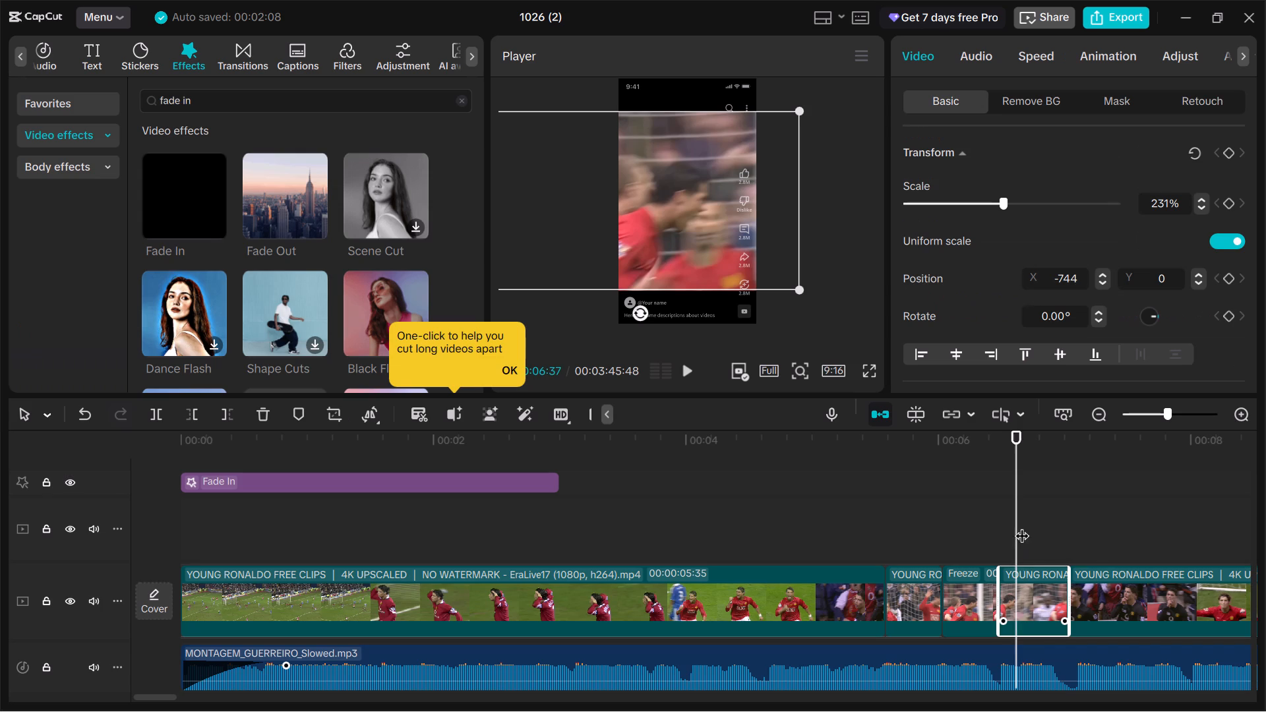
Auto mark the beats of the MONTAGEM_GUERREIRO_Slowed music track with the Beats 1 option.
{"action": "left_click", "coordinate": [1033, 665]}
{"action": "left_click_drag", "start_coordinate": [1015, 479], "coordinate": [998, 488]}
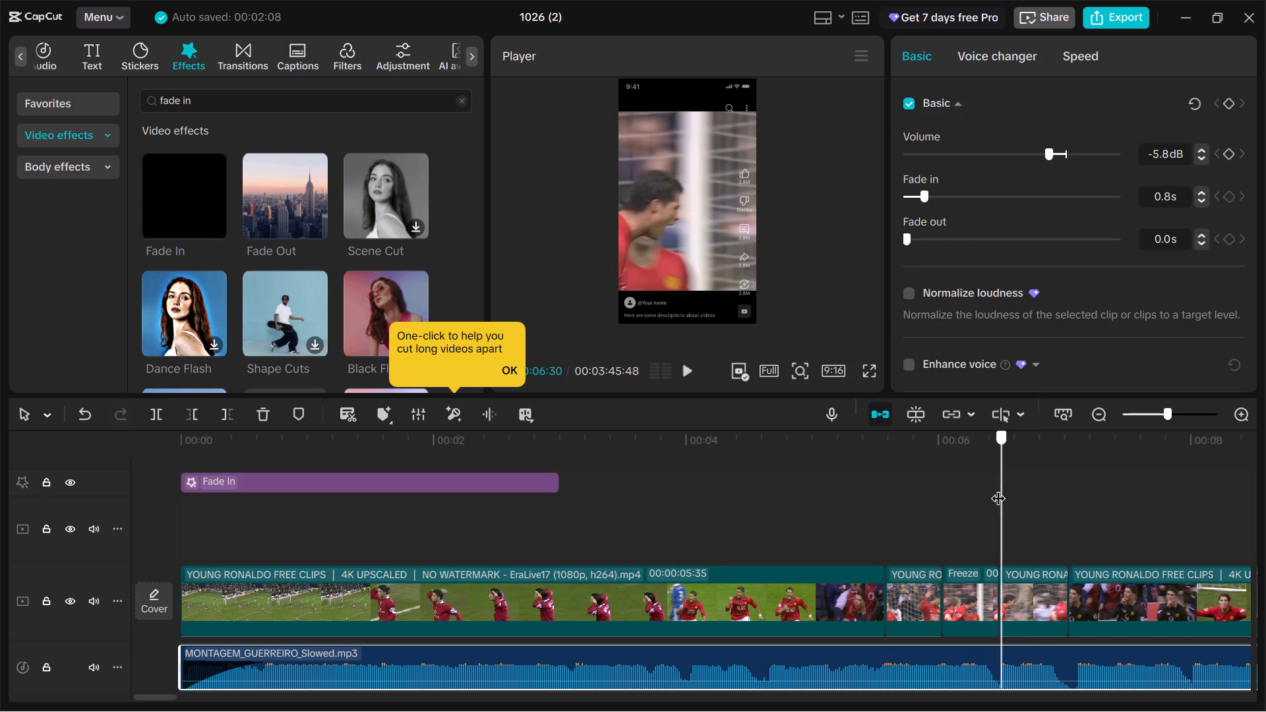
{"action": "left_click_drag", "start_coordinate": [998, 488], "coordinate": [963, 496]}
{"action": "left_click", "coordinate": [690, 375]}
{"action": "left_click", "coordinate": [690, 375]}
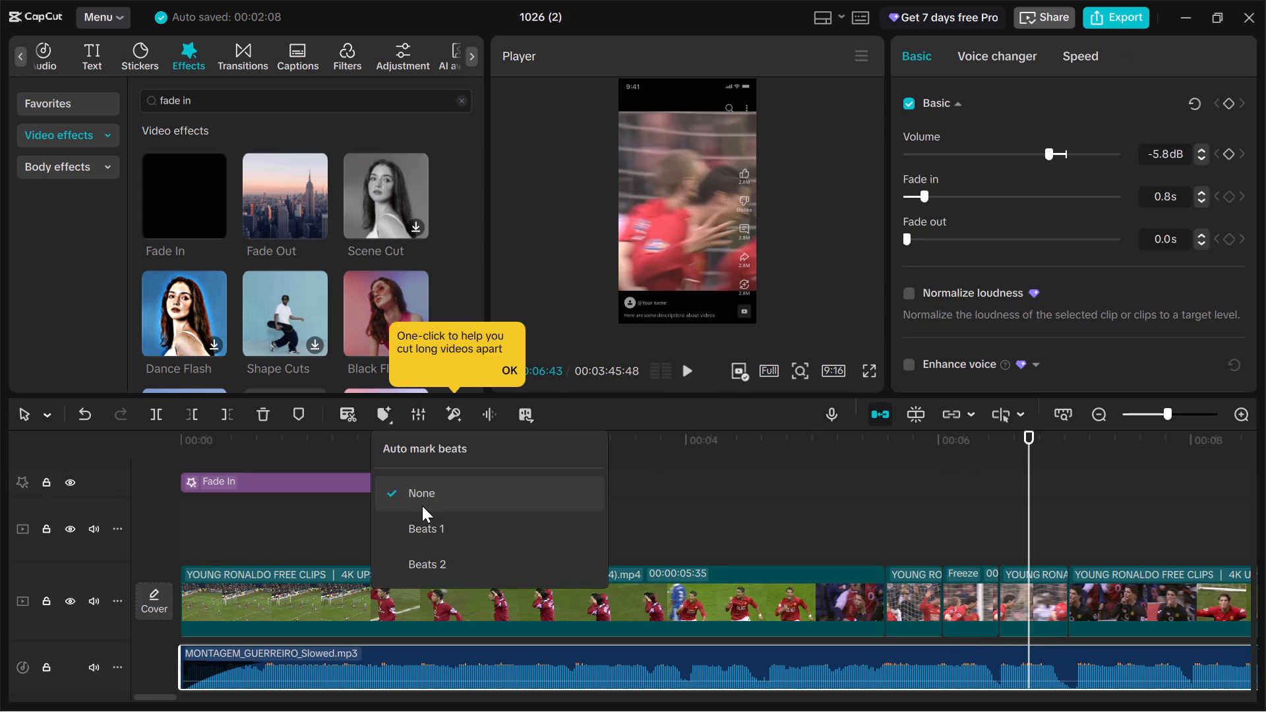
{"action": "left_click", "coordinate": [428, 522]}
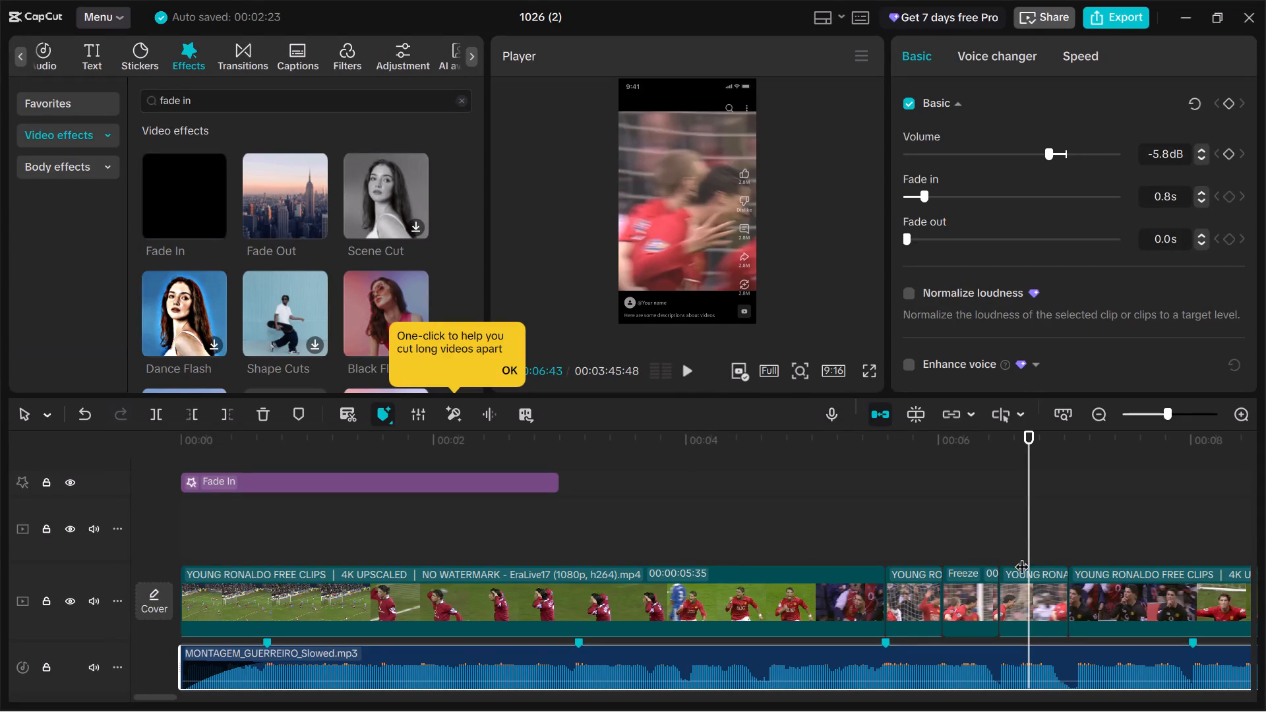
Play from before the freeze frame into the reversed copy, up to about 00:00:06:41, to check the cuts against the beat markers.
{"action": "left_click_drag", "start_coordinate": [1031, 537], "coordinate": [984, 537]}
{"action": "scroll", "coordinate": [972, 537], "scroll_direction": "up", "scroll_amount": 3, "text": "ctrl"}
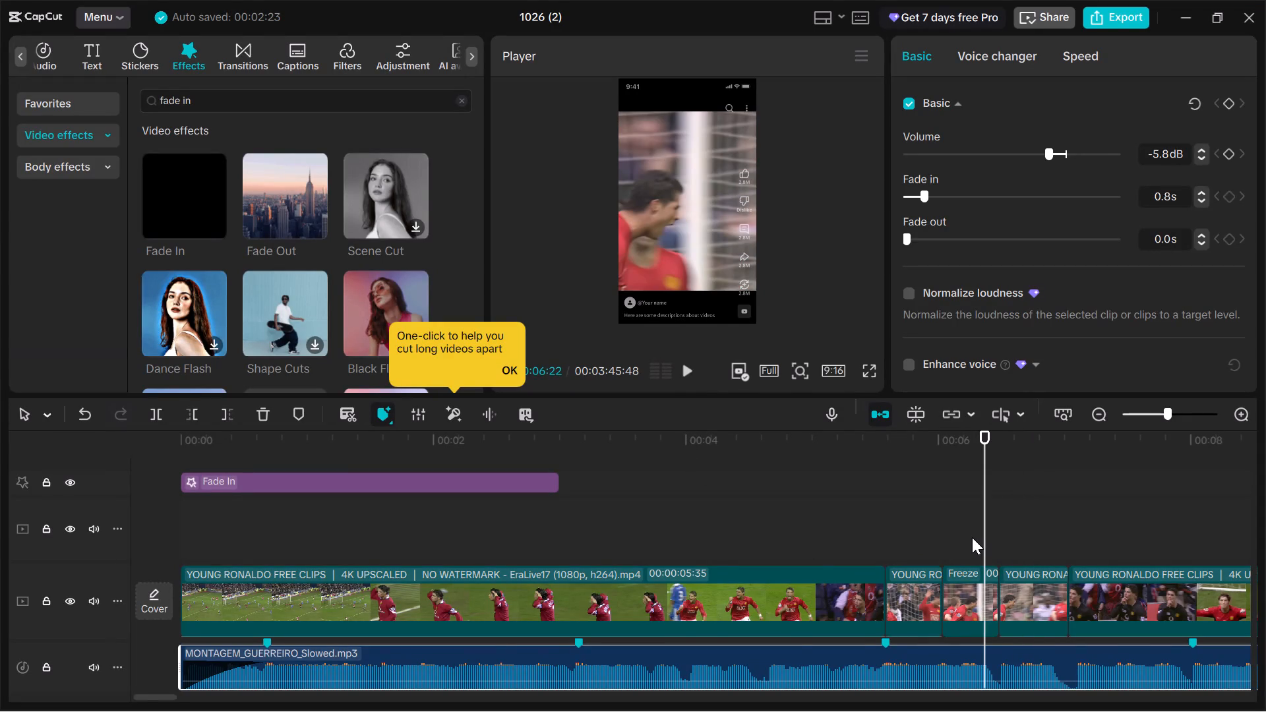
{"action": "scroll", "coordinate": [972, 537], "scroll_direction": "up", "scroll_amount": 12, "text": "ctrl"}
{"action": "scroll", "coordinate": [971, 535], "scroll_direction": "down", "scroll_amount": 6, "text": "ctrl"}
{"action": "scroll", "coordinate": [971, 535], "scroll_direction": "up", "scroll_amount": 2, "text": "ctrl"}
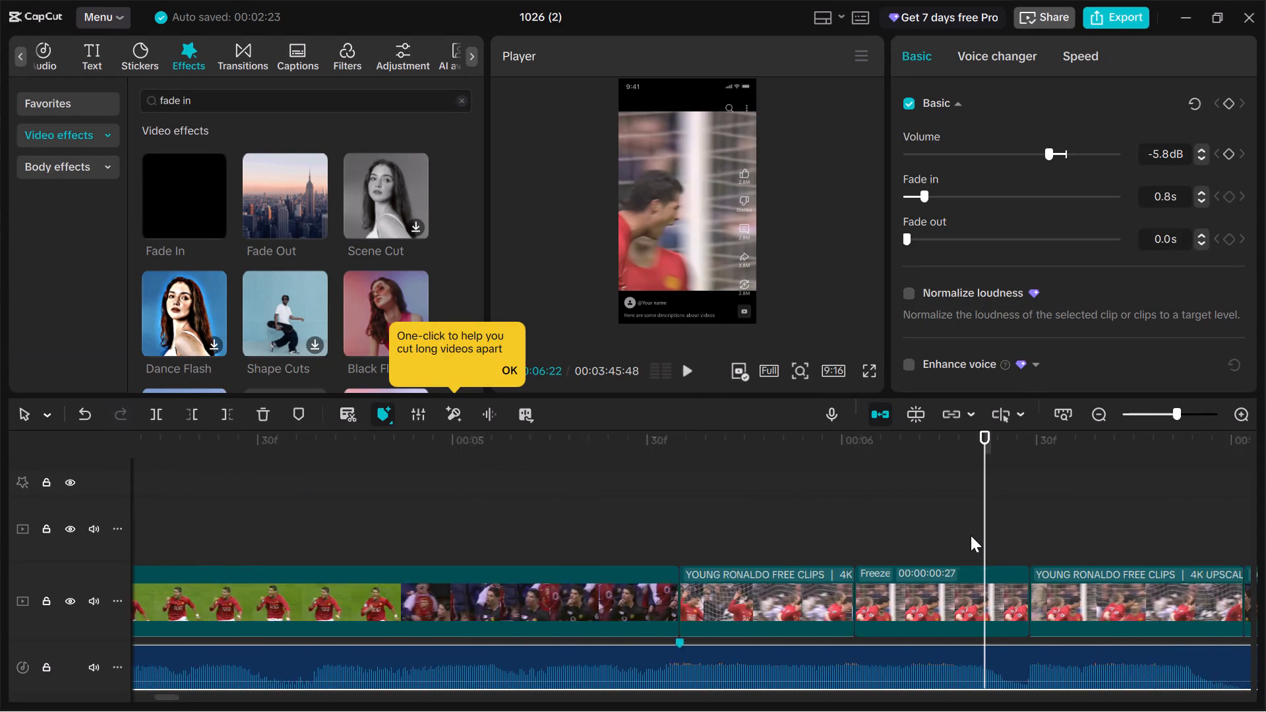
{"action": "scroll", "coordinate": [971, 535], "scroll_direction": "up", "scroll_amount": 5, "text": "ctrl"}
{"action": "left_click_drag", "start_coordinate": [989, 521], "coordinate": [443, 515]}
{"action": "left_click", "coordinate": [688, 371]}
{"action": "left_click", "coordinate": [688, 371]}
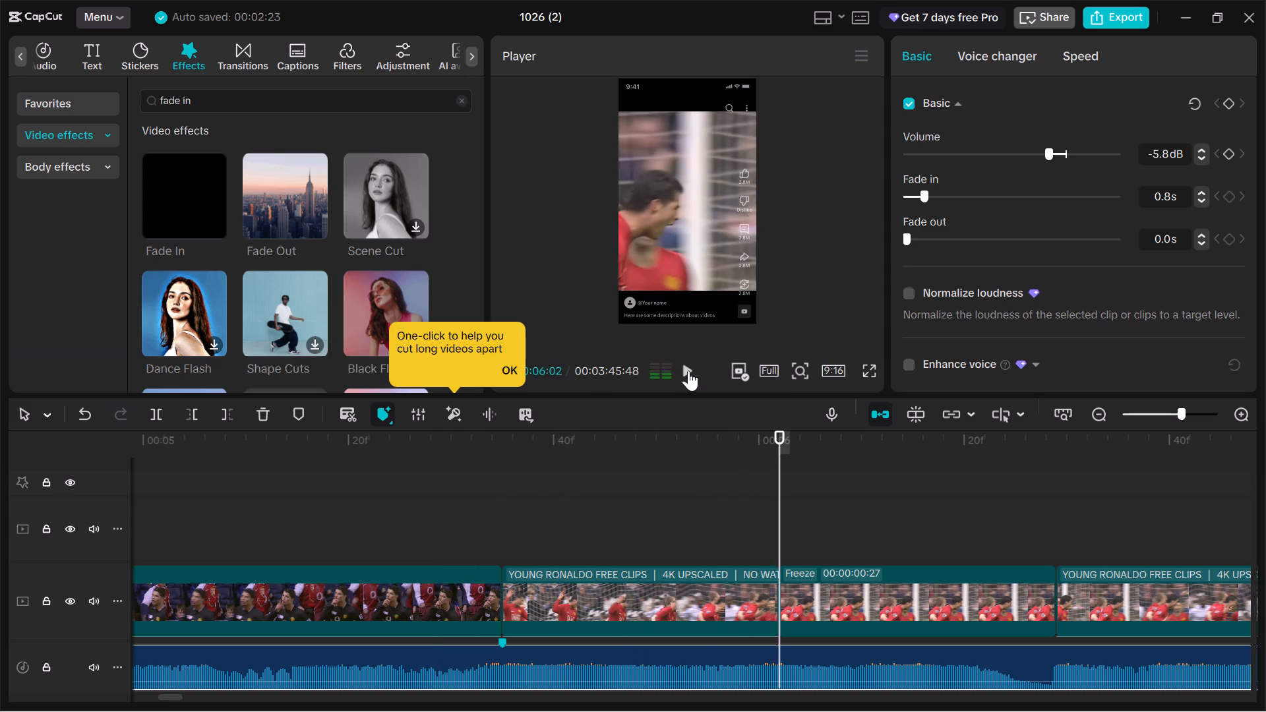
{"action": "left_click", "coordinate": [688, 371]}
{"action": "left_click", "coordinate": [688, 371]}
Play from 00:00:06:41 in the reversed copy into the next clip, up to 00:00:07:43, to check the transition's timing.
{"action": "scroll", "coordinate": [688, 371], "scroll_direction": "down", "scroll_amount": 3, "text": "ctrl"}
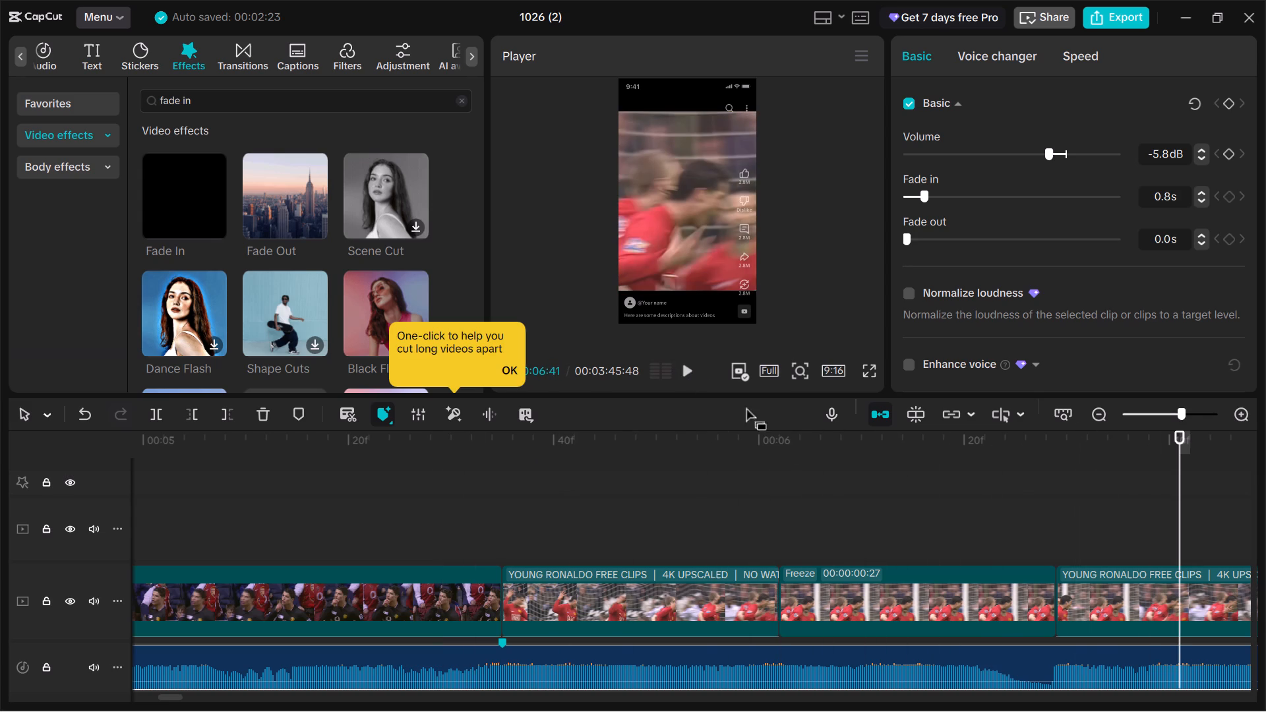
{"action": "scroll", "coordinate": [831, 469], "scroll_direction": "down", "scroll_amount": 6, "text": "ctrl"}
{"action": "scroll", "coordinate": [933, 544], "scroll_direction": "left", "scroll_amount": 2}
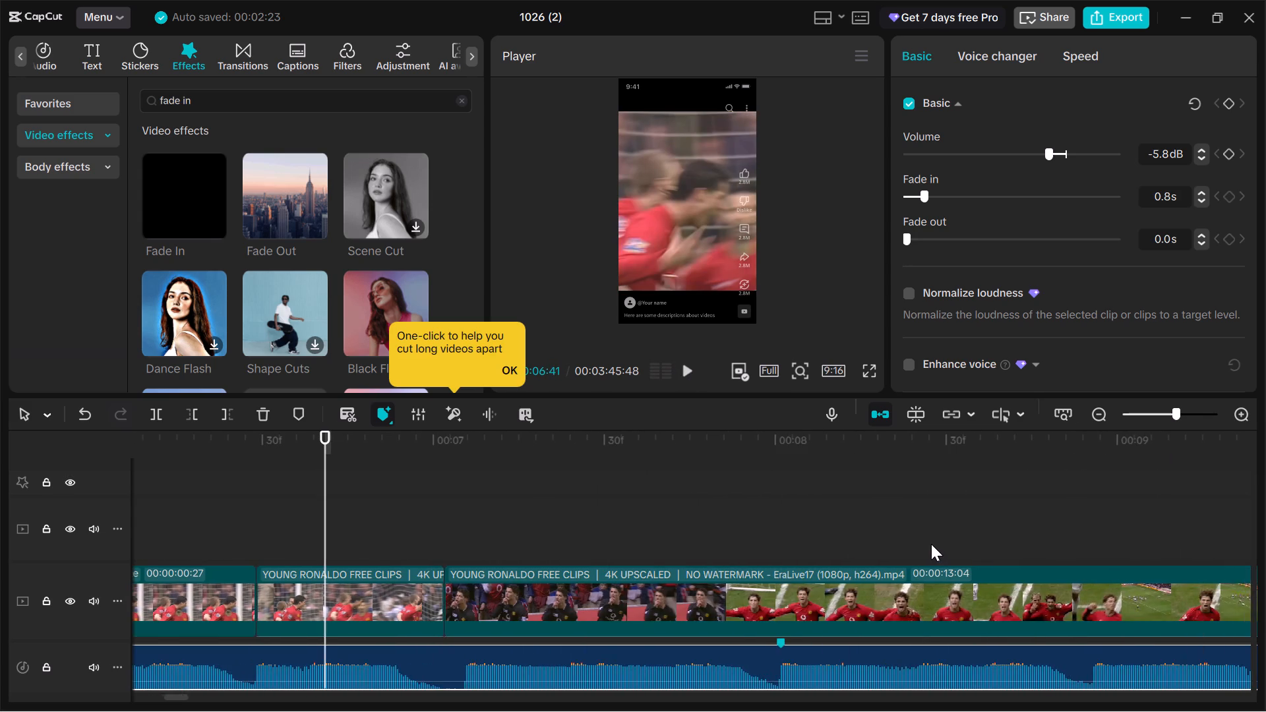
{"action": "scroll", "coordinate": [880, 534], "scroll_direction": "up", "scroll_amount": 1, "text": "ctrl"}
{"action": "scroll", "coordinate": [880, 534], "scroll_direction": "right", "scroll_amount": 1}
{"action": "left_click", "coordinate": [690, 375]}
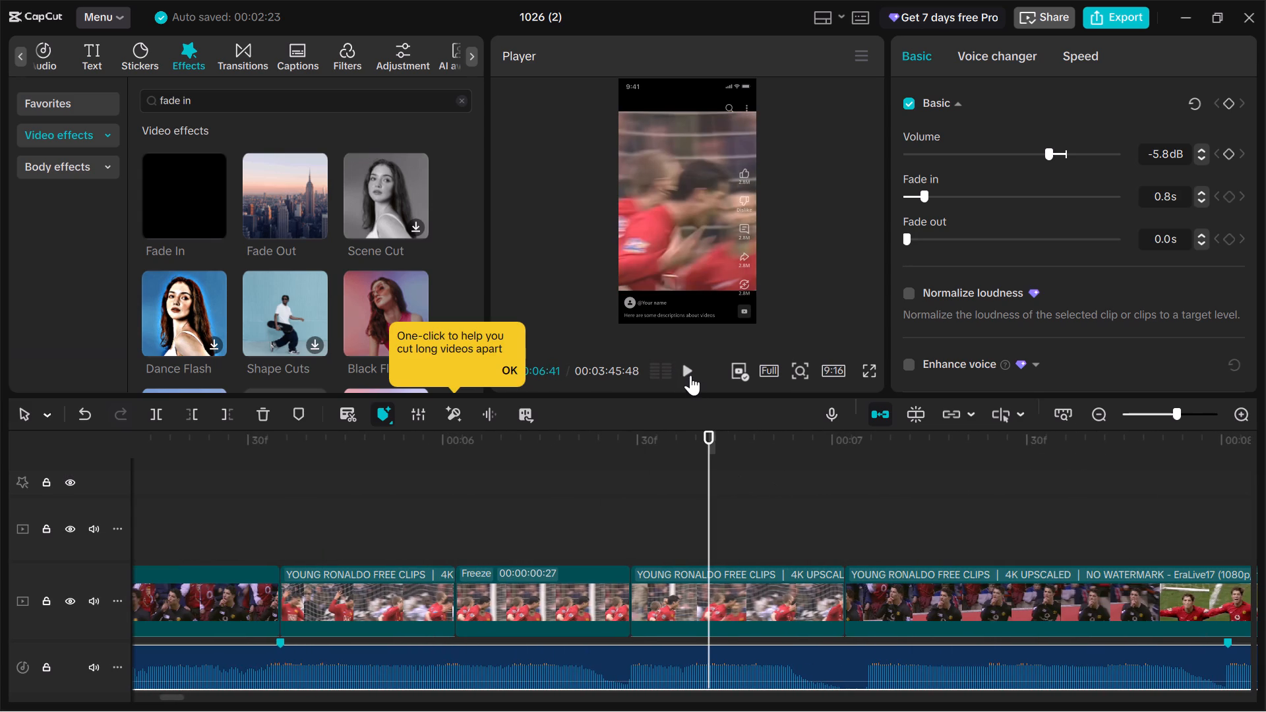
{"action": "left_click", "coordinate": [692, 378]}
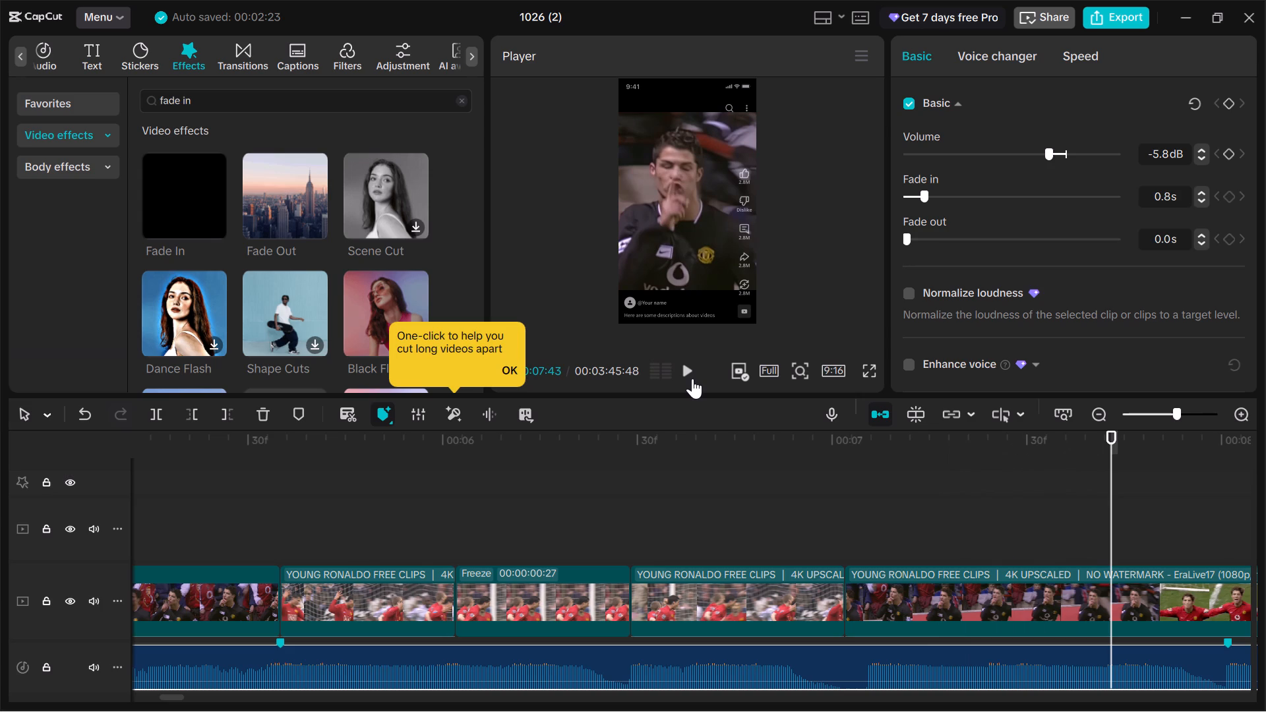
Scrub back through the sequence and play from 00:00:05:27 to 00:00:06:30, pausing once within the freeze frame.
{"action": "left_click_drag", "start_coordinate": [1110, 534], "coordinate": [256, 550]}
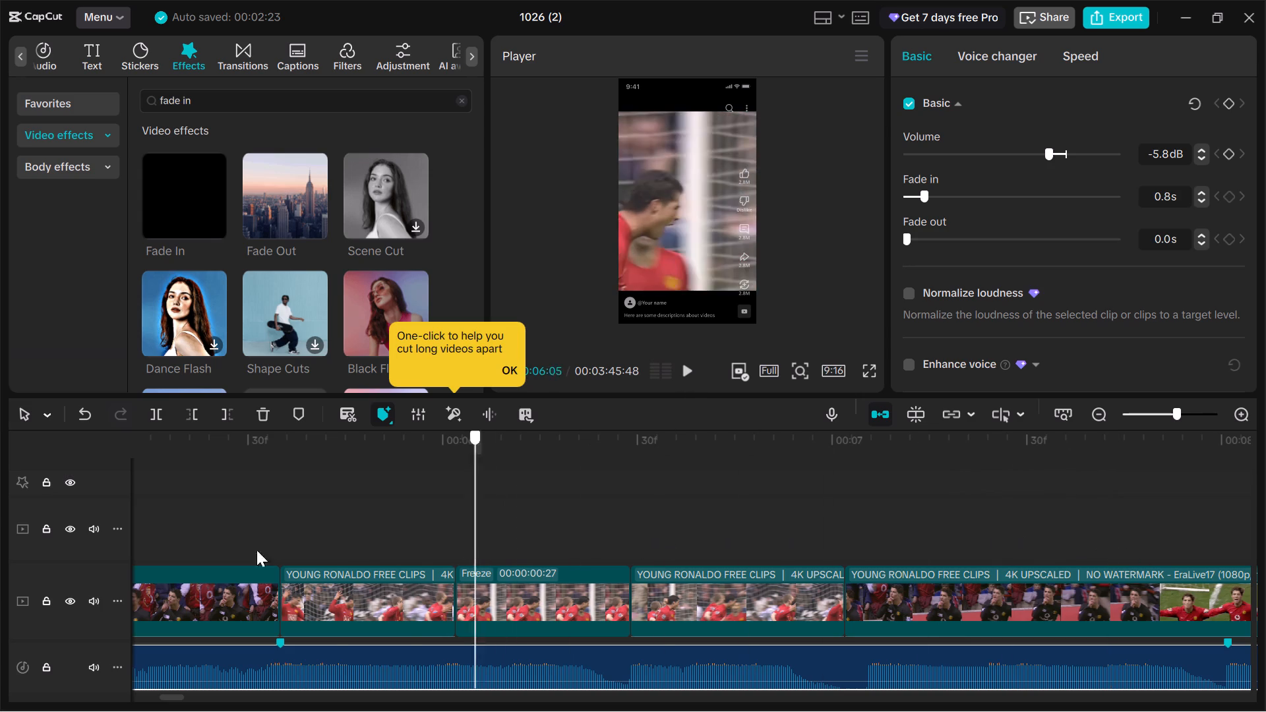
{"action": "left_click_drag", "start_coordinate": [256, 550], "coordinate": [1265, 620]}
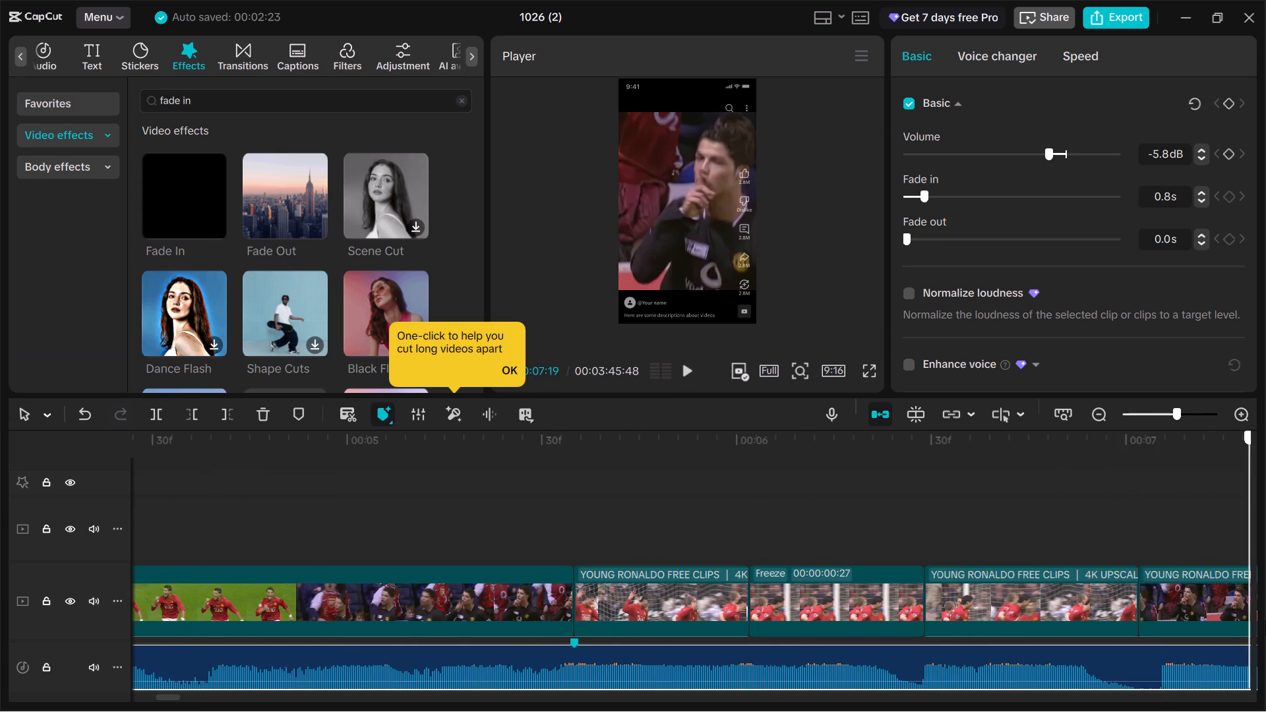
{"action": "left_click_drag", "start_coordinate": [1265, 620], "coordinate": [904, 576]}
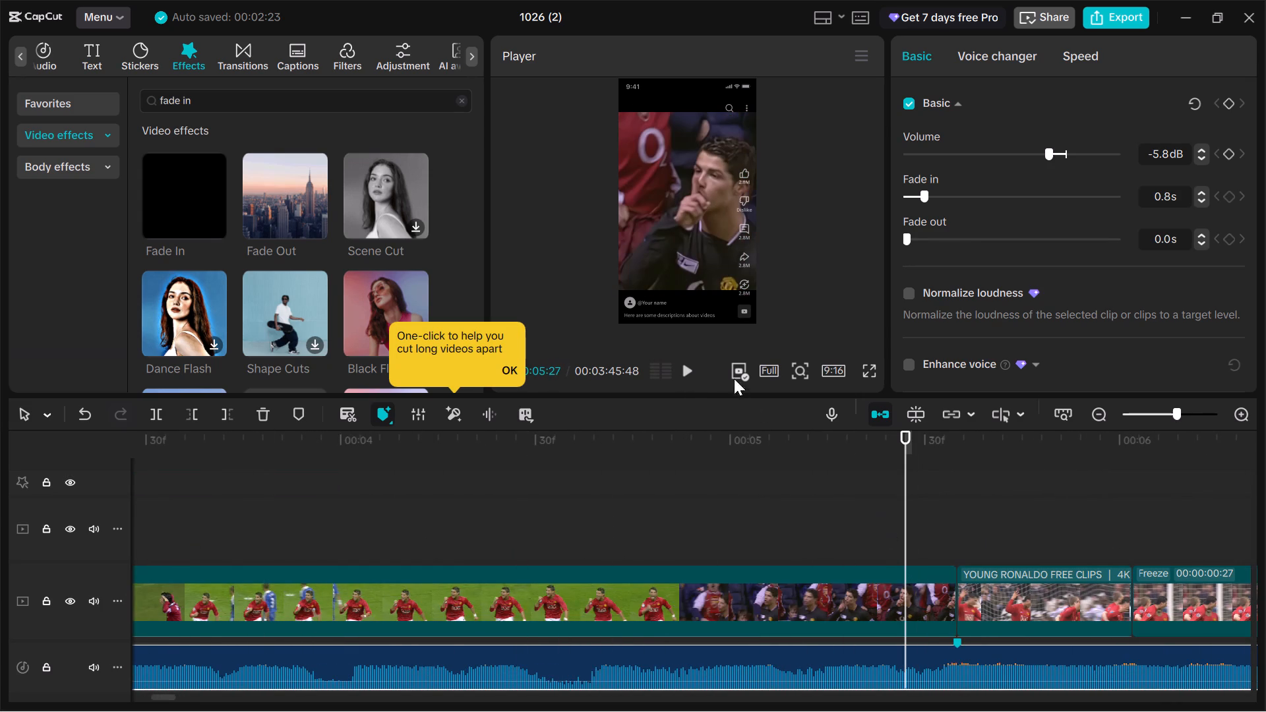
{"action": "left_click", "coordinate": [692, 365]}
{"action": "left_click", "coordinate": [692, 365]}
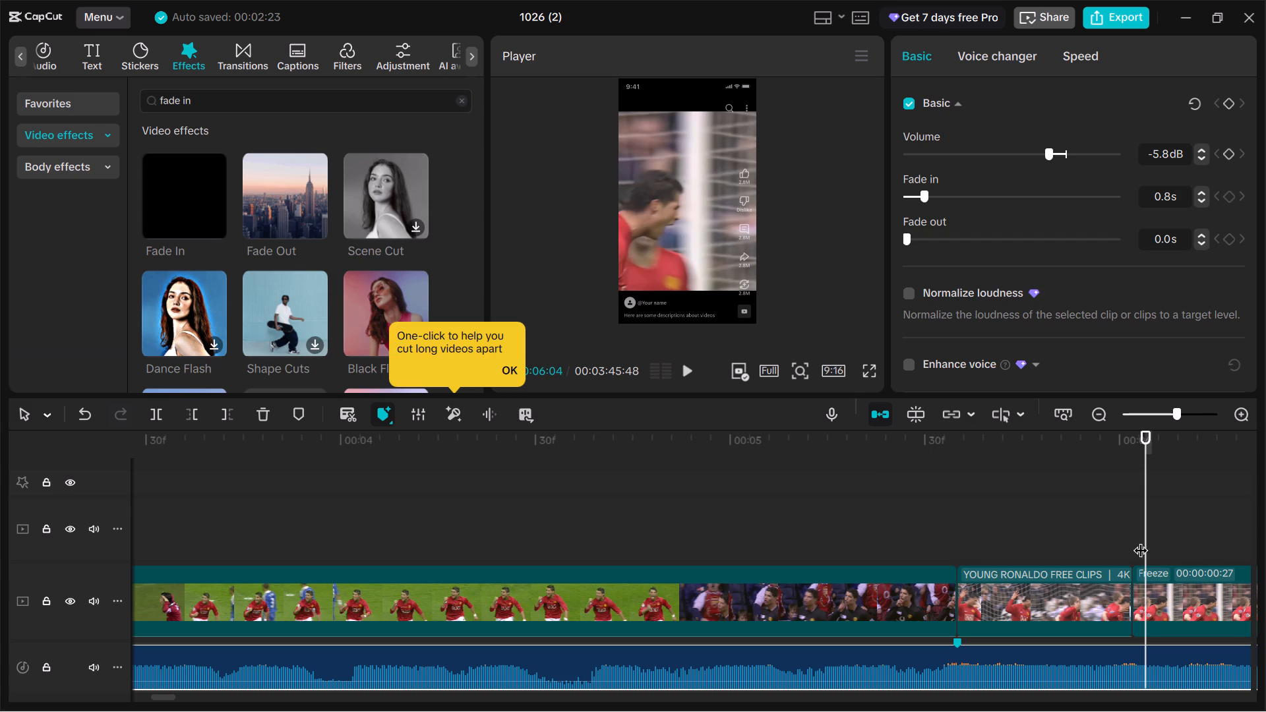
{"action": "left_click", "coordinate": [691, 378]}
{"action": "left_click", "coordinate": [691, 378]}
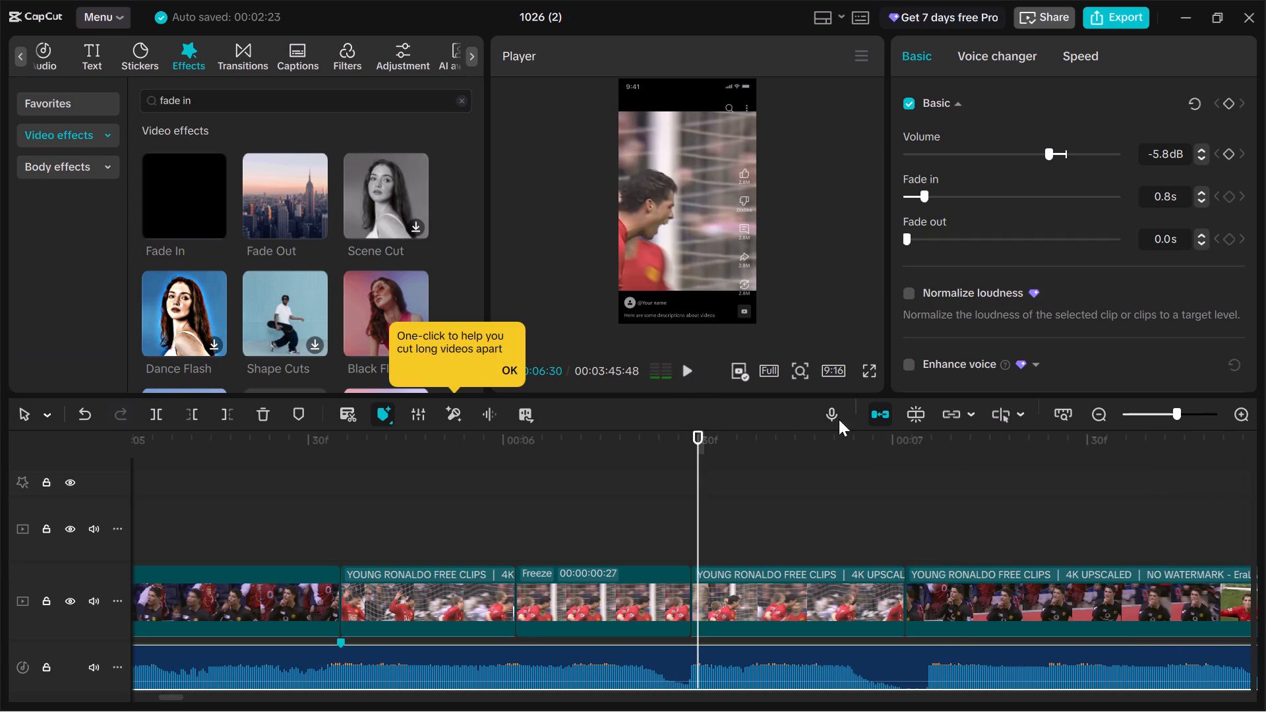
Play twice from about 00:00:05:29 through the short forward clip into the freeze frame, pausing near its start, to check the timing.
{"action": "left_click_drag", "start_coordinate": [700, 456], "coordinate": [224, 567]}
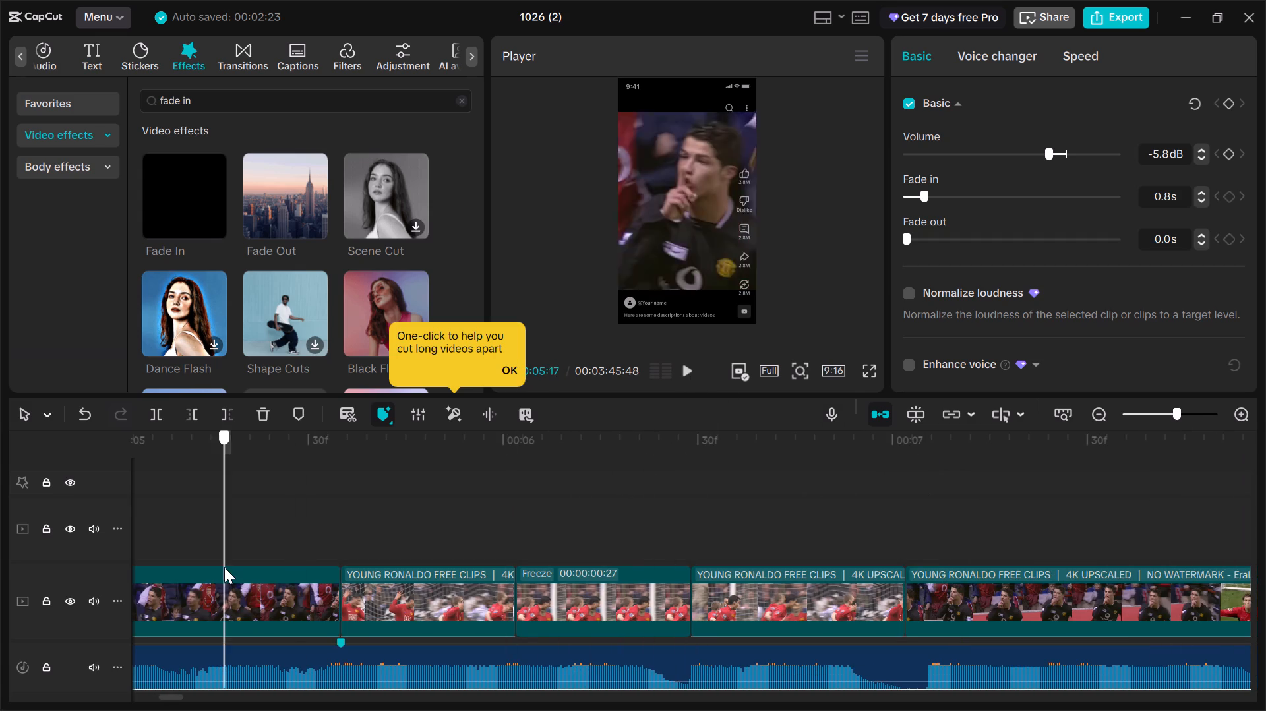
{"action": "left_click_drag", "start_coordinate": [224, 567], "coordinate": [299, 562]}
{"action": "left_click", "coordinate": [683, 378]}
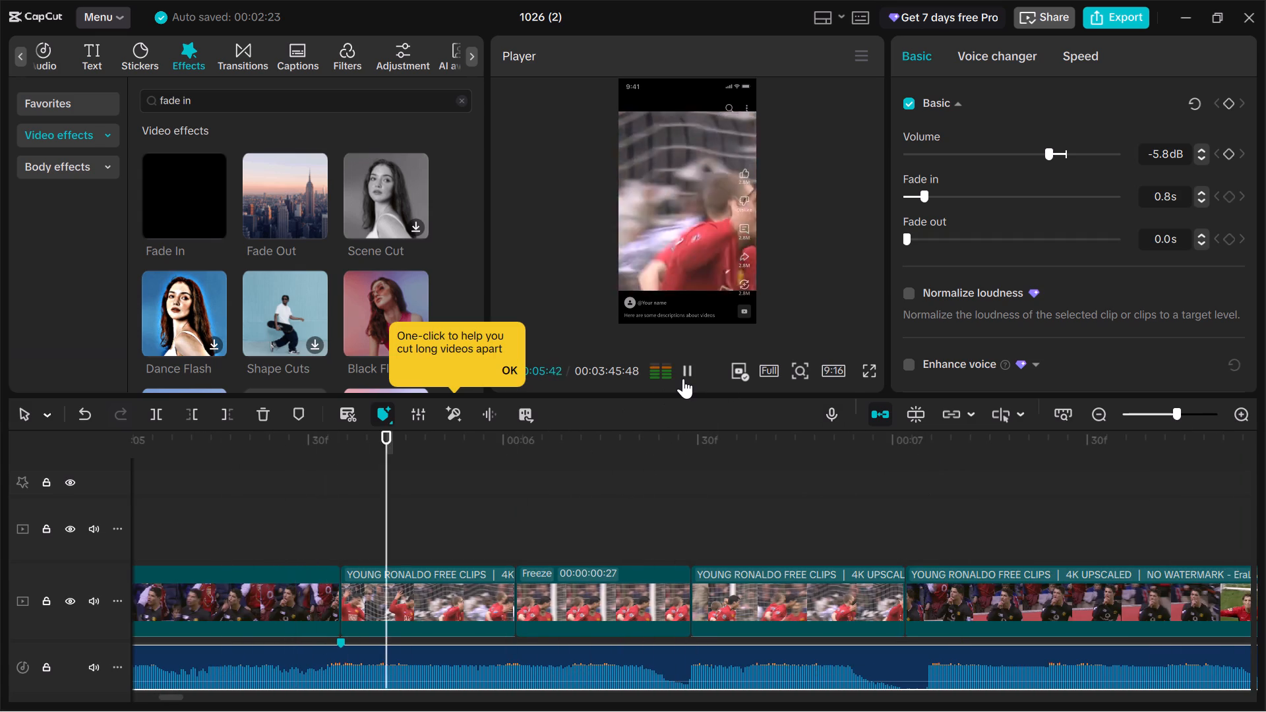
{"action": "left_click", "coordinate": [683, 378]}
{"action": "left_click_drag", "start_coordinate": [574, 471], "coordinate": [452, 502]}
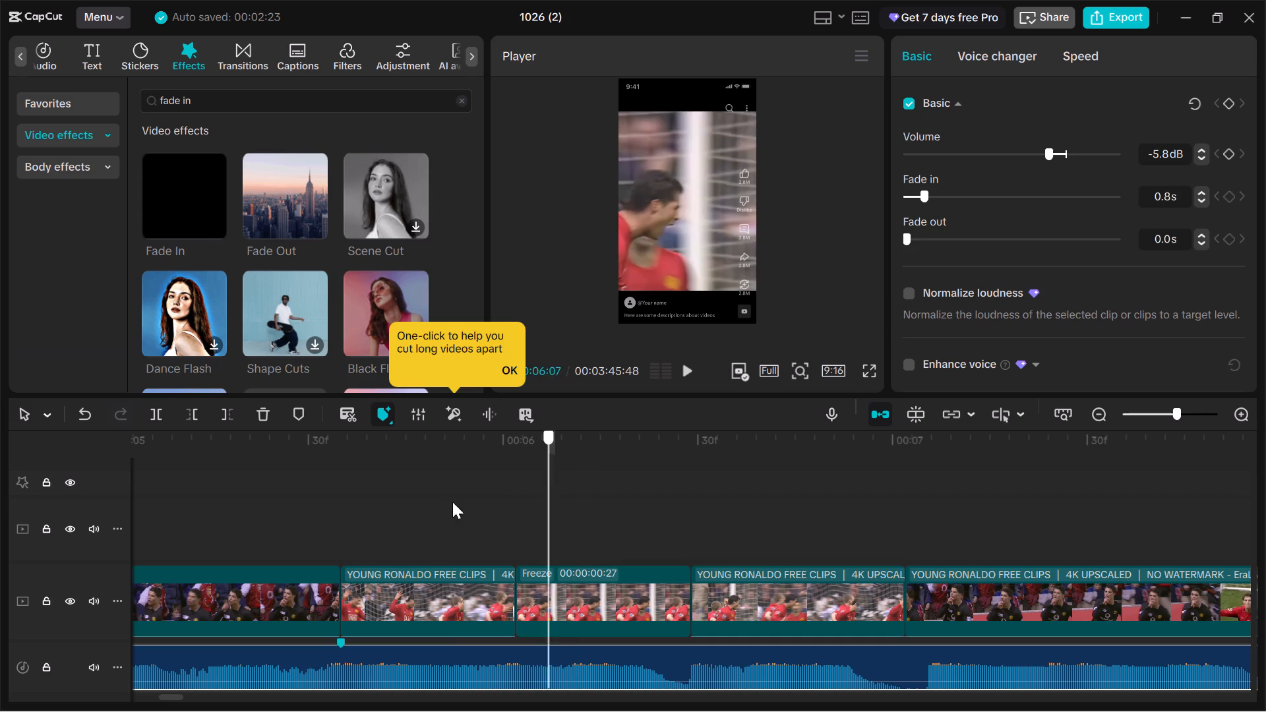
{"action": "left_click_drag", "start_coordinate": [452, 502], "coordinate": [305, 540]}
{"action": "double_click", "coordinate": [690, 374]}
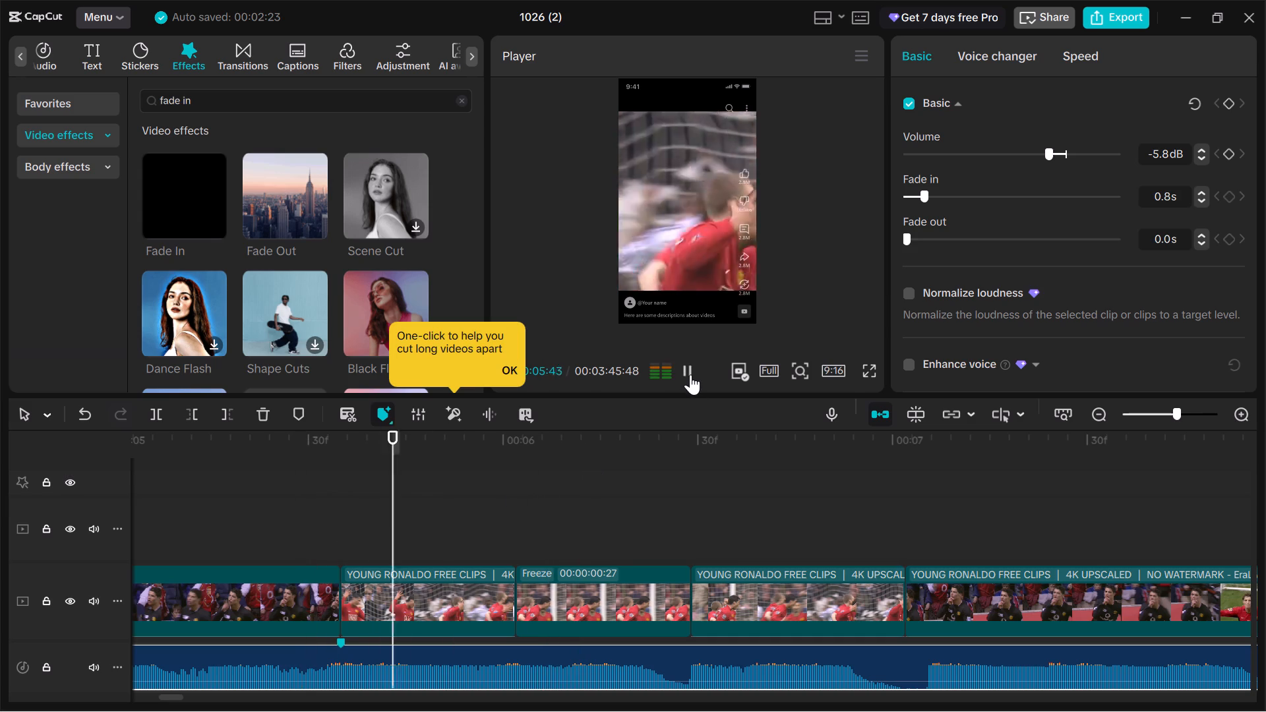
{"action": "key", "text": "space"}
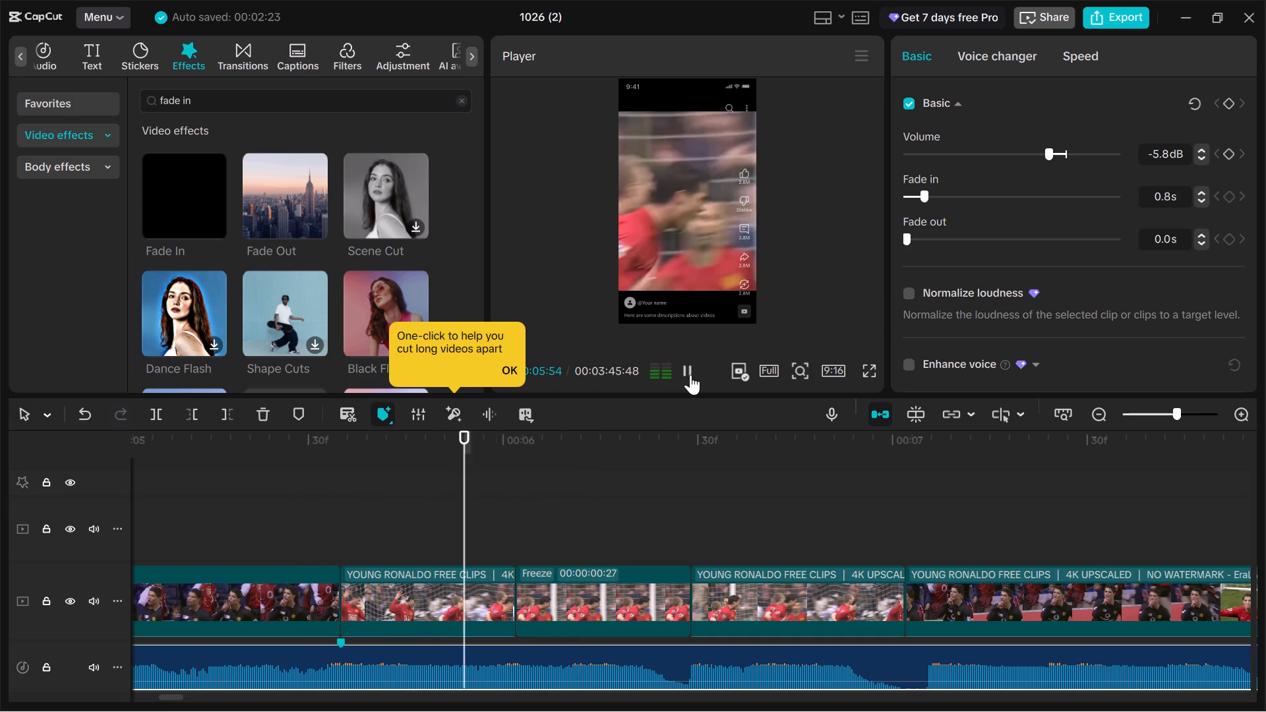
{"action": "key", "text": "space"}
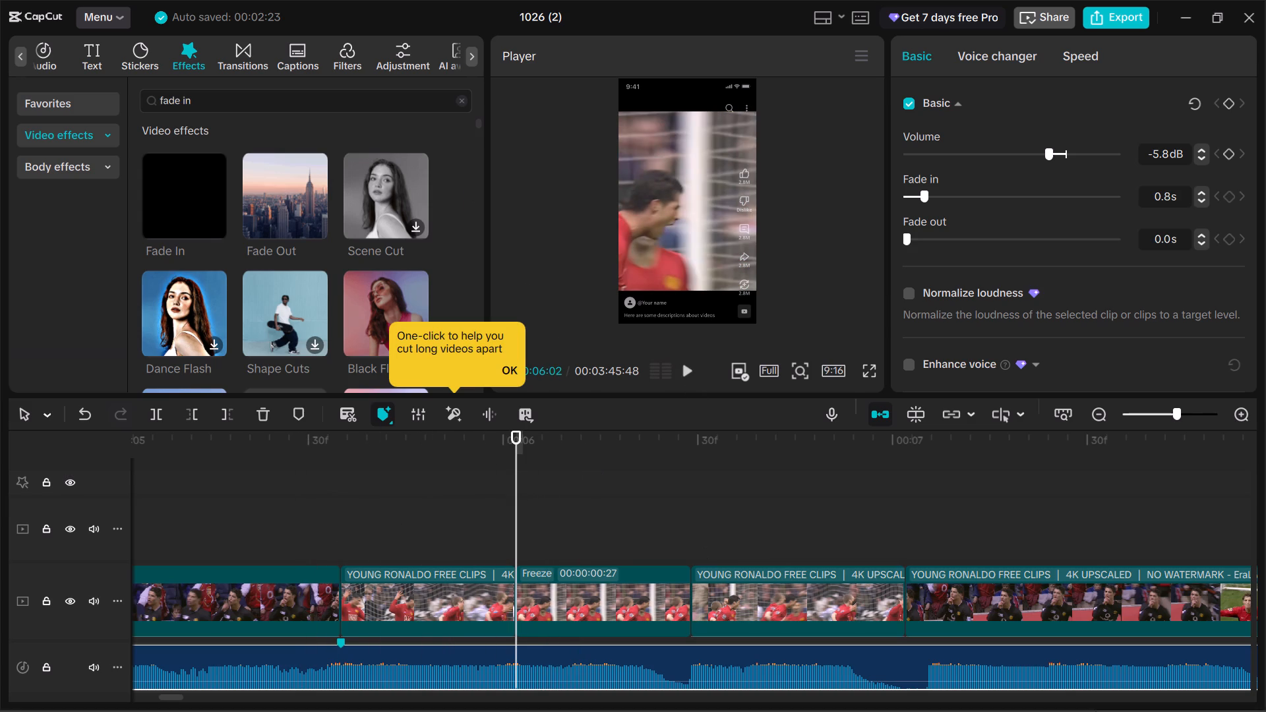
Open the Filters library.
{"action": "left_click", "coordinate": [905, 682]}
{"action": "left_click", "coordinate": [905, 682]}
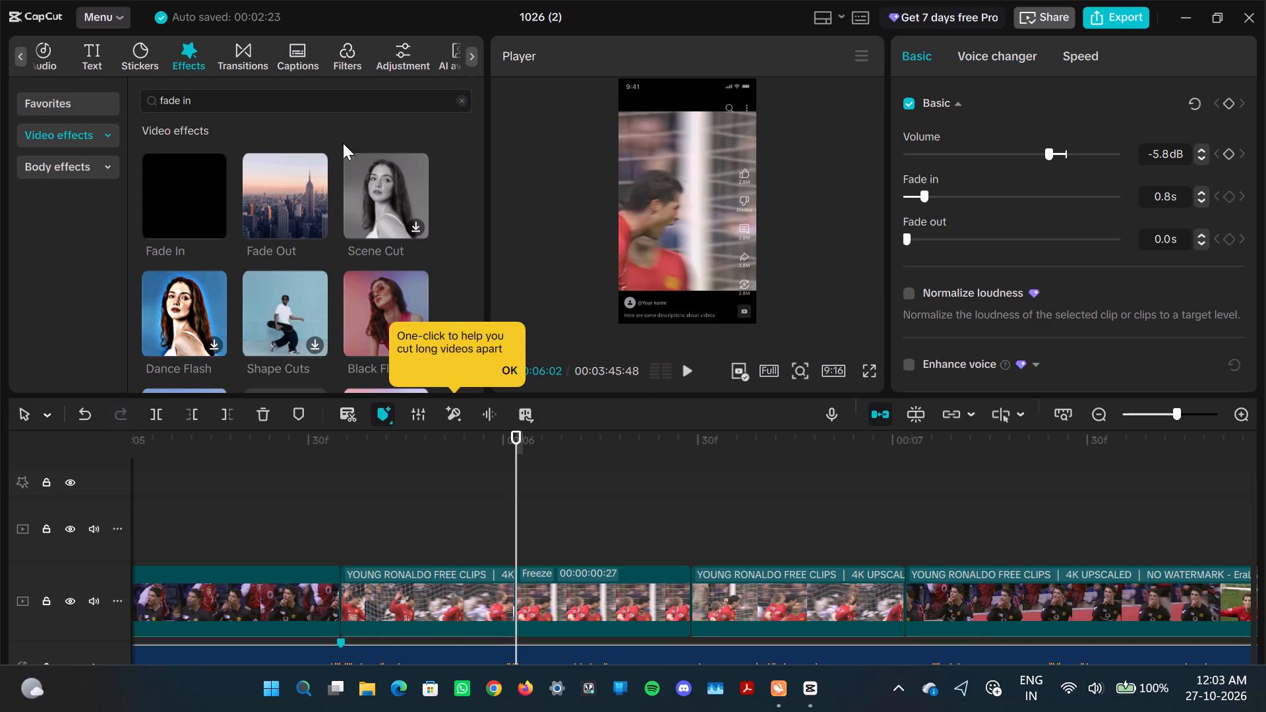
{"action": "left_click", "coordinate": [347, 57]}
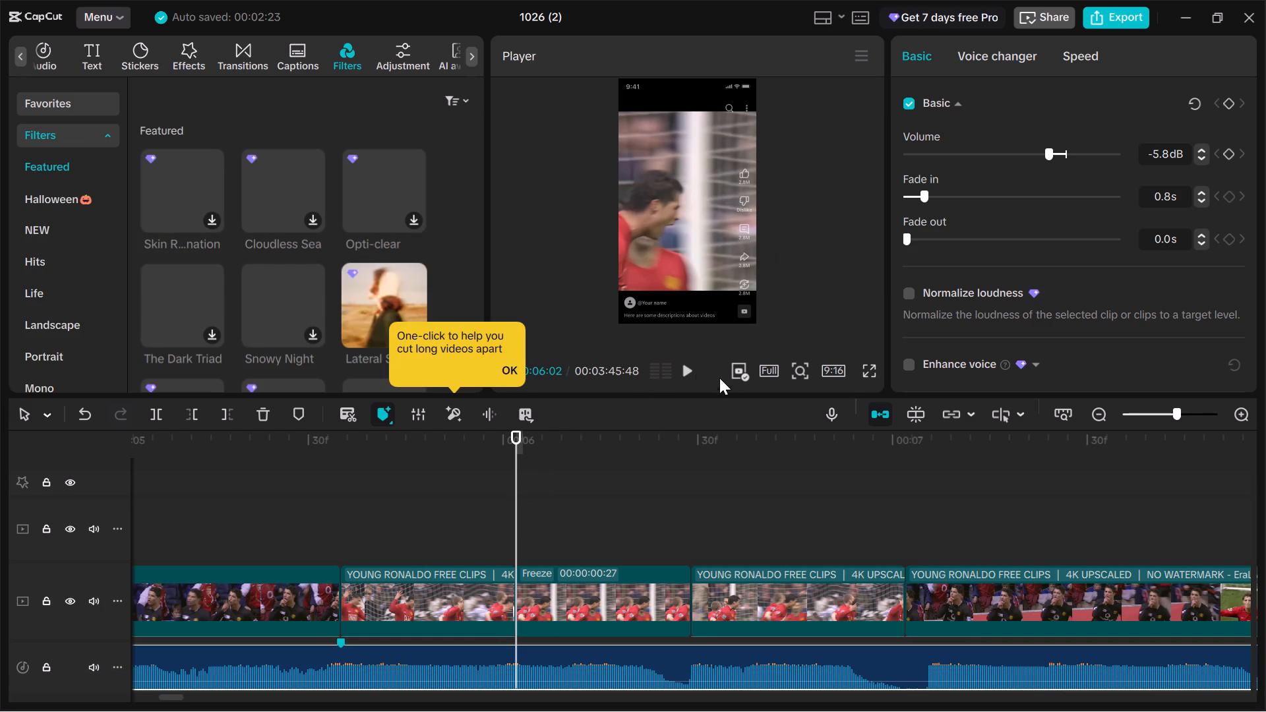
Play repeatedly from the short forward clip into the freeze frame, finally from 00:00:05:37 to 00:00:06:12, to check the freeze moment.
{"action": "left_click", "coordinate": [693, 371]}
{"action": "left_click", "coordinate": [693, 371]}
{"action": "left_click_drag", "start_coordinate": [675, 448], "coordinate": [670, 453]}
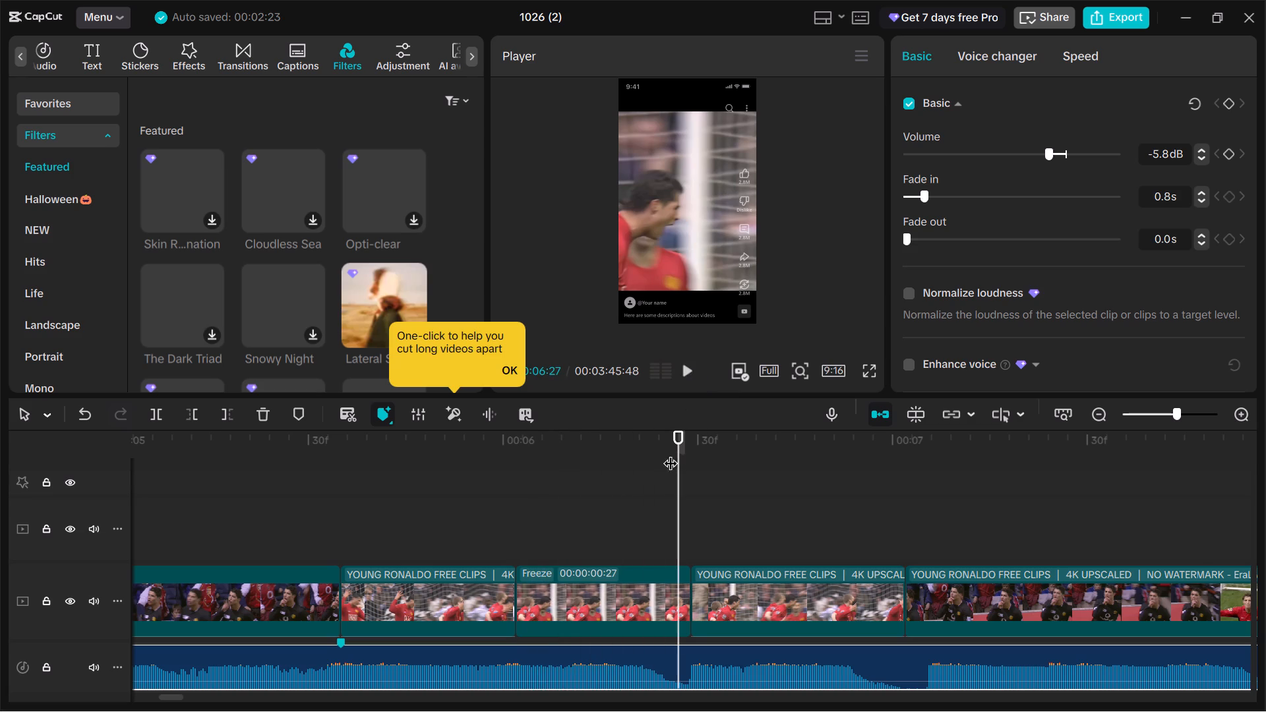
{"action": "left_click_drag", "start_coordinate": [670, 453], "coordinate": [462, 480]}
{"action": "left_click", "coordinate": [691, 374]}
{"action": "left_click", "coordinate": [691, 374]}
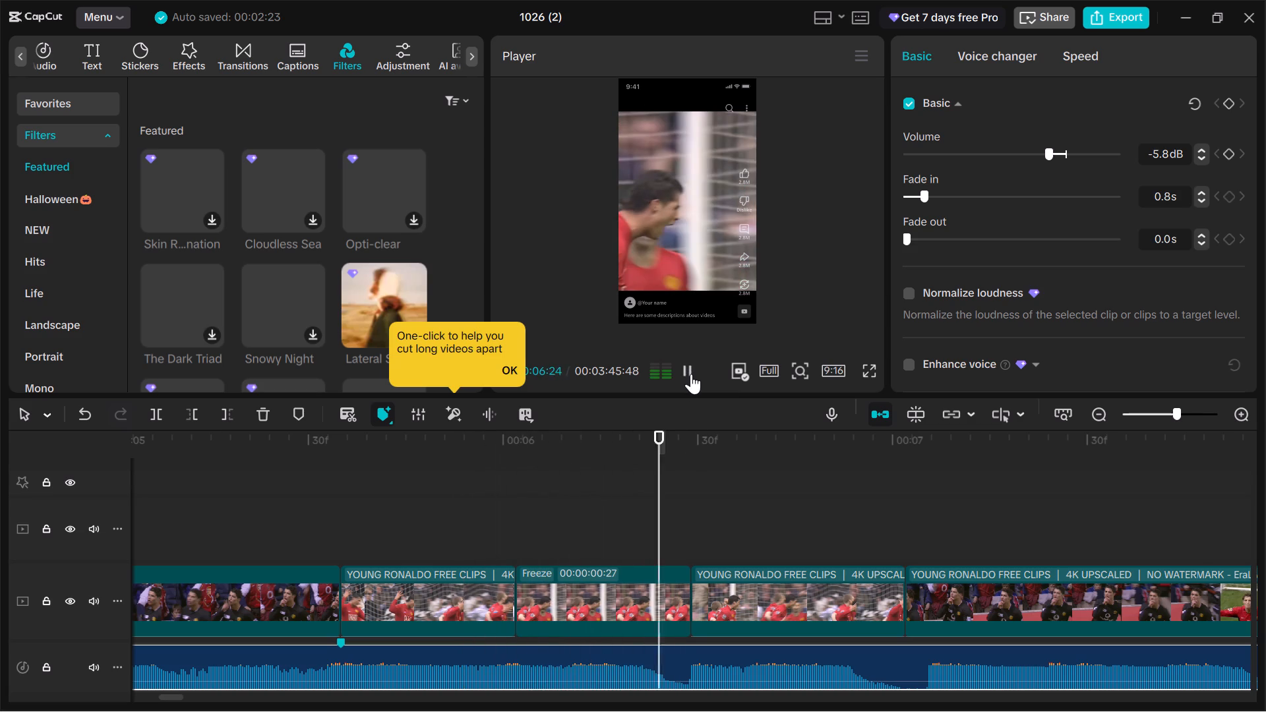
{"action": "left_click_drag", "start_coordinate": [688, 458], "coordinate": [353, 498]}
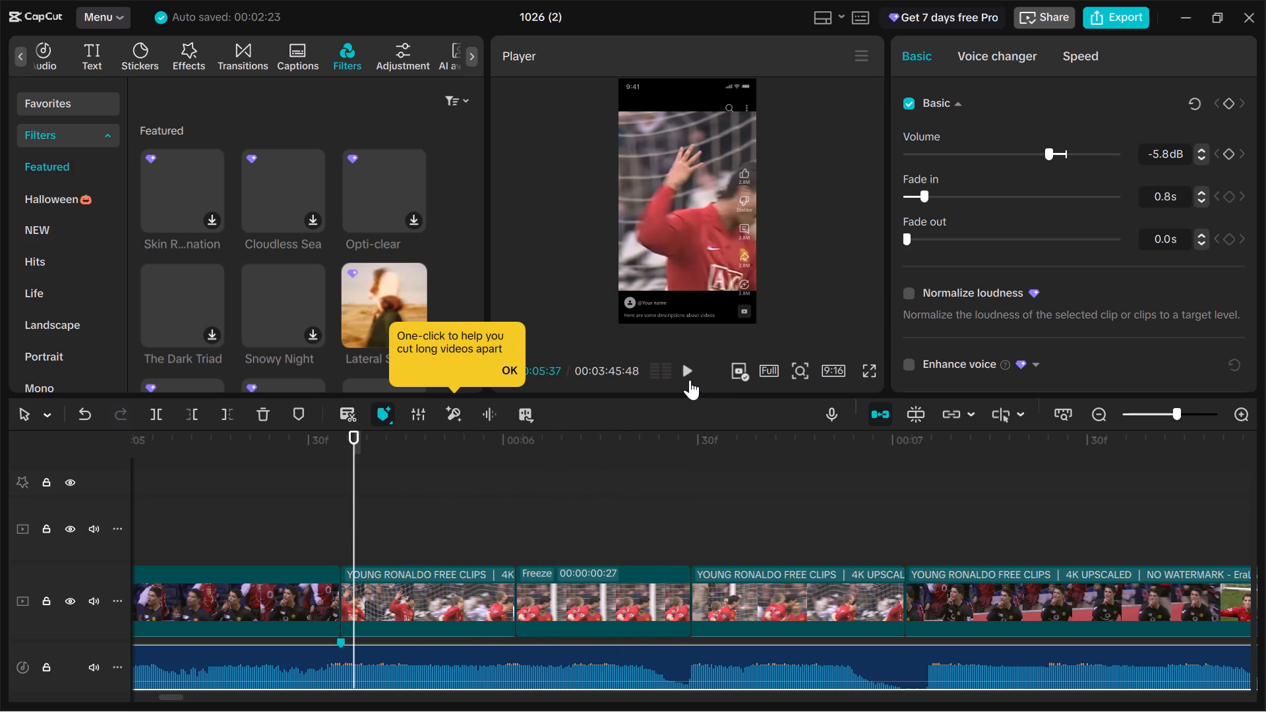
{"action": "left_click", "coordinate": [690, 380]}
{"action": "left_click", "coordinate": [690, 380]}
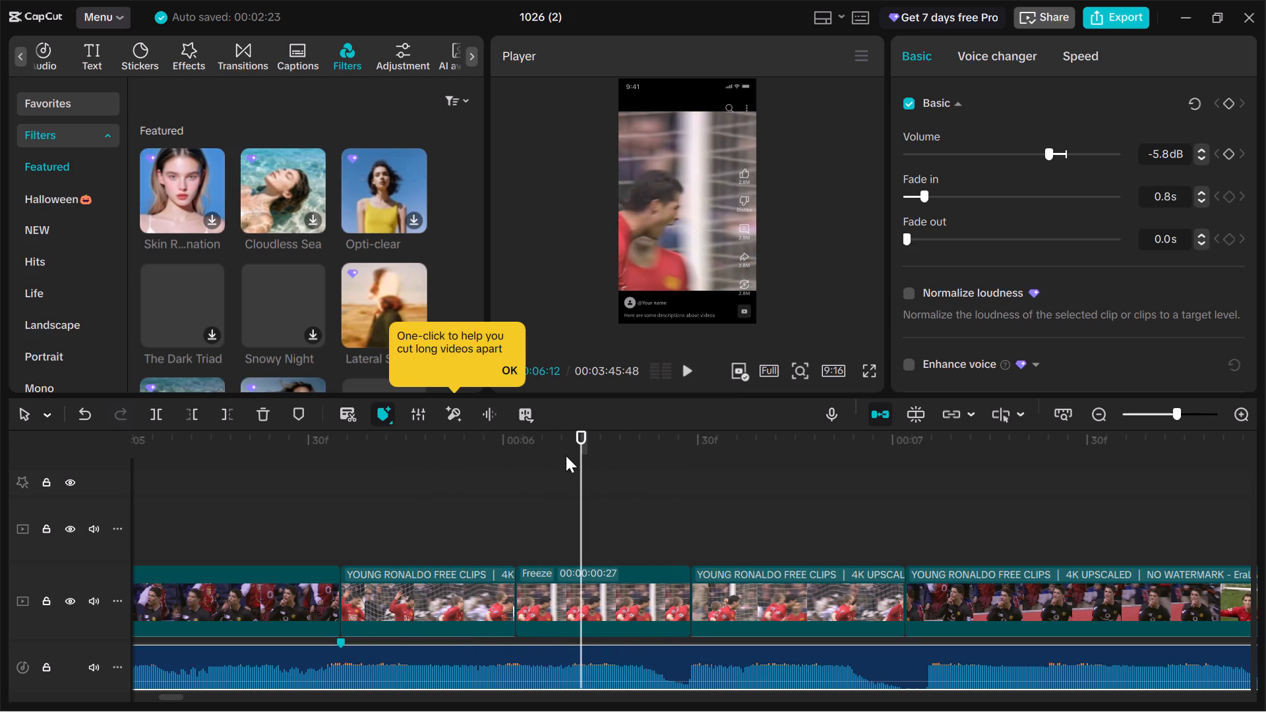
Select the freeze frame clip and look through the filter categories for a suitable look.
{"action": "left_click", "coordinate": [584, 590]}
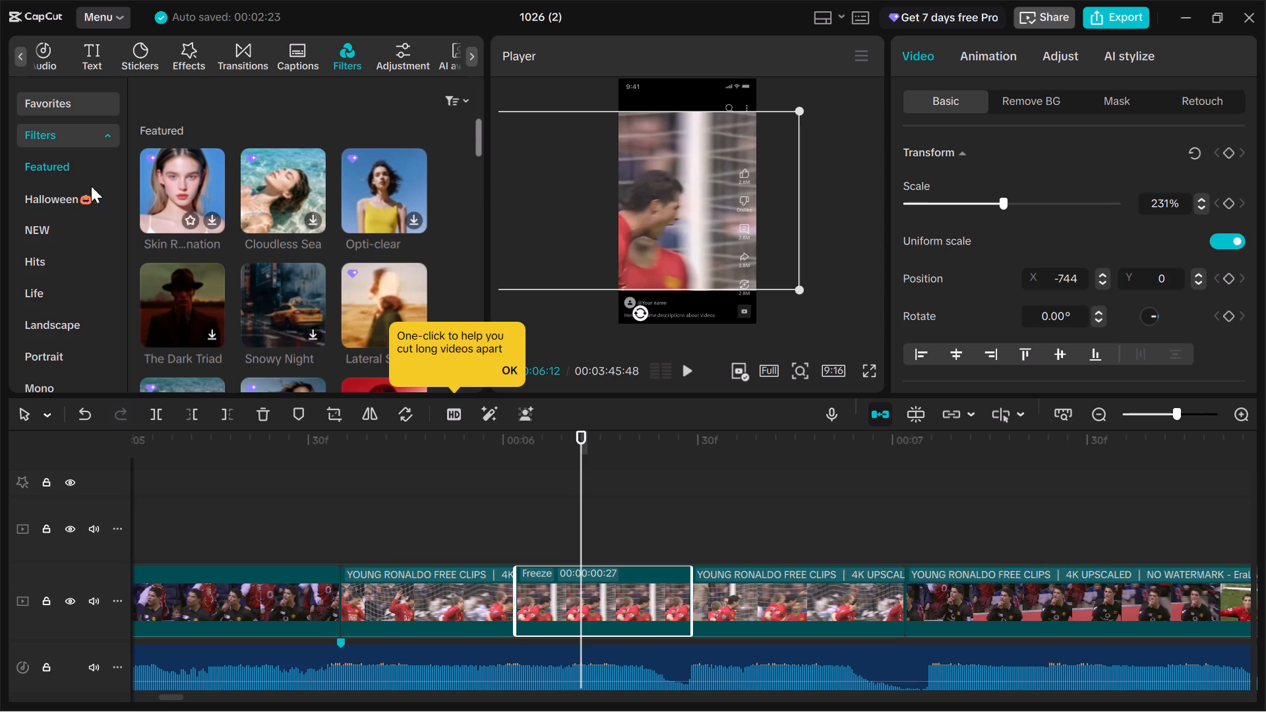
{"action": "left_click_drag", "start_coordinate": [126, 160], "coordinate": [122, 170]}
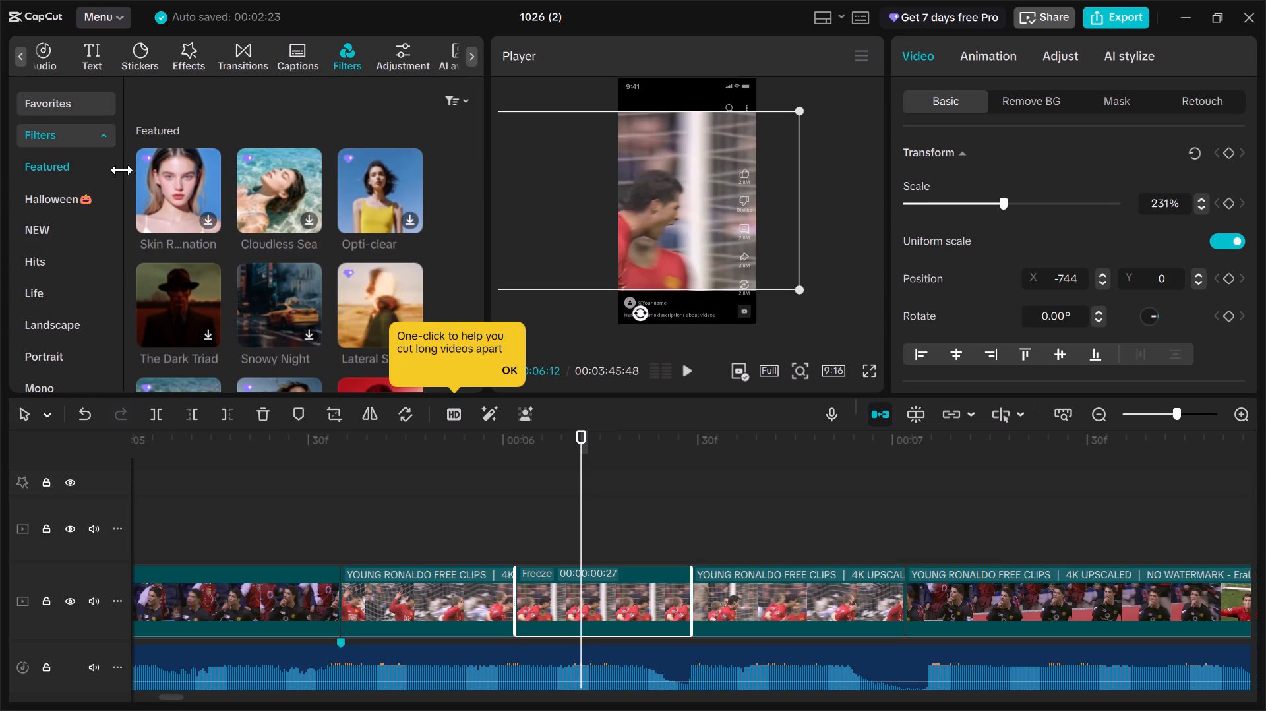
{"action": "left_click_drag", "start_coordinate": [122, 170], "coordinate": [144, 193]}
{"action": "left_click_drag", "start_coordinate": [120, 160], "coordinate": [120, 192]}
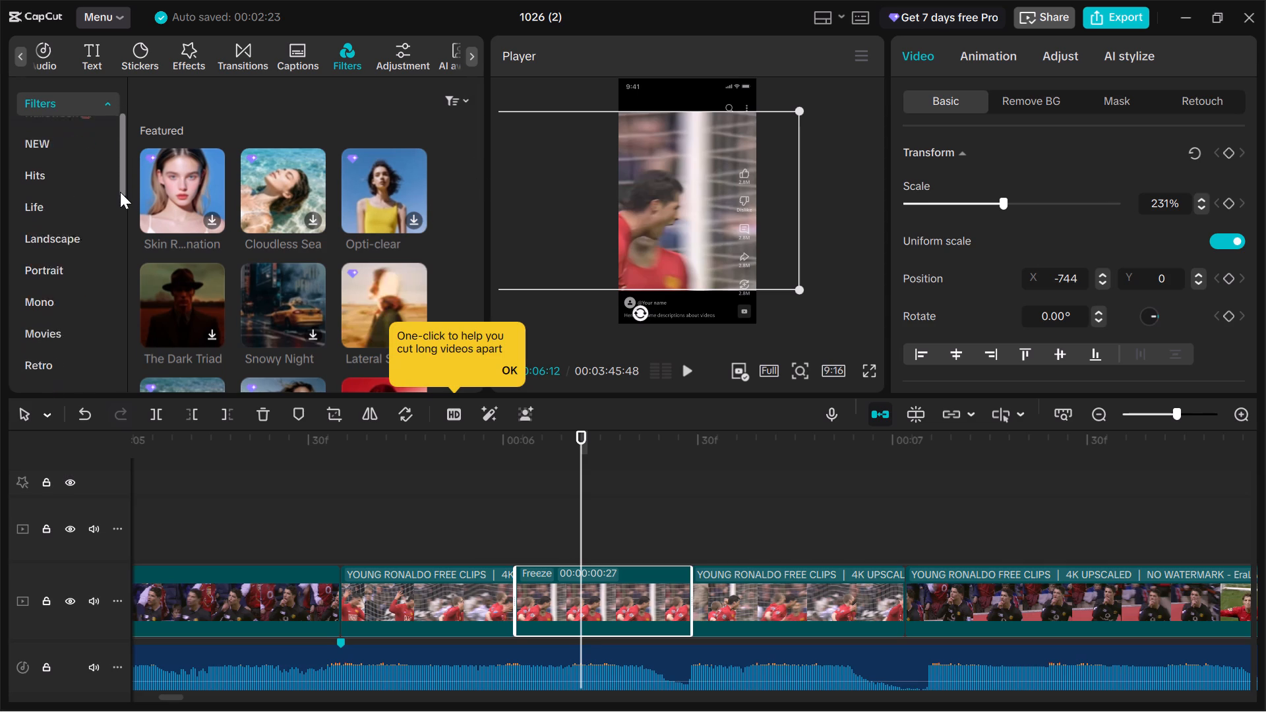
{"action": "left_click_drag", "start_coordinate": [120, 192], "coordinate": [121, 214]}
{"action": "key", "text": "space"}
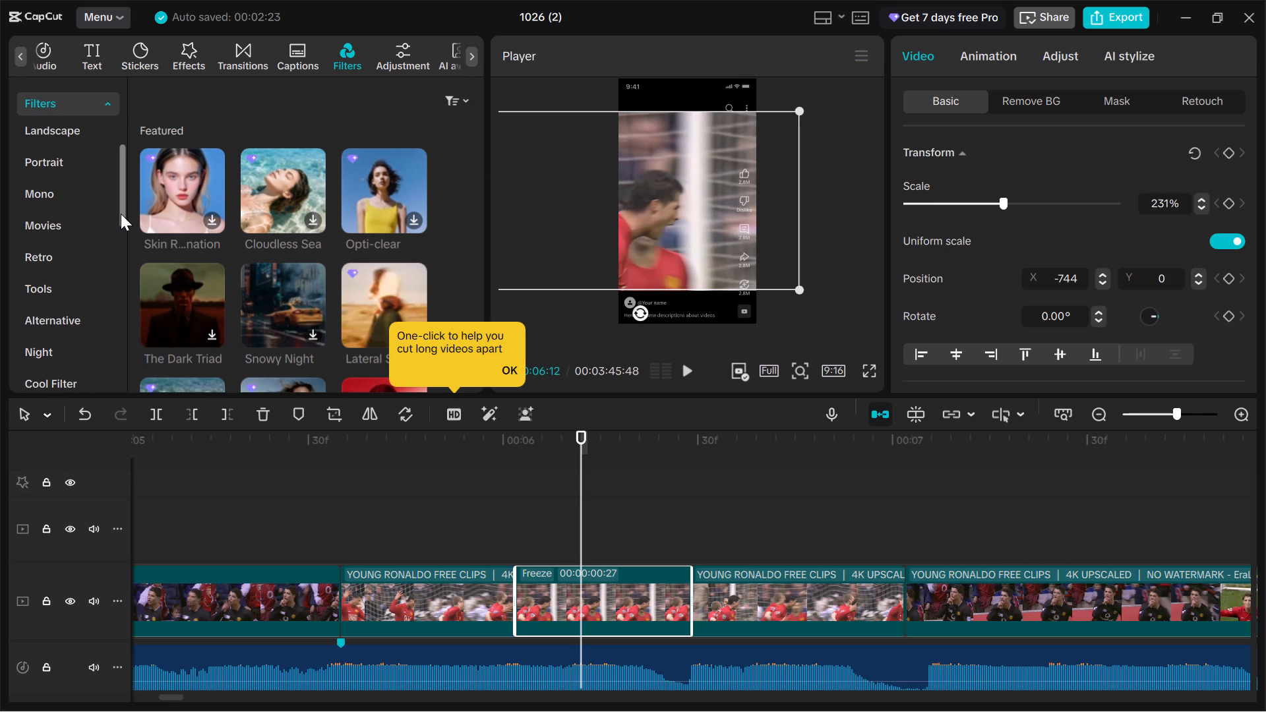
{"action": "key", "text": "space"}
{"action": "left_click_drag", "start_coordinate": [123, 210], "coordinate": [125, 233]}
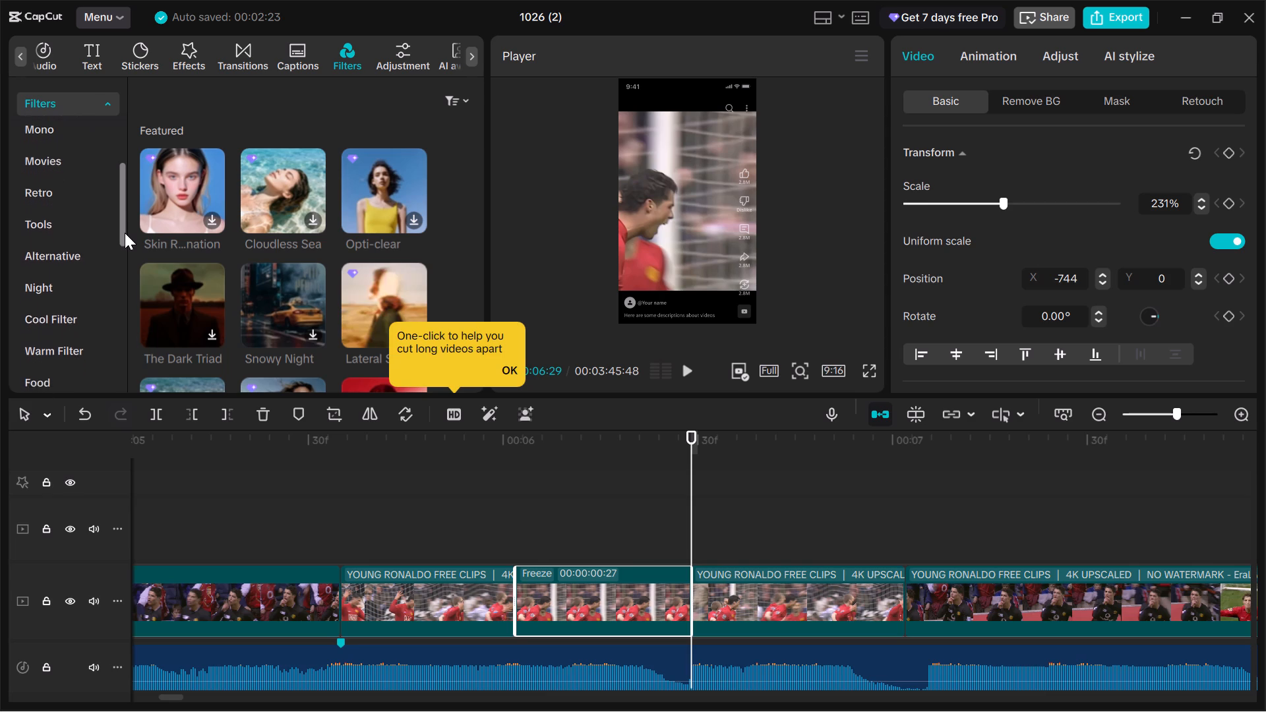
{"action": "left_click_drag", "start_coordinate": [125, 233], "coordinate": [130, 324]}
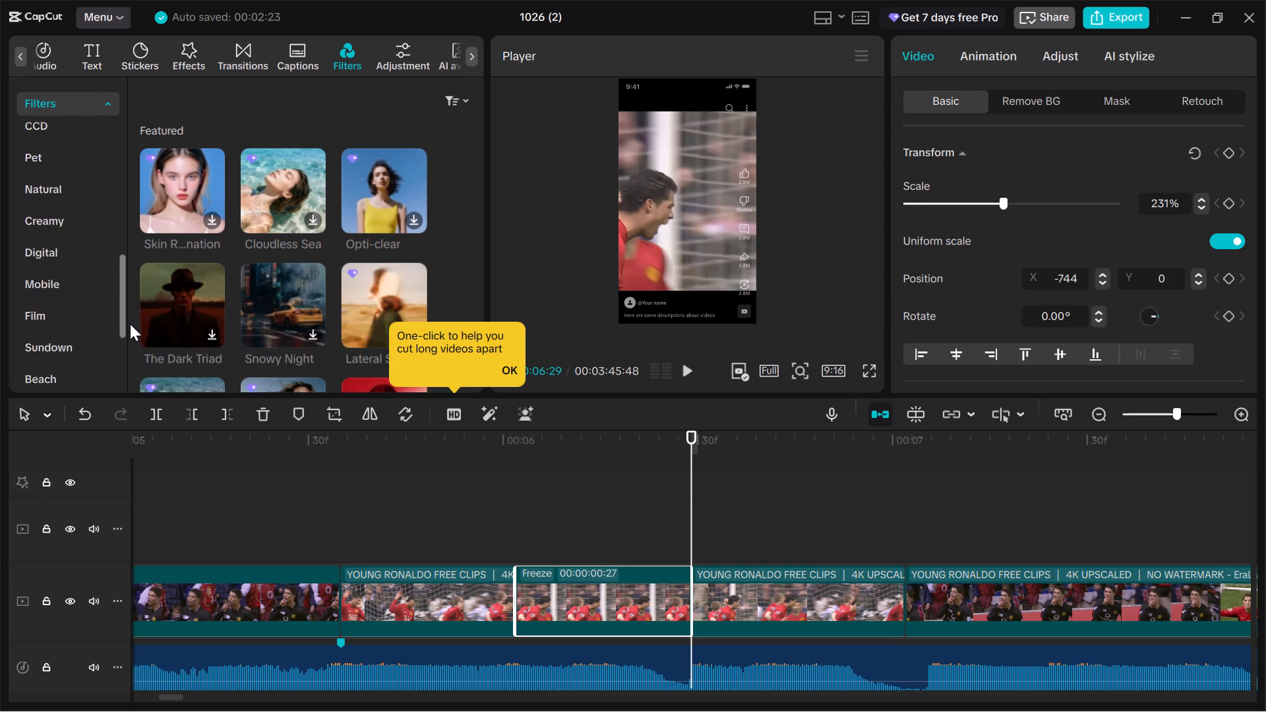
{"action": "left_click_drag", "start_coordinate": [130, 324], "coordinate": [115, 290]}
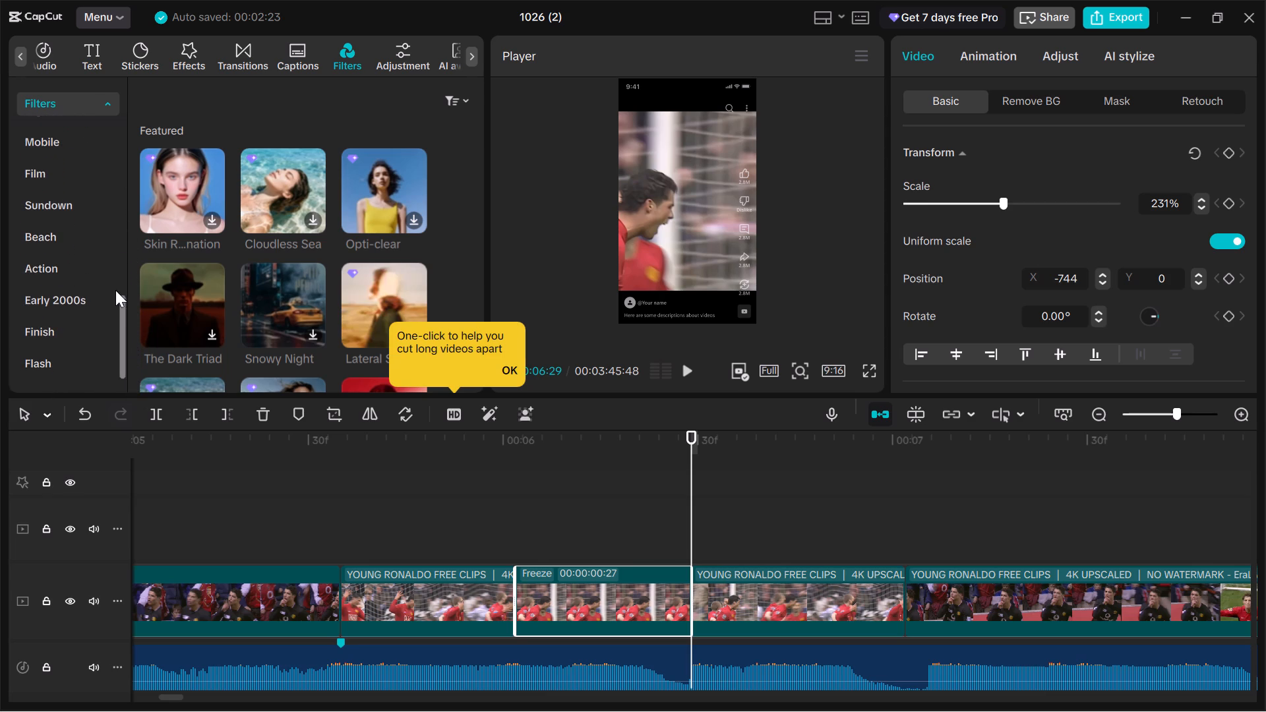
{"action": "left_click_drag", "start_coordinate": [115, 290], "coordinate": [158, 105]}
Preview the Noir Mood filter from the Featured filters and add it to the timeline at 00:00:06:43.
{"action": "left_click", "coordinate": [86, 161]}
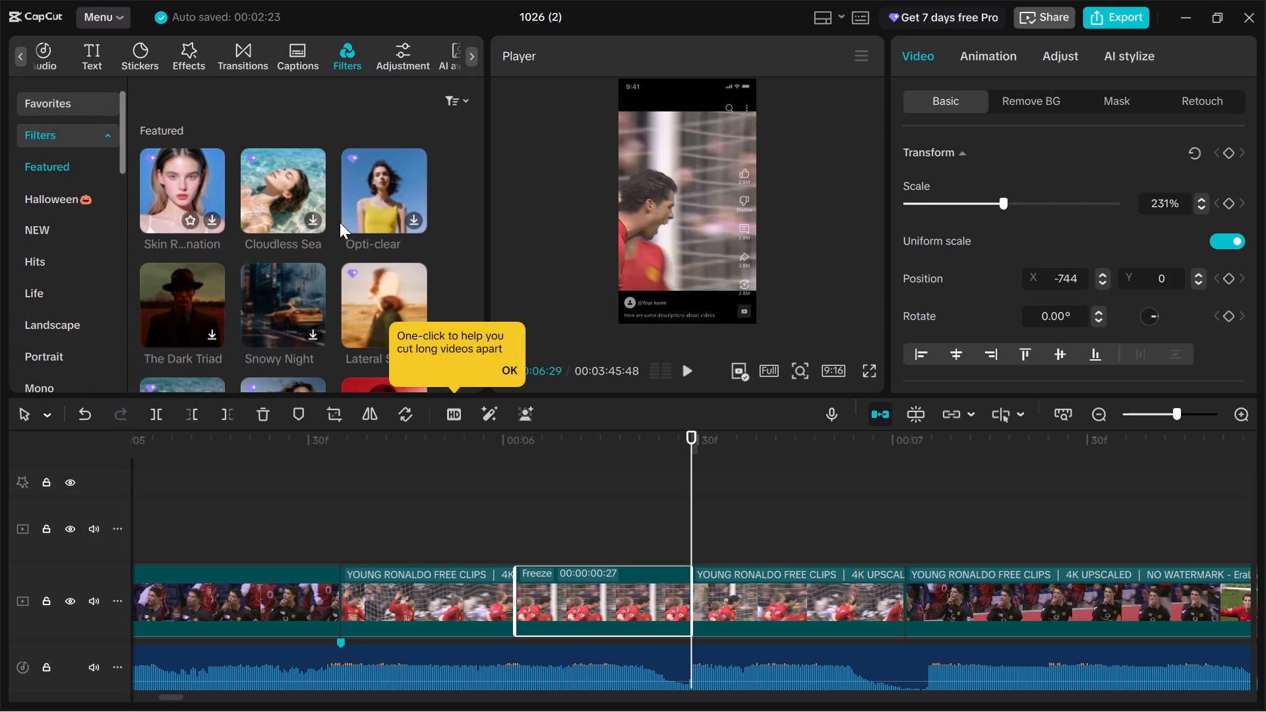
{"action": "left_click_drag", "start_coordinate": [479, 142], "coordinate": [482, 163]}
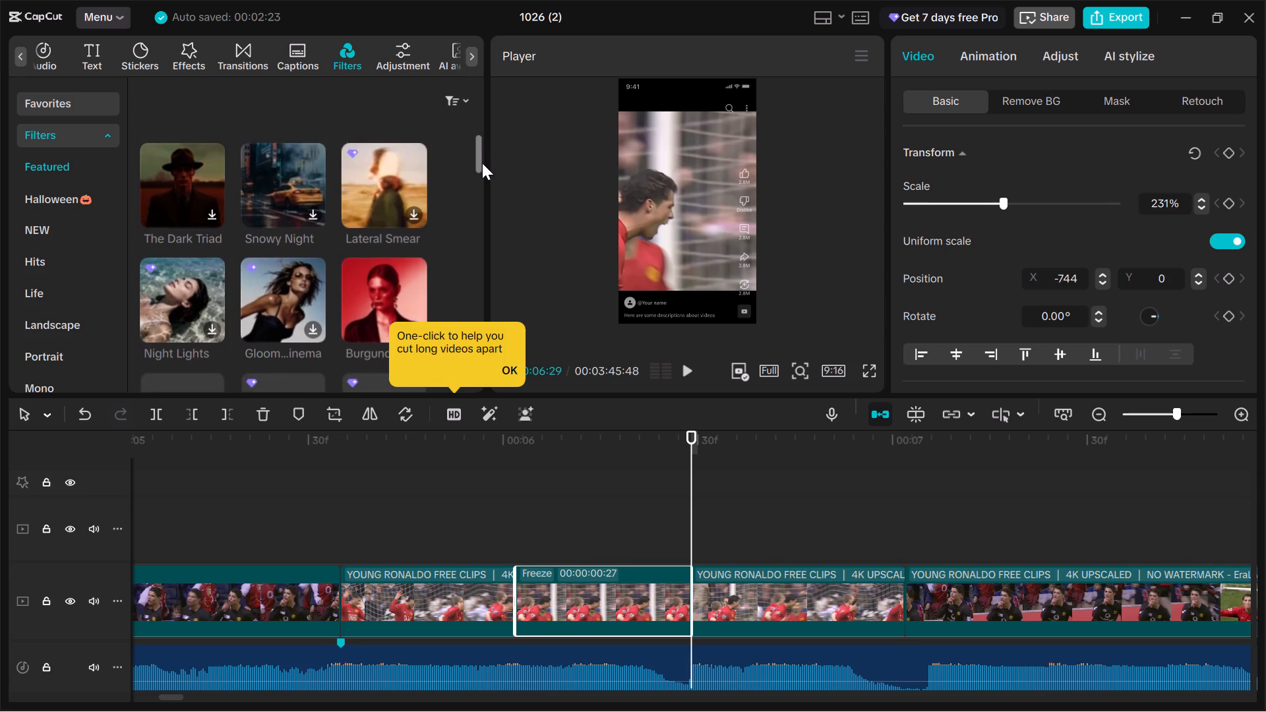
{"action": "left_click_drag", "start_coordinate": [482, 163], "coordinate": [482, 216]}
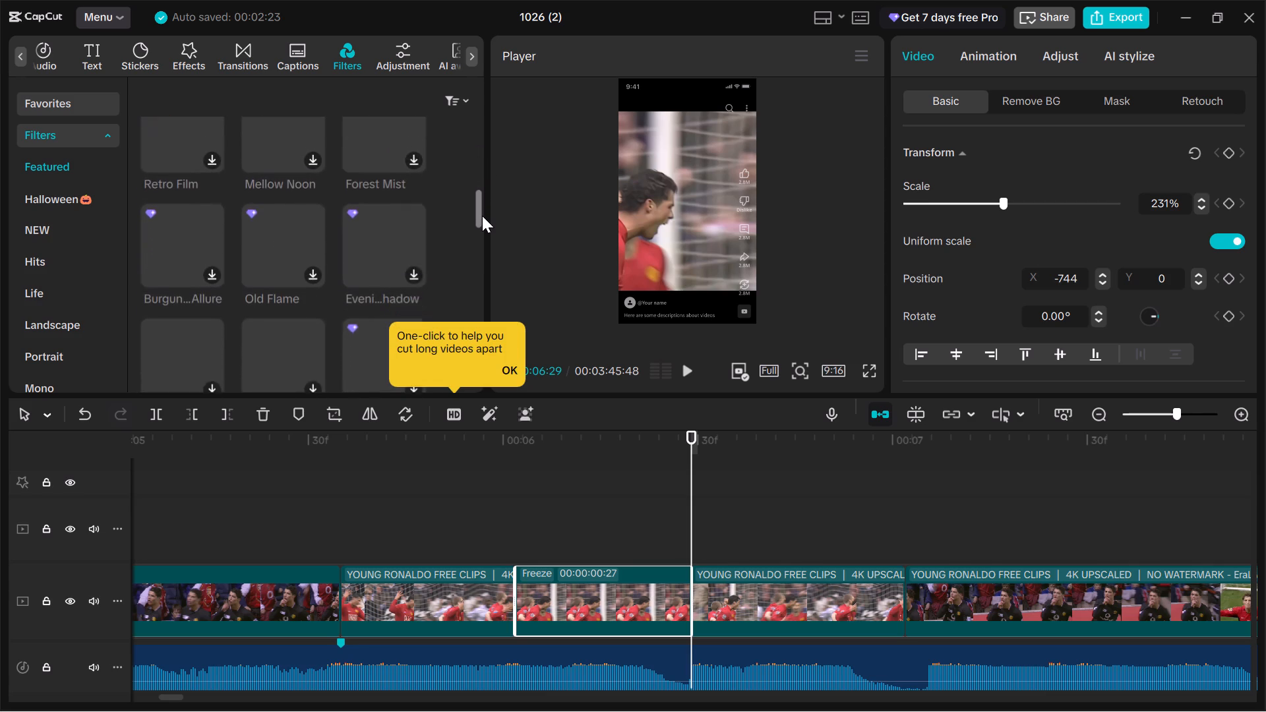
{"action": "left_click_drag", "start_coordinate": [482, 216], "coordinate": [483, 278]}
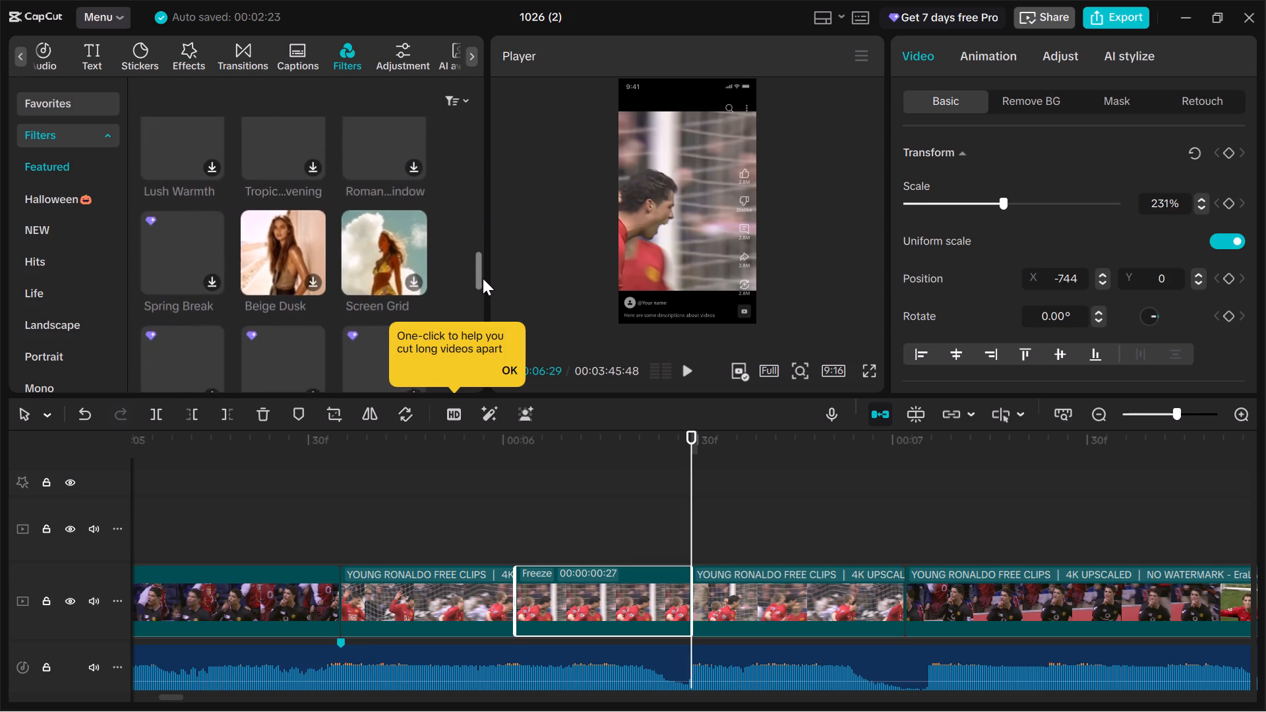
{"action": "left_click_drag", "start_coordinate": [483, 278], "coordinate": [477, 220]}
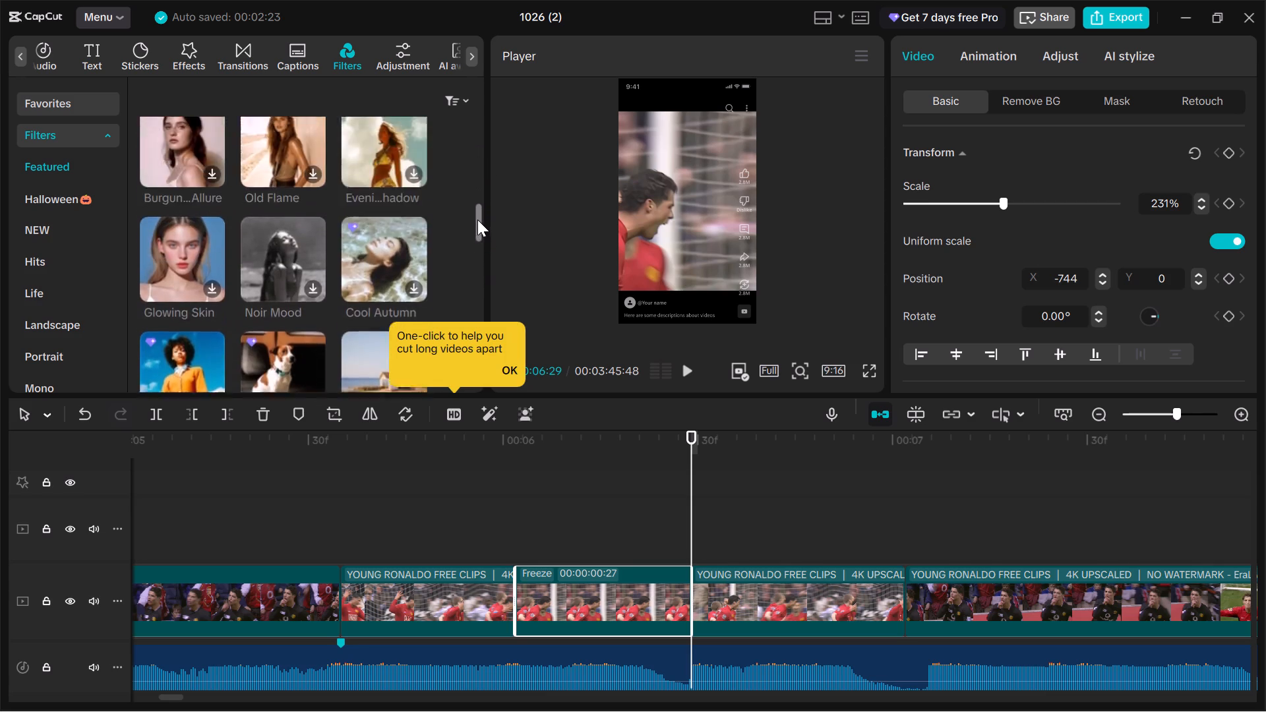
{"action": "left_click_drag", "start_coordinate": [477, 220], "coordinate": [475, 250]}
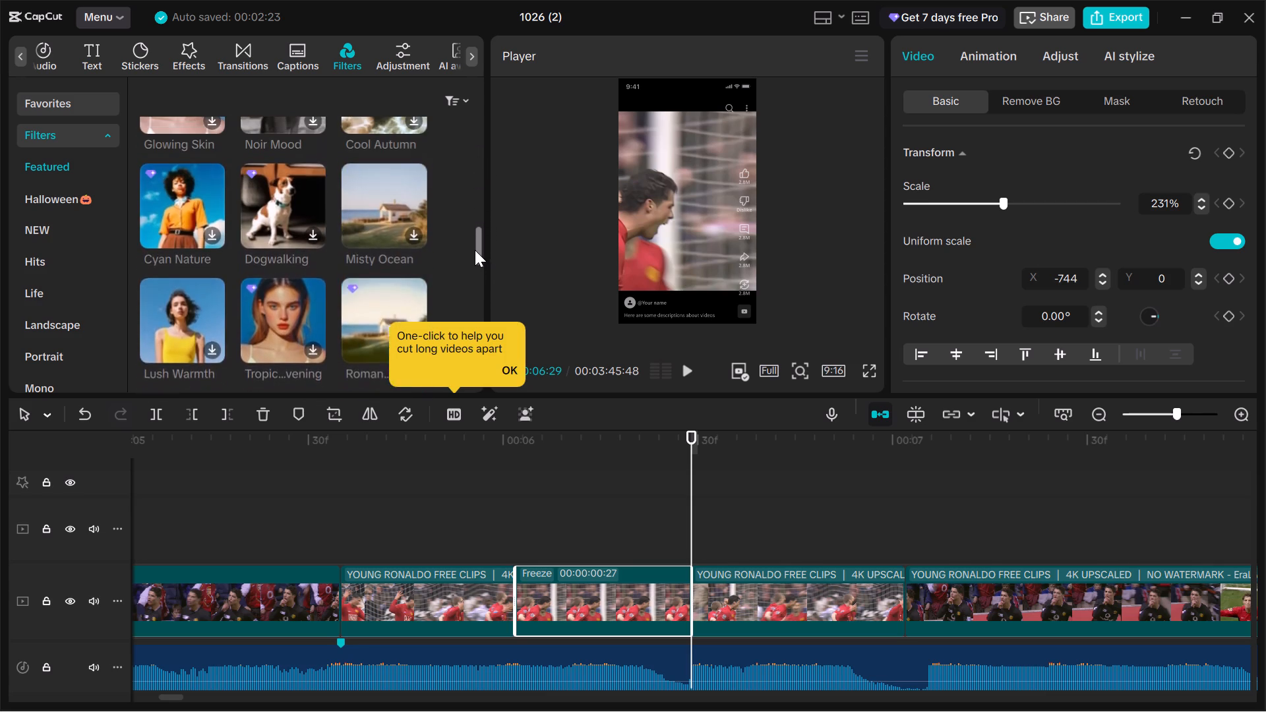
{"action": "left_click_drag", "start_coordinate": [475, 250], "coordinate": [475, 231]}
{"action": "left_click", "coordinate": [301, 210]}
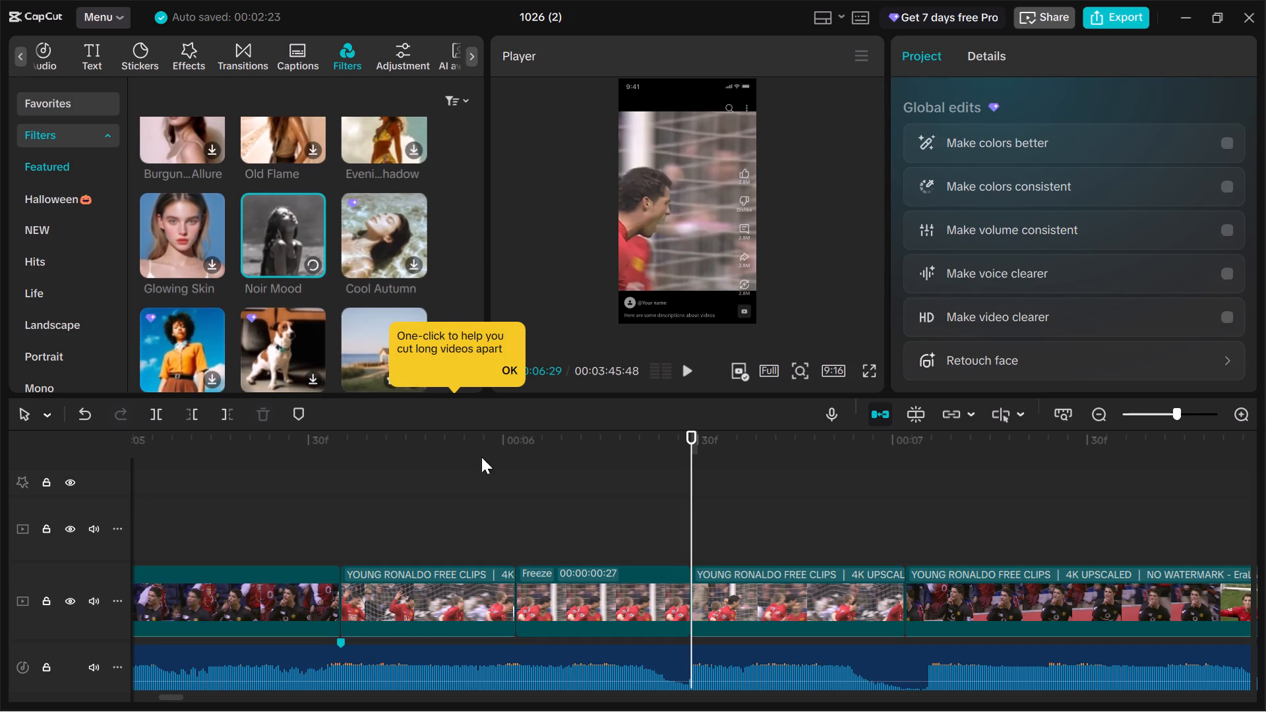
{"action": "key", "text": "space"}
{"action": "key", "text": "space"}
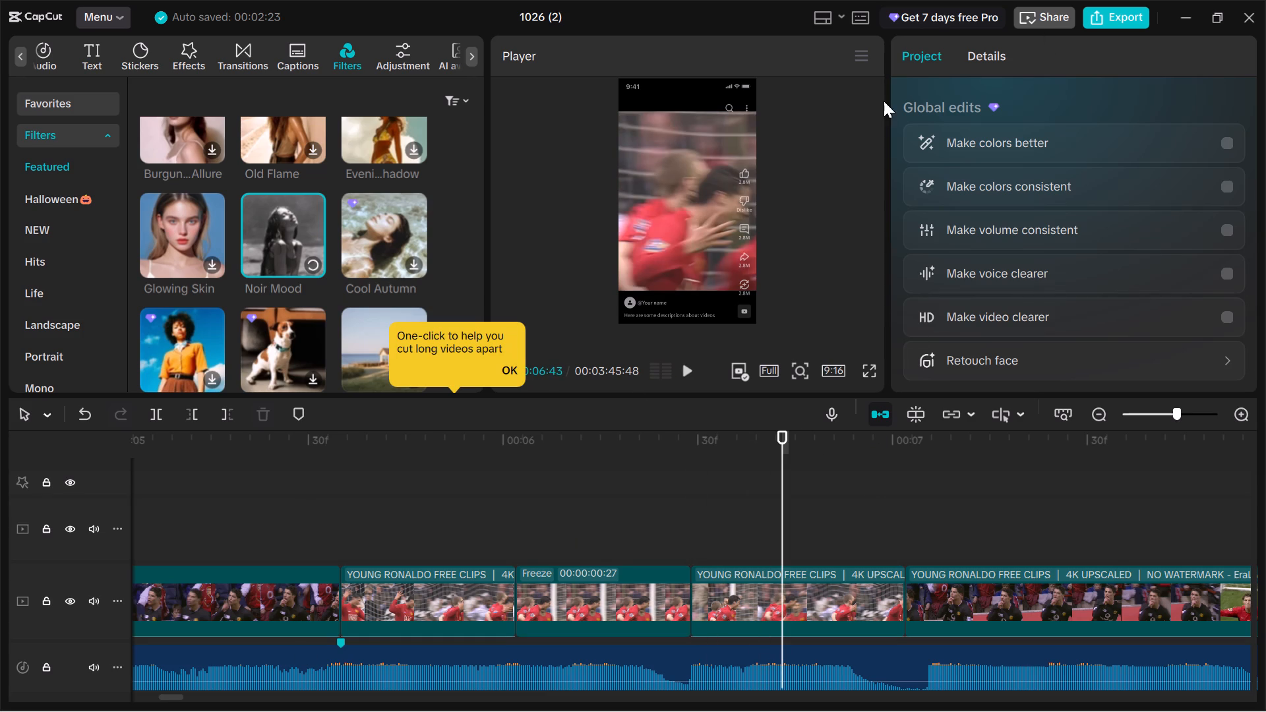
{"action": "double_click", "coordinate": [888, 682]}
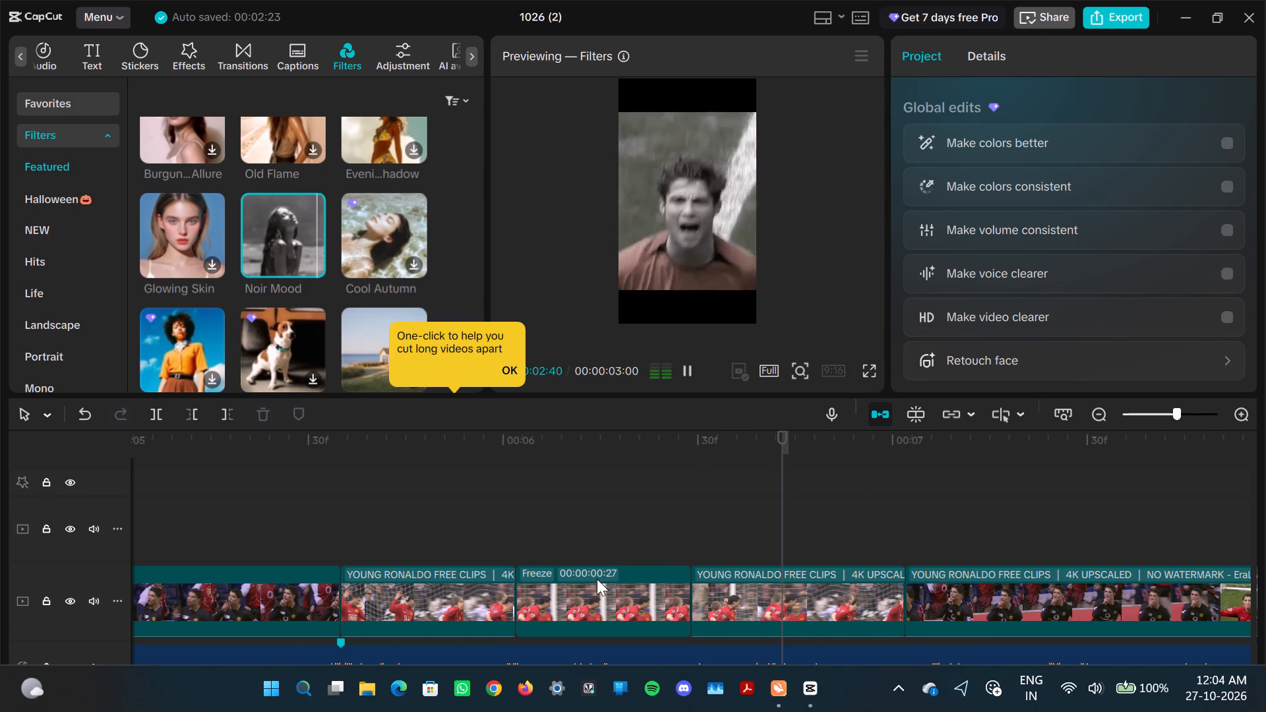
{"action": "right_click", "coordinate": [245, 243]}
{"action": "left_click", "coordinate": [307, 263]}
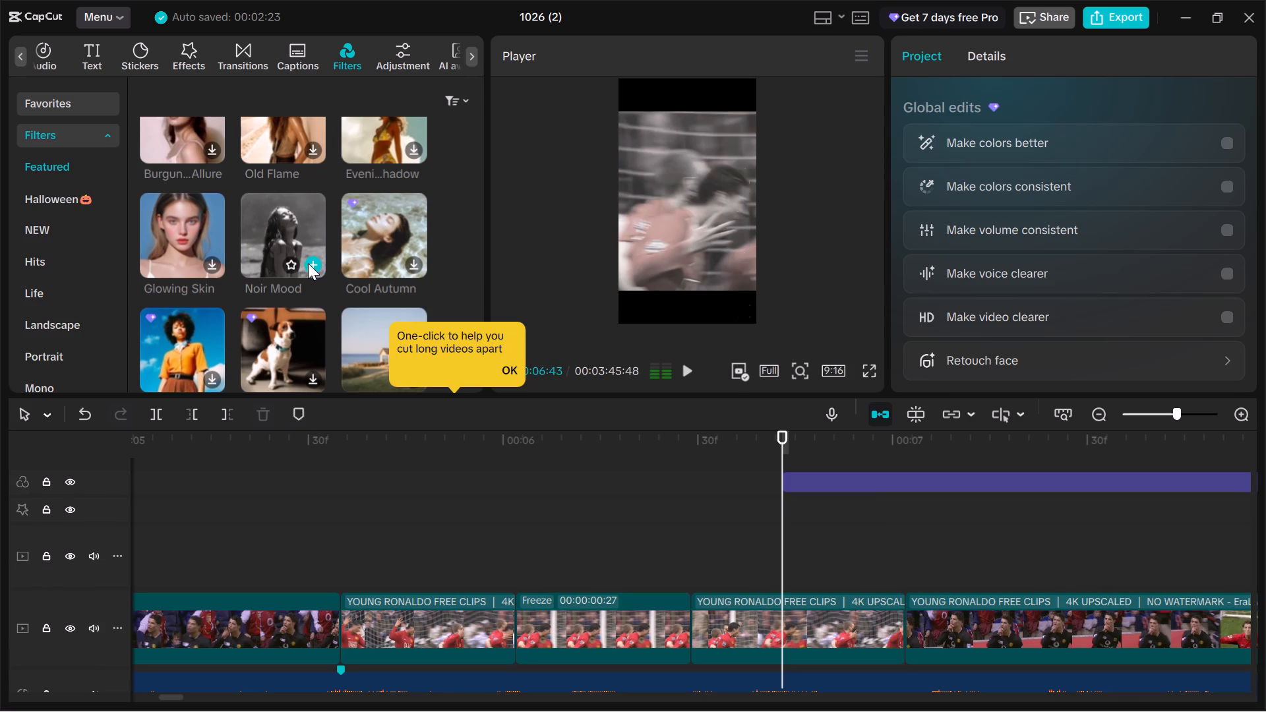
Move the Noir Mood filter earlier so it starts at the beginning of the freeze frame.
{"action": "left_click_drag", "start_coordinate": [859, 480], "coordinate": [574, 571]}
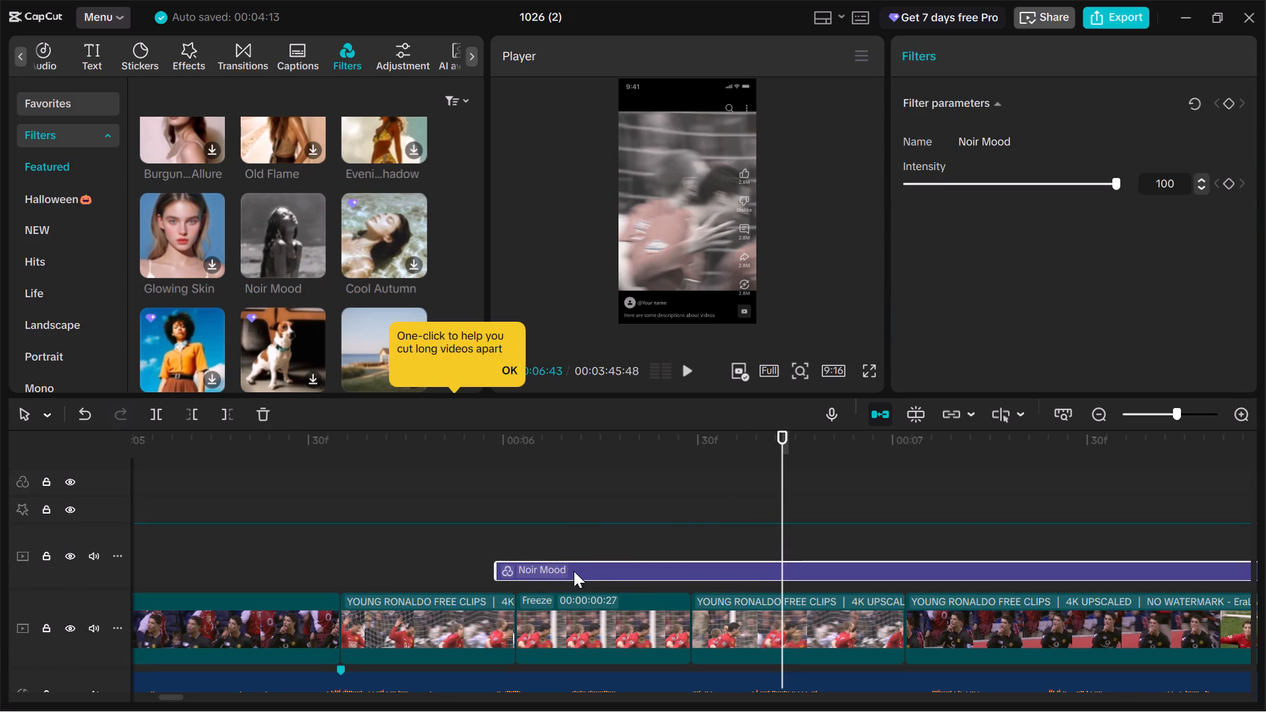
{"action": "left_click_drag", "start_coordinate": [574, 571], "coordinate": [594, 577]}
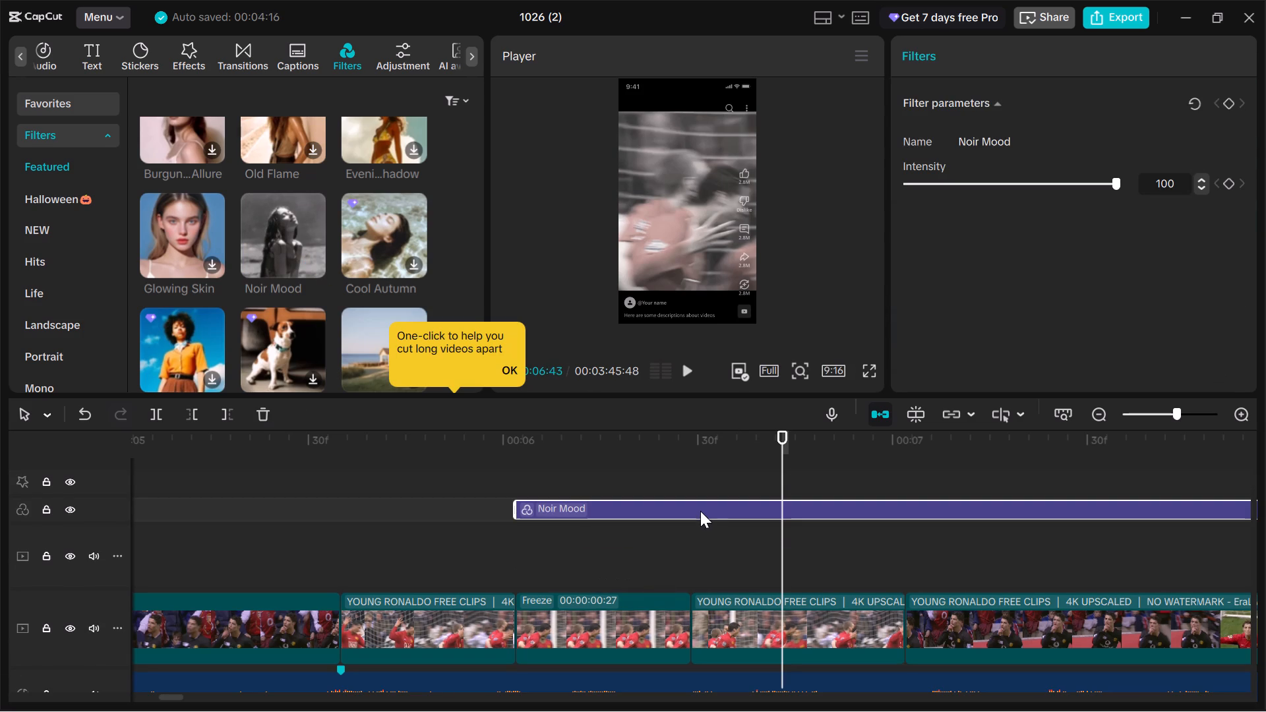
Split the Noir Mood filter at 00:00:06:43 and delete the part after the cut.
{"action": "left_click", "coordinate": [700, 511]}
{"action": "key", "text": "ctrl+b"}
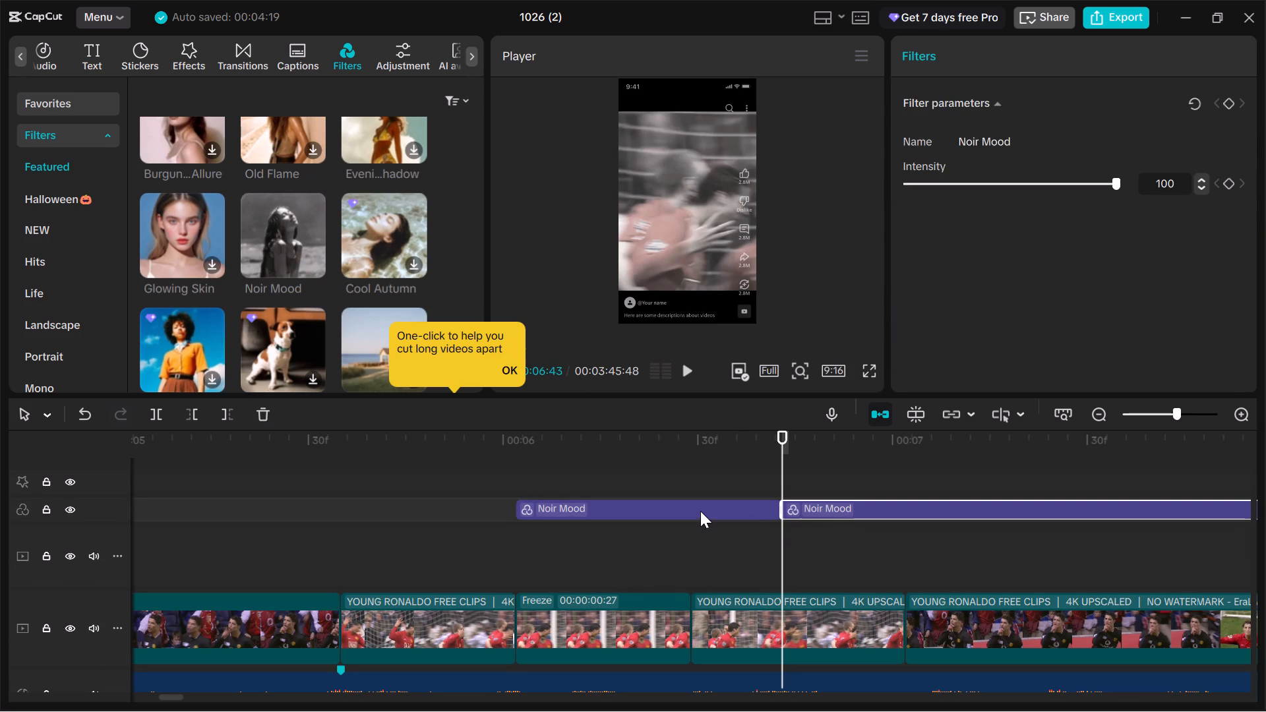
{"action": "key", "text": "BackSpace"}
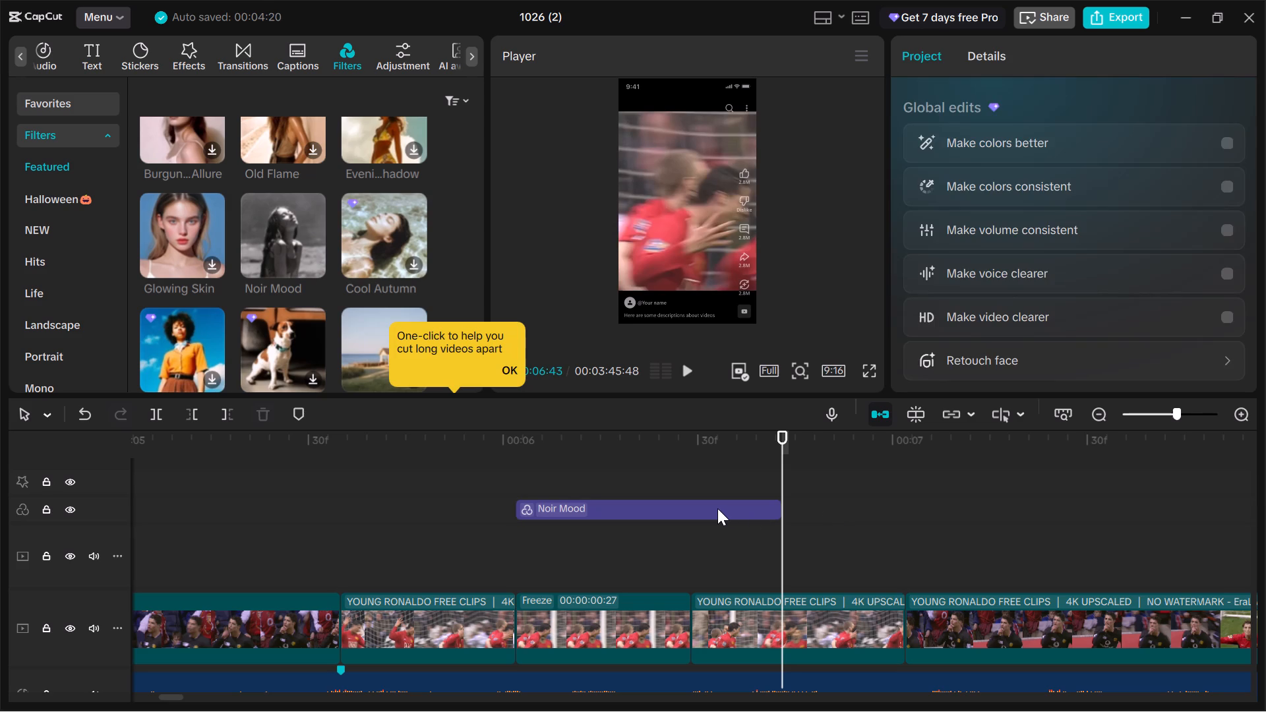
Move the Noir Mood filter to a track directly above the main clips and trim both ends to match the freeze frame.
{"action": "left_click", "coordinate": [717, 508]}
{"action": "left_click_drag", "start_coordinate": [689, 508], "coordinate": [692, 579]}
{"action": "left_click_drag", "start_coordinate": [720, 506], "coordinate": [715, 585]}
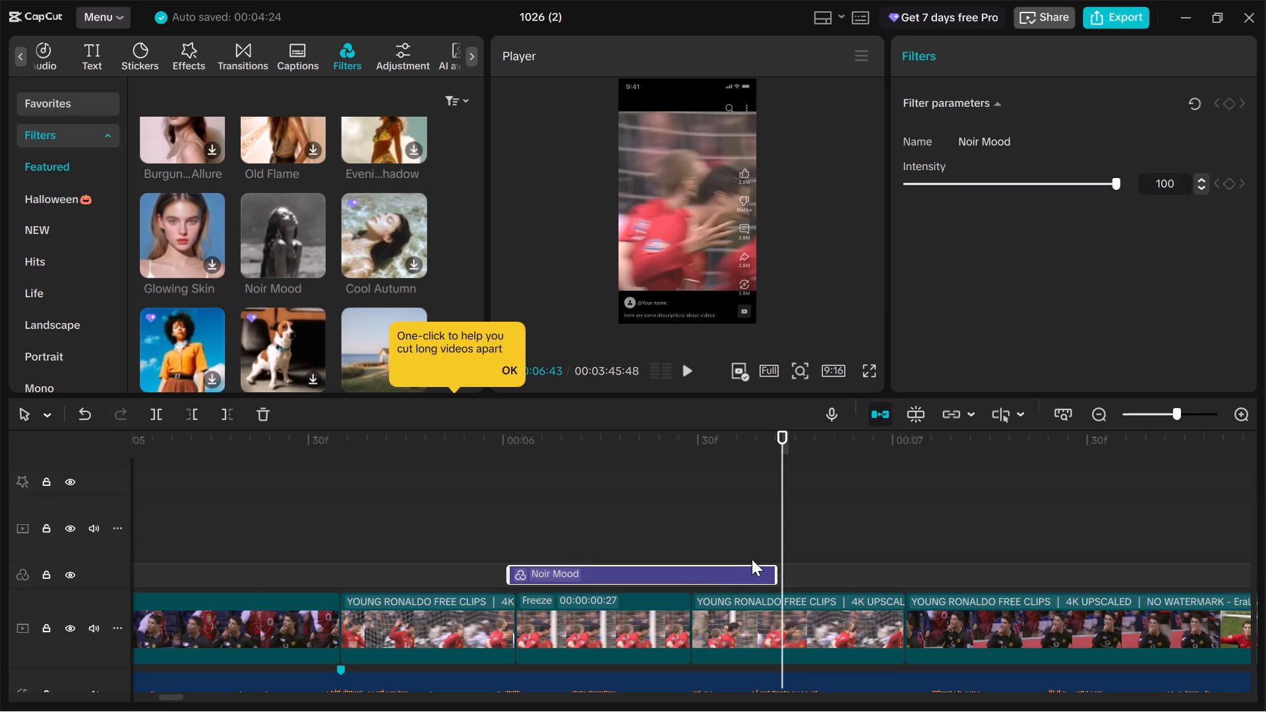
{"action": "left_click_drag", "start_coordinate": [773, 574], "coordinate": [690, 598]}
{"action": "left_click_drag", "start_coordinate": [506, 574], "coordinate": [516, 578]}
Play the freeze-frame section in full screen to check how it looks with the Noir Mood filter.
{"action": "right_click", "coordinate": [577, 574]}
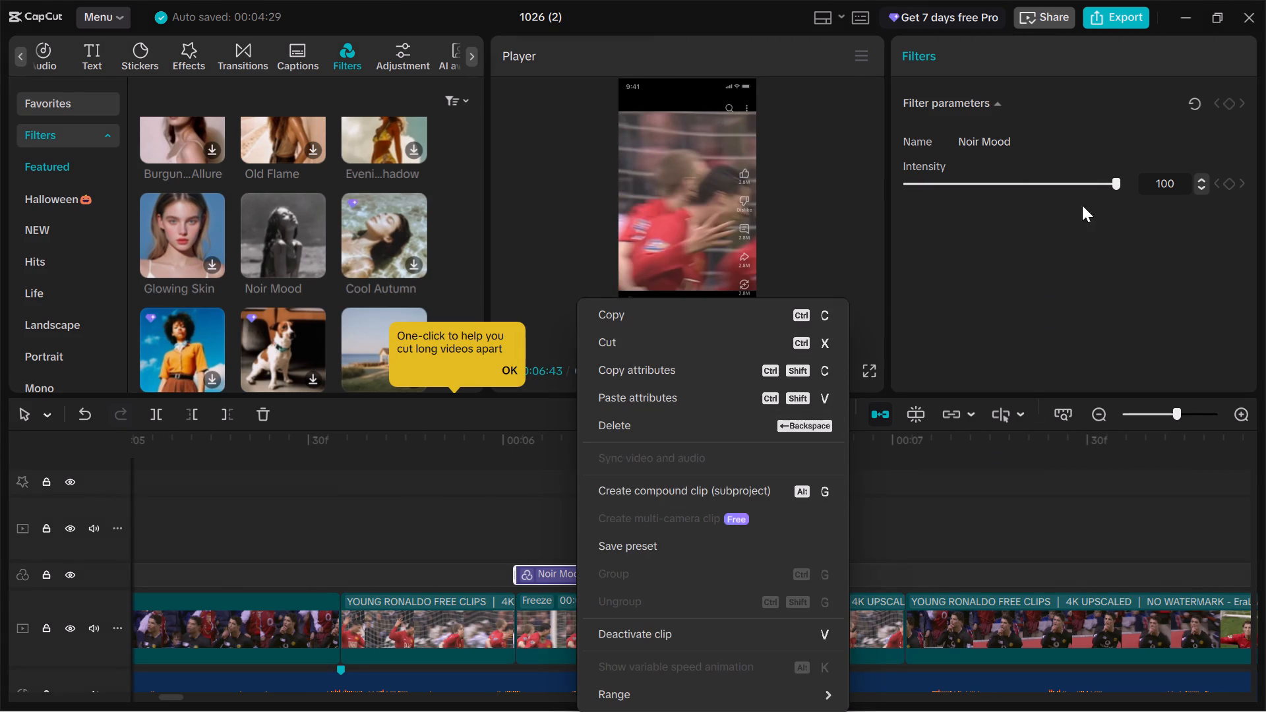
{"action": "left_click", "coordinate": [1103, 186]}
{"action": "left_click", "coordinate": [773, 537]}
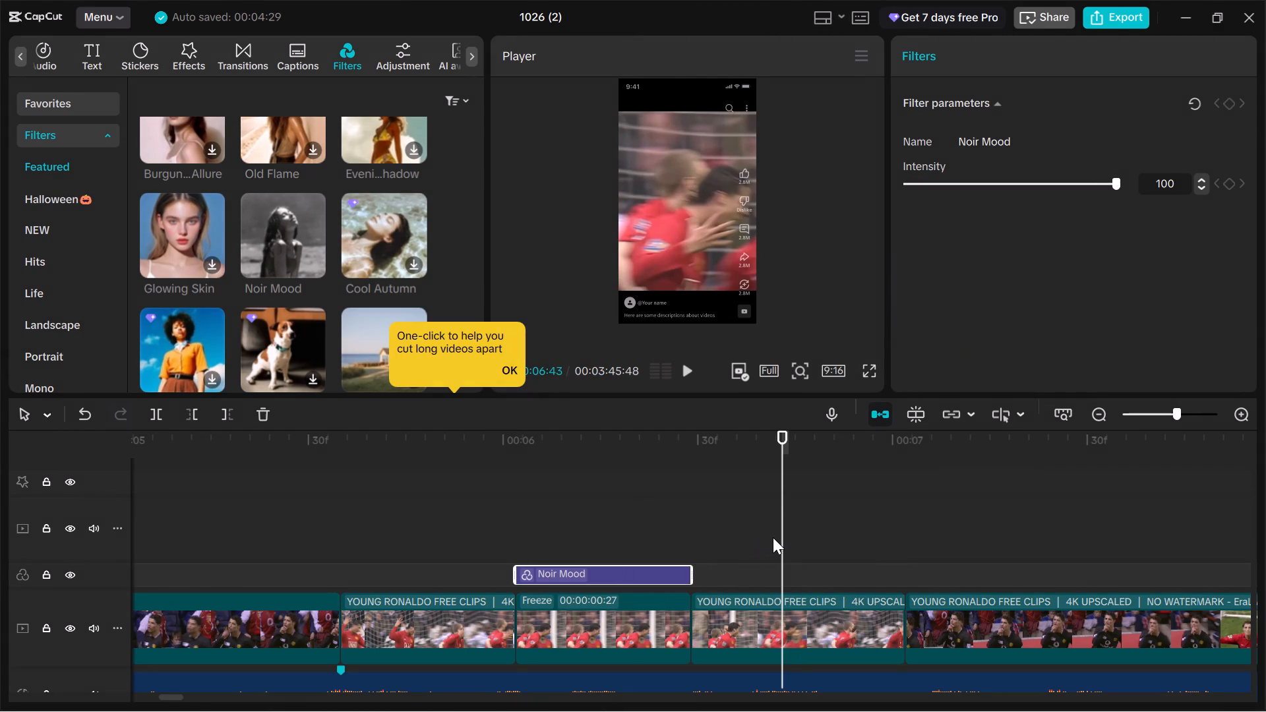
{"action": "left_click_drag", "start_coordinate": [778, 543], "coordinate": [617, 559]}
{"action": "left_click", "coordinate": [868, 368]}
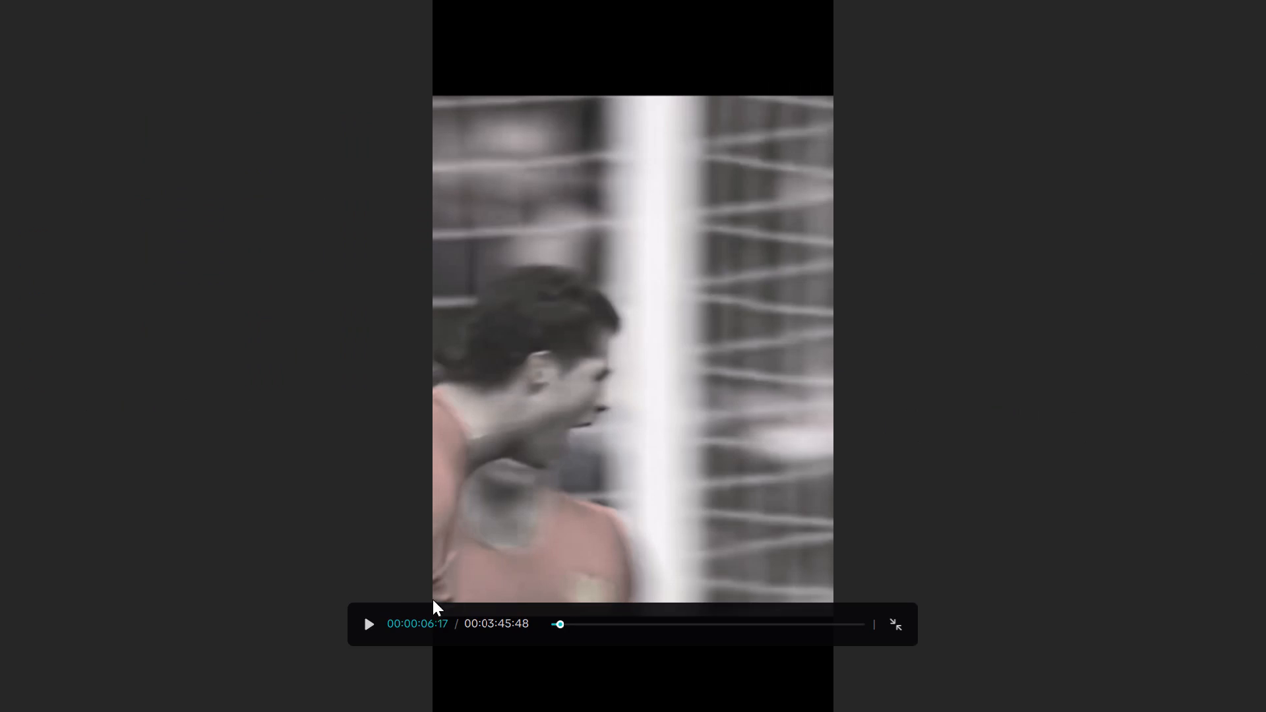
{"action": "left_click", "coordinate": [376, 622]}
{"action": "left_click", "coordinate": [376, 622]}
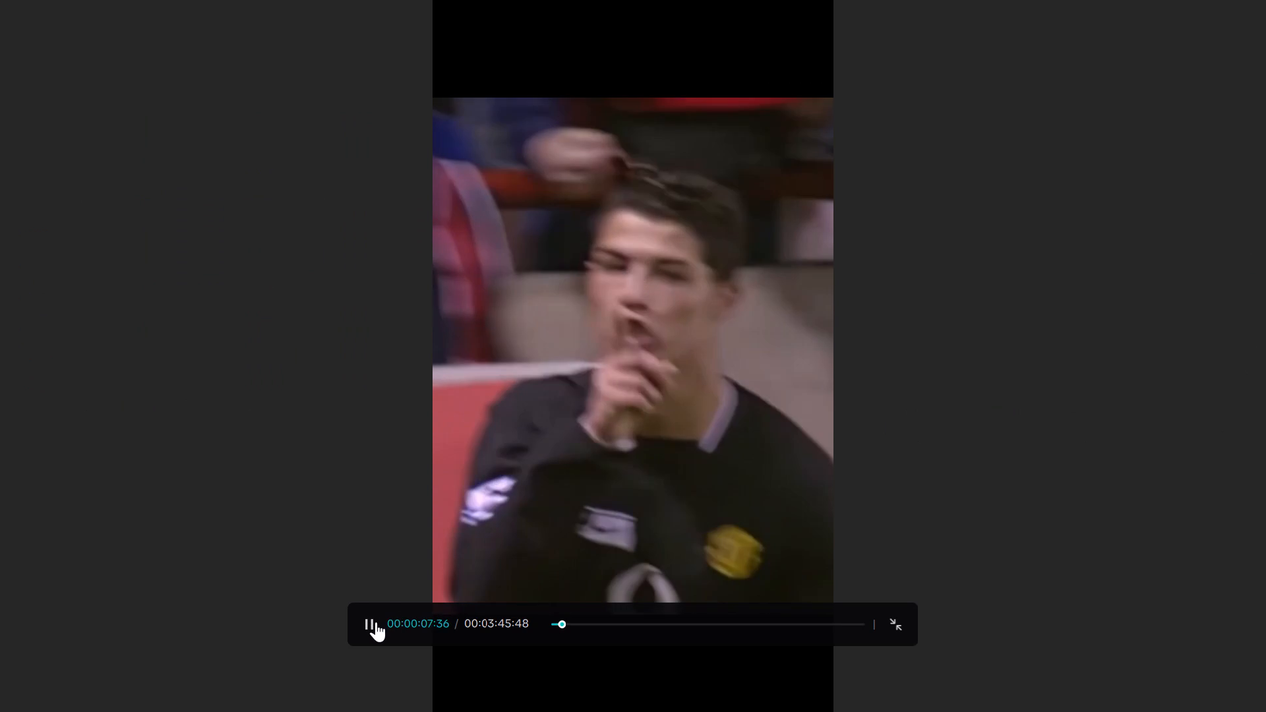
{"action": "left_click_drag", "start_coordinate": [555, 628], "coordinate": [501, 630]}
{"action": "left_click", "coordinate": [357, 622]}
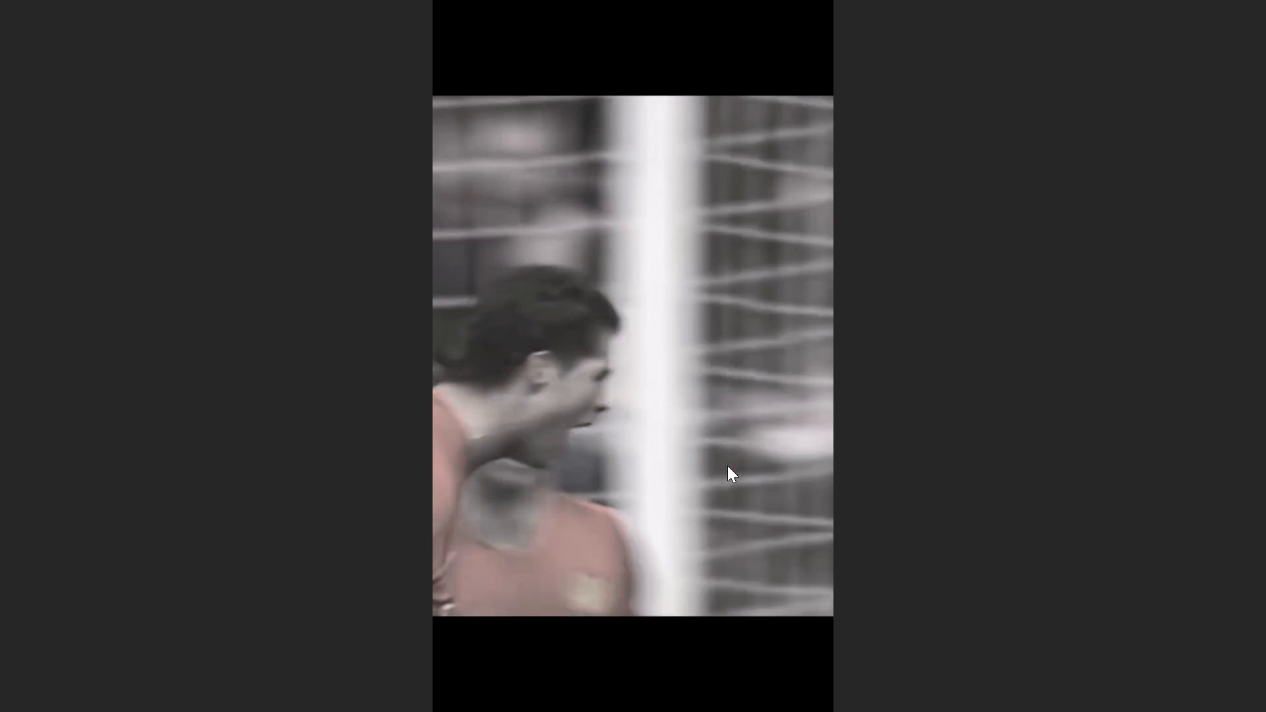
{"action": "key", "text": "Escape"}
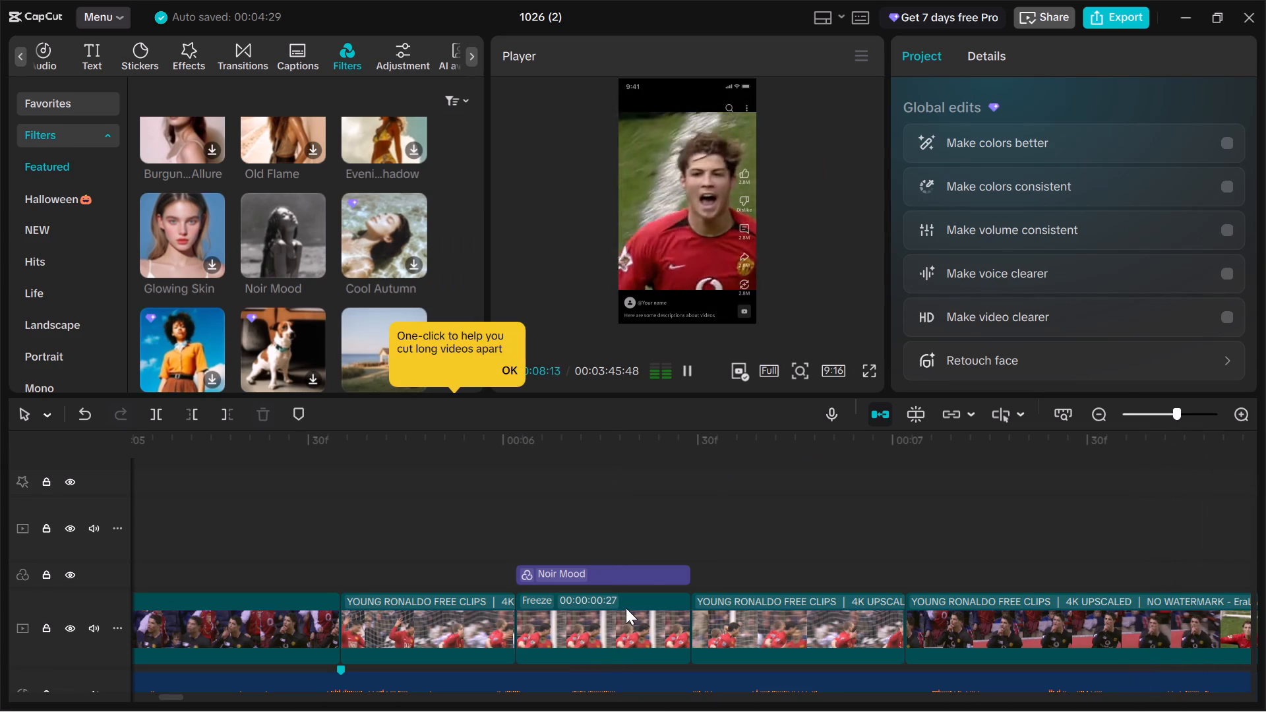
Delete the Noir Mood filter above the freeze frame.
{"action": "left_click", "coordinate": [626, 608]}
{"action": "left_click", "coordinate": [645, 568]}
{"action": "key", "text": "BackSpace"}
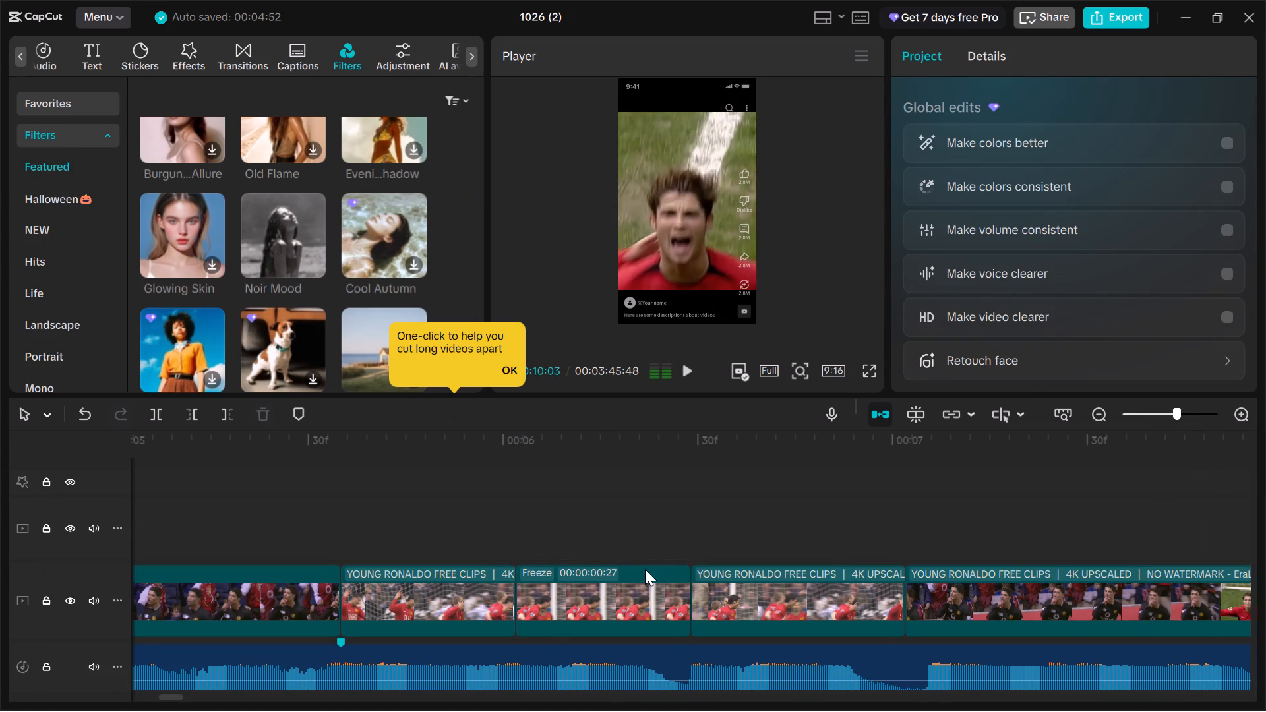
Look through the Featured filters, the LUT import option and the adjustment presets for another look for the freeze frame.
{"action": "left_click_drag", "start_coordinate": [477, 230], "coordinate": [477, 234]}
{"action": "left_click_drag", "start_coordinate": [477, 234], "coordinate": [484, 349]}
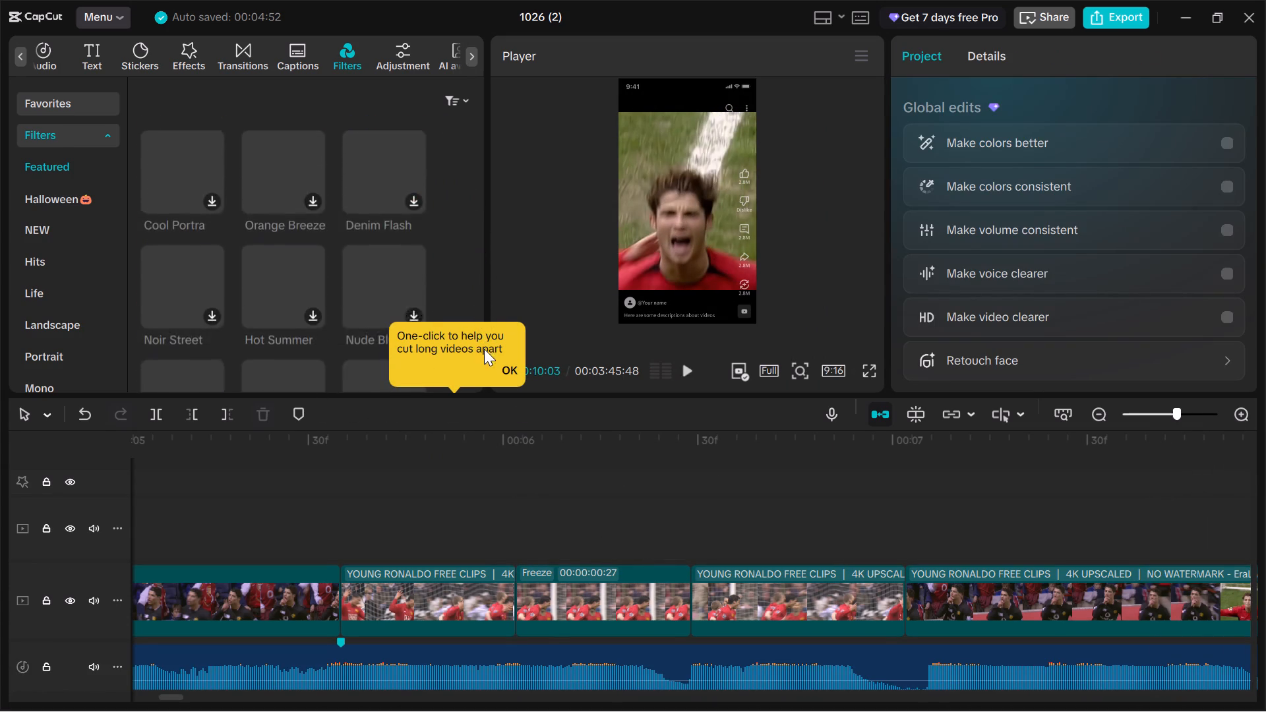
{"action": "left_click_drag", "start_coordinate": [484, 349], "coordinate": [487, 396]}
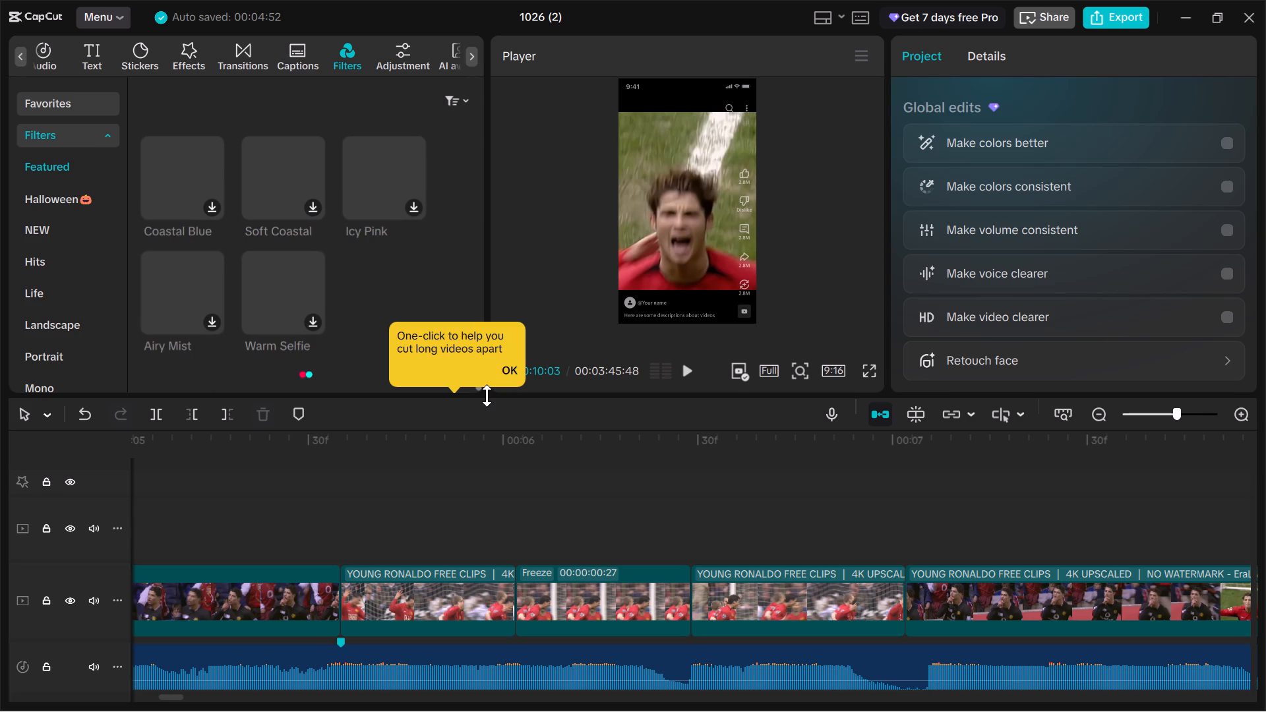
{"action": "left_click_drag", "start_coordinate": [487, 396], "coordinate": [483, 129]}
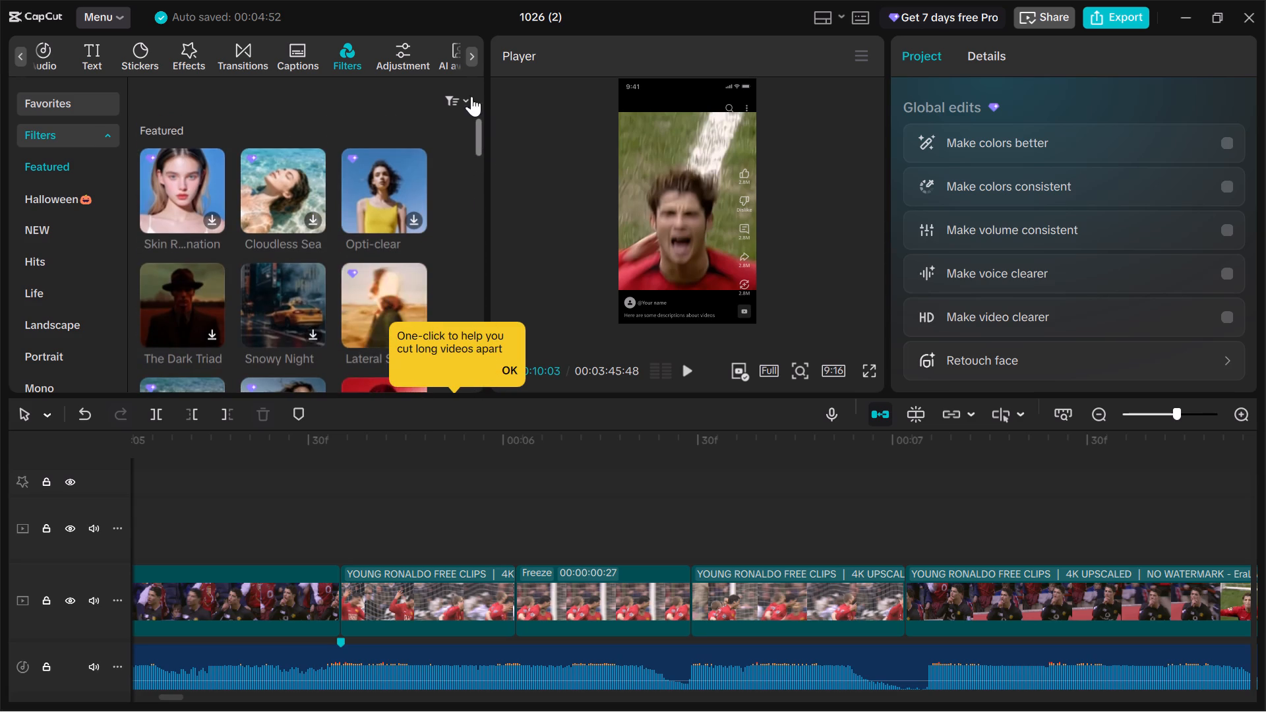
{"action": "left_click", "coordinate": [411, 59]}
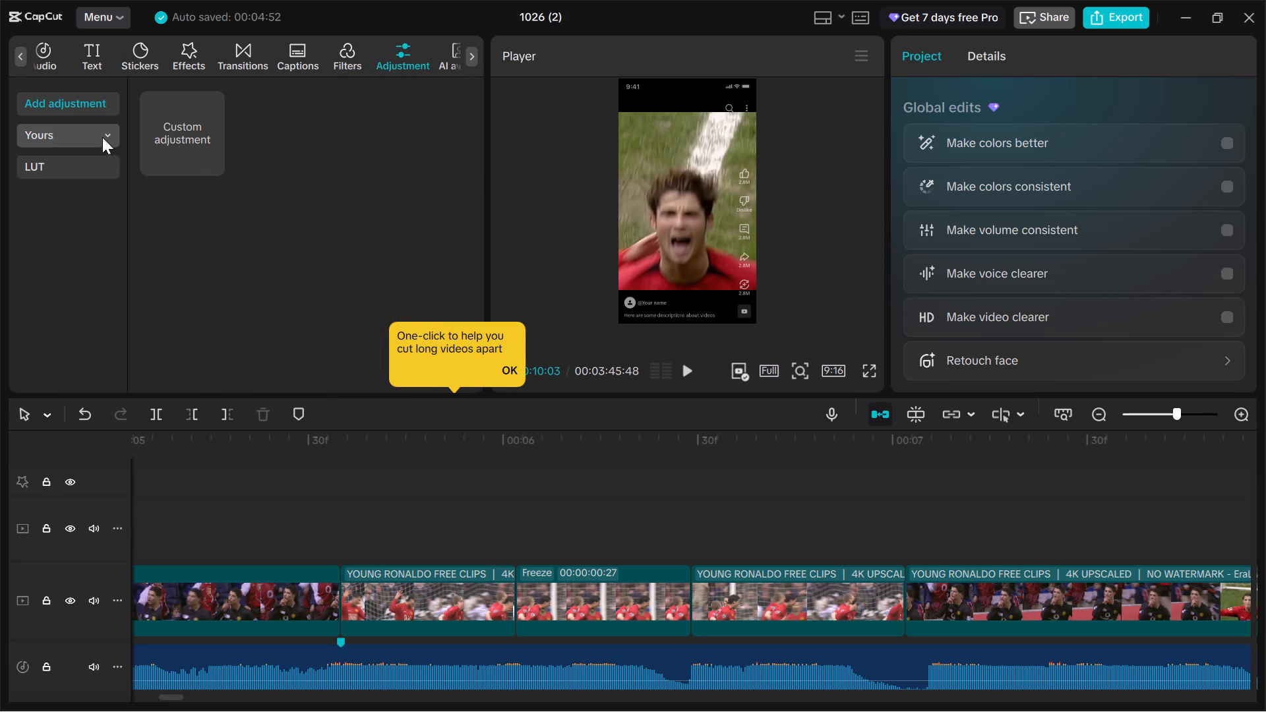
{"action": "left_click", "coordinate": [86, 166]}
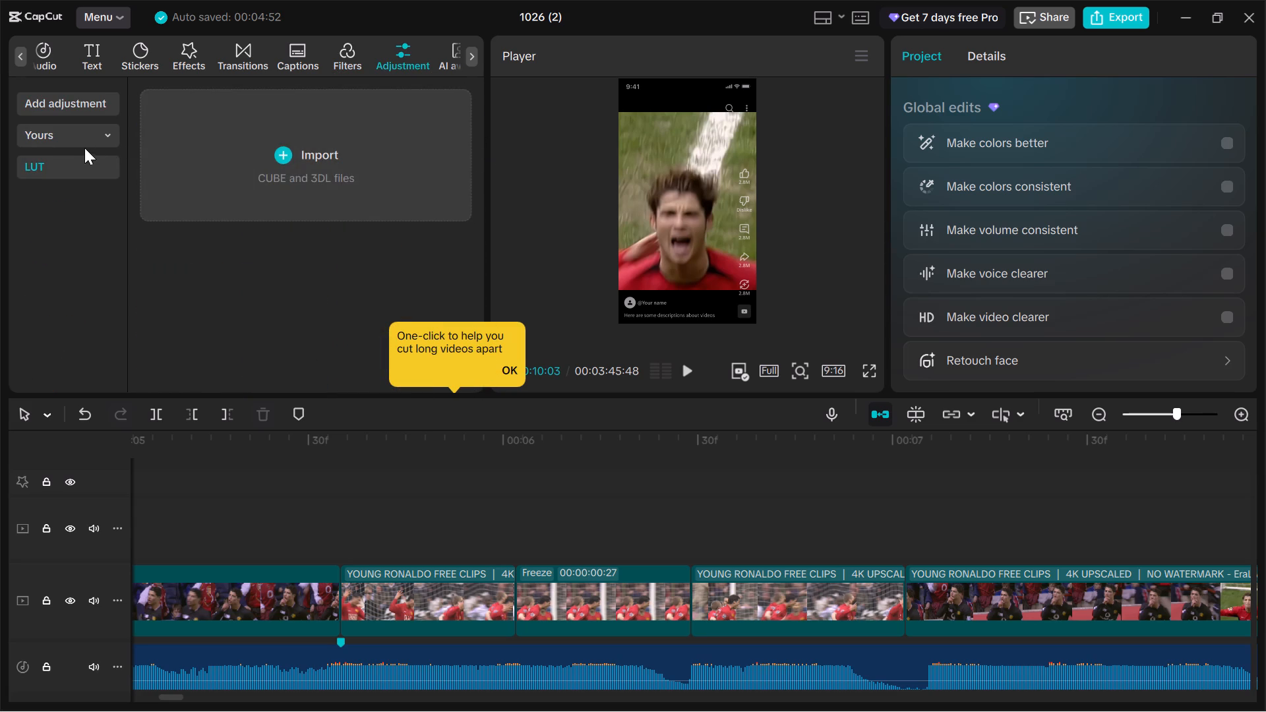
{"action": "left_click", "coordinate": [87, 135]}
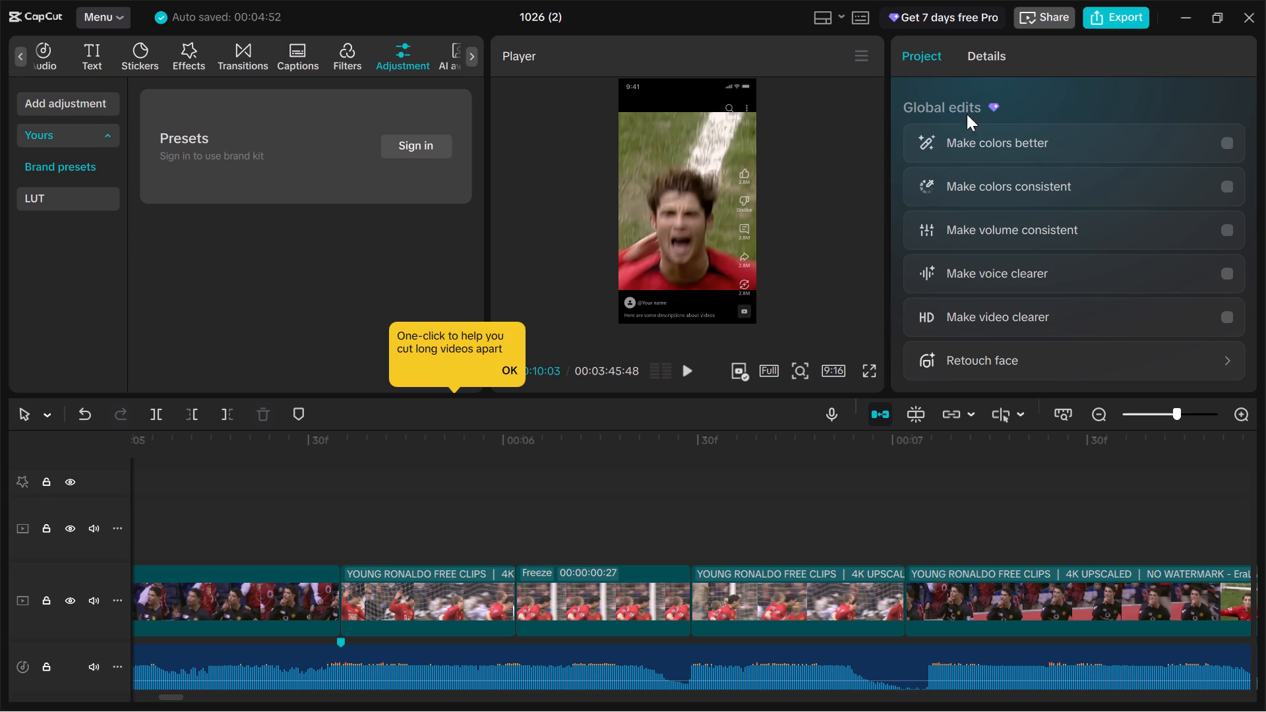
Select the freeze-frame clip and look through its adjustment, retouch, mask and animation options.
{"action": "left_click", "coordinate": [635, 595]}
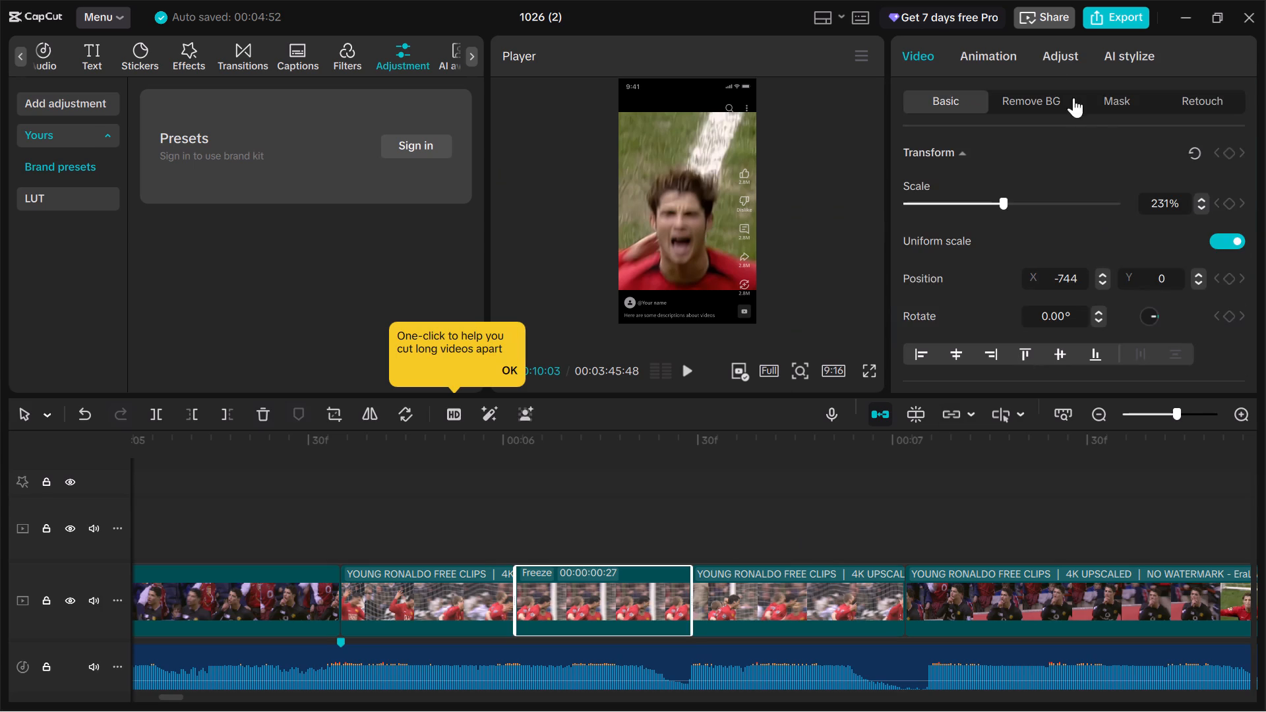
{"action": "left_click", "coordinate": [1054, 53]}
{"action": "left_click", "coordinate": [919, 47]}
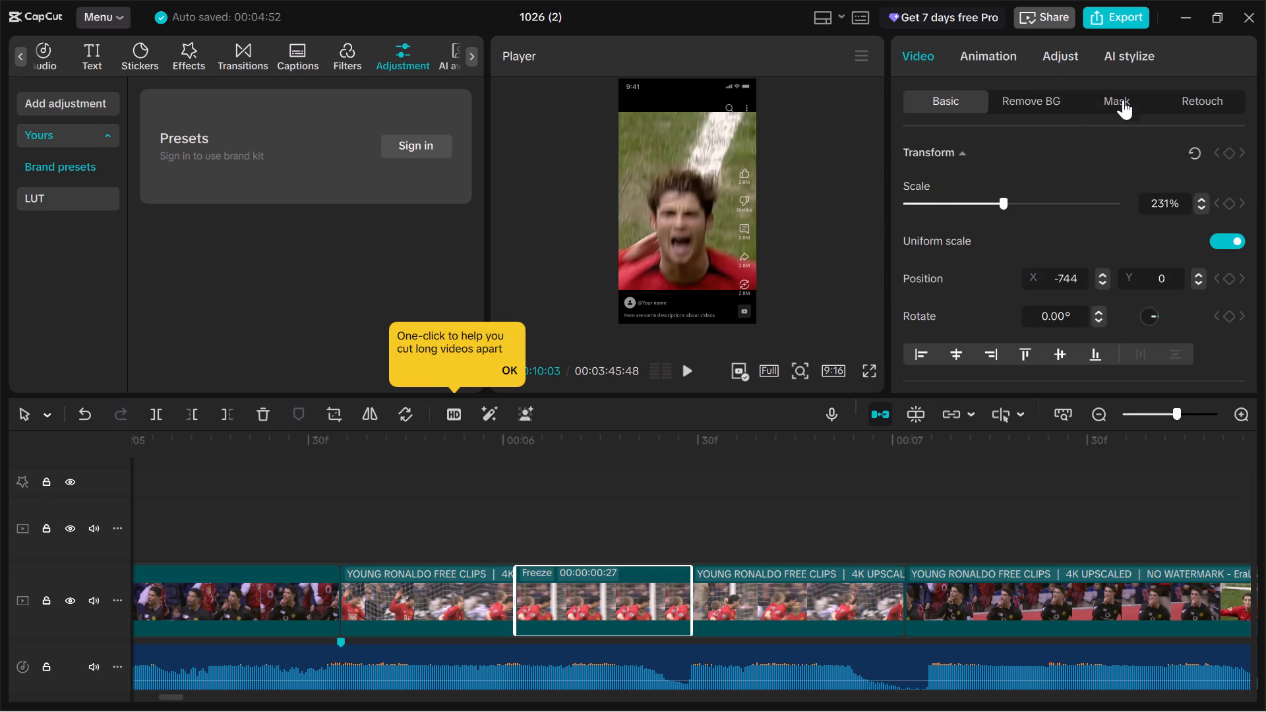
{"action": "left_click", "coordinate": [1197, 101]}
{"action": "left_click", "coordinate": [1136, 103]}
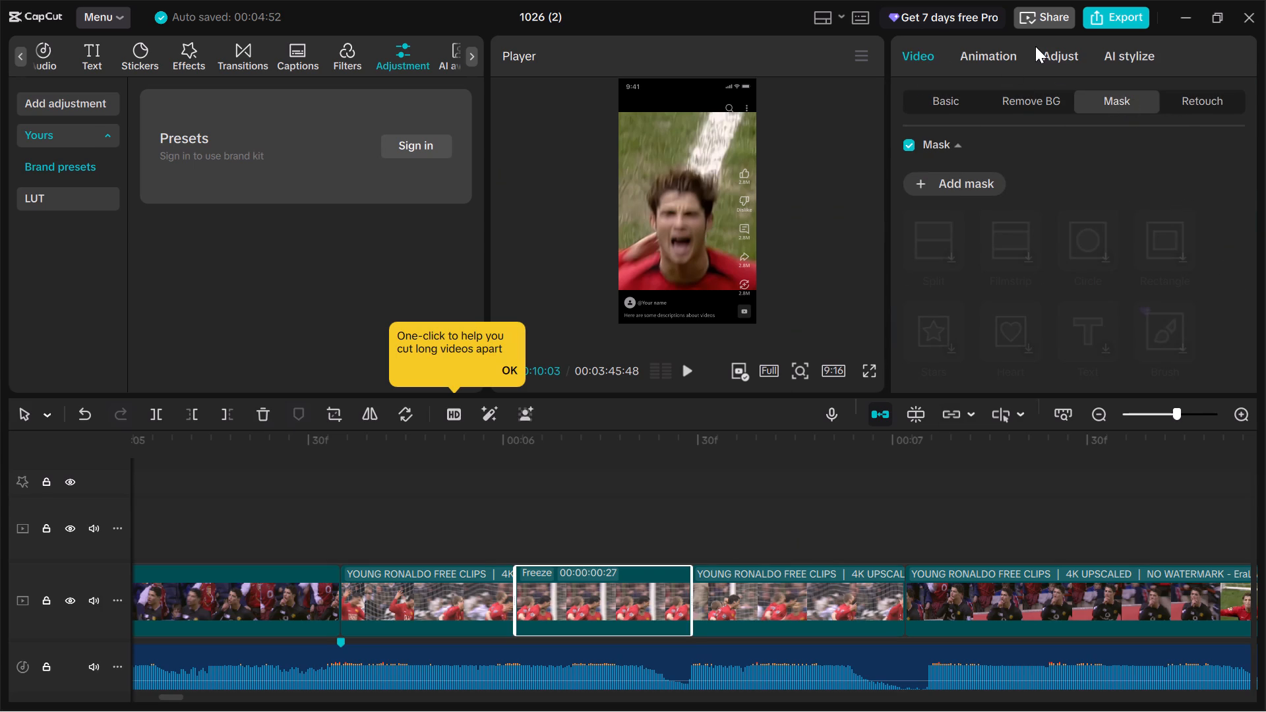
{"action": "left_click", "coordinate": [1012, 53]}
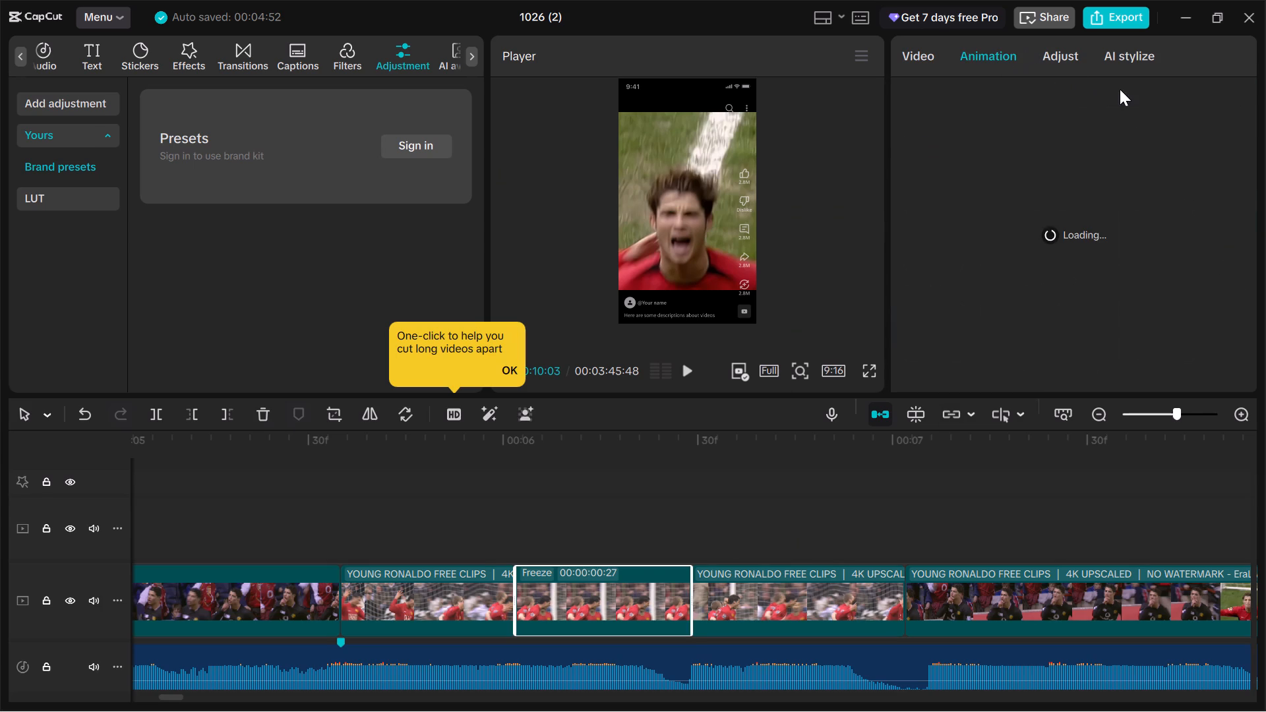
{"action": "left_click", "coordinate": [1049, 55]}
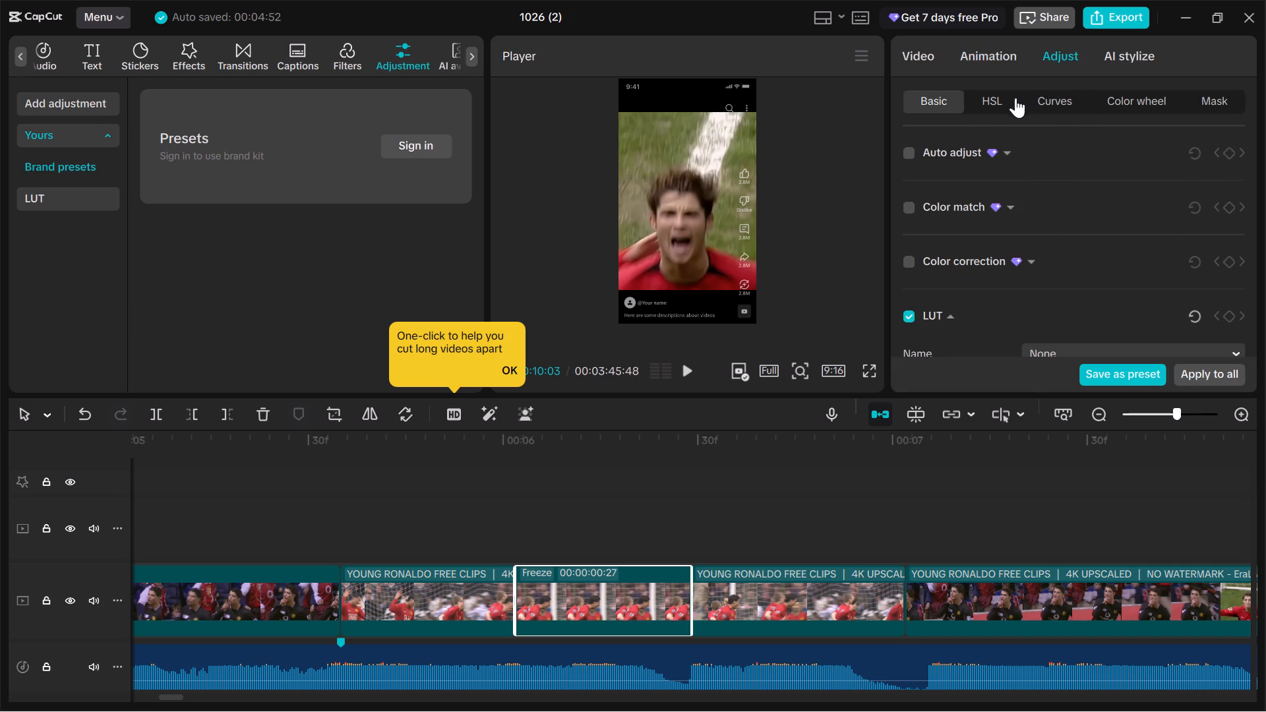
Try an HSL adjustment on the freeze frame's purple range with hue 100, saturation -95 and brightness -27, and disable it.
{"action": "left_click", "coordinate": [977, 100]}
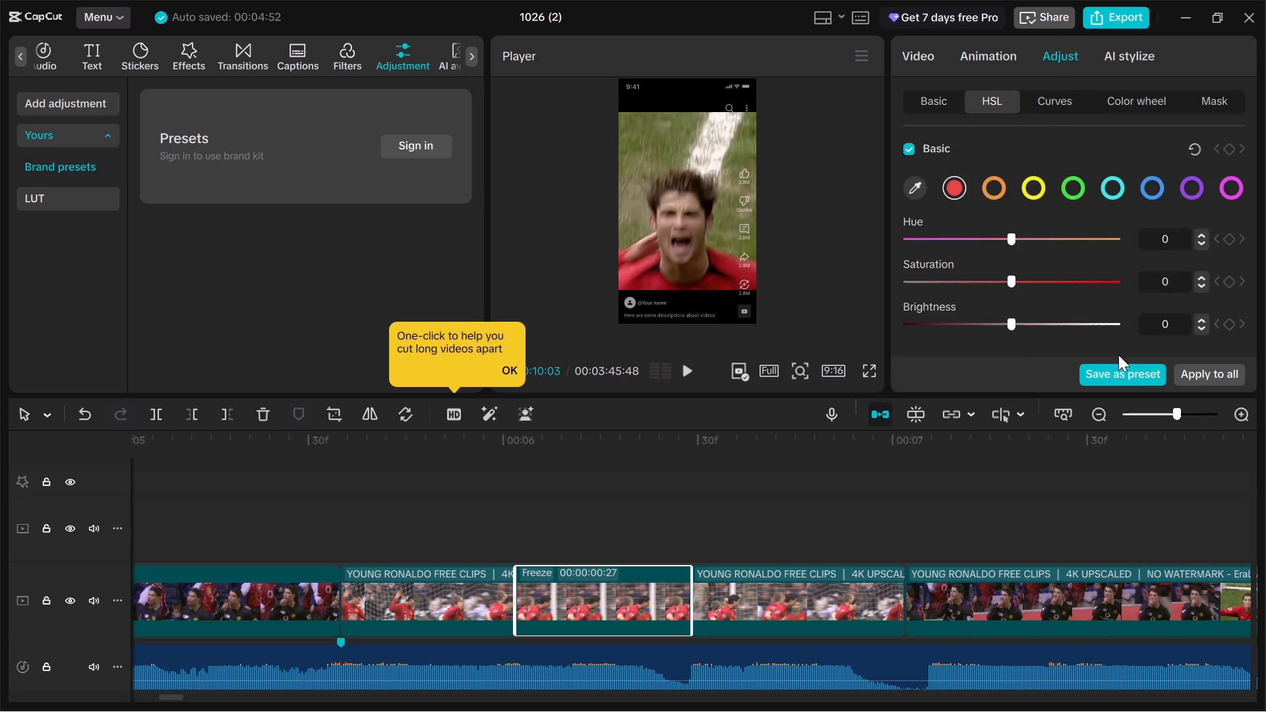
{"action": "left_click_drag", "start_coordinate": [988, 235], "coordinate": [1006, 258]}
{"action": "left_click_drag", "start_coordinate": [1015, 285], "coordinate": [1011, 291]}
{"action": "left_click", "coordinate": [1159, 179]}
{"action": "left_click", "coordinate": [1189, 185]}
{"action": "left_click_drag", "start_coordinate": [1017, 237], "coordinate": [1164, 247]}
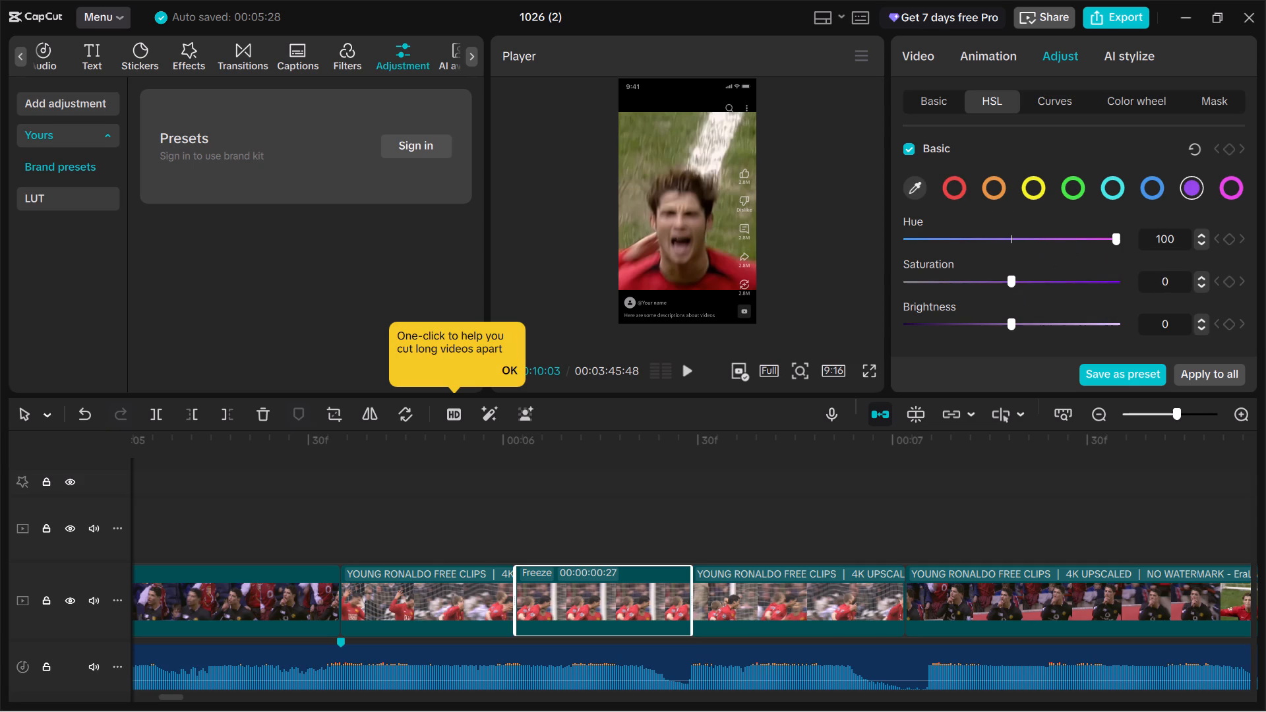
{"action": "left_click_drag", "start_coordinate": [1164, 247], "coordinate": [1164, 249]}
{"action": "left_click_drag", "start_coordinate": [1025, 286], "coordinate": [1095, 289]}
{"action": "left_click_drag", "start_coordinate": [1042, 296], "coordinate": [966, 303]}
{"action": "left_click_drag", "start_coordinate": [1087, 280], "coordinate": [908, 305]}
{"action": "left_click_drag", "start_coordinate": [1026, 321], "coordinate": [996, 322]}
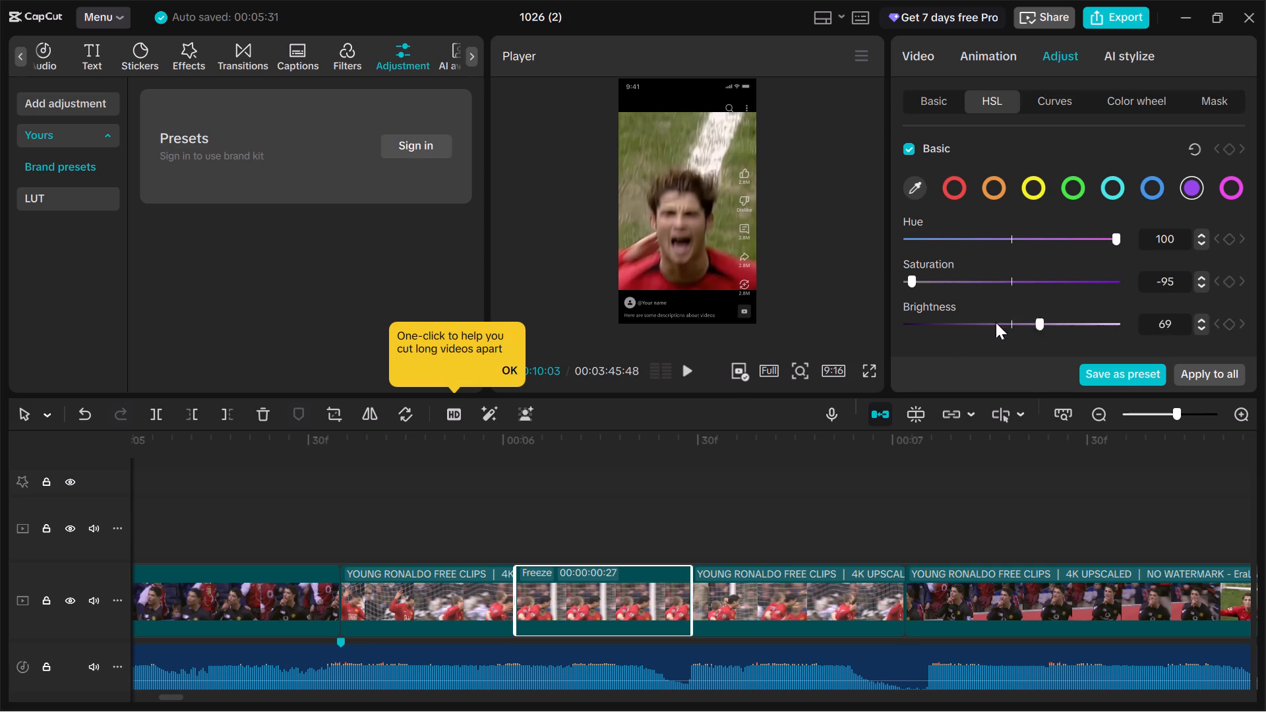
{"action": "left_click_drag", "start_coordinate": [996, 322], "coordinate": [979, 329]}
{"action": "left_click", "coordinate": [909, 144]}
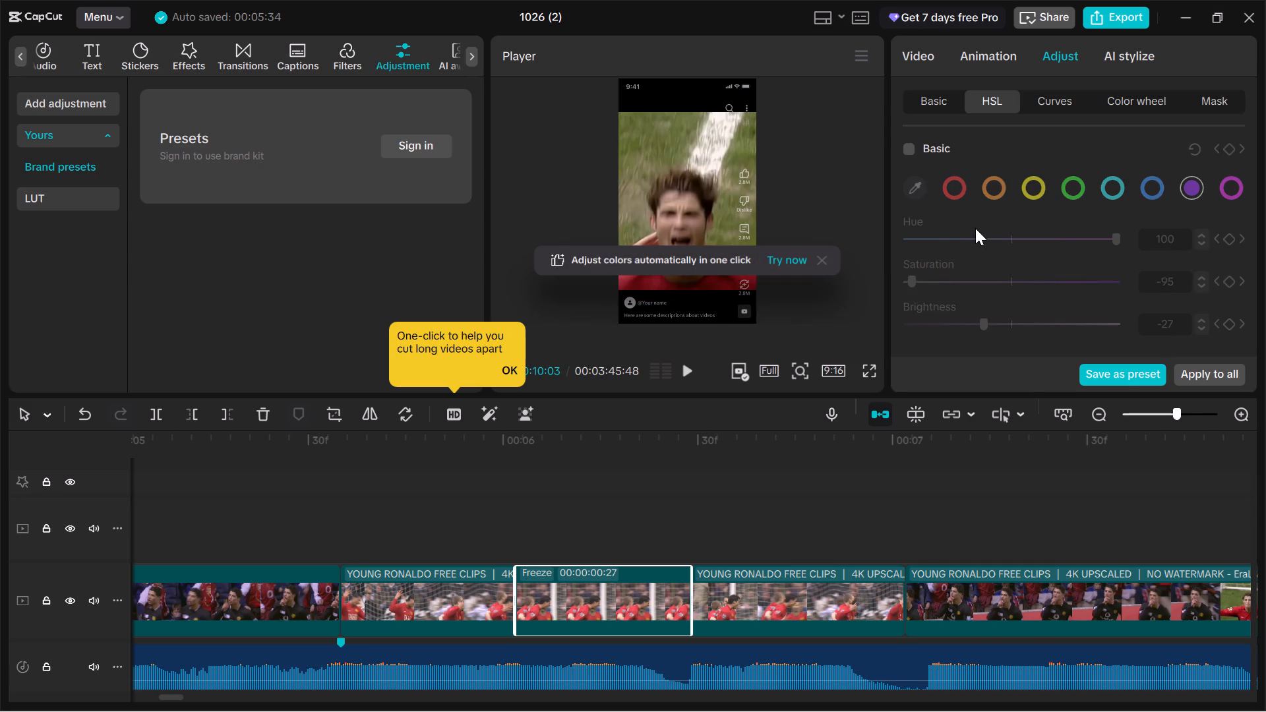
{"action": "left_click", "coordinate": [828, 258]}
Look through the freeze frame's color and mask options and the effect and sticker libraries, previewing the Scene Cut effect.
{"action": "left_click", "coordinate": [1064, 100]}
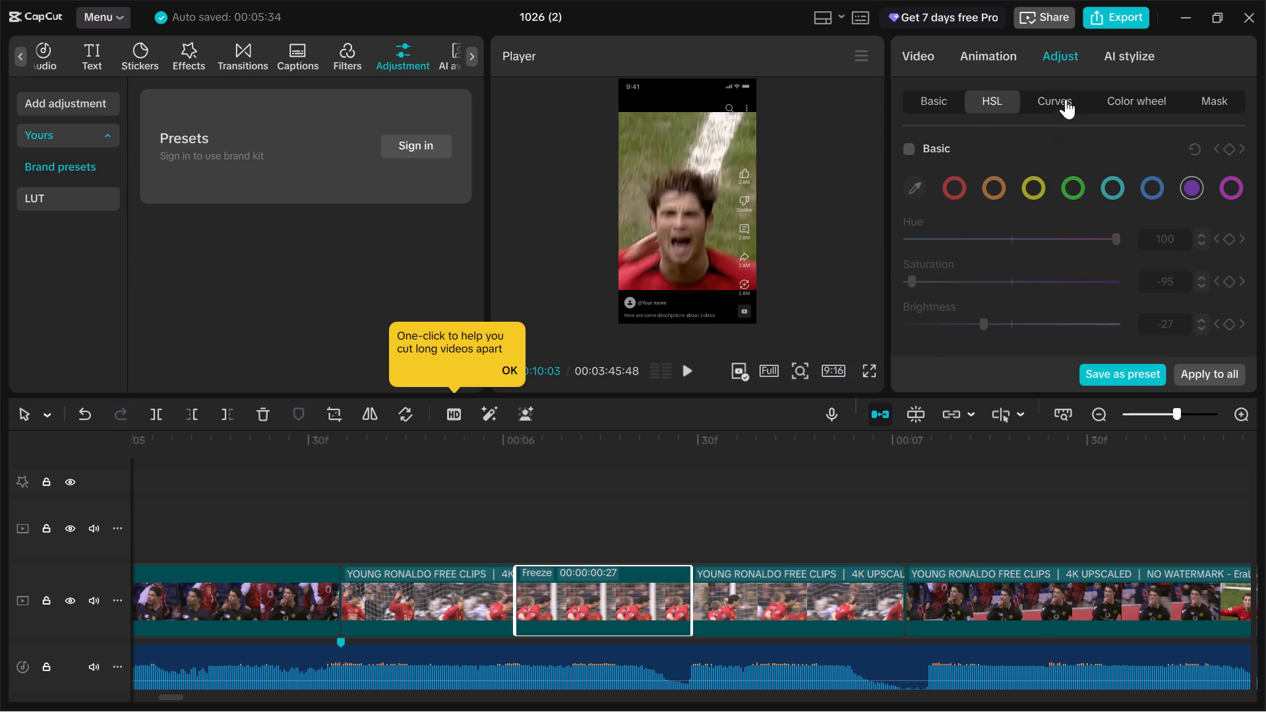
{"action": "left_click", "coordinate": [1131, 103]}
{"action": "left_click", "coordinate": [1188, 102]}
{"action": "left_click", "coordinate": [959, 61]}
{"action": "left_click", "coordinate": [926, 58]}
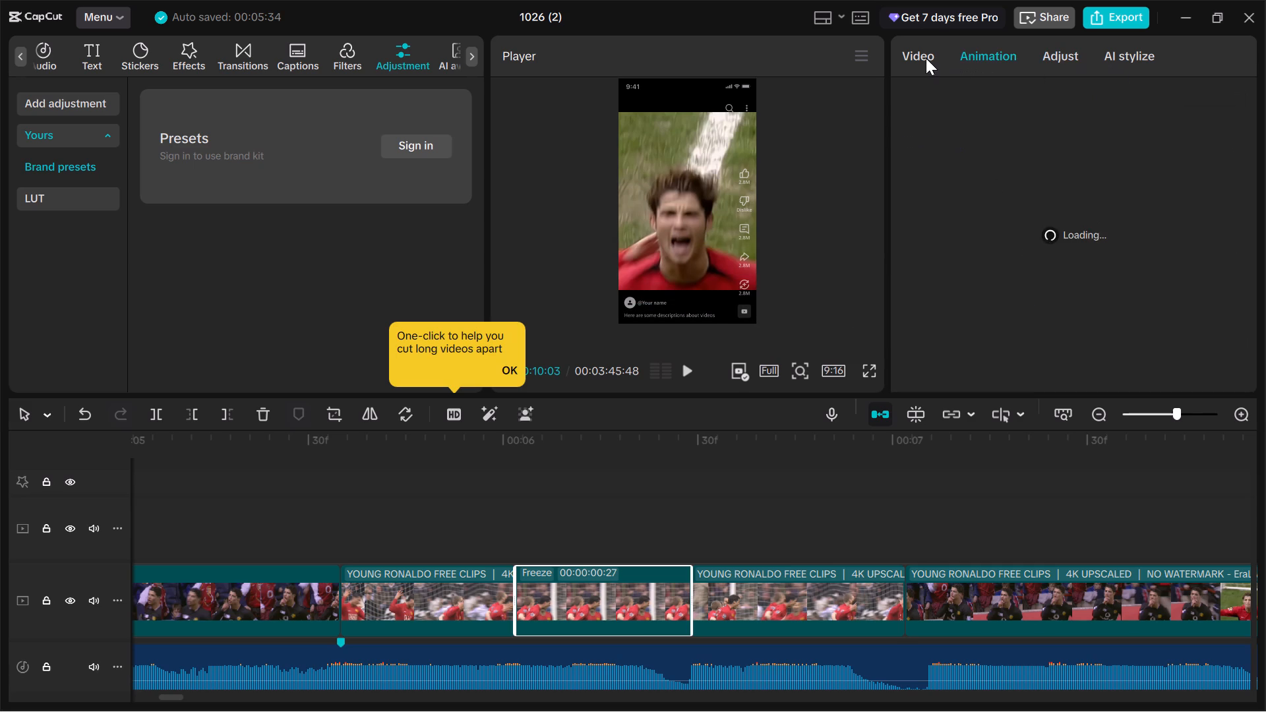
{"action": "left_click", "coordinate": [310, 67]}
{"action": "left_click", "coordinate": [343, 58]}
{"action": "left_click", "coordinate": [187, 51]}
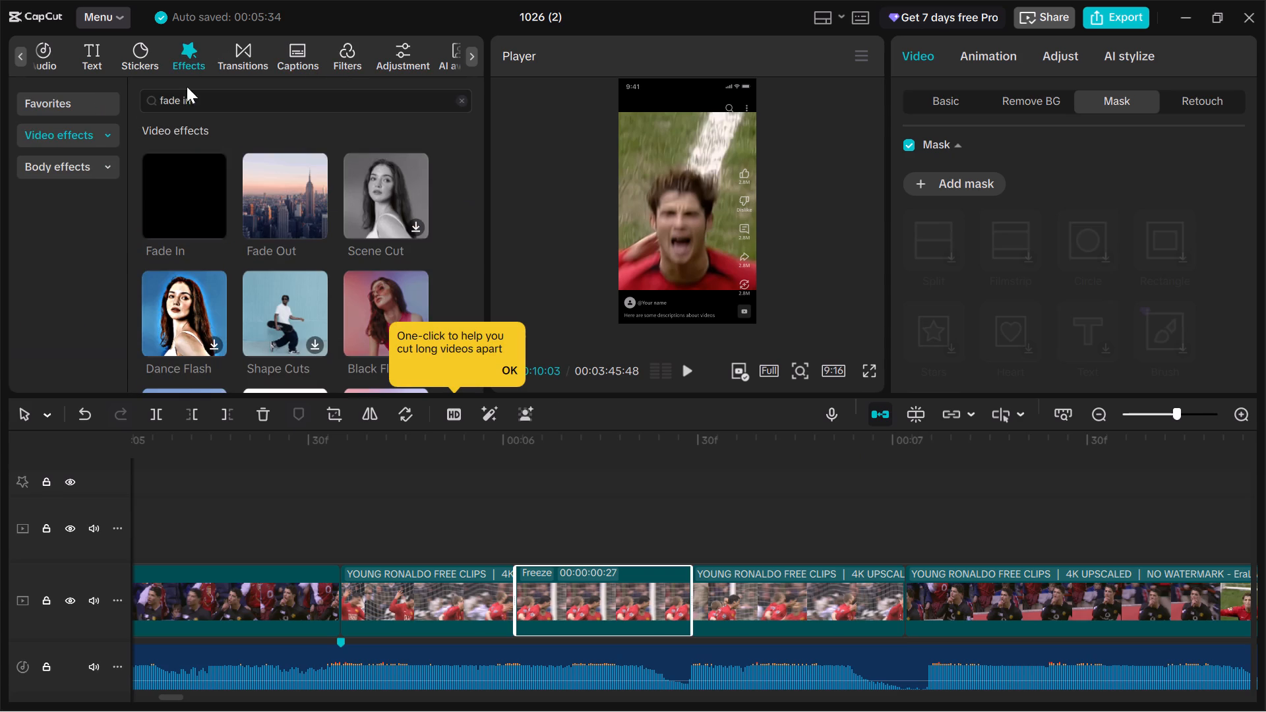
{"action": "left_click", "coordinate": [236, 94]}
{"action": "left_click", "coordinate": [362, 207]}
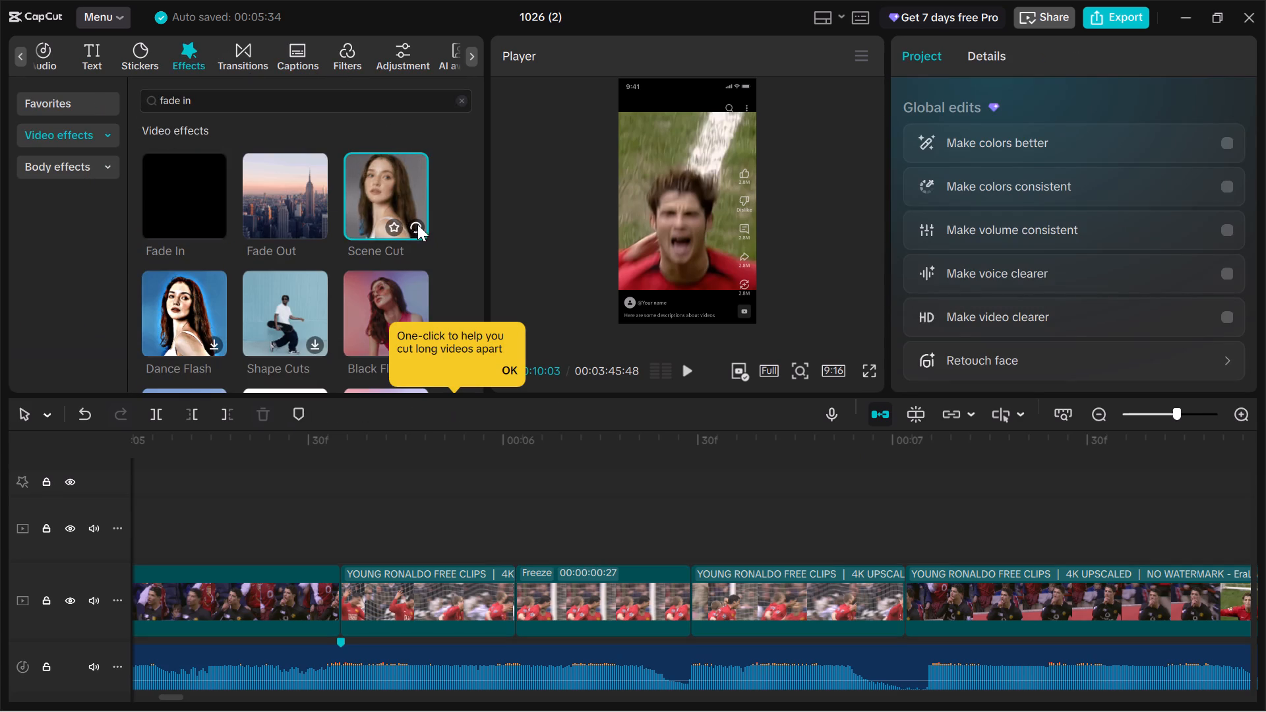
{"action": "left_click", "coordinate": [262, 97]}
{"action": "left_click", "coordinate": [130, 68]}
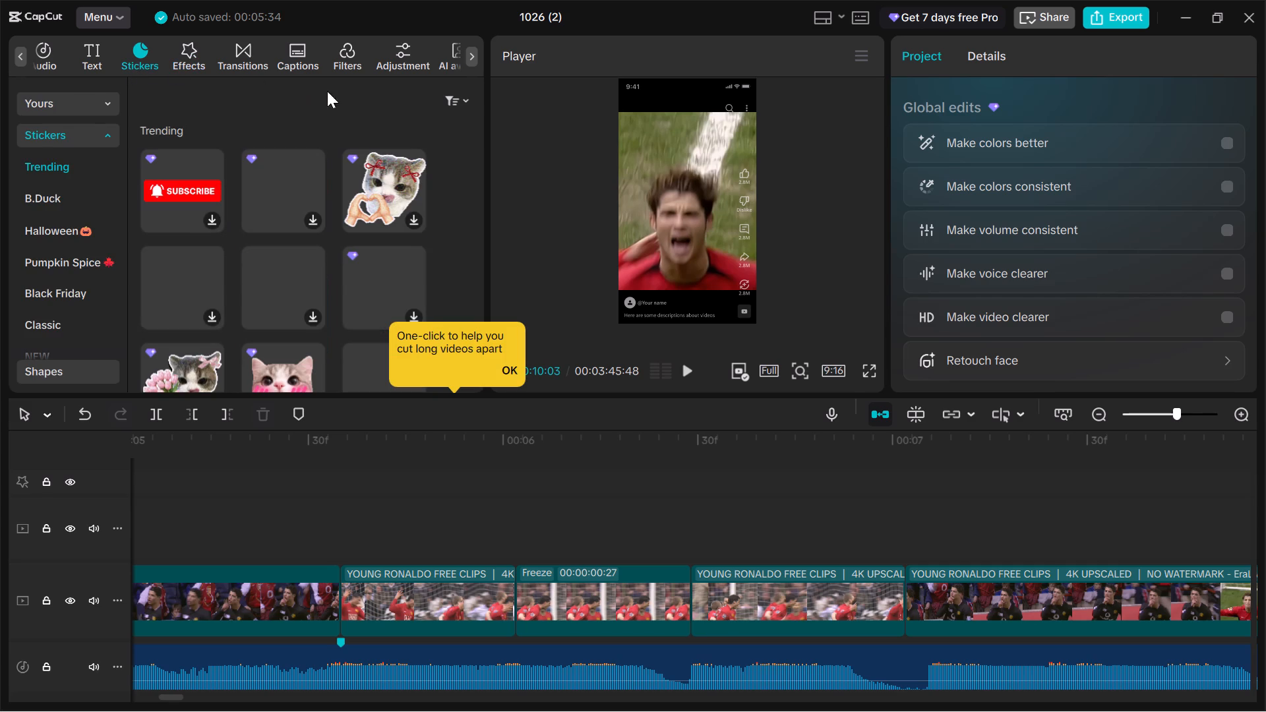
Look through the Featured filters for a look that suits the freeze frame.
{"action": "left_click", "coordinate": [343, 55]}
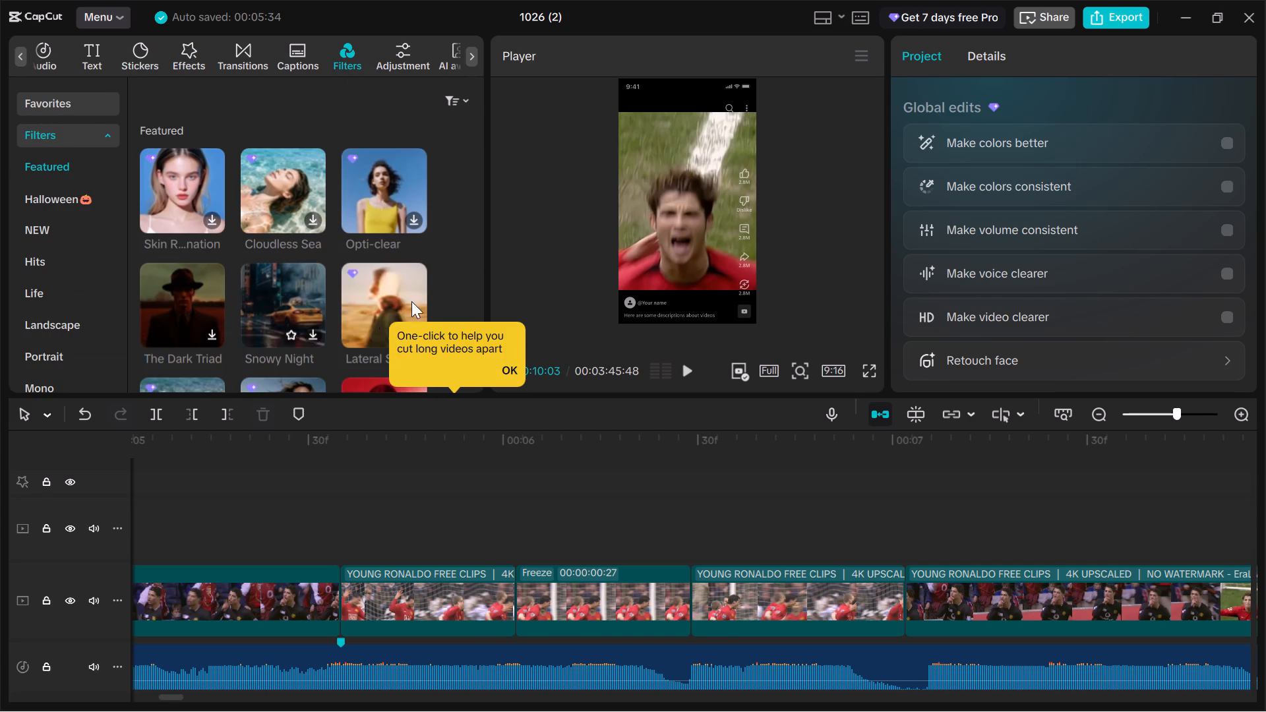
{"action": "left_click_drag", "start_coordinate": [475, 132], "coordinate": [475, 154]}
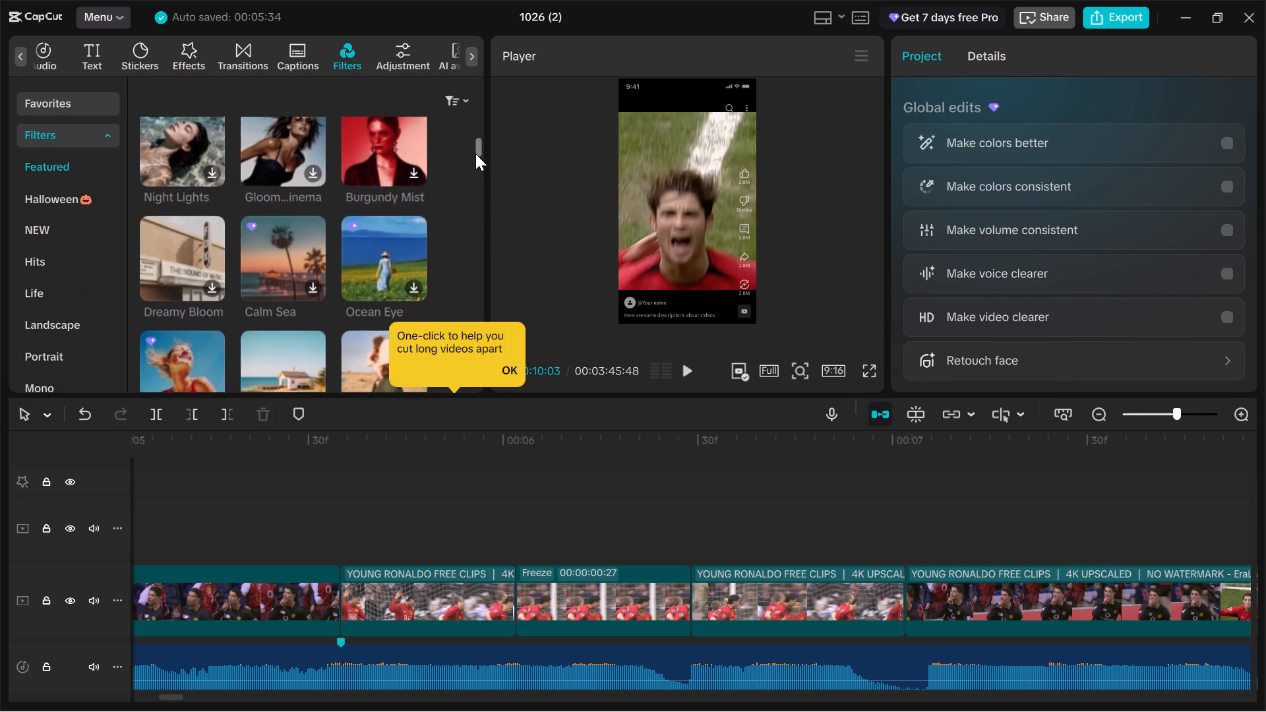
{"action": "left_click_drag", "start_coordinate": [475, 154], "coordinate": [476, 201]}
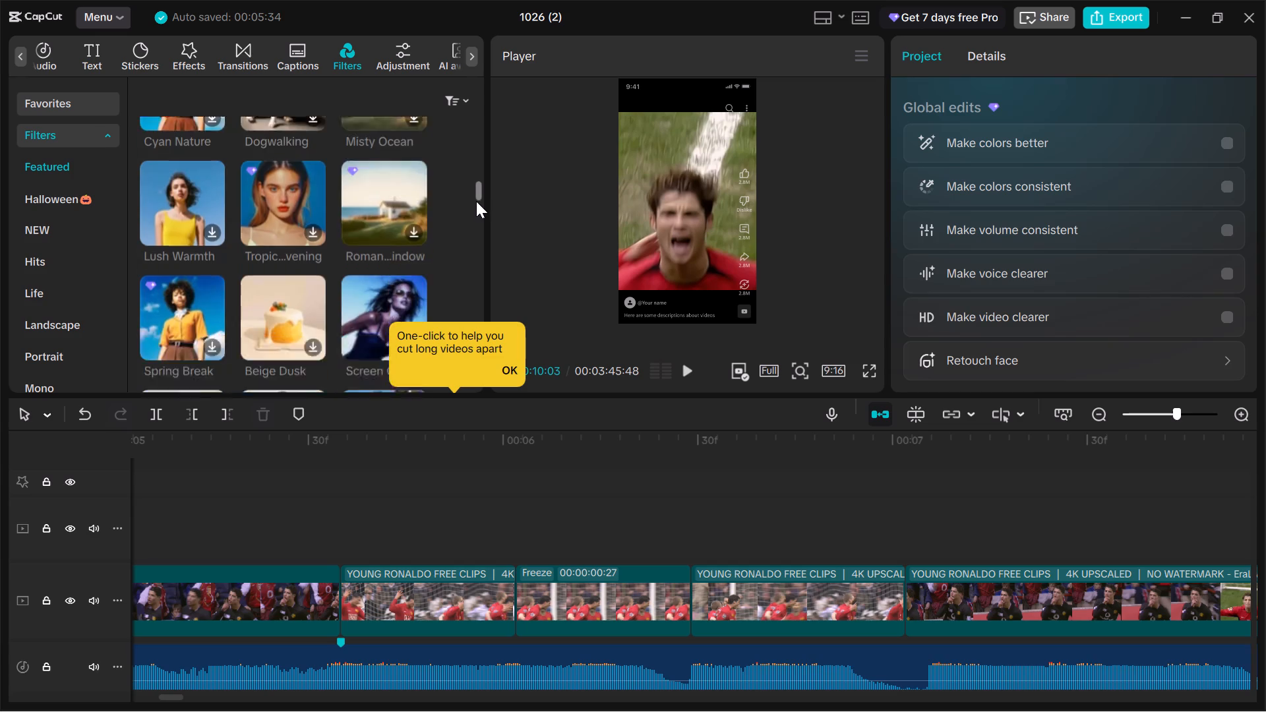
{"action": "left_click_drag", "start_coordinate": [476, 201], "coordinate": [475, 237]}
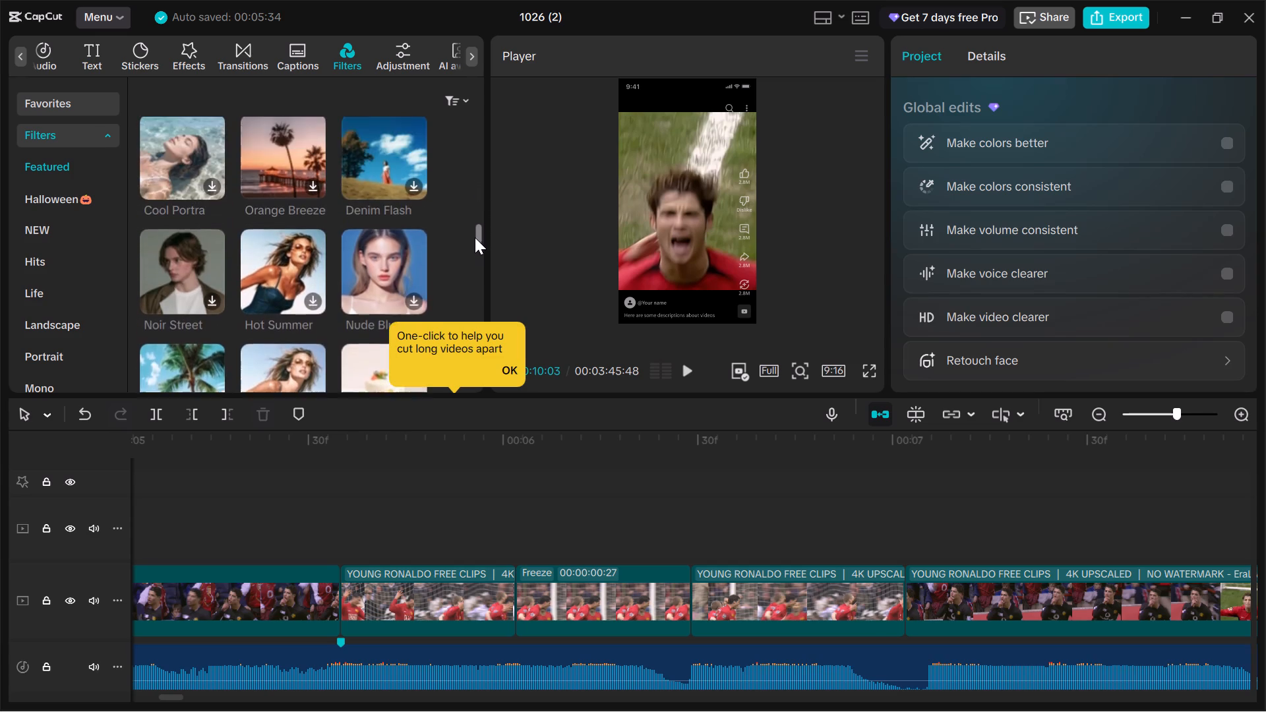
{"action": "left_click_drag", "start_coordinate": [475, 237], "coordinate": [476, 260]}
{"action": "key", "text": "space"}
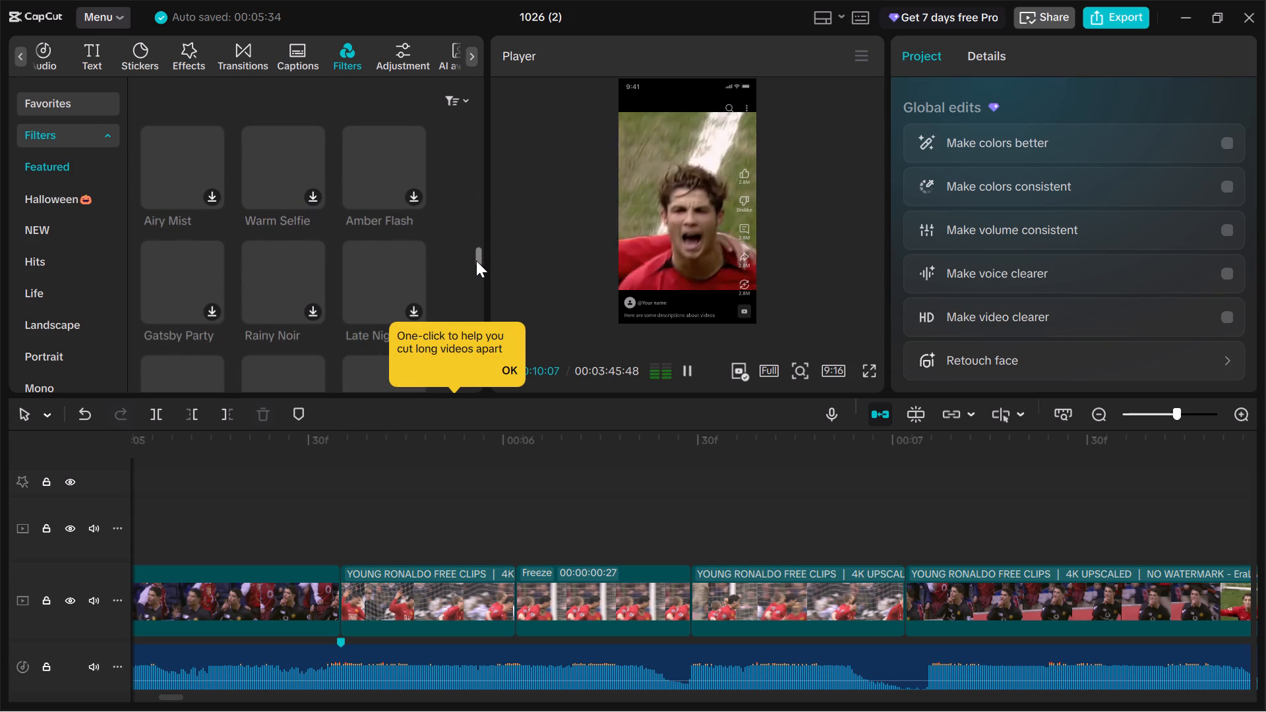
{"action": "left_click_drag", "start_coordinate": [476, 260], "coordinate": [469, 234]}
{"action": "key", "text": "space"}
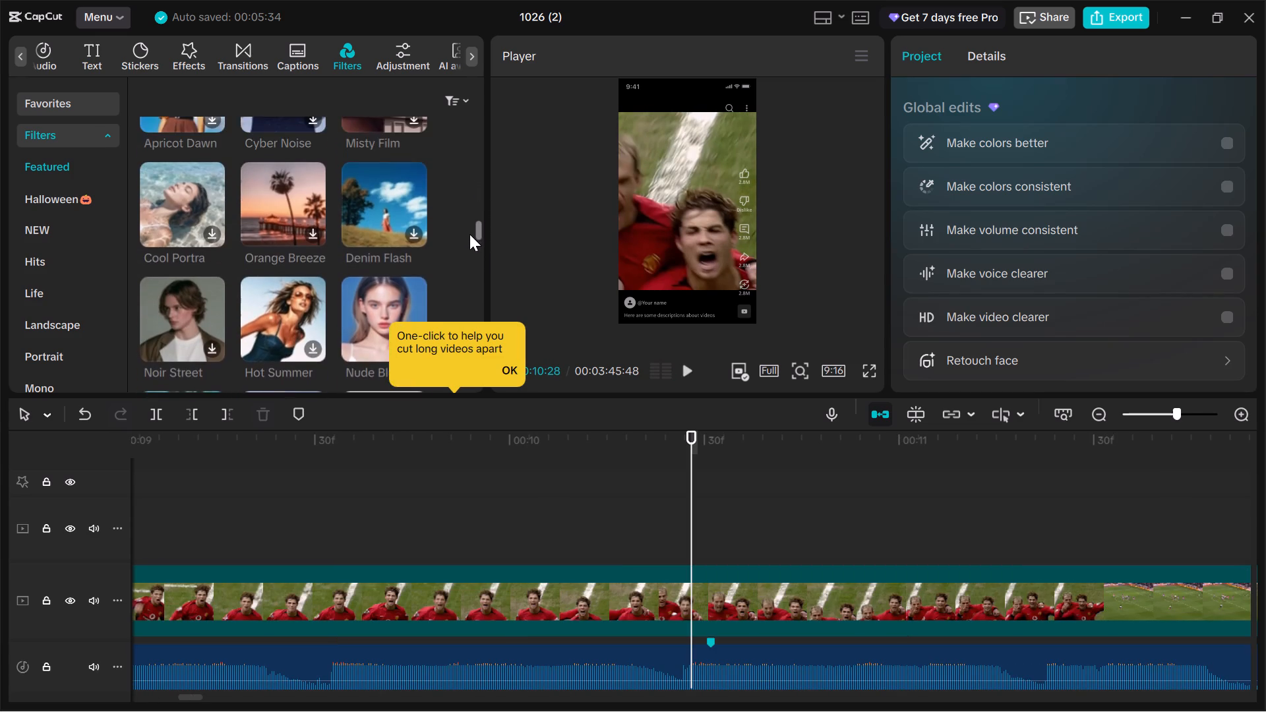
{"action": "left_click_drag", "start_coordinate": [469, 234], "coordinate": [468, 243]}
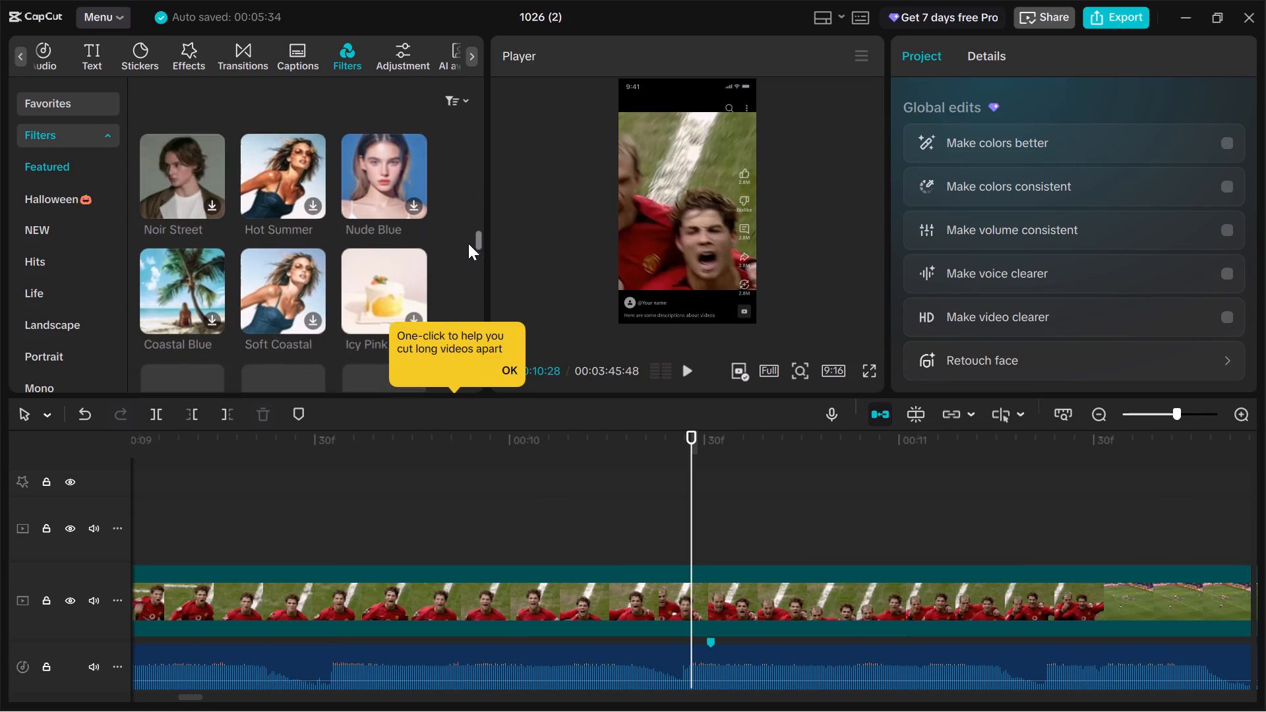
{"action": "left_click_drag", "start_coordinate": [468, 243], "coordinate": [469, 262]}
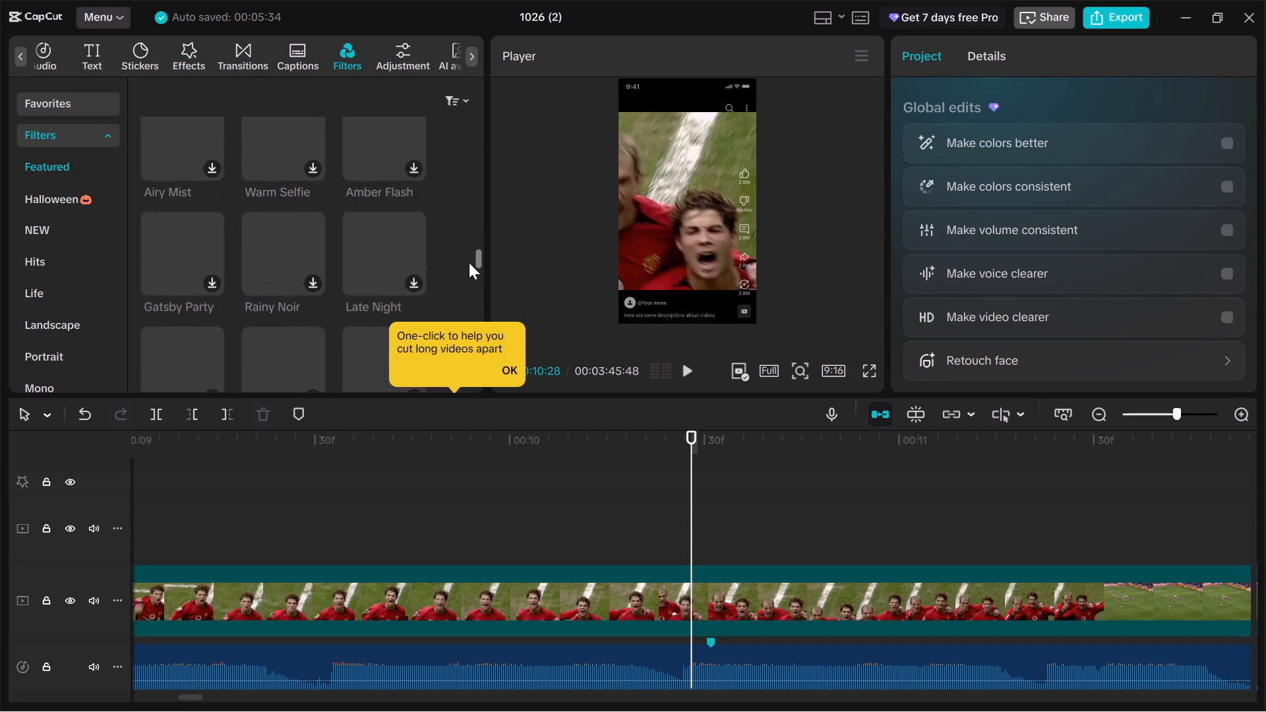
{"action": "left_click_drag", "start_coordinate": [469, 262], "coordinate": [469, 311]}
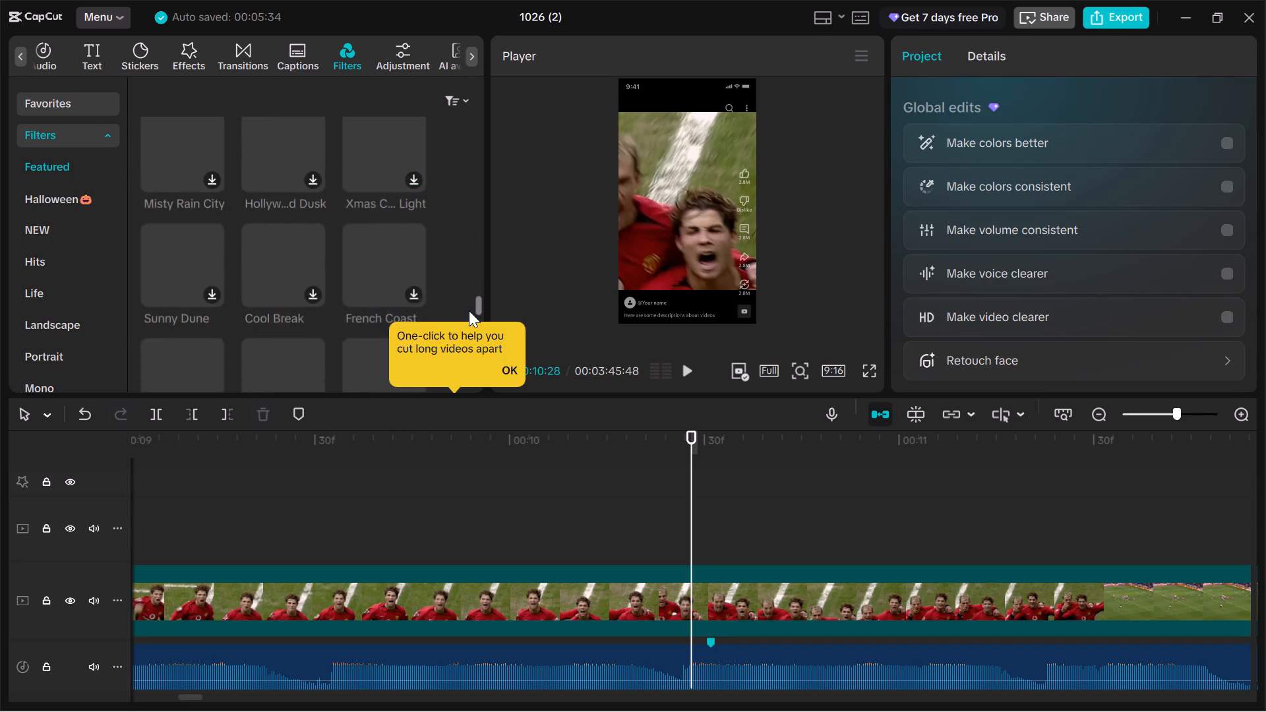
{"action": "left_click_drag", "start_coordinate": [469, 311], "coordinate": [466, 307]}
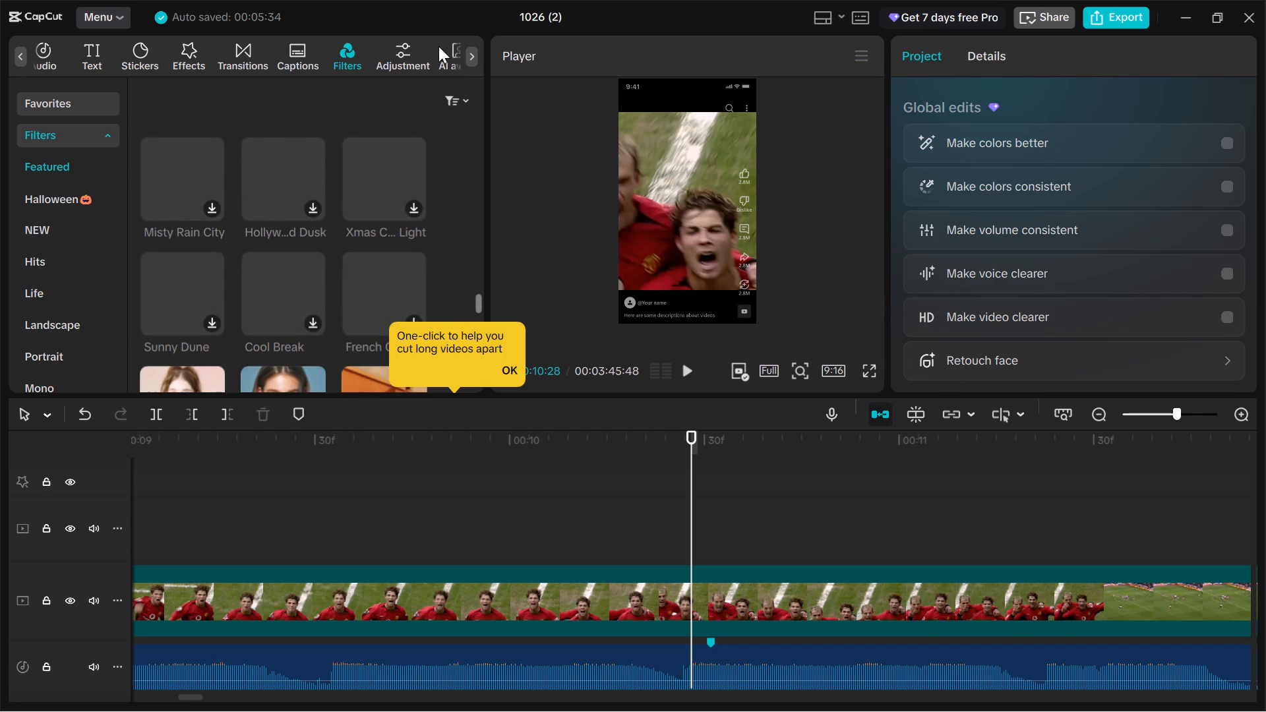
Search the video effects for "black and white" and reload the search.
{"action": "left_click", "coordinate": [197, 50]}
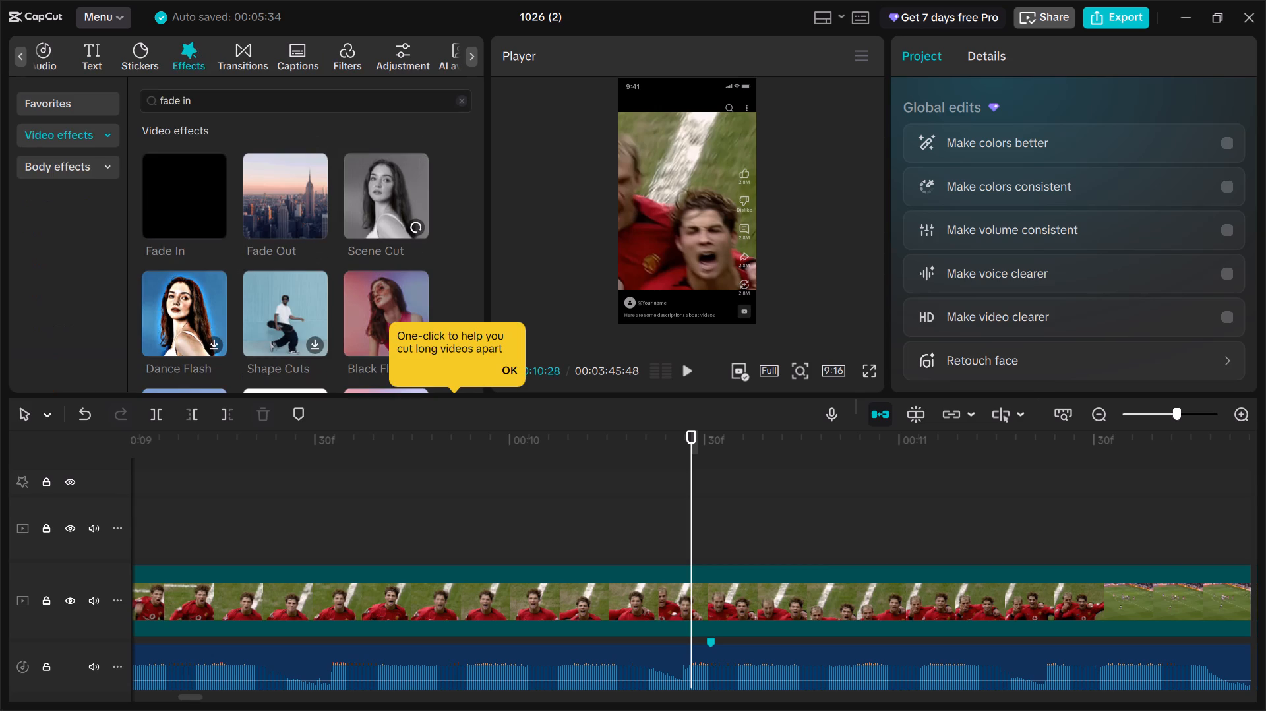
{"action": "left_click", "coordinate": [257, 94]}
{"action": "left_click", "coordinate": [458, 98]}
{"action": "left_click", "coordinate": [411, 104]}
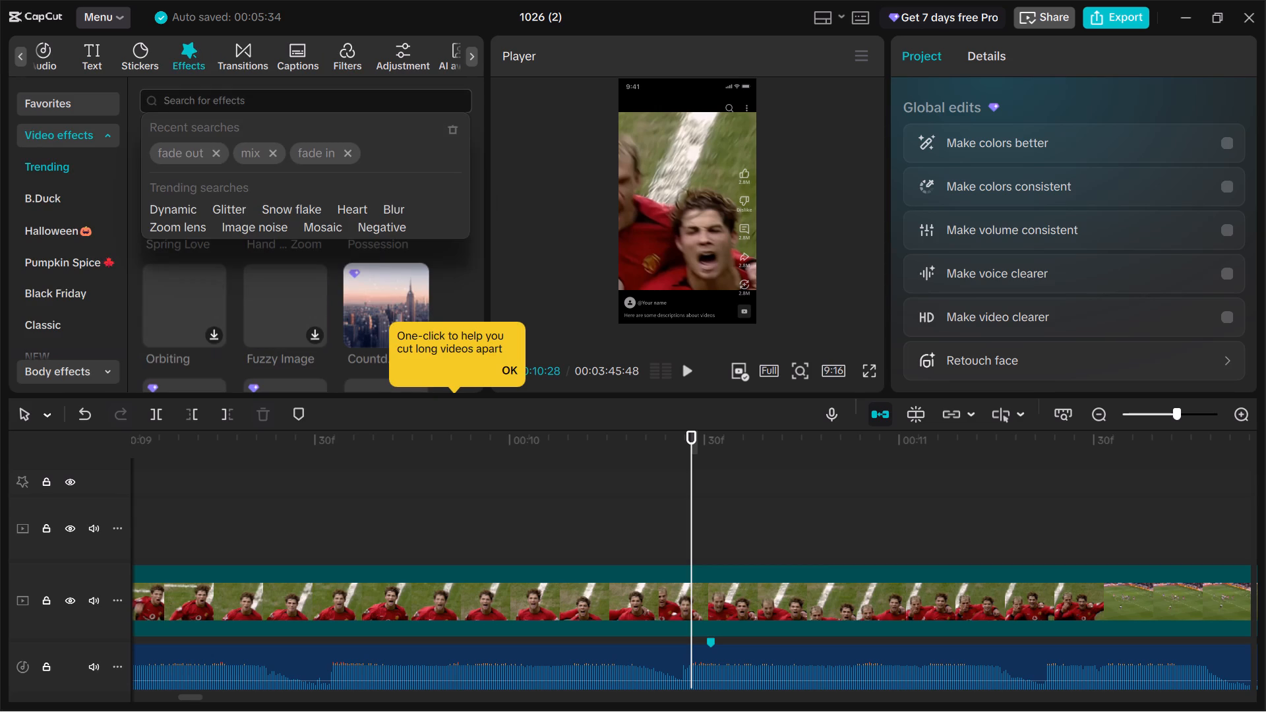
{"action": "type", "text": "bl"}
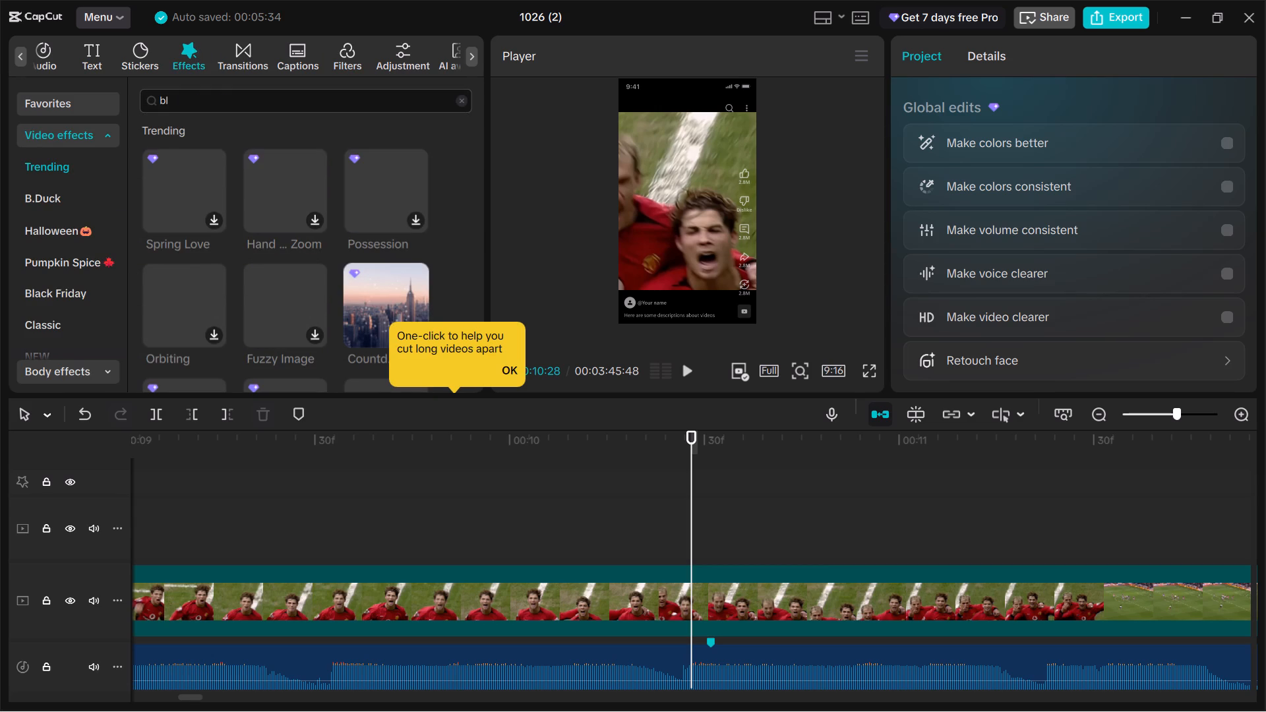
{"action": "type", "text": "ack and white"}
{"action": "key", "text": "Return"}
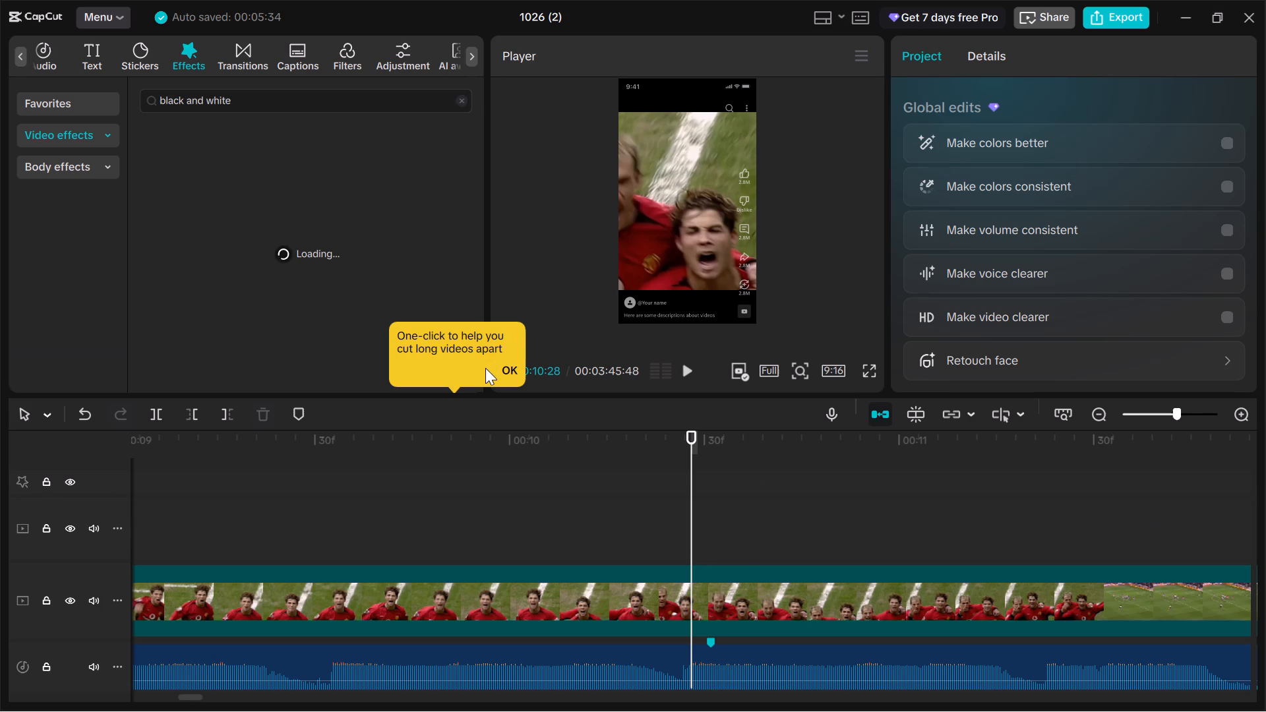
{"action": "left_click", "coordinate": [511, 366]}
{"action": "left_click_drag", "start_coordinate": [692, 483], "coordinate": [585, 498]}
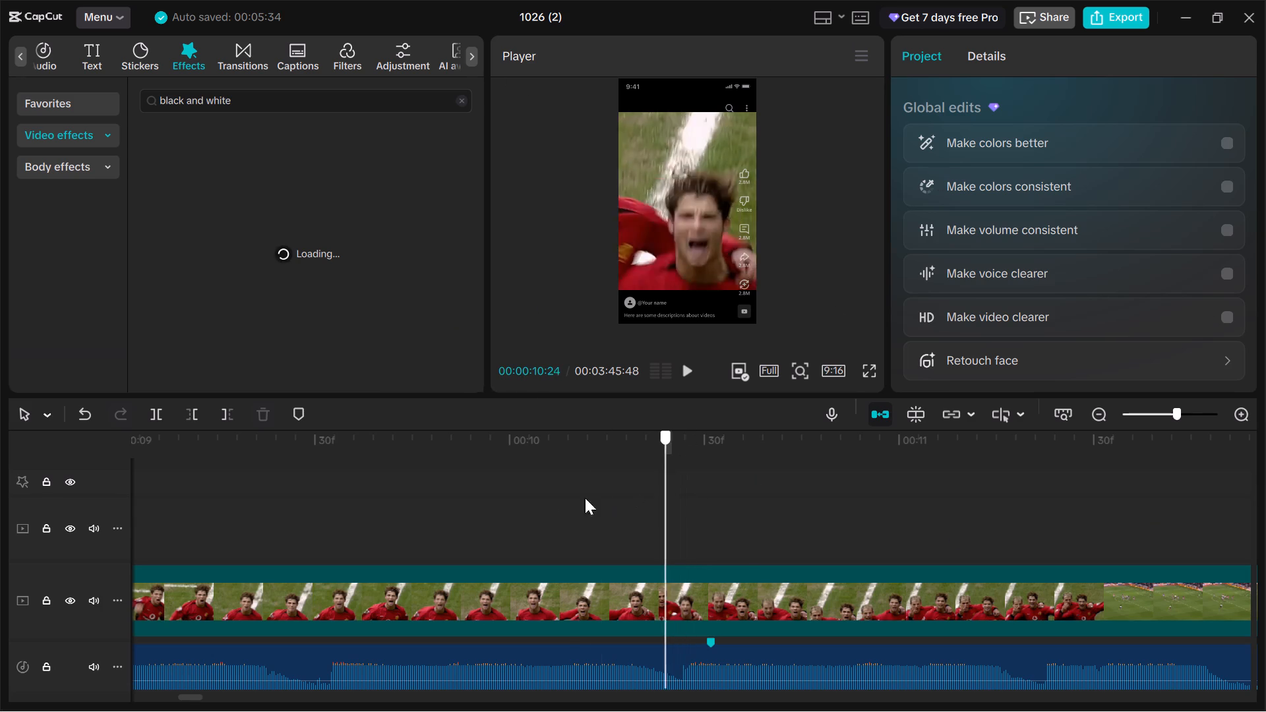
{"action": "left_click_drag", "start_coordinate": [585, 498], "coordinate": [242, 508]}
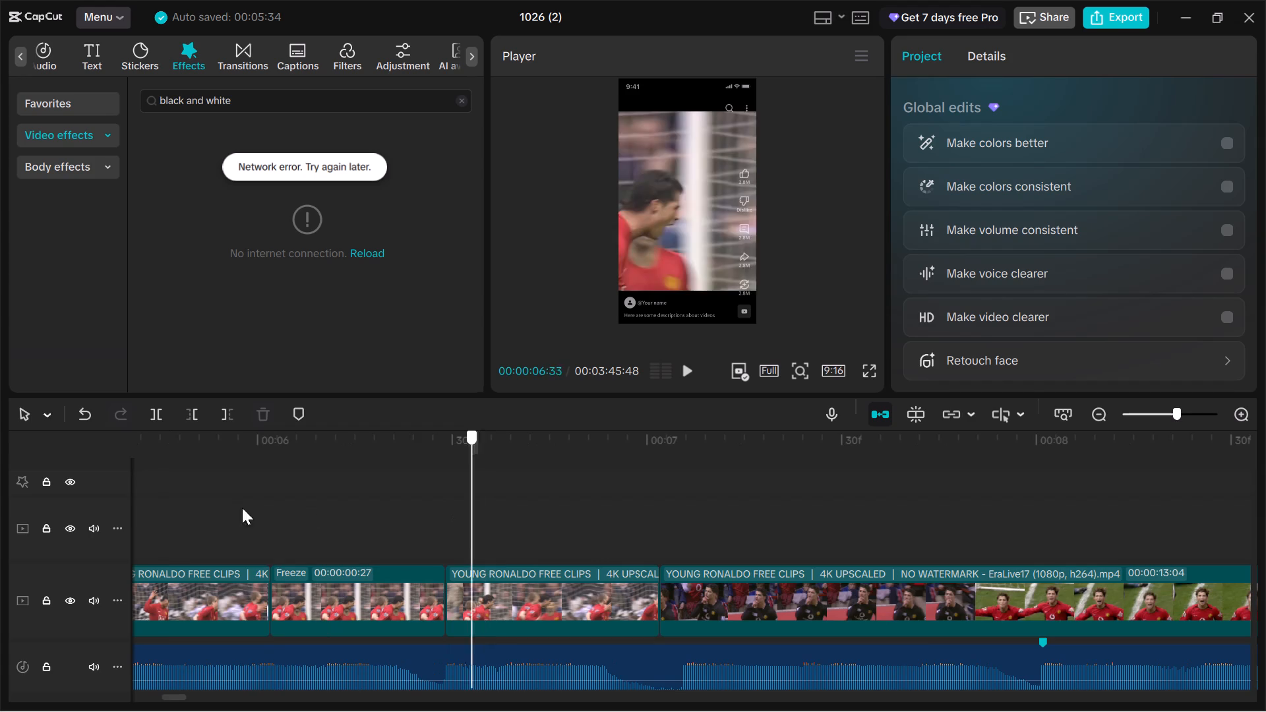
{"action": "left_click_drag", "start_coordinate": [242, 508], "coordinate": [588, 507]}
{"action": "left_click", "coordinate": [369, 251]}
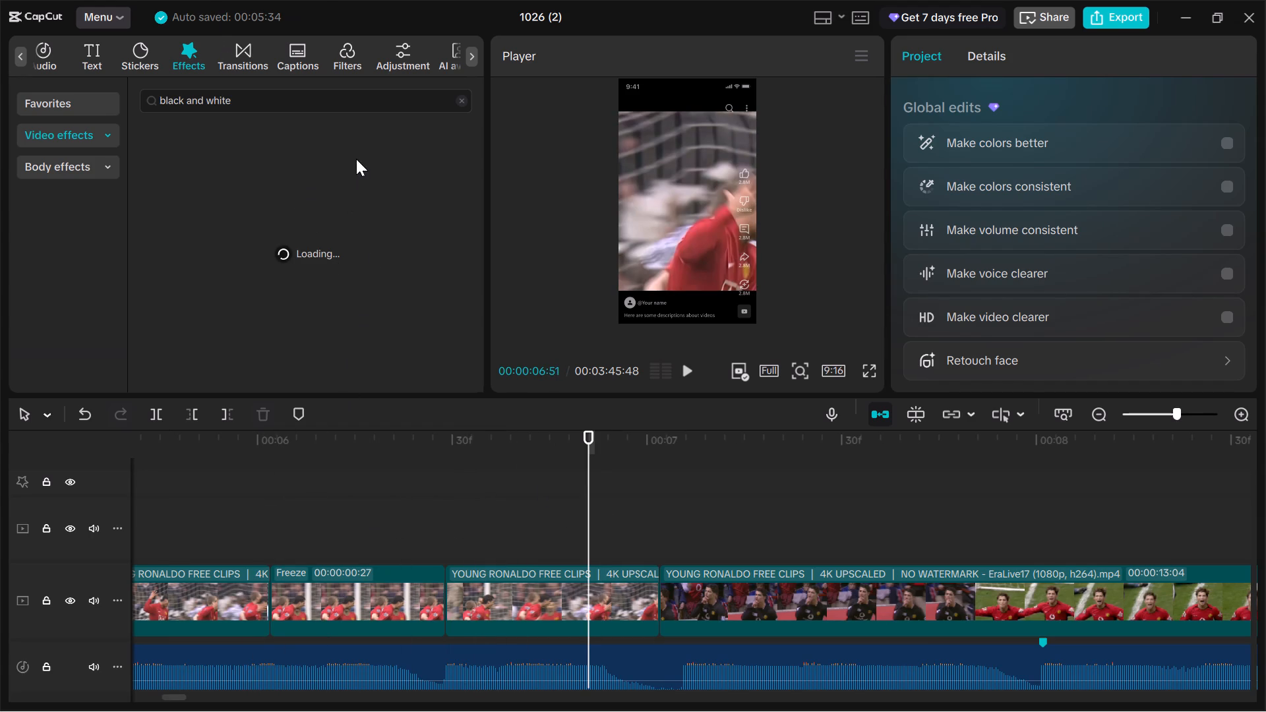
Look through the body effects and the Trending and B.Duck video effects, and play the montage after the freeze frame.
{"action": "left_click", "coordinate": [24, 162]}
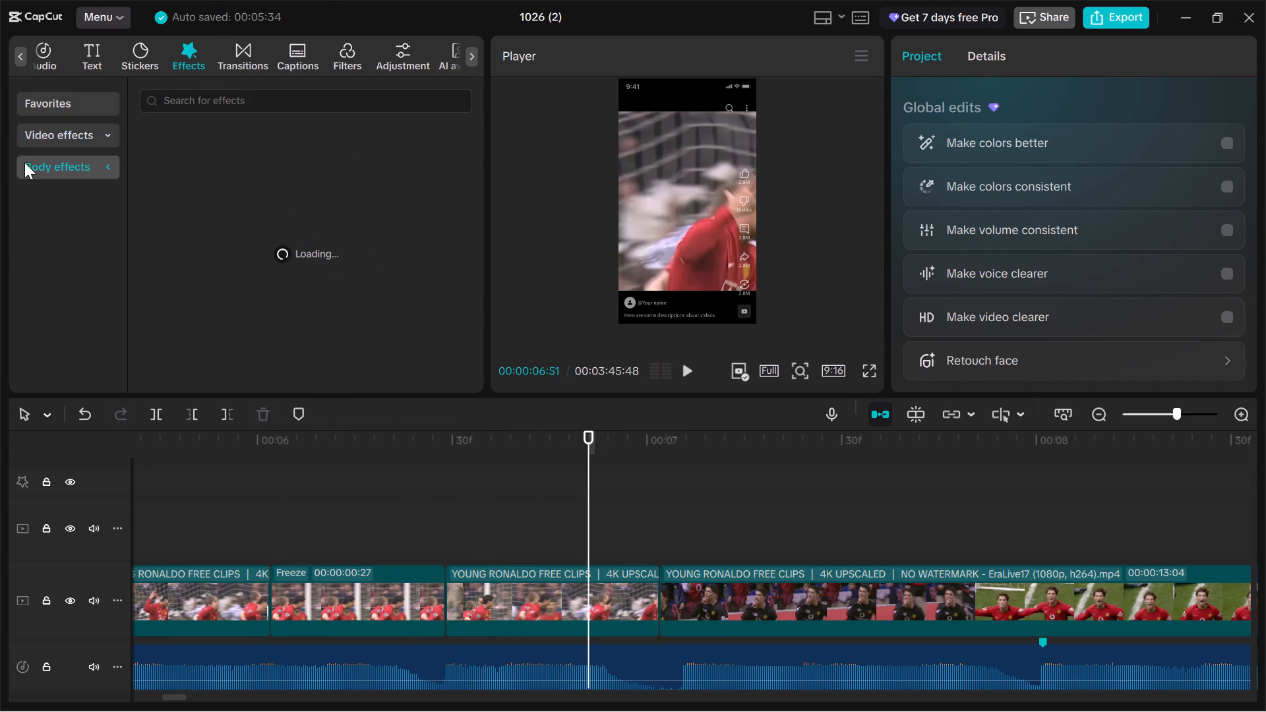
{"action": "left_click", "coordinate": [81, 142]}
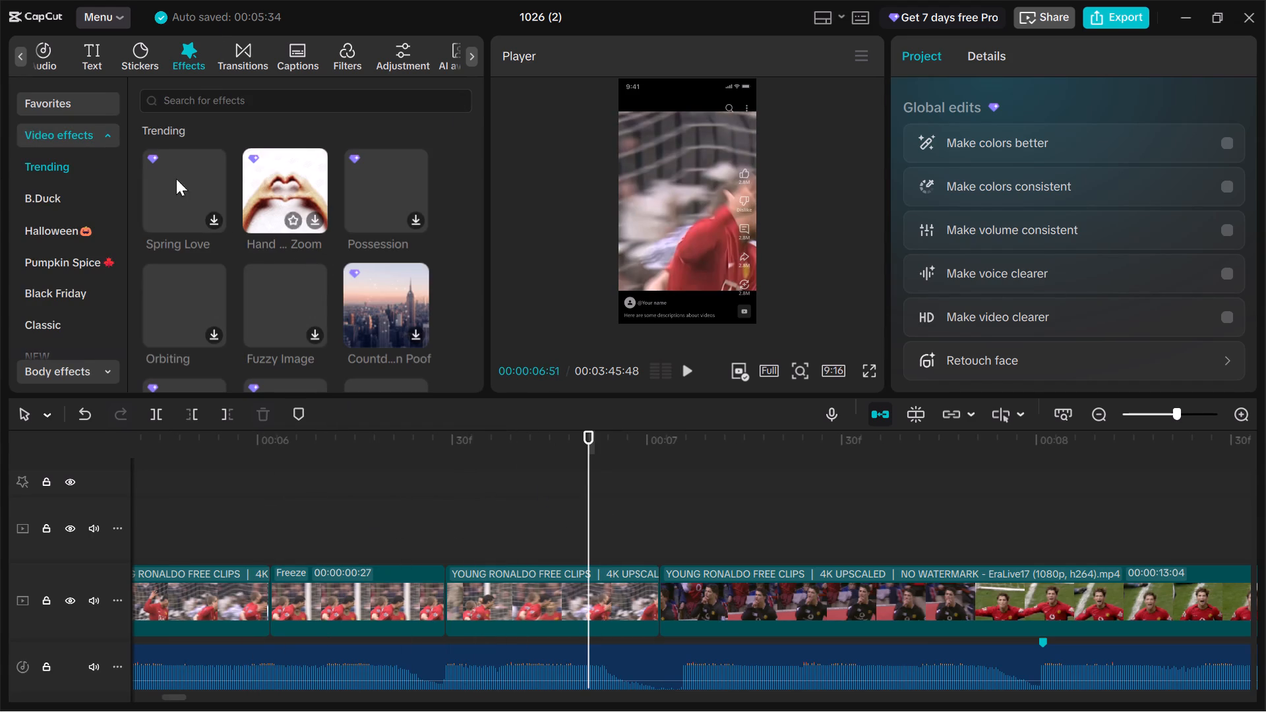
{"action": "left_click", "coordinate": [76, 182]}
{"action": "left_click", "coordinate": [76, 197]}
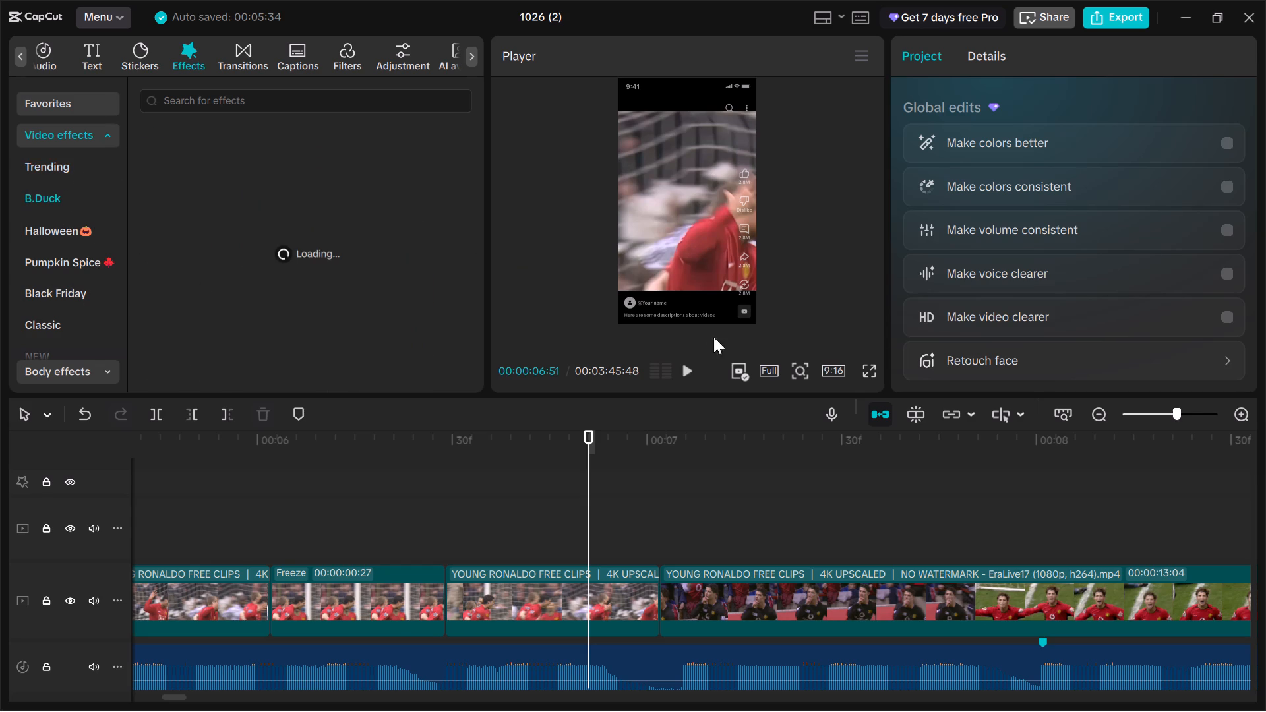
{"action": "left_click", "coordinate": [691, 372]}
{"action": "left_click", "coordinate": [687, 369]}
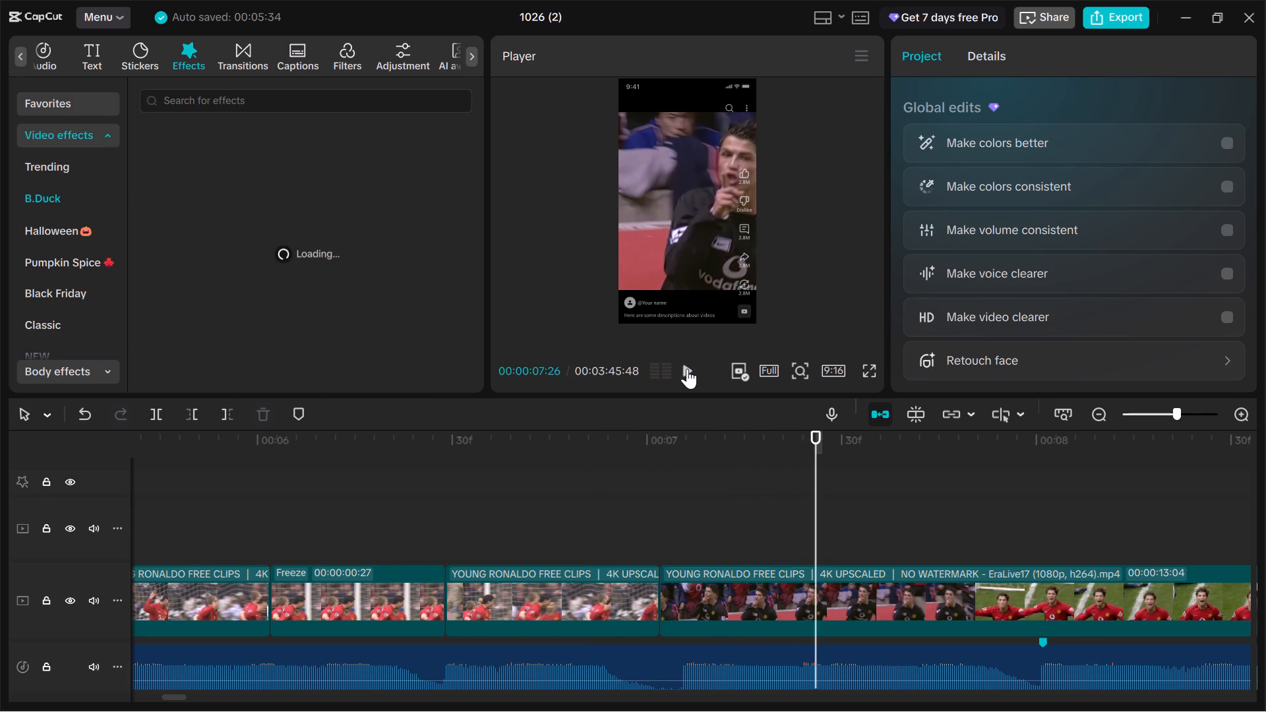
{"action": "key", "text": "space"}
{"action": "key", "text": "space"}
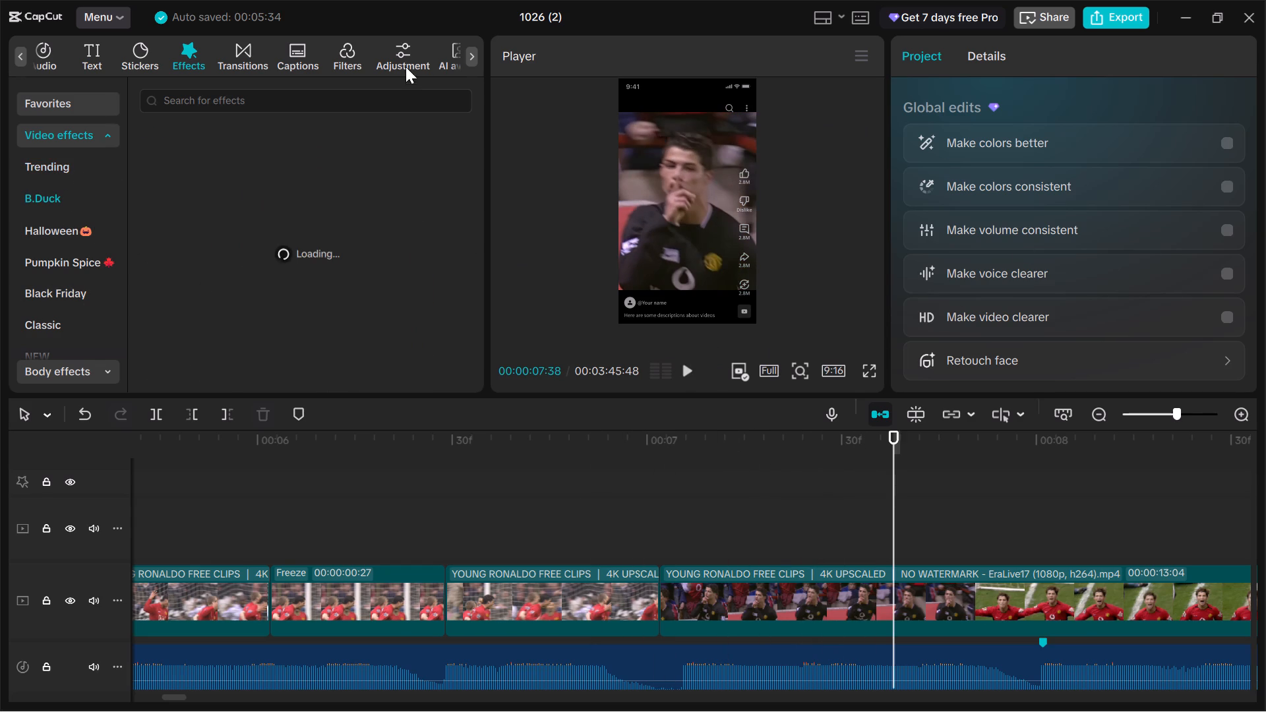
Add a custom adjustment layer to the timeline and move it to start at the beginning of the freeze-frame clip.
{"action": "left_click", "coordinate": [404, 61]}
{"action": "left_click", "coordinate": [62, 113]}
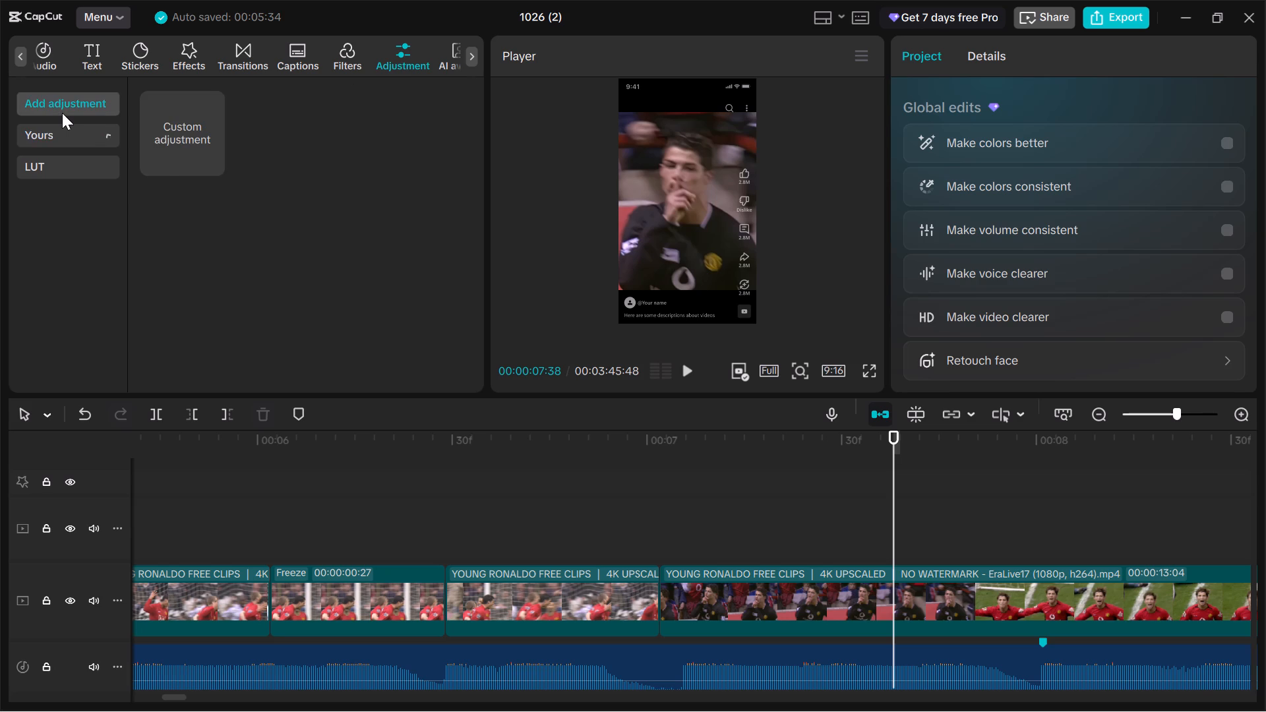
{"action": "left_click", "coordinate": [157, 158]}
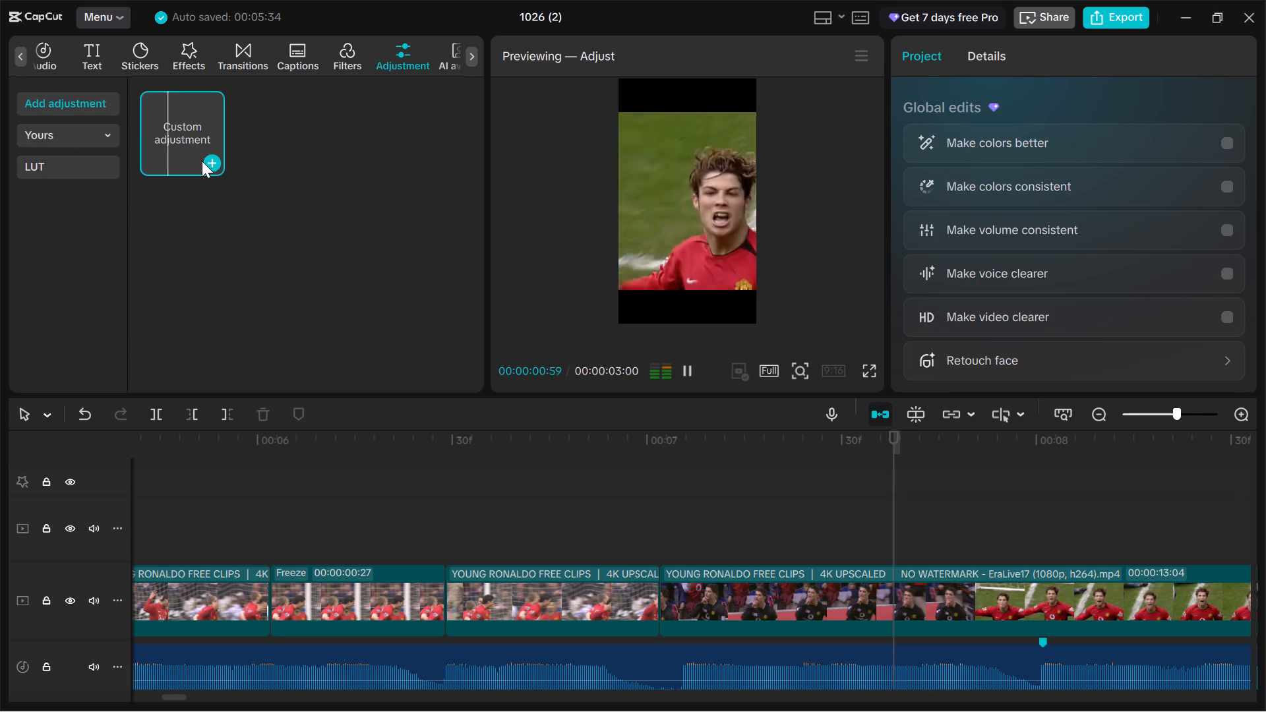
{"action": "left_click", "coordinate": [204, 162]}
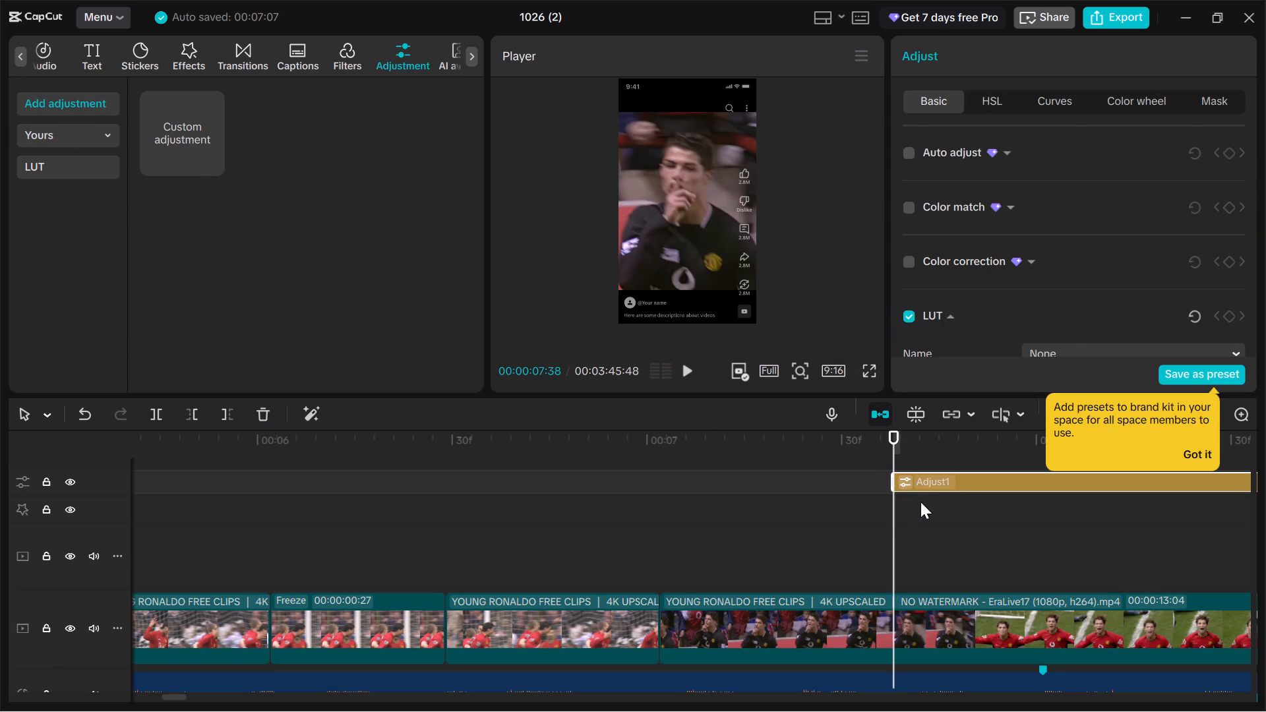
{"action": "left_click_drag", "start_coordinate": [920, 480], "coordinate": [308, 574]}
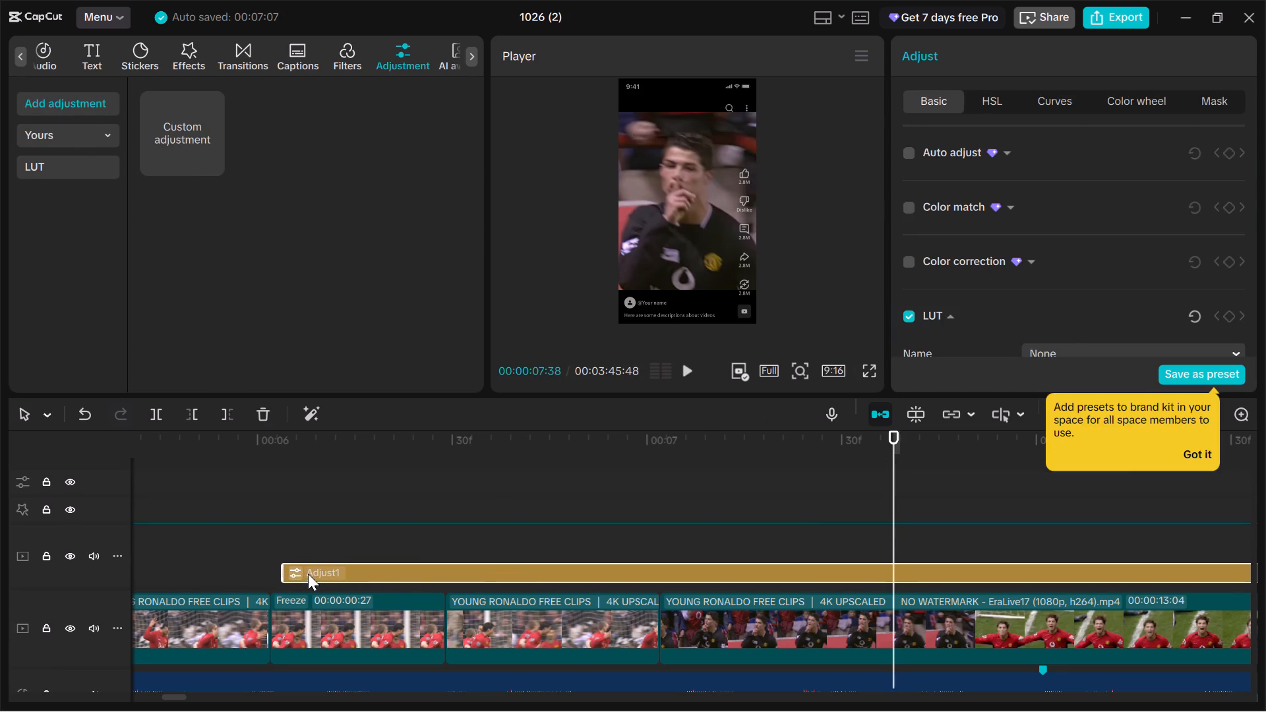
{"action": "left_click_drag", "start_coordinate": [308, 574], "coordinate": [296, 578]}
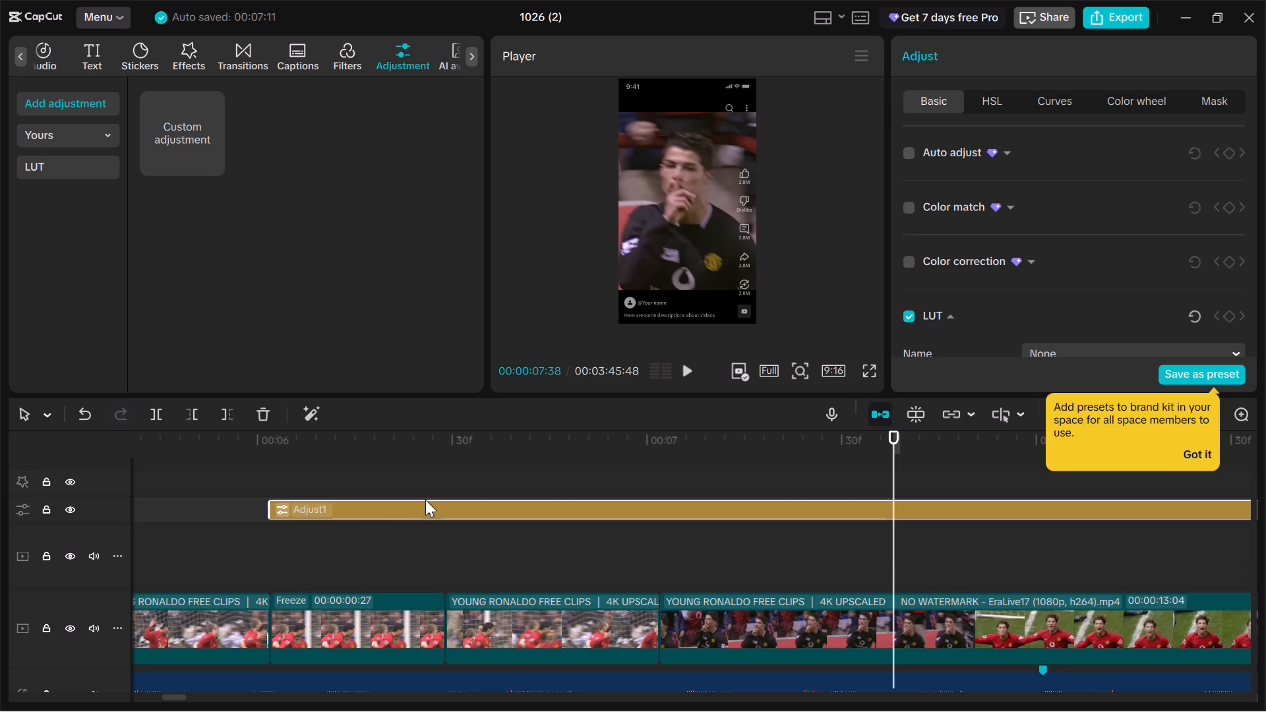
Split the adjustment layer at 00:00:06:26, near the end of the freeze frame, and delete the part after the cut.
{"action": "left_click", "coordinate": [425, 500]}
{"action": "left_click", "coordinate": [469, 516]}
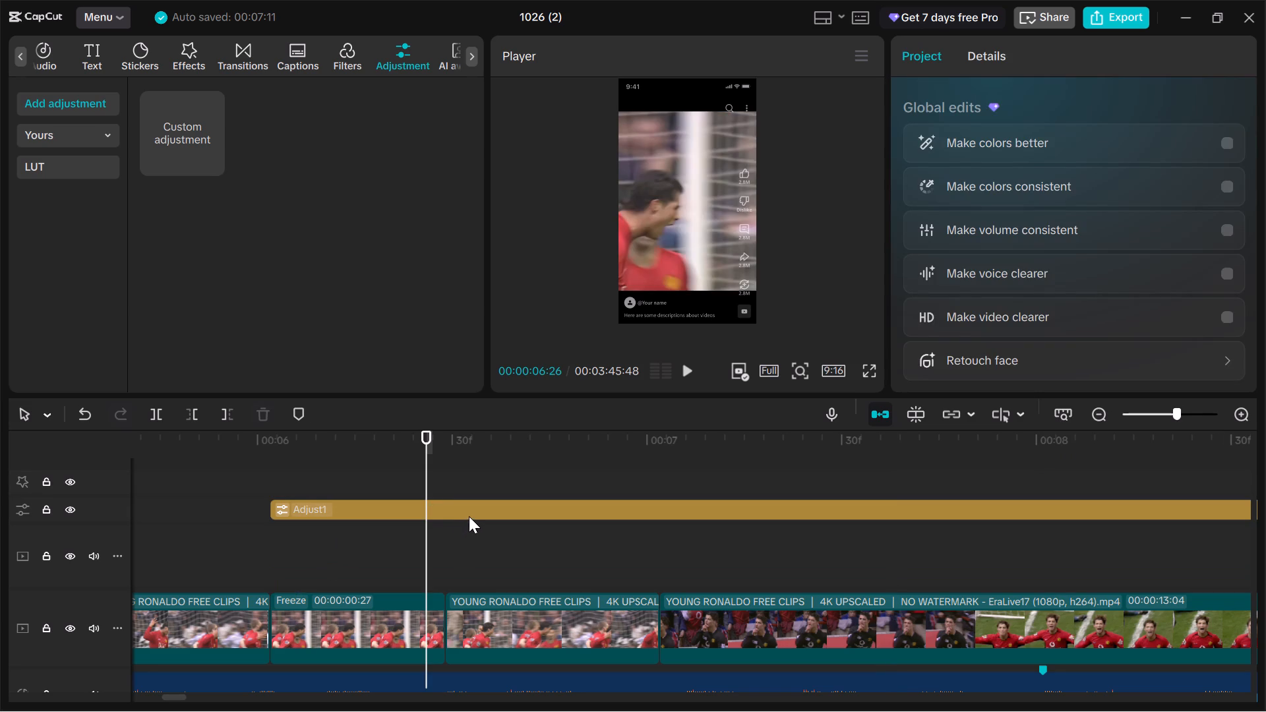
{"action": "key", "text": "ctrl+b"}
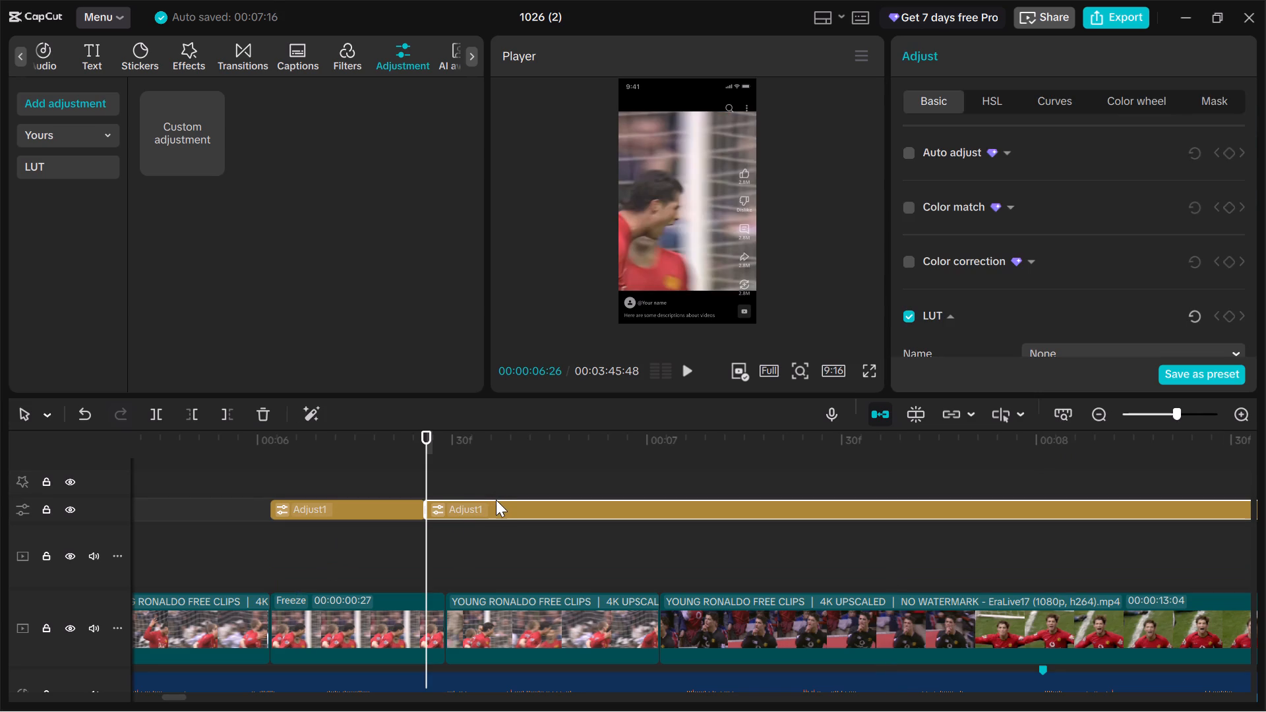
{"action": "key", "text": "BackSpace"}
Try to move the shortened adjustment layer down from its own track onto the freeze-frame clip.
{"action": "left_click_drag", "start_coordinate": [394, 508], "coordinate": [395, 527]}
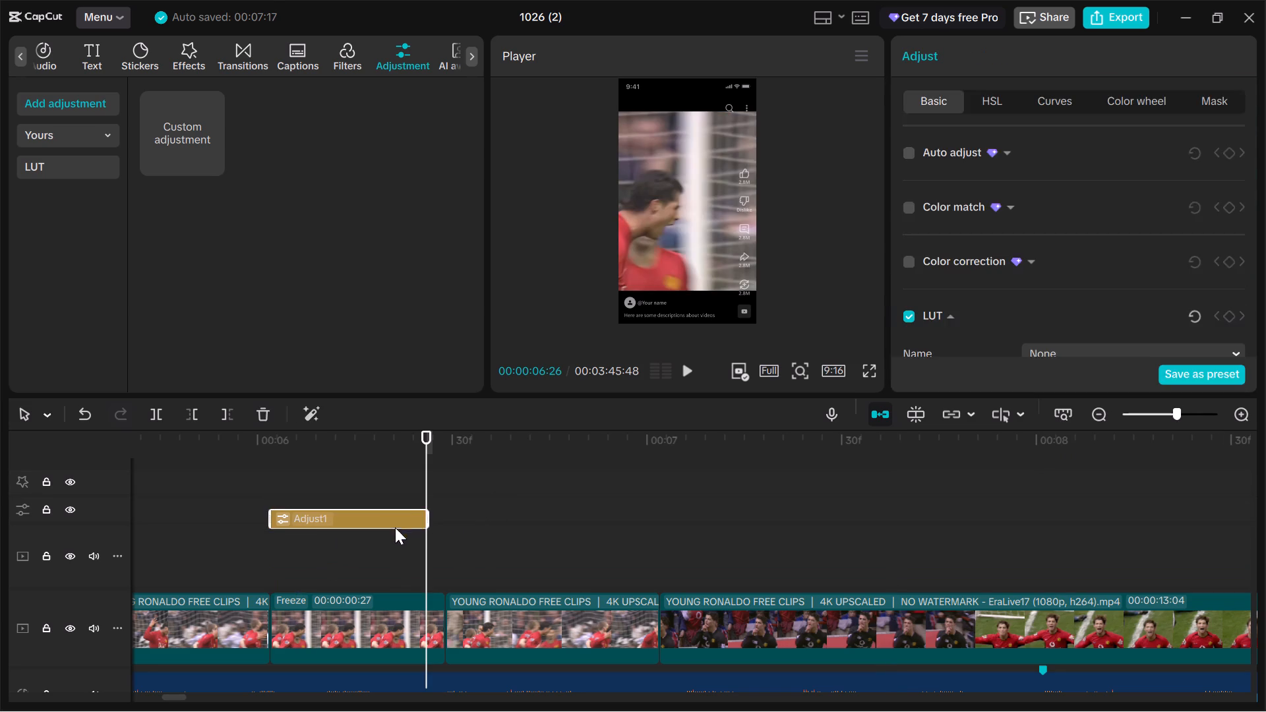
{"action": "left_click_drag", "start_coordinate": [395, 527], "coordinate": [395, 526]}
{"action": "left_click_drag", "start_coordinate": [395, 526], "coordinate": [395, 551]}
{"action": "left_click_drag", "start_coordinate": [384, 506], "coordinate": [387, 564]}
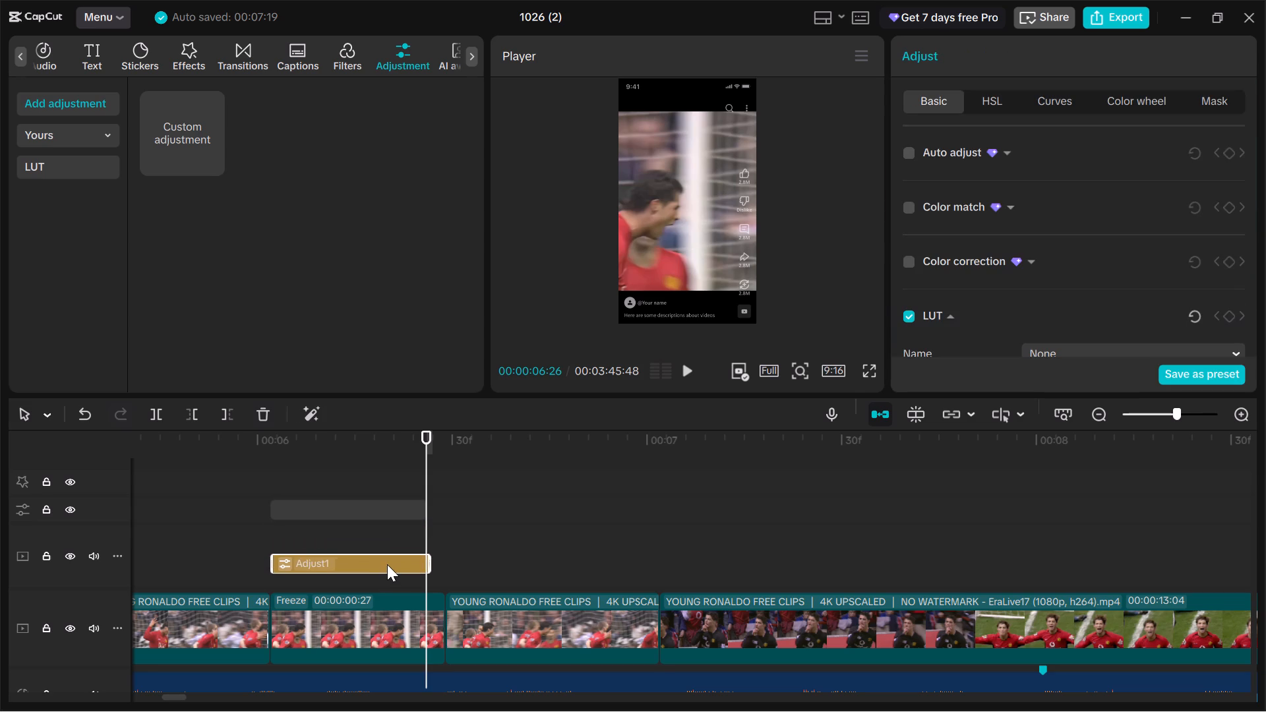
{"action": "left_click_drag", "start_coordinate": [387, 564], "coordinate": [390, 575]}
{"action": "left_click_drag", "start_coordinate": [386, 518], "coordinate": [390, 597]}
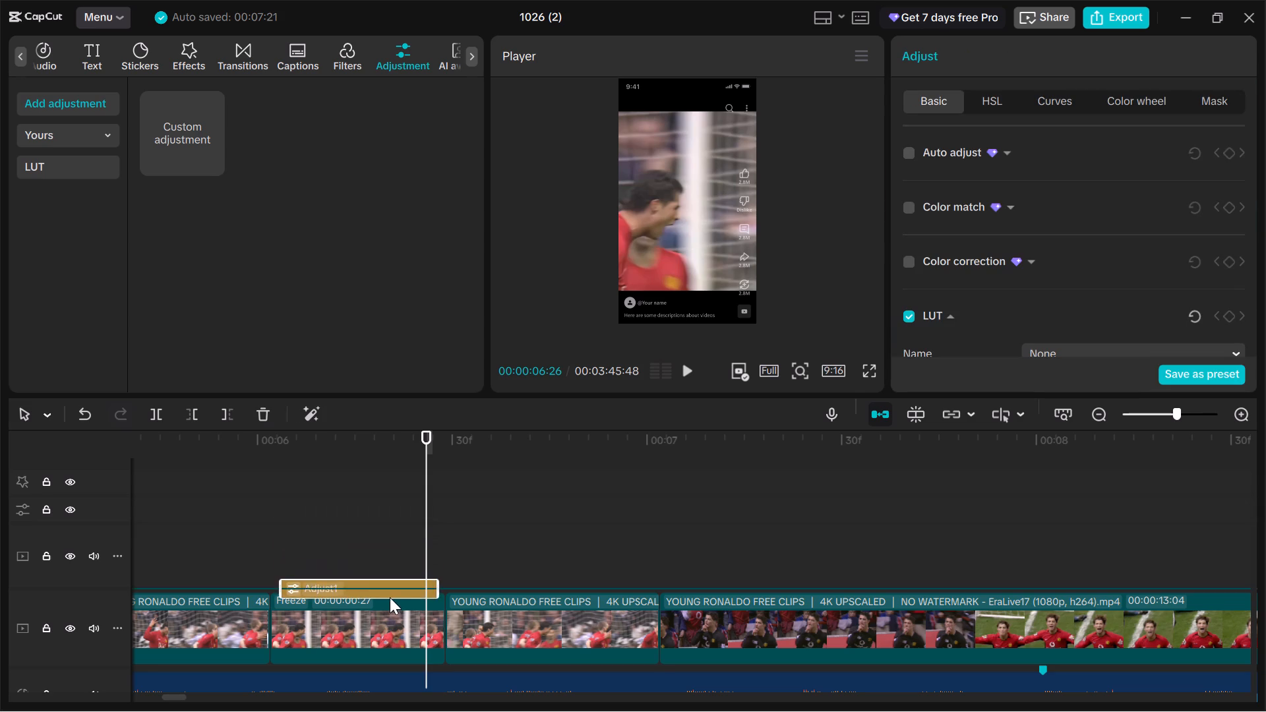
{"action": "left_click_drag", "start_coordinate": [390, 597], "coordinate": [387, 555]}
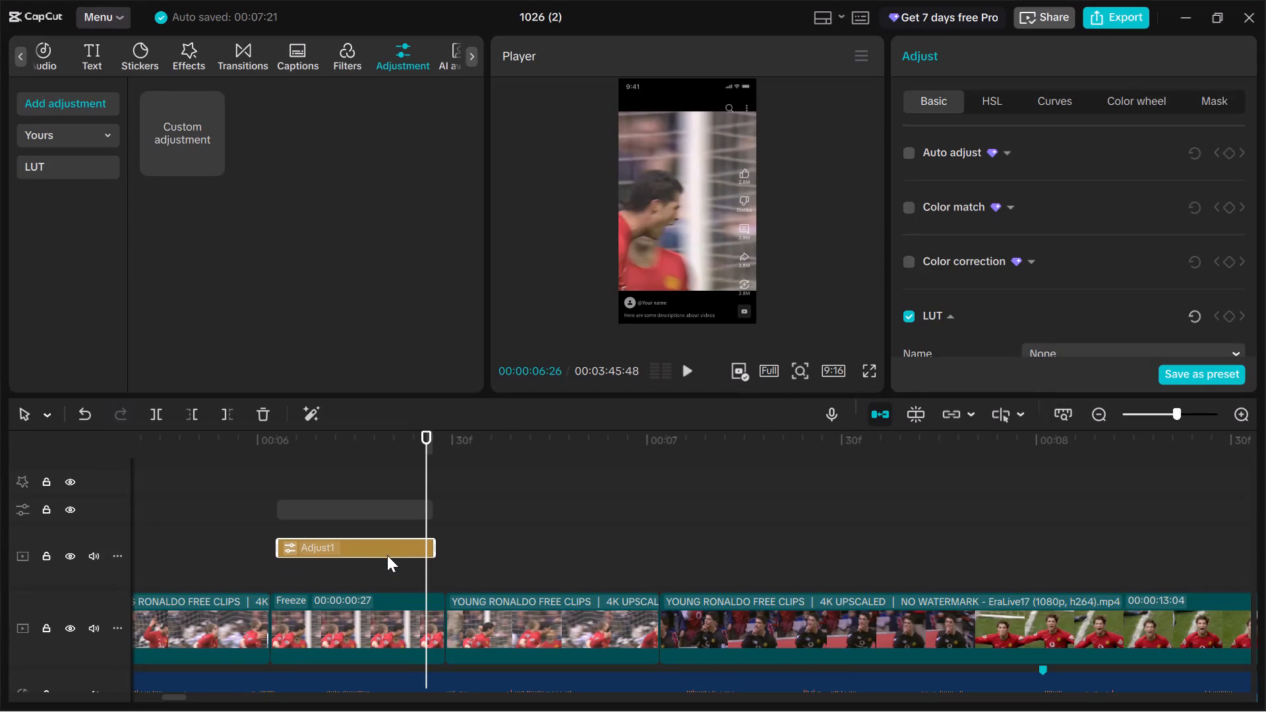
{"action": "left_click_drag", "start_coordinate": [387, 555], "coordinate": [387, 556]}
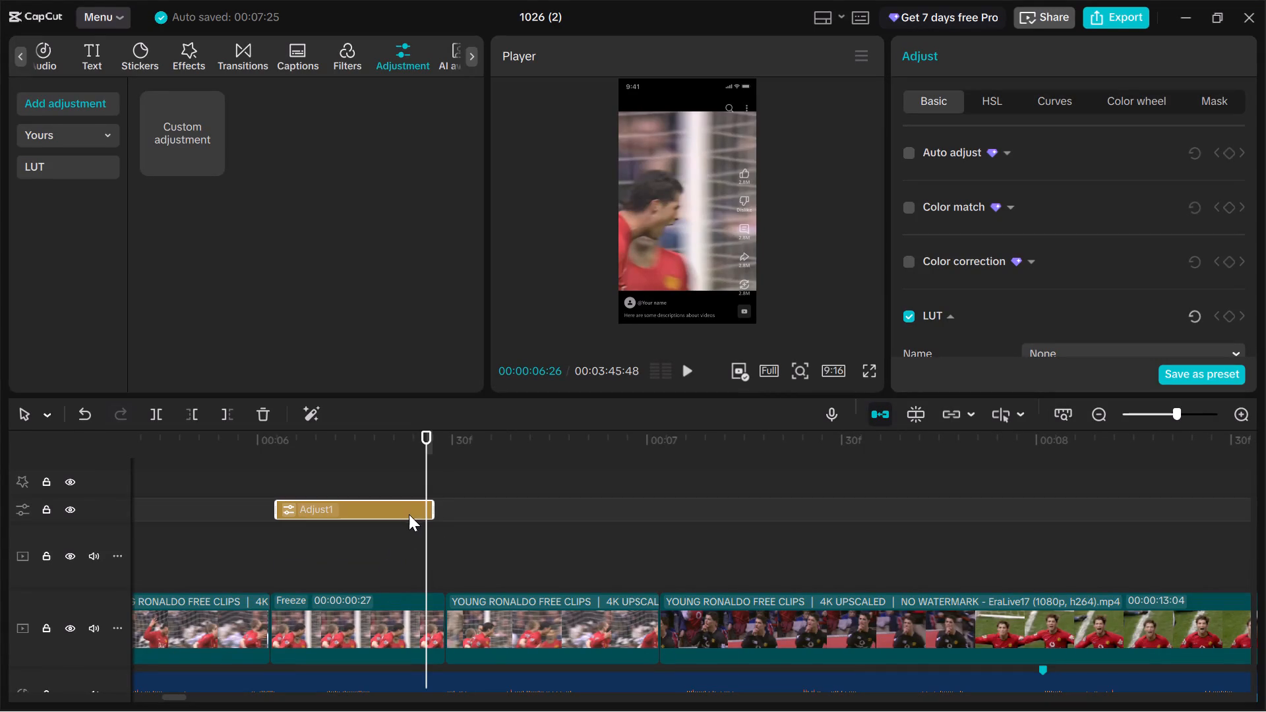
Move the adjustment layer onto a track directly above the main video, aligned just after the start of the freeze-frame clip.
{"action": "left_click_drag", "start_coordinate": [401, 510], "coordinate": [388, 578]}
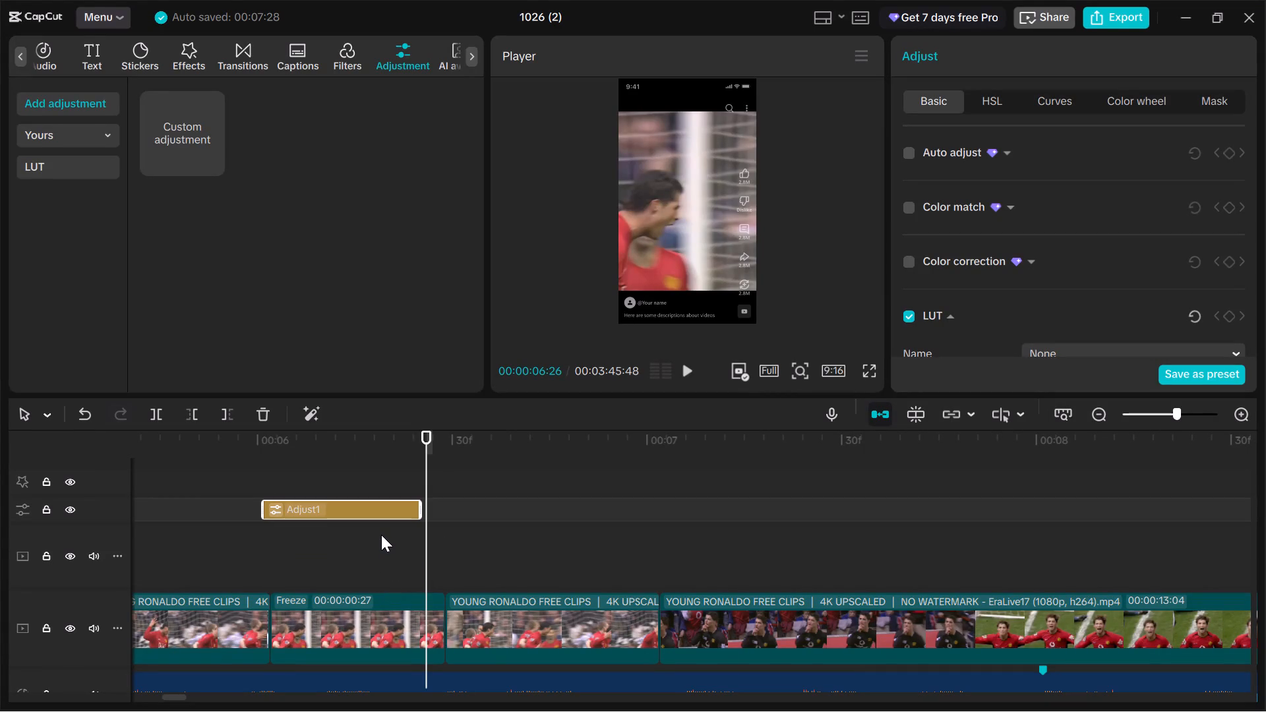
{"action": "key", "text": "Right"}
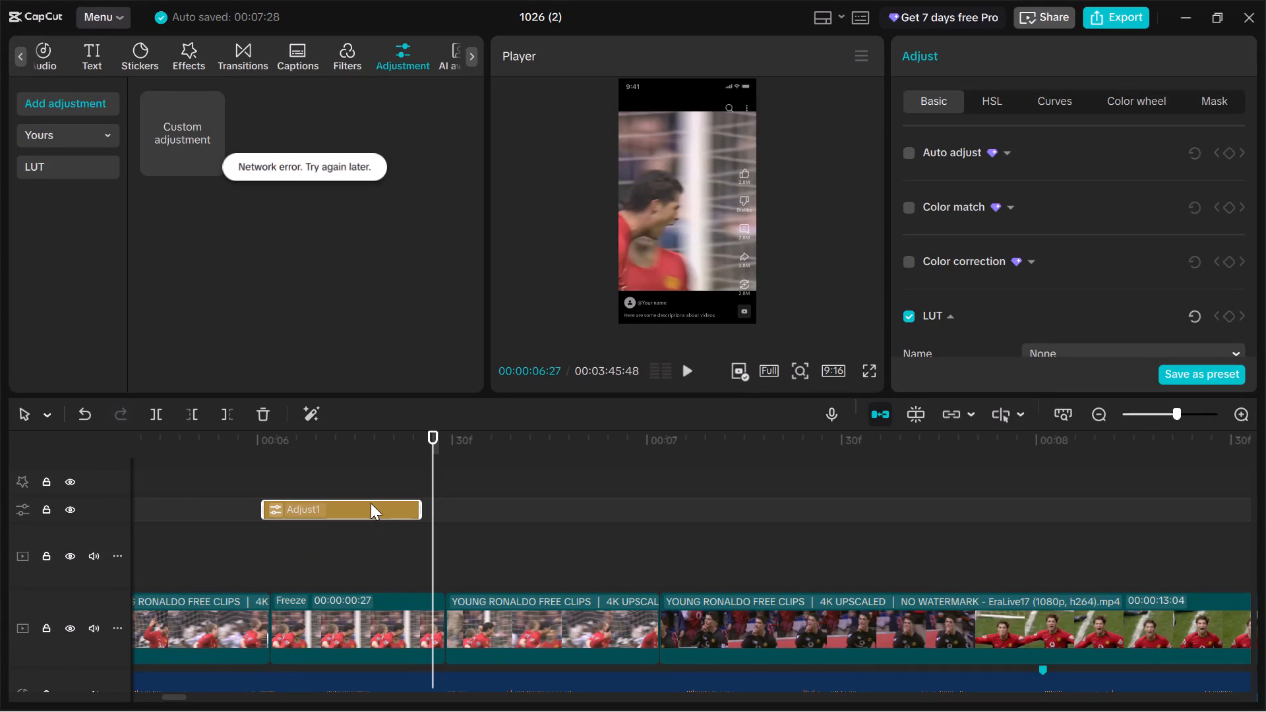
{"action": "left_click", "coordinate": [371, 503]}
{"action": "left_click_drag", "start_coordinate": [371, 507], "coordinate": [402, 571]}
{"action": "left_click_drag", "start_coordinate": [381, 520], "coordinate": [350, 562]}
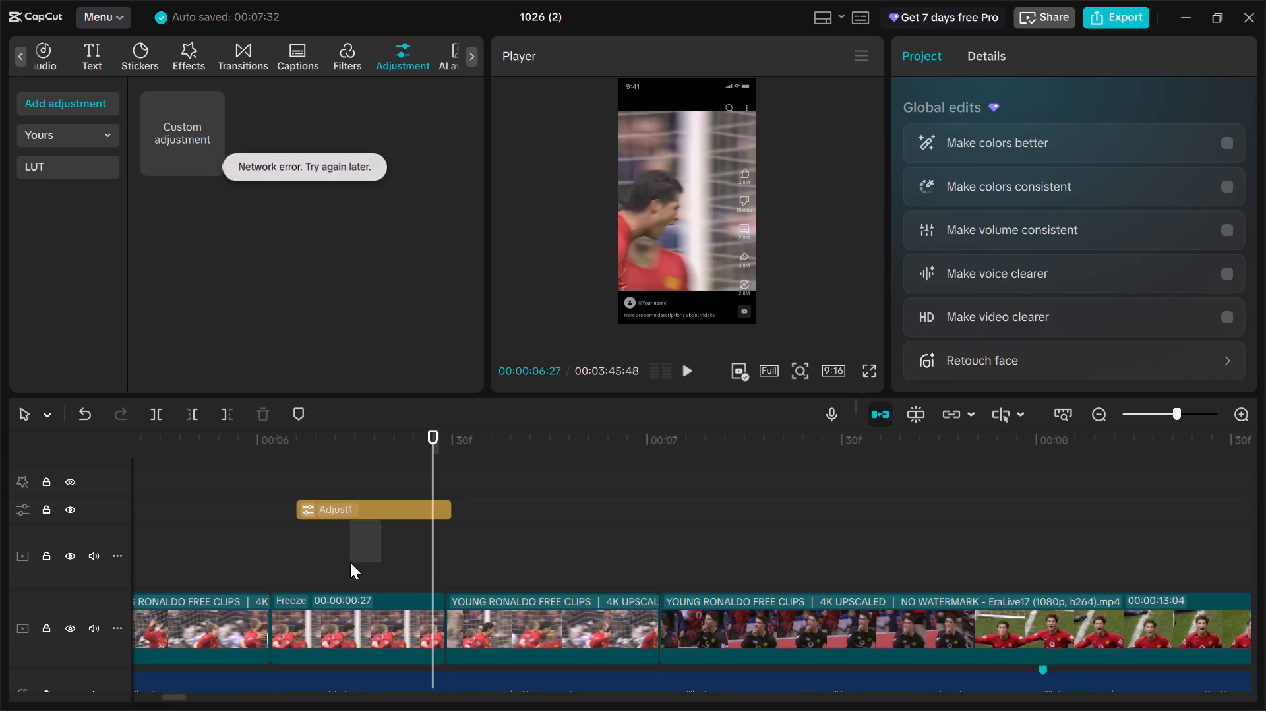
{"action": "left_click_drag", "start_coordinate": [350, 562], "coordinate": [349, 554]}
{"action": "left_click_drag", "start_coordinate": [348, 512], "coordinate": [324, 510]}
{"action": "triple_click", "coordinate": [324, 510]}
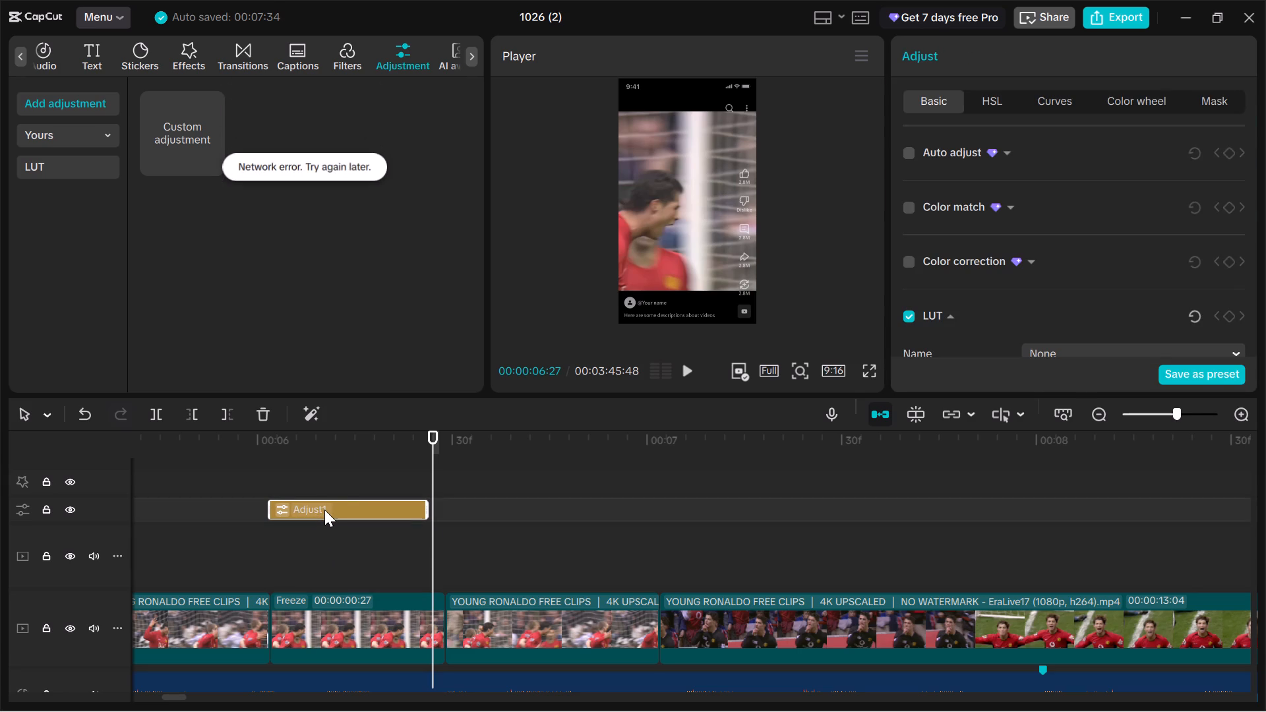
{"action": "right_click", "coordinate": [324, 509]}
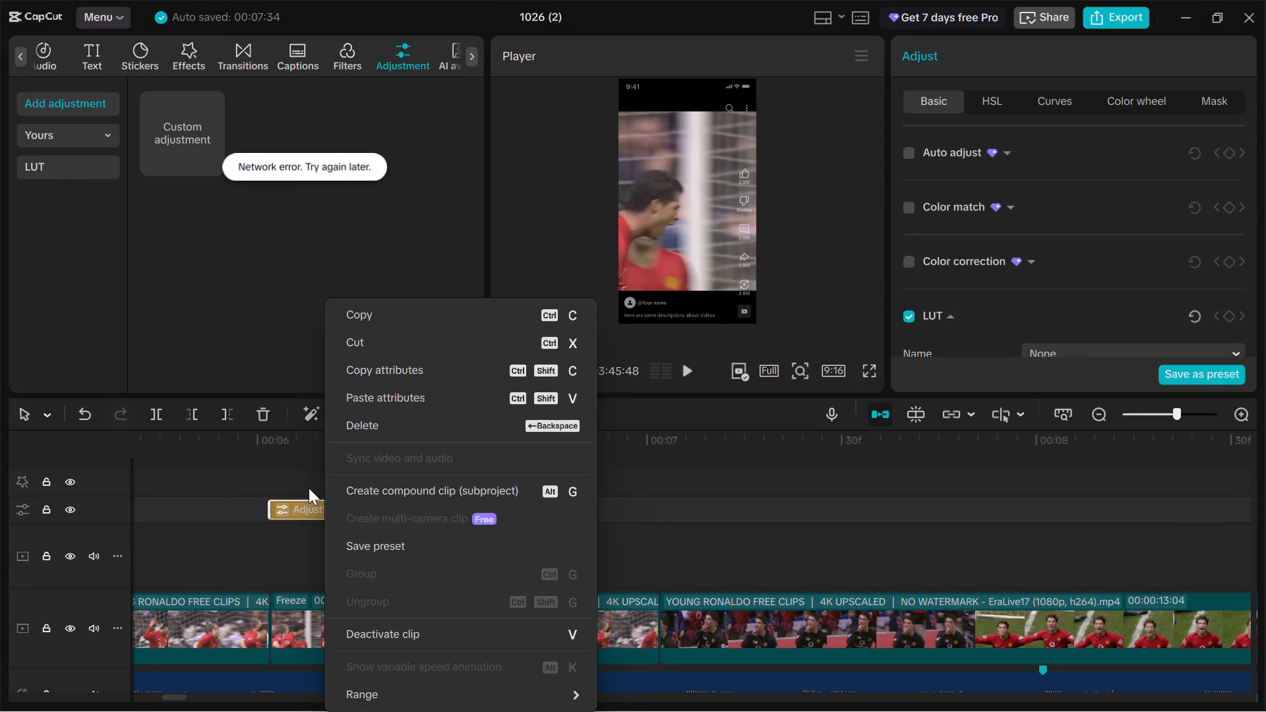
{"action": "left_click", "coordinate": [280, 543]}
{"action": "left_click_drag", "start_coordinate": [289, 510], "coordinate": [299, 593]}
{"action": "left_click_drag", "start_coordinate": [303, 572], "coordinate": [293, 579]}
{"action": "left_click", "coordinate": [294, 568]}
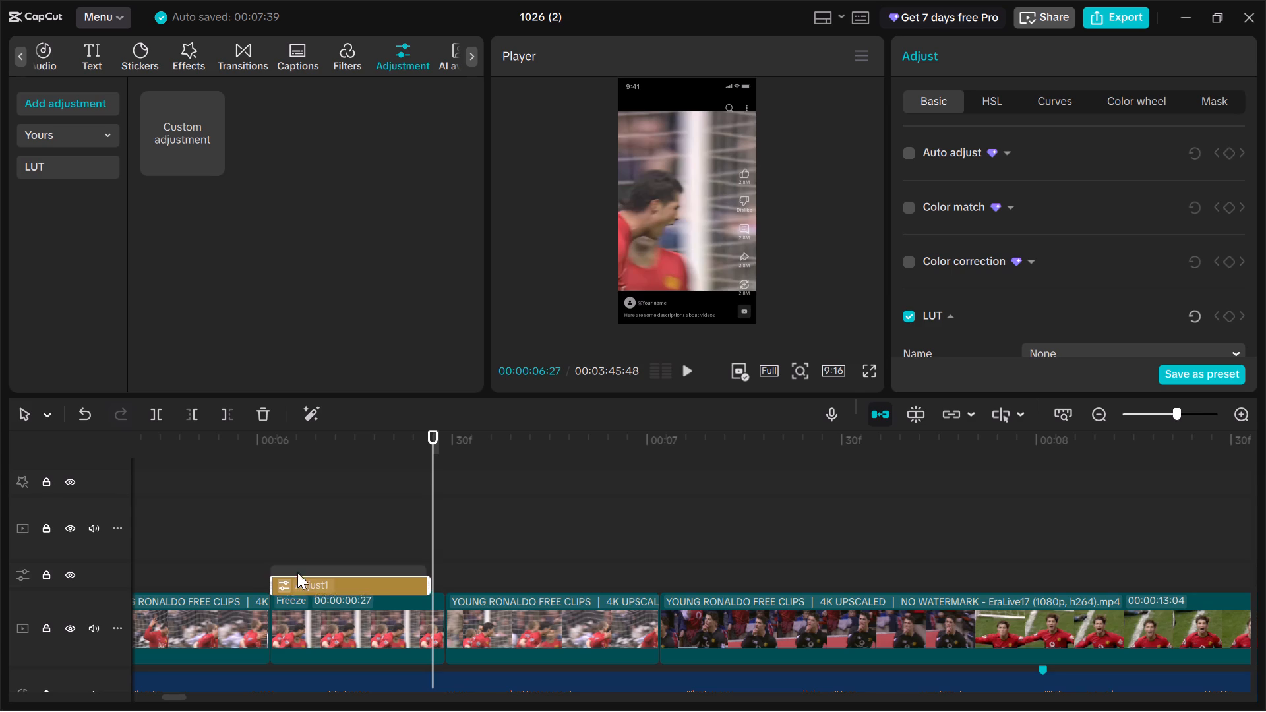
{"action": "right_click", "coordinate": [318, 573]}
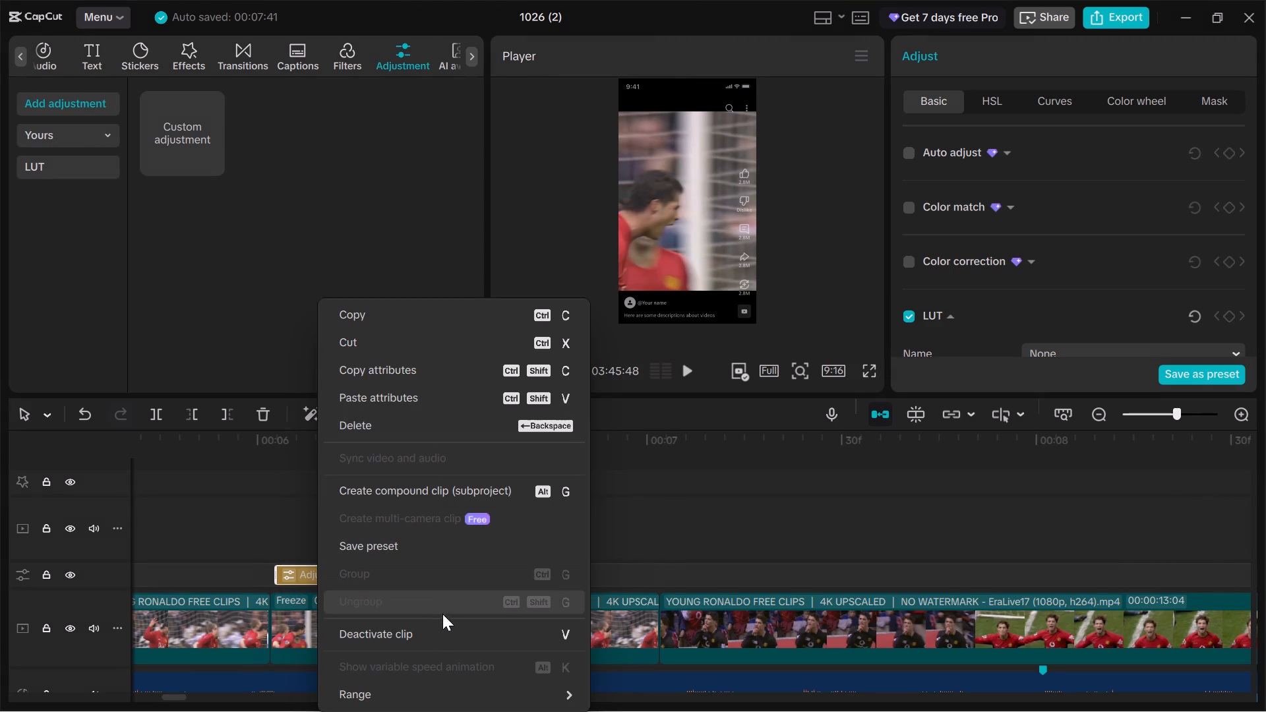
{"action": "left_click", "coordinate": [632, 539]}
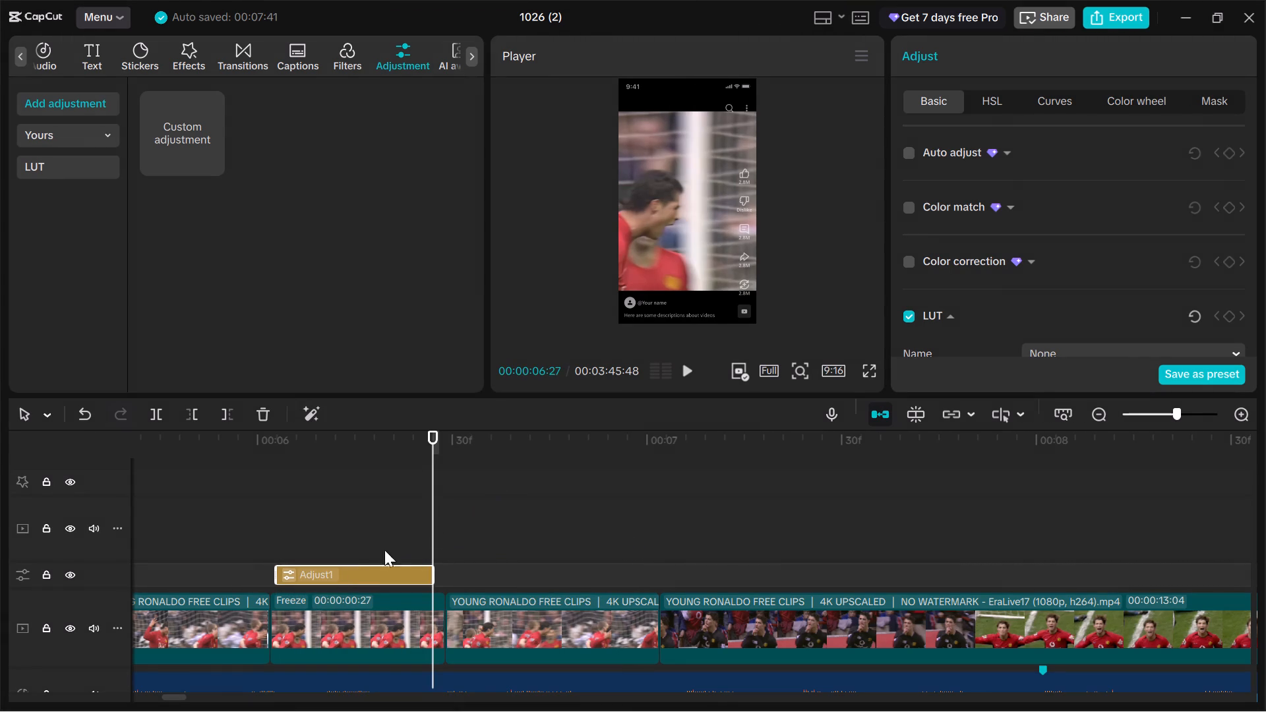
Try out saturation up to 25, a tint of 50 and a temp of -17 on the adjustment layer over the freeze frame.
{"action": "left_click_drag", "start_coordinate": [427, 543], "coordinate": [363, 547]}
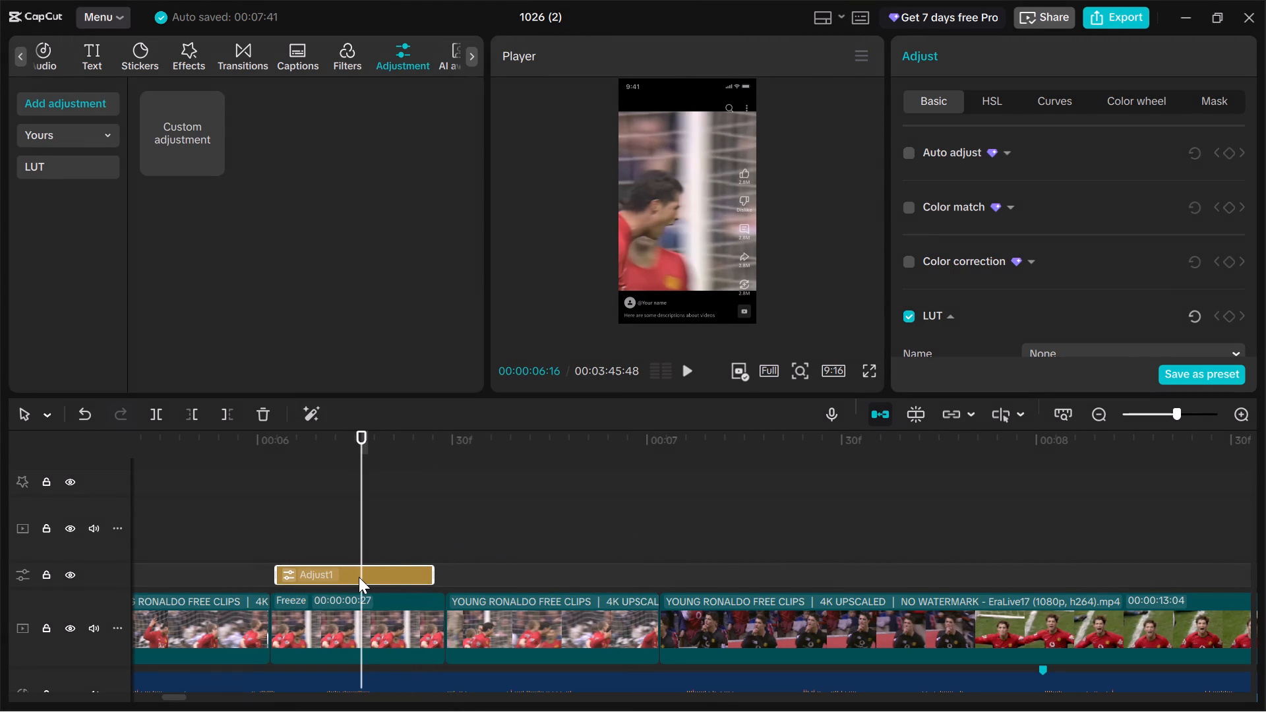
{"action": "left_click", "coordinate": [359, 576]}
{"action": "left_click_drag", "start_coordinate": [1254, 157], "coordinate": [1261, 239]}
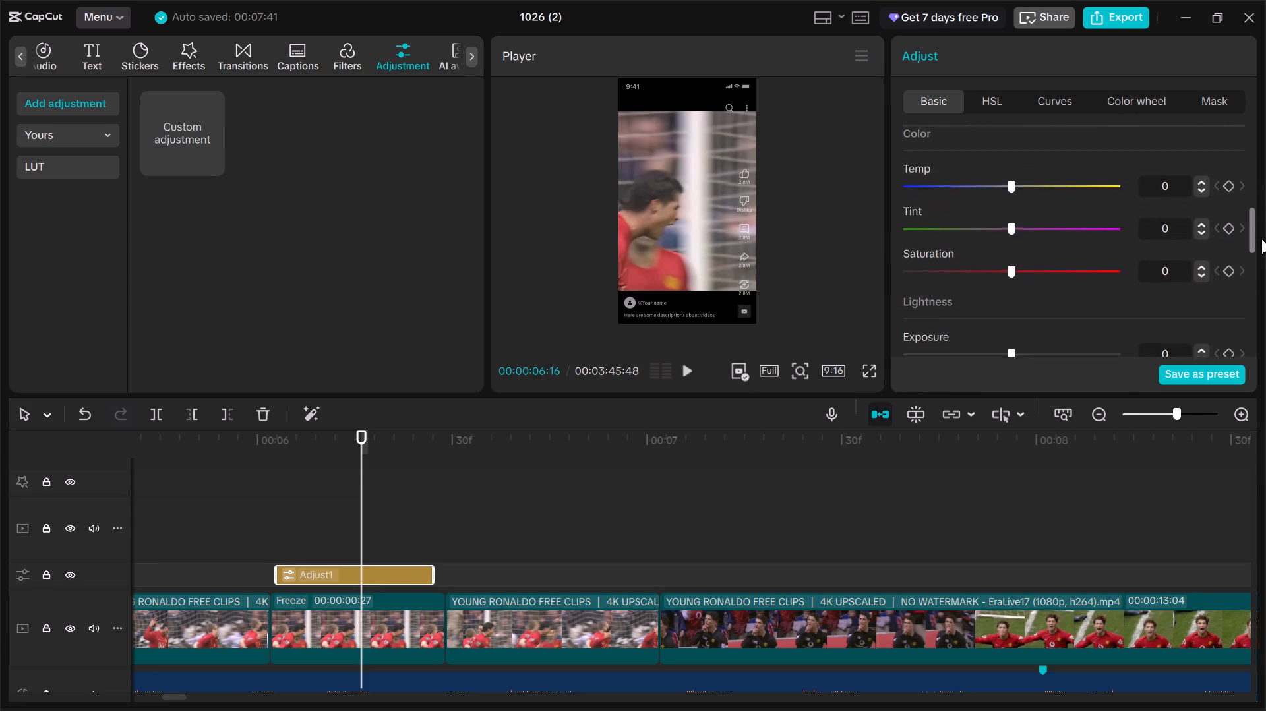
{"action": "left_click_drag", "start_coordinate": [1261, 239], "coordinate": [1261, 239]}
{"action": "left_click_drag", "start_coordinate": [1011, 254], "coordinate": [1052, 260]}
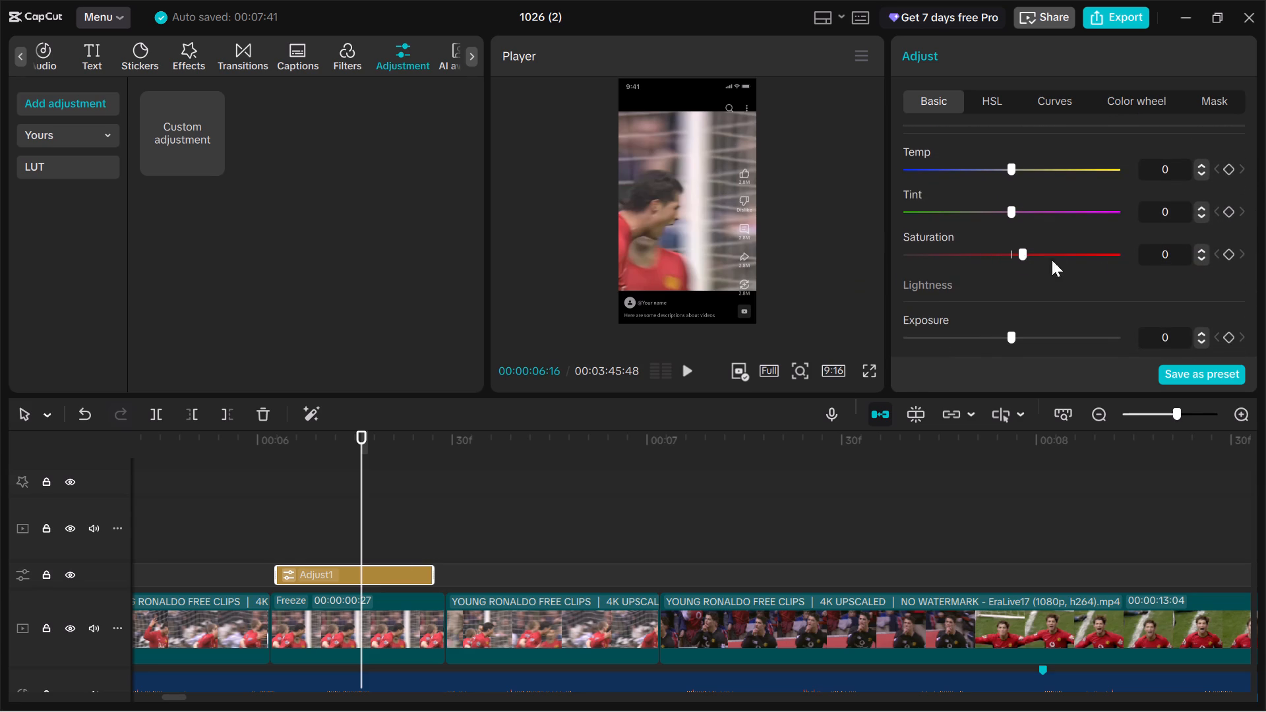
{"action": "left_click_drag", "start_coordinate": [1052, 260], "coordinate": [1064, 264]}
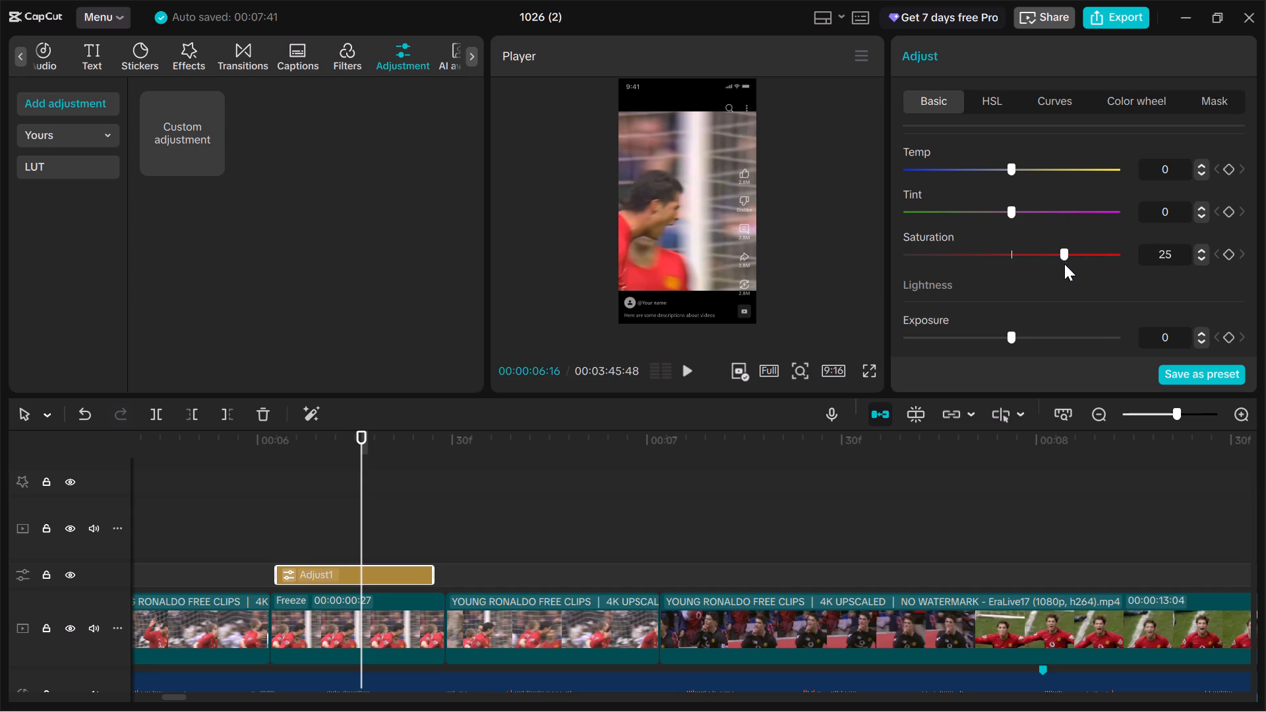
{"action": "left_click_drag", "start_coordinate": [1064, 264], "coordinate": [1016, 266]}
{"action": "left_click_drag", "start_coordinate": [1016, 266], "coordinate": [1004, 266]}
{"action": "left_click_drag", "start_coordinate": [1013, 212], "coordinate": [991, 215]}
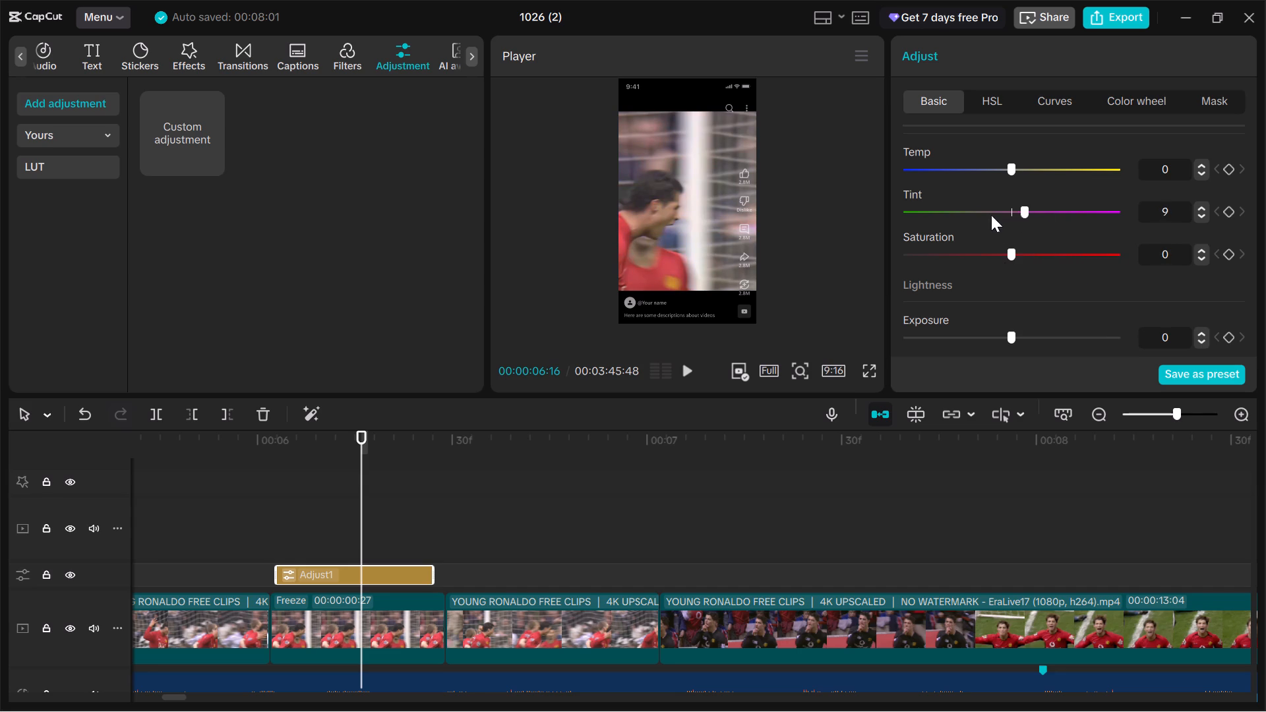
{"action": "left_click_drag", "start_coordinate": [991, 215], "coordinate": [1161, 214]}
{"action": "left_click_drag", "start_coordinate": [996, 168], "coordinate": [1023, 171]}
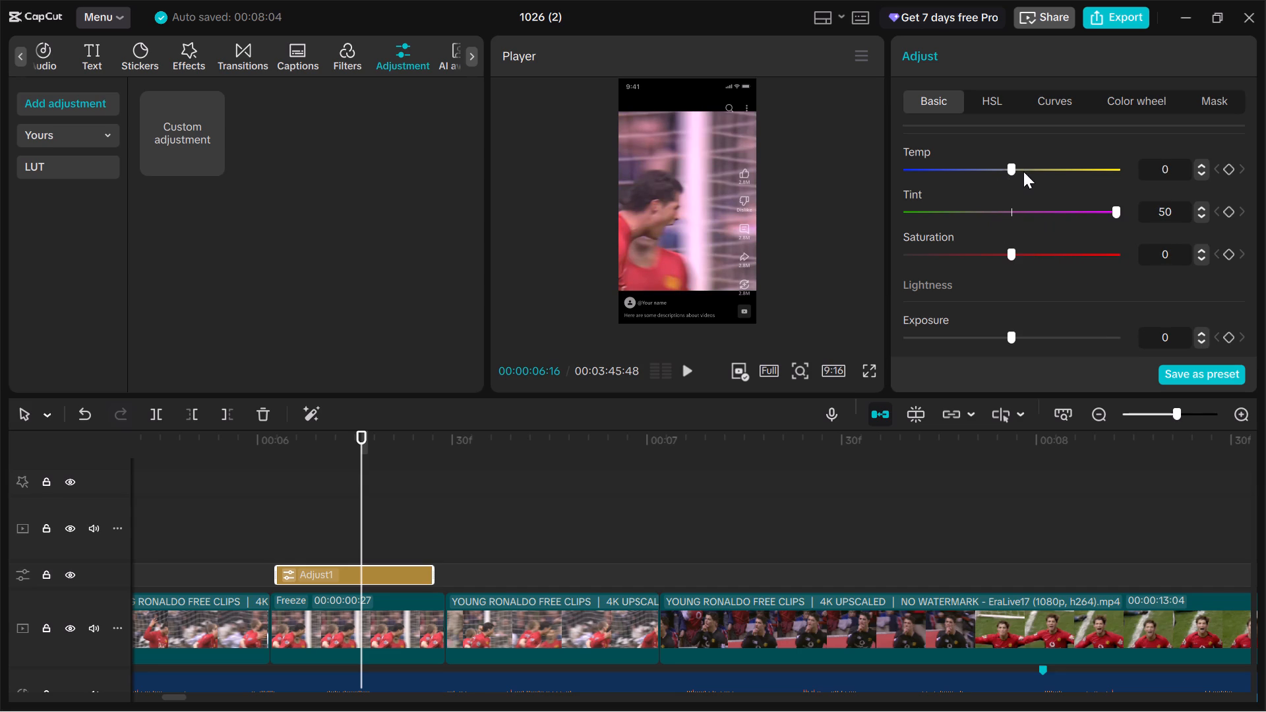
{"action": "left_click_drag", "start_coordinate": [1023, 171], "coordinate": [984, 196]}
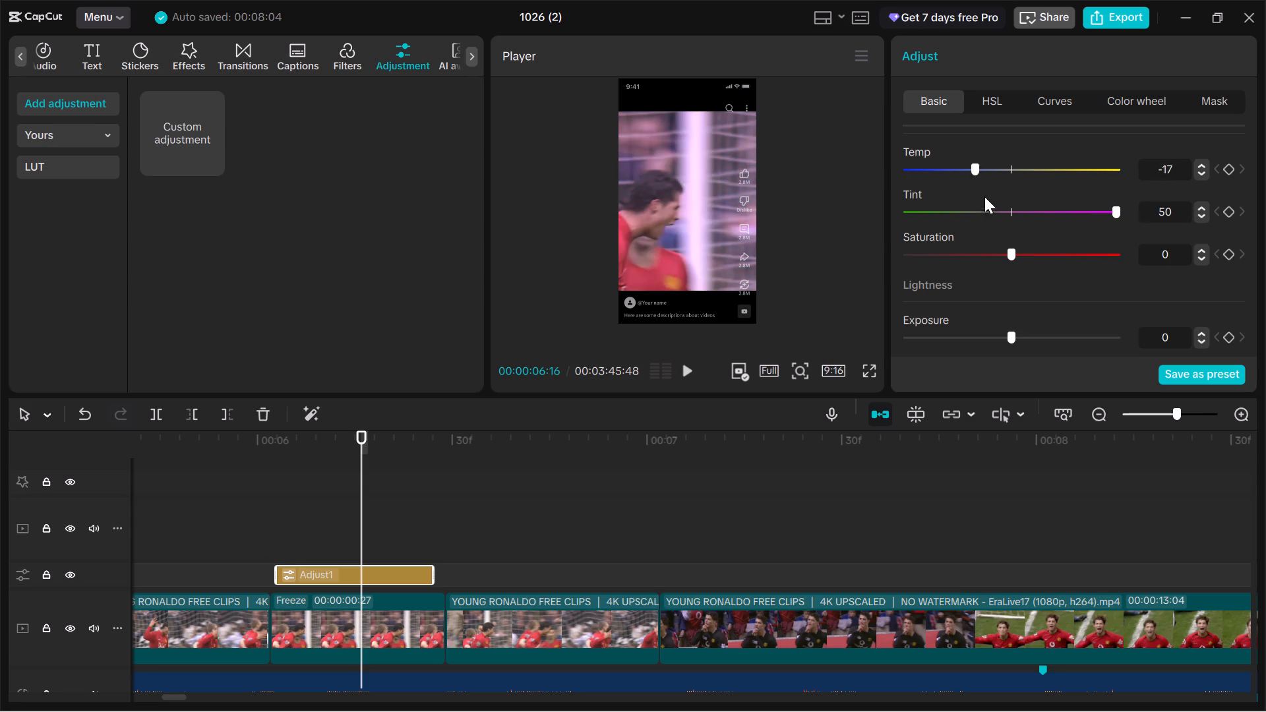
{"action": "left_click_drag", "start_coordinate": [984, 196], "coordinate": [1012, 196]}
Set the adjustment layer's saturation to -42 and return its tint to 0.
{"action": "left_click_drag", "start_coordinate": [1012, 249], "coordinate": [919, 259]}
{"action": "left_click_drag", "start_coordinate": [1108, 211], "coordinate": [1013, 235]}
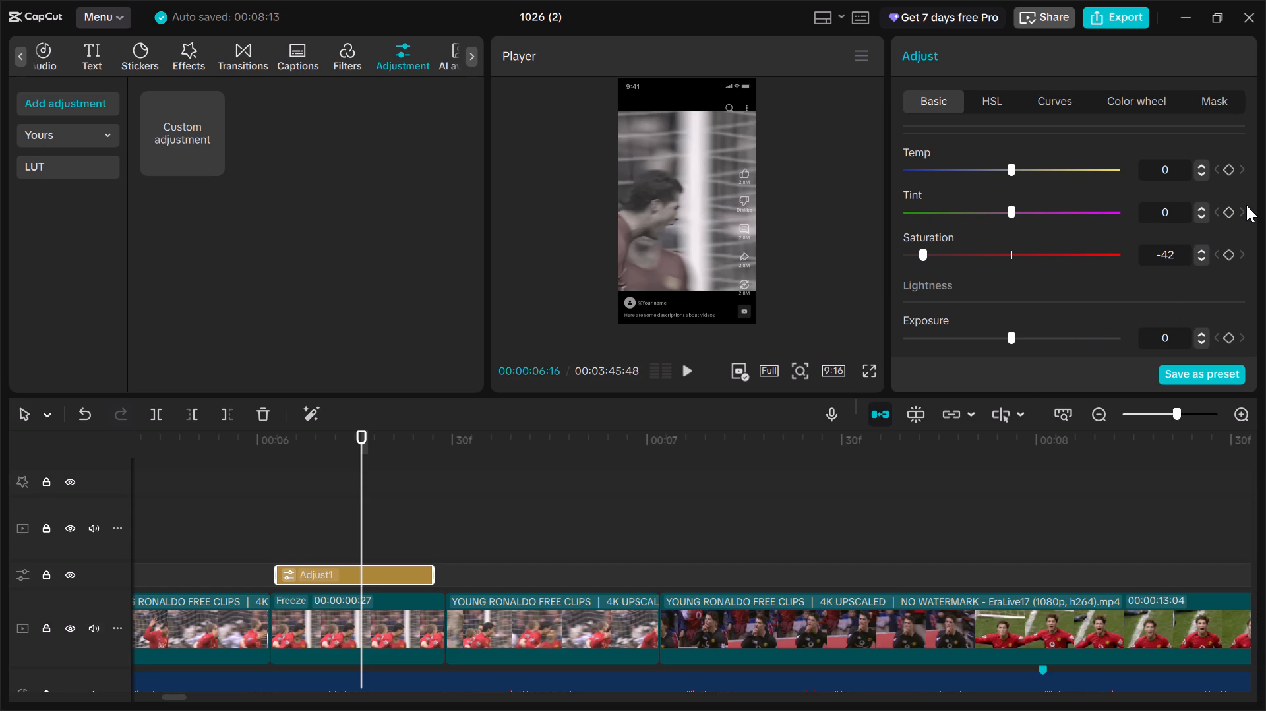
Set the adjustment layer's contrast to 50 and exposure to -11.
{"action": "left_click_drag", "start_coordinate": [1251, 241], "coordinate": [1252, 277]}
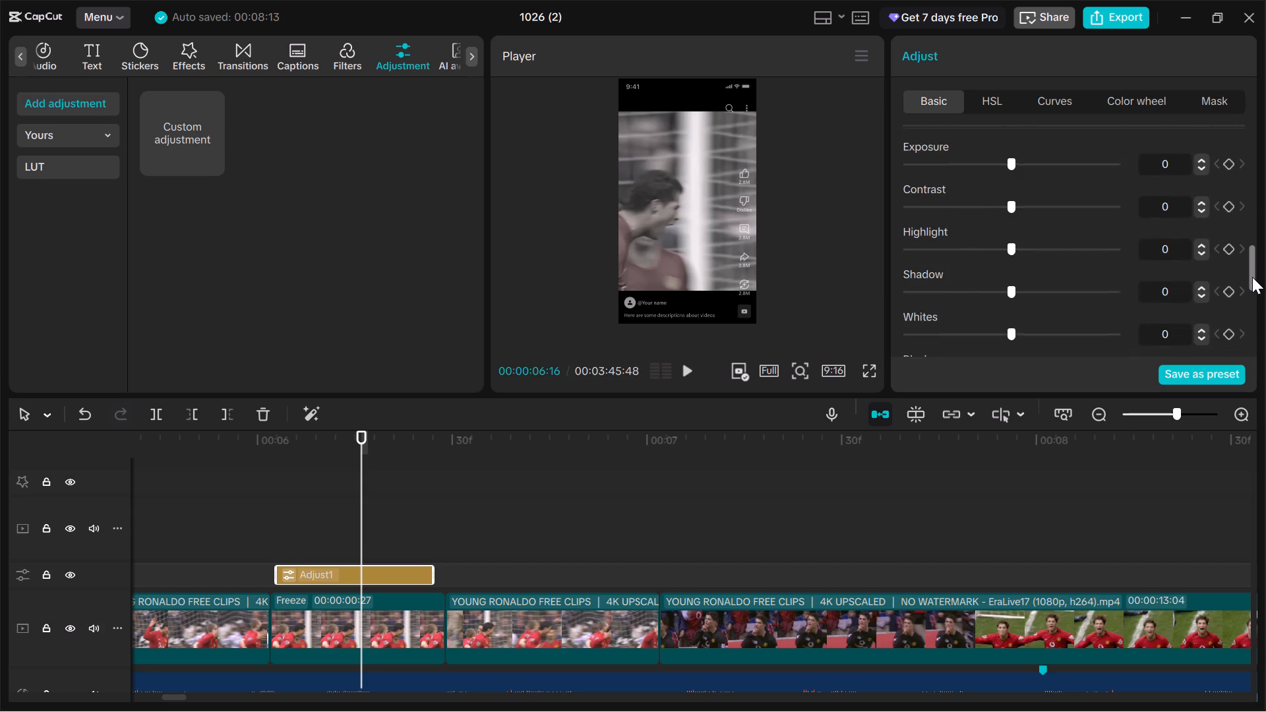
{"action": "left_click_drag", "start_coordinate": [1252, 277], "coordinate": [1252, 280]}
{"action": "left_click_drag", "start_coordinate": [1010, 183], "coordinate": [1102, 188]}
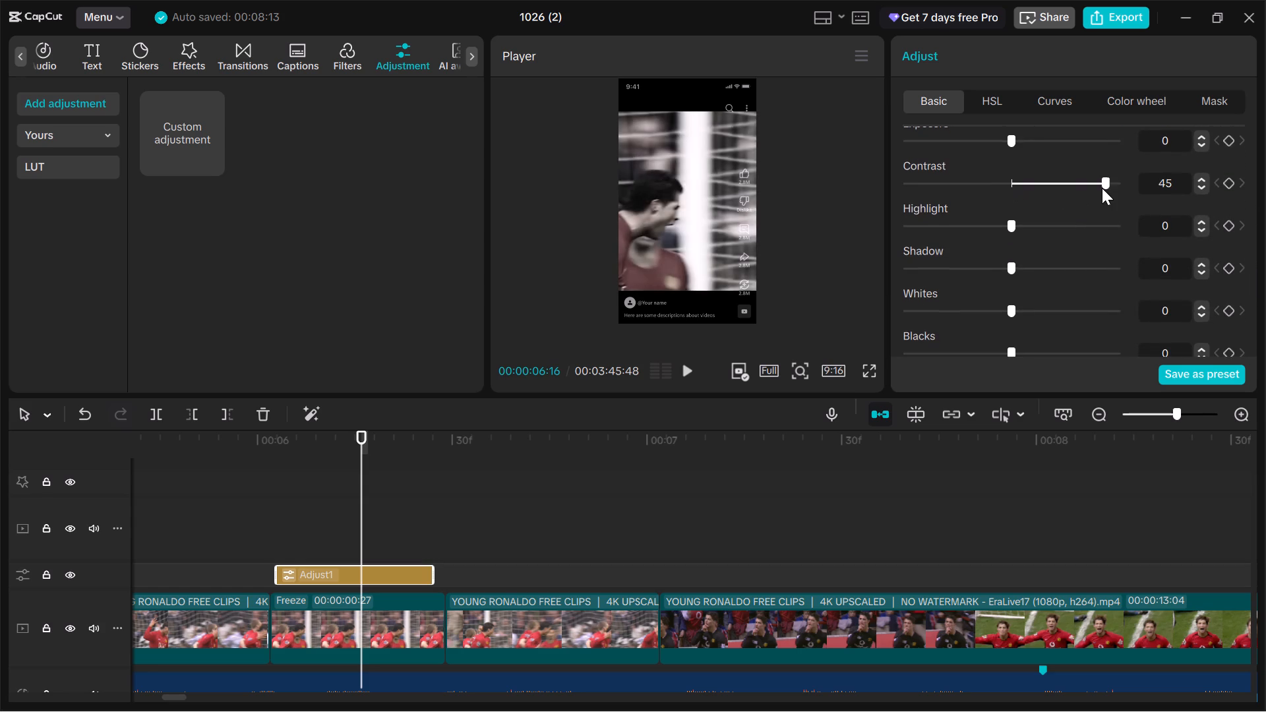
{"action": "left_click_drag", "start_coordinate": [1102, 188], "coordinate": [1112, 188]}
{"action": "left_click_drag", "start_coordinate": [1011, 140], "coordinate": [986, 150]}
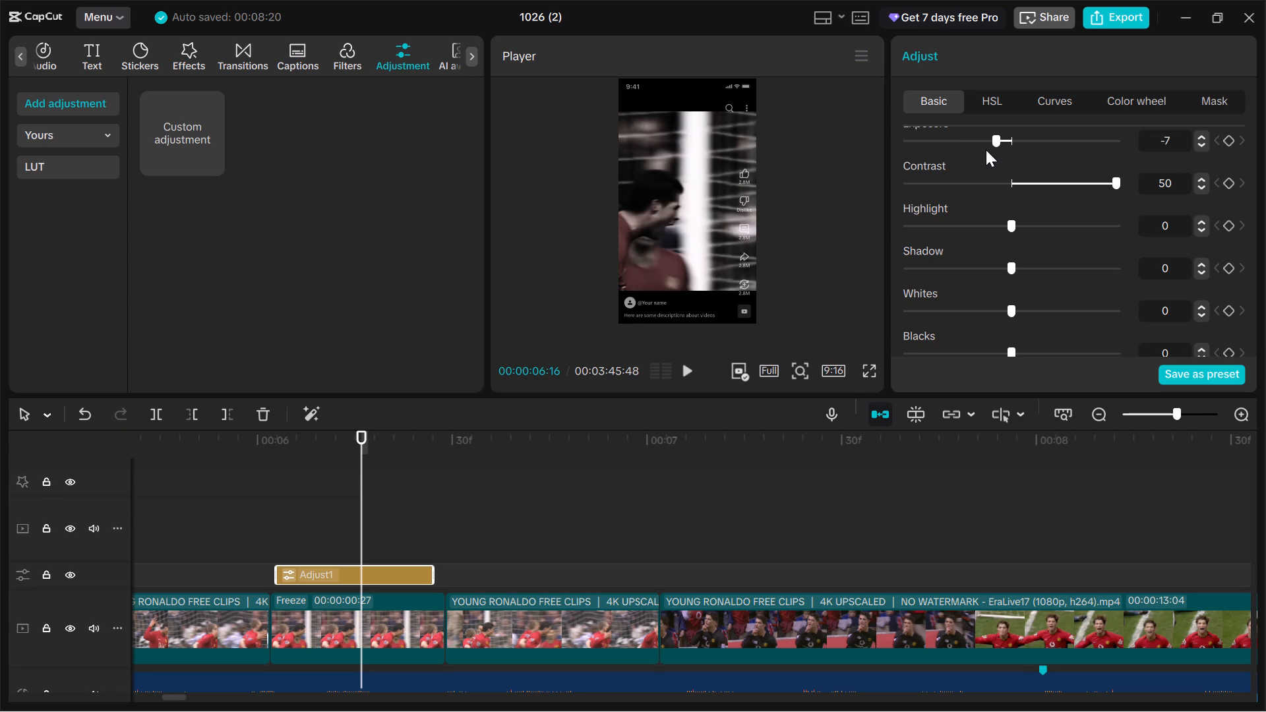
{"action": "left_click_drag", "start_coordinate": [986, 150], "coordinate": [984, 150]}
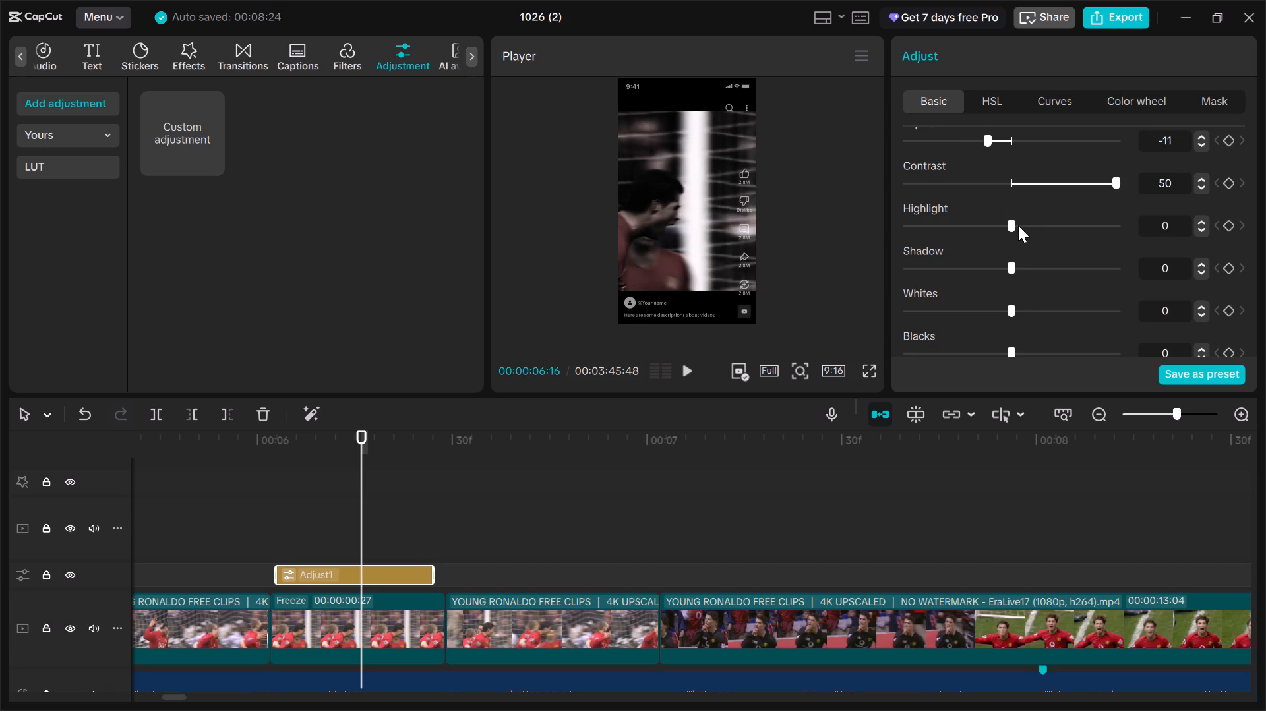
Set the adjustment layer's highlight to 42, shadow to -13 and whites to 11.
{"action": "left_click_drag", "start_coordinate": [1015, 223], "coordinate": [1097, 234]}
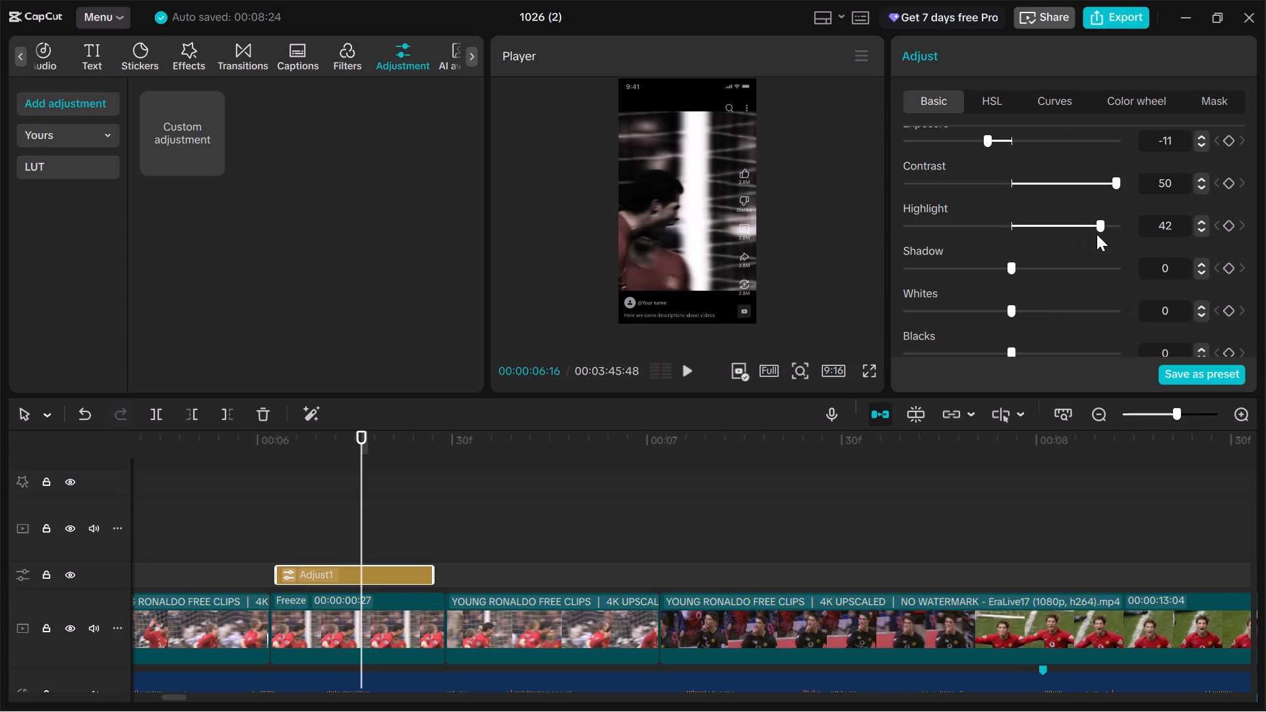
{"action": "left_click_drag", "start_coordinate": [1097, 234], "coordinate": [1096, 234]}
{"action": "left_click_drag", "start_coordinate": [1013, 270], "coordinate": [986, 270]}
{"action": "left_click_drag", "start_coordinate": [986, 270], "coordinate": [981, 270]}
{"action": "left_click_drag", "start_coordinate": [1009, 305], "coordinate": [1030, 320]}
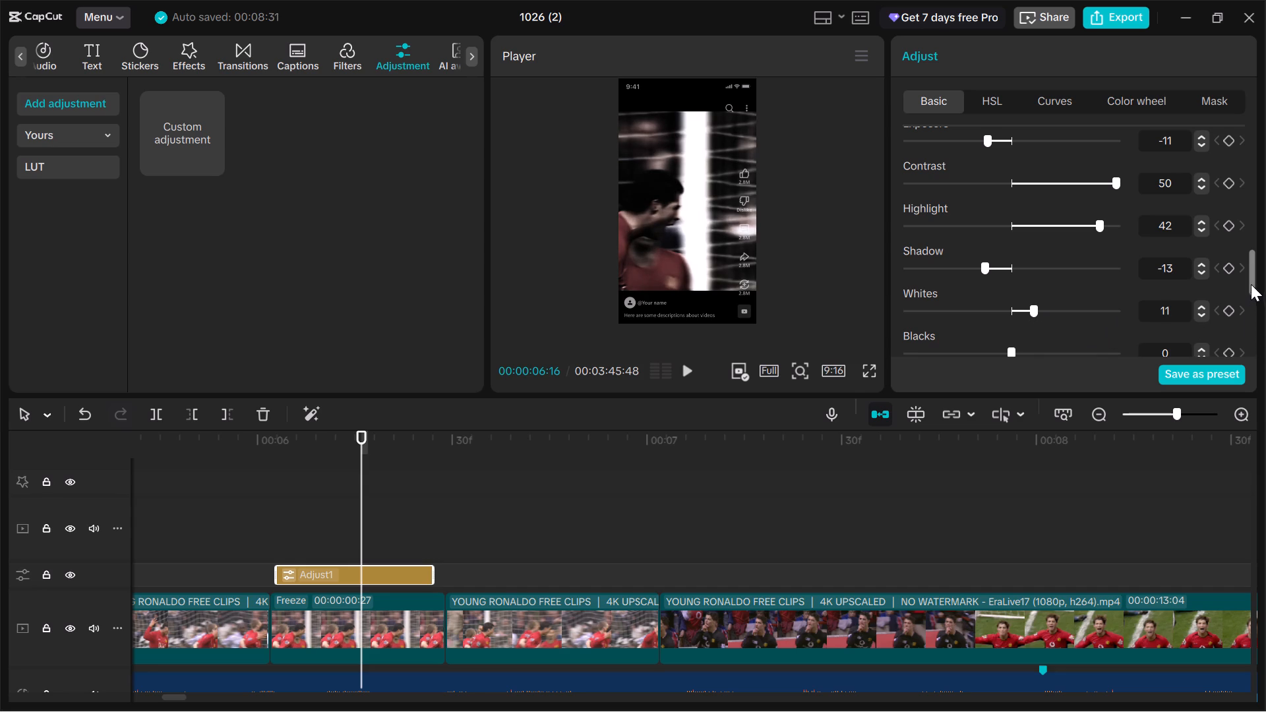
Set the adjustment layer's blacks to -4, brilliance to 18 and sharpen to 65.
{"action": "left_click_drag", "start_coordinate": [1251, 285], "coordinate": [1253, 316]}
{"action": "left_click_drag", "start_coordinate": [1013, 193], "coordinate": [1035, 194]}
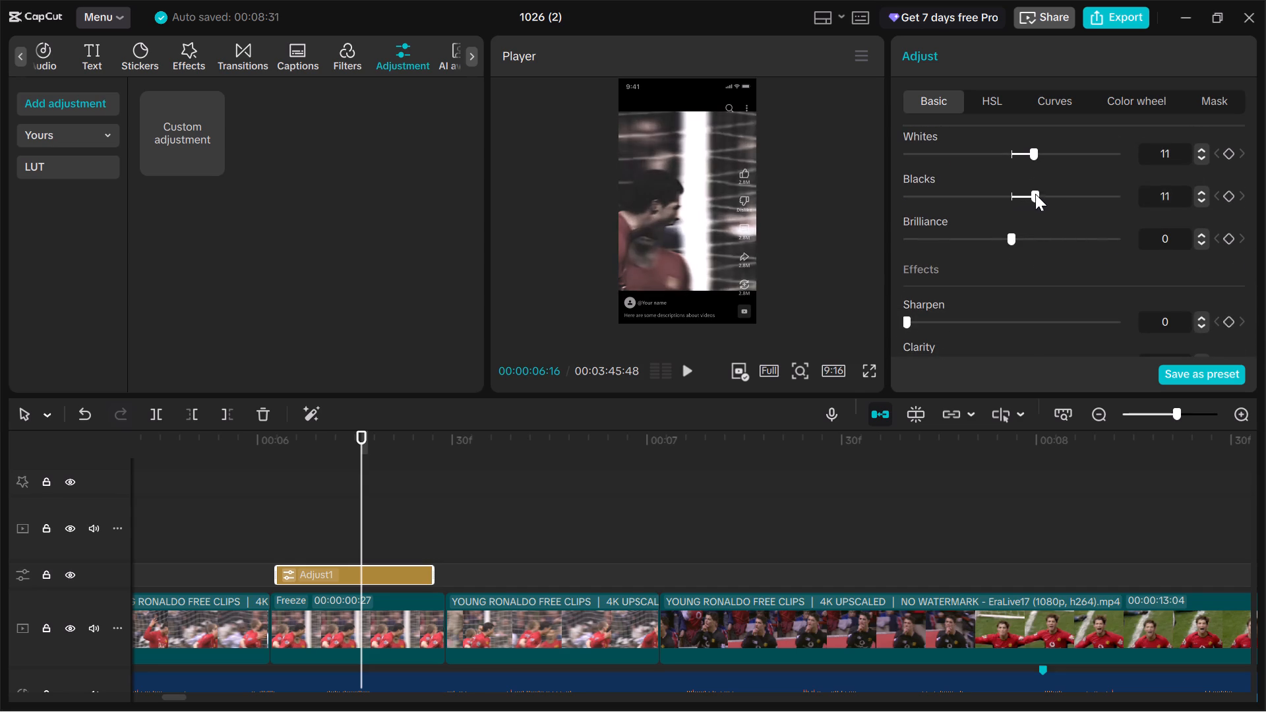
{"action": "left_click_drag", "start_coordinate": [1035, 194], "coordinate": [1000, 198]}
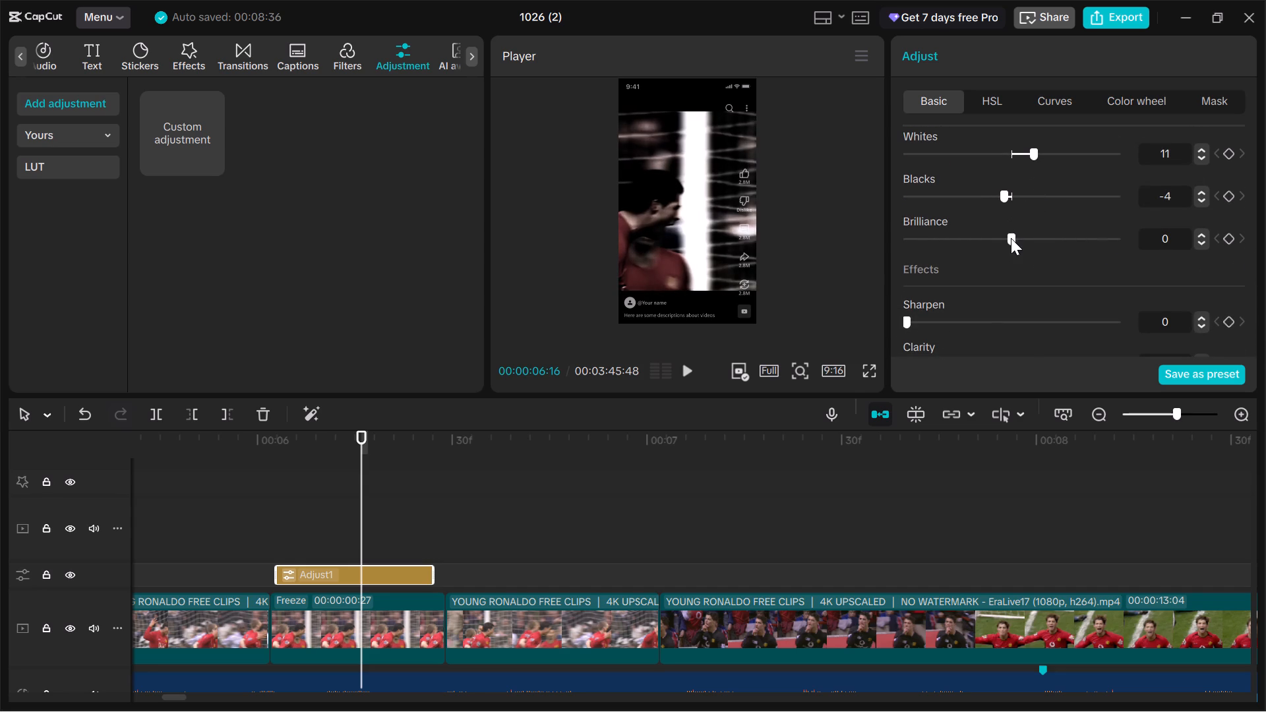
{"action": "left_click_drag", "start_coordinate": [1011, 238], "coordinate": [1054, 249]}
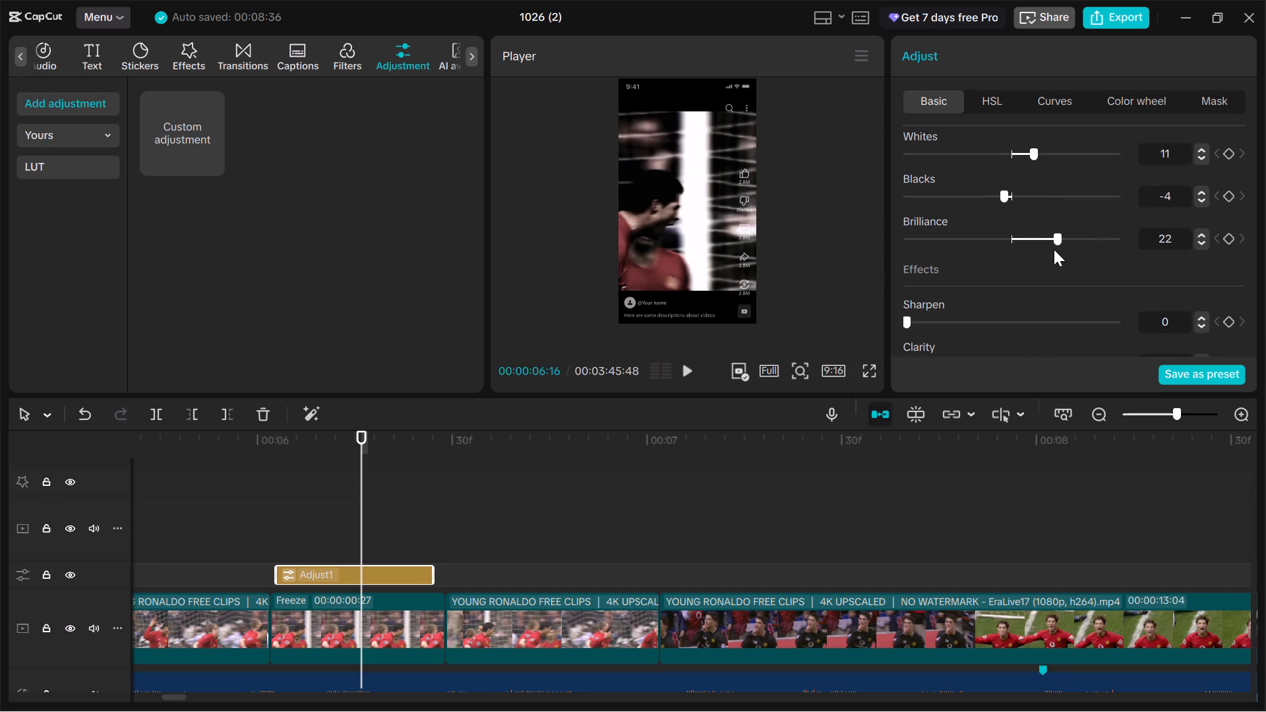
{"action": "left_click_drag", "start_coordinate": [1054, 249], "coordinate": [1046, 251]}
{"action": "left_click_drag", "start_coordinate": [923, 321], "coordinate": [1041, 330]}
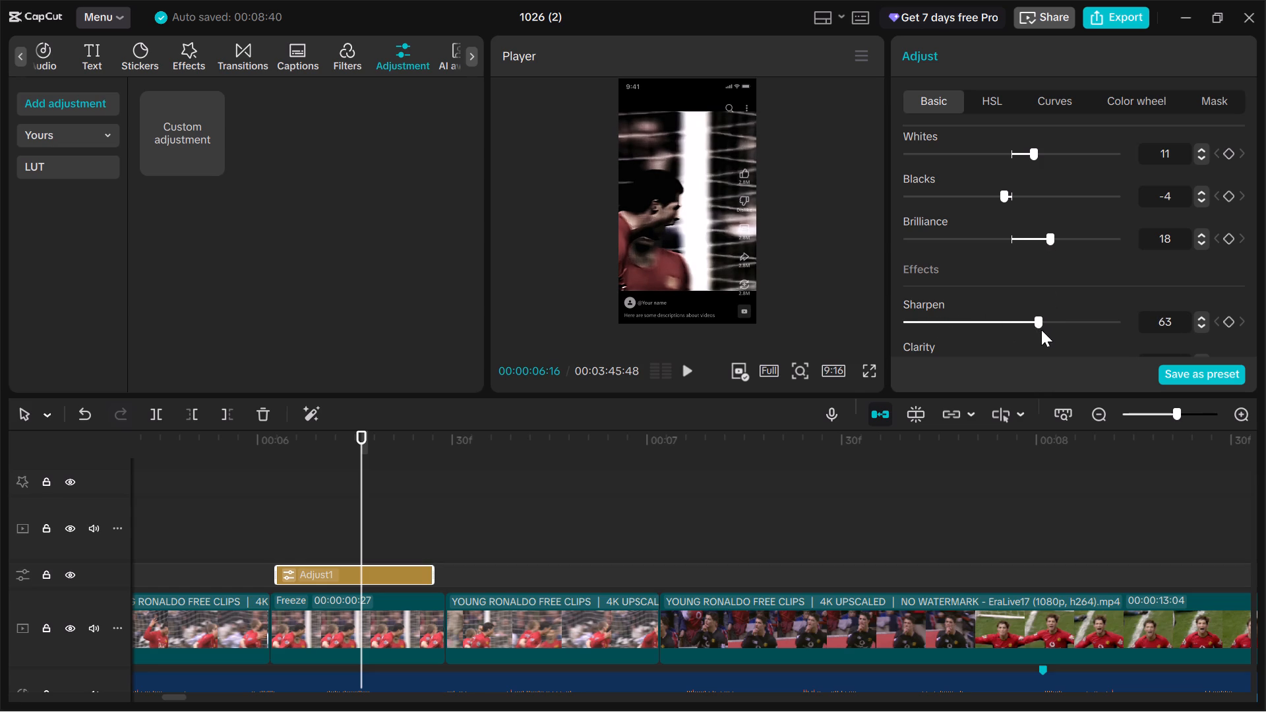
{"action": "left_click_drag", "start_coordinate": [1041, 330], "coordinate": [1043, 330]}
Play the graded freeze frame in full screen, then return the playhead to 00:00:06:06 near its start.
{"action": "left_click", "coordinate": [872, 366]}
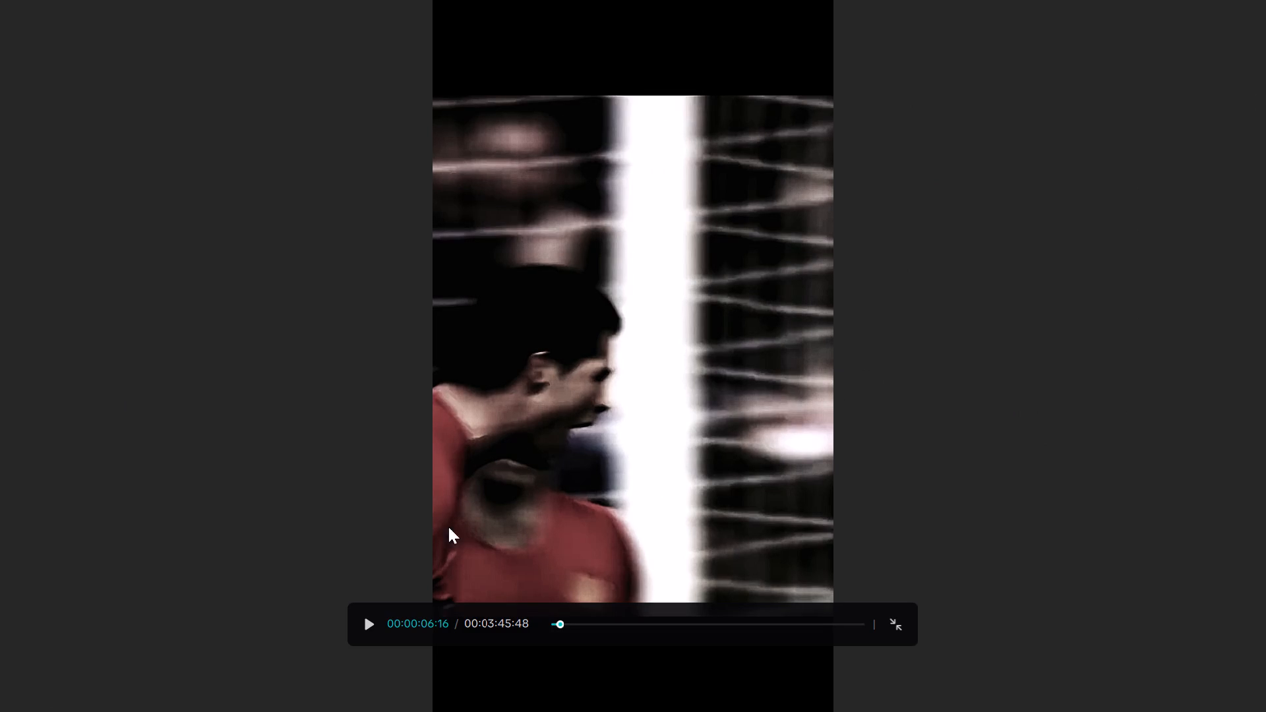
{"action": "left_click", "coordinate": [366, 620]}
{"action": "left_click", "coordinate": [366, 621]}
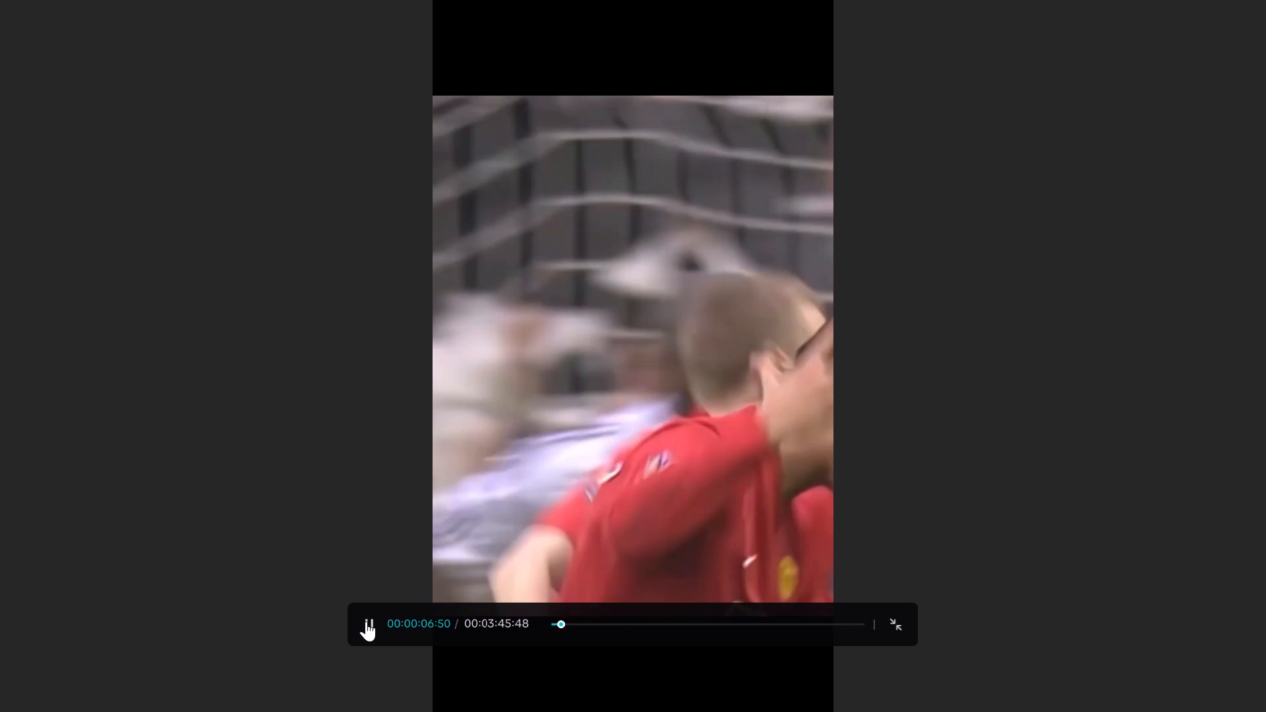
{"action": "key", "text": "Escape"}
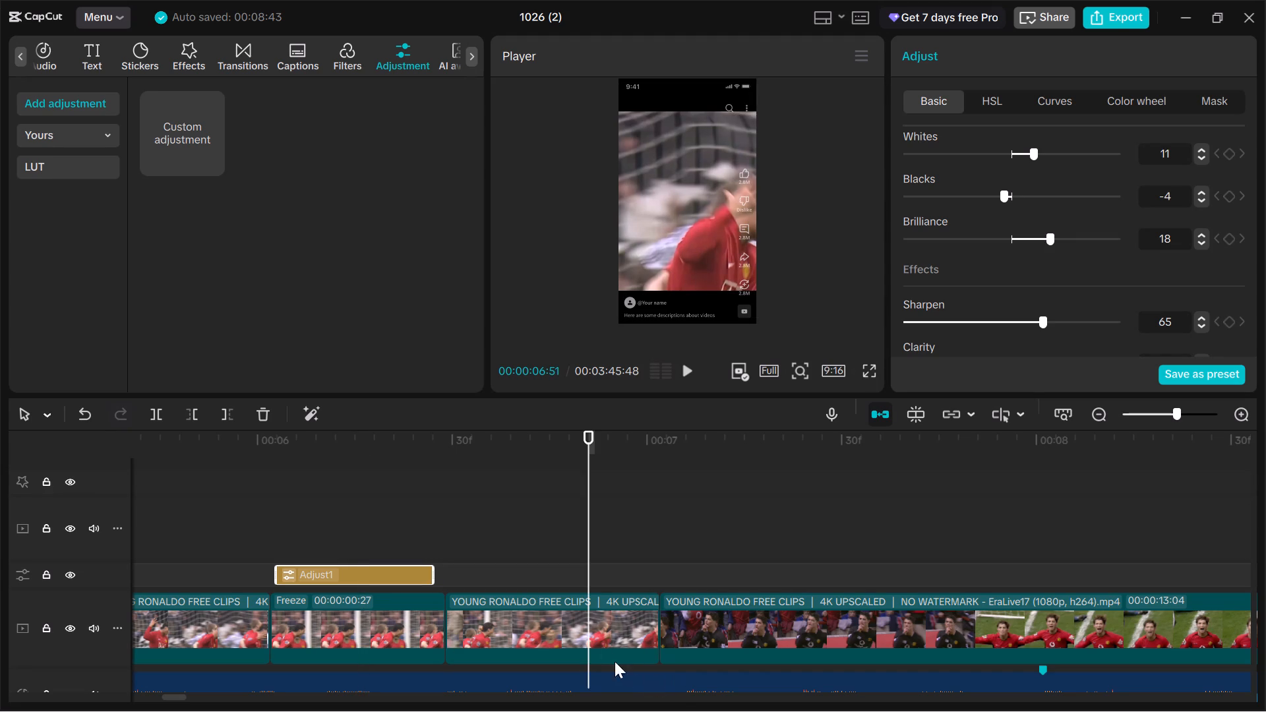
{"action": "left_click_drag", "start_coordinate": [584, 495], "coordinate": [295, 559]}
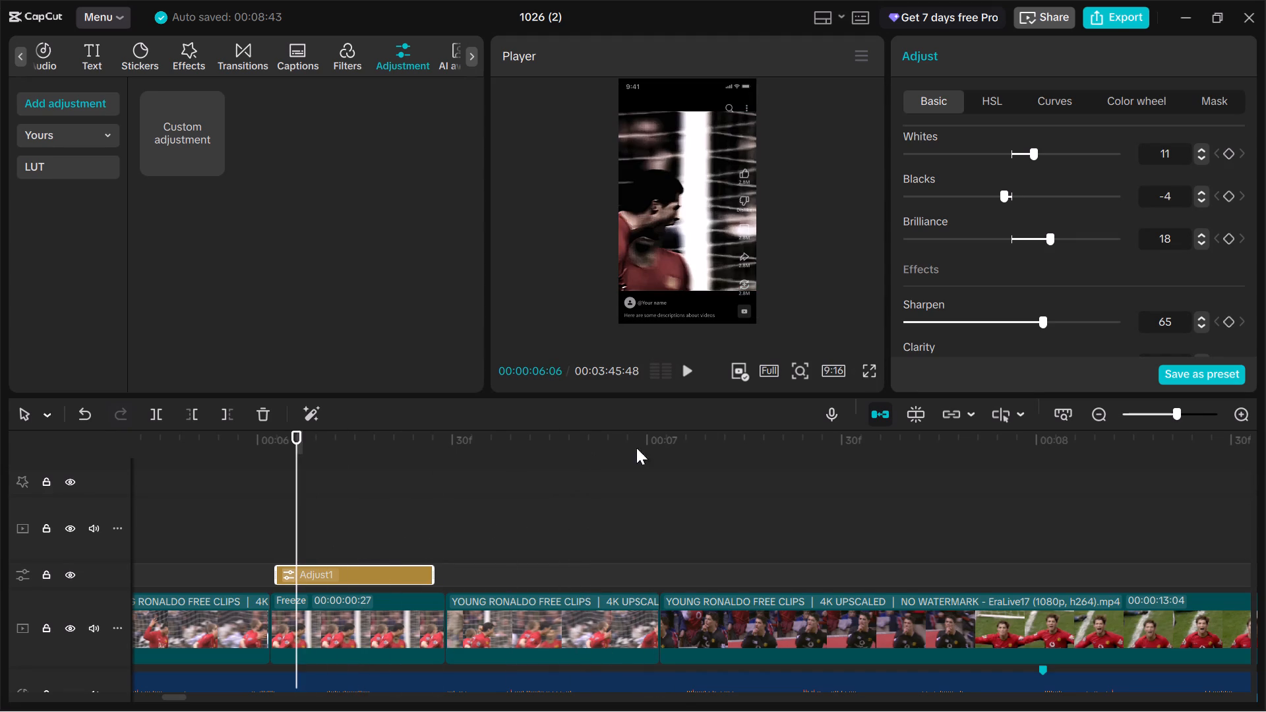
Play and scrub through the graded freeze frame and the start of the clip following it.
{"action": "left_click", "coordinate": [684, 359]}
{"action": "left_click", "coordinate": [686, 361]}
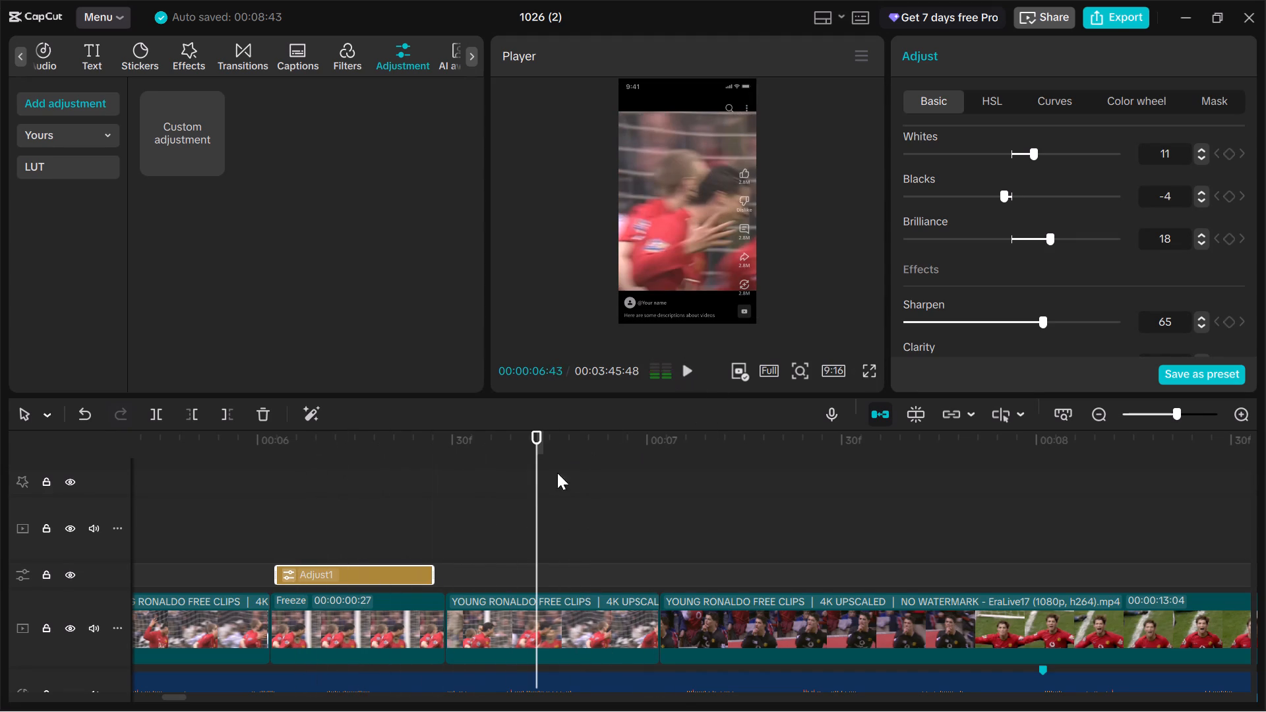
{"action": "left_click_drag", "start_coordinate": [538, 500], "coordinate": [381, 579]}
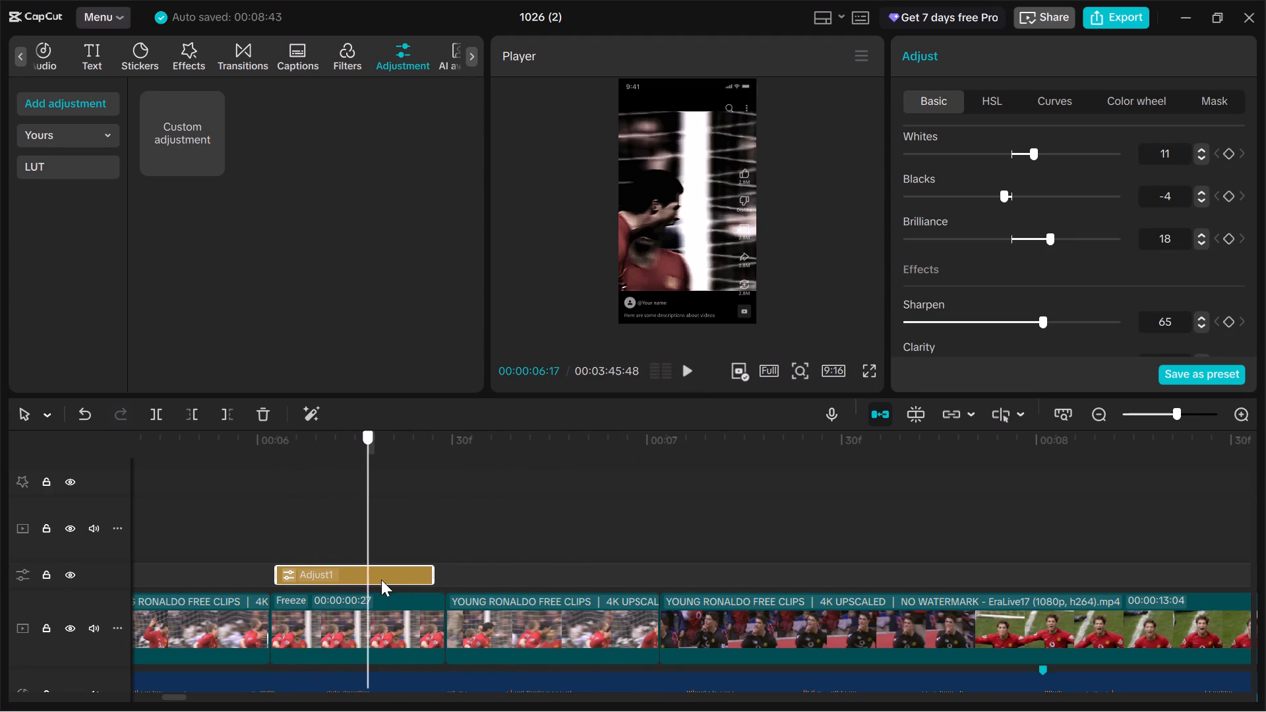
{"action": "left_click_drag", "start_coordinate": [381, 579], "coordinate": [285, 581]}
{"action": "left_click", "coordinate": [690, 377]}
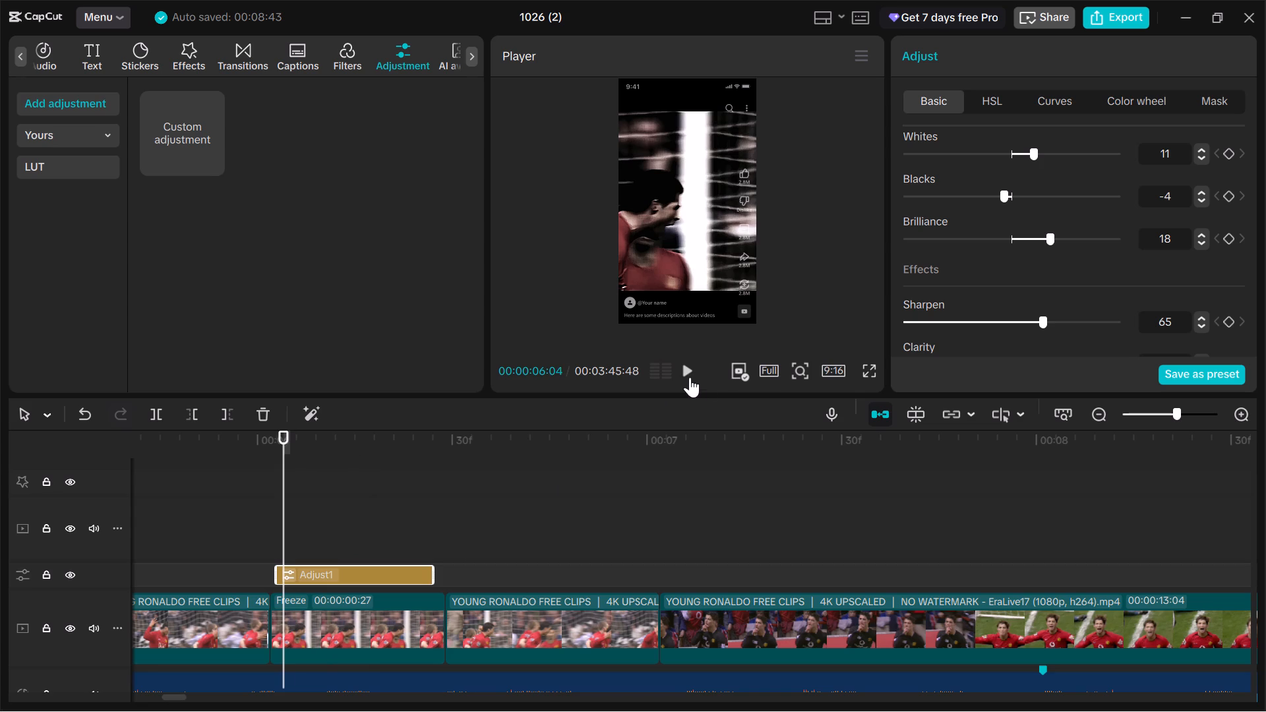
{"action": "left_click", "coordinate": [690, 377]}
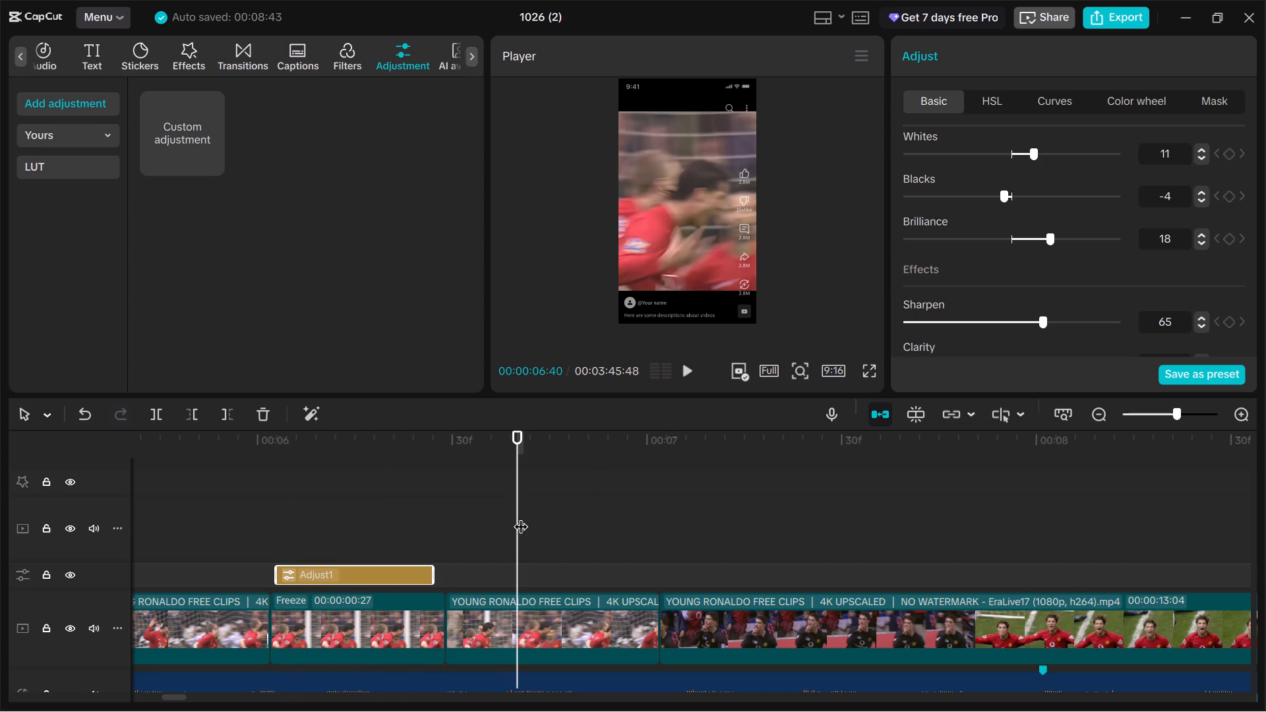
{"action": "left_click_drag", "start_coordinate": [517, 518], "coordinate": [363, 530]}
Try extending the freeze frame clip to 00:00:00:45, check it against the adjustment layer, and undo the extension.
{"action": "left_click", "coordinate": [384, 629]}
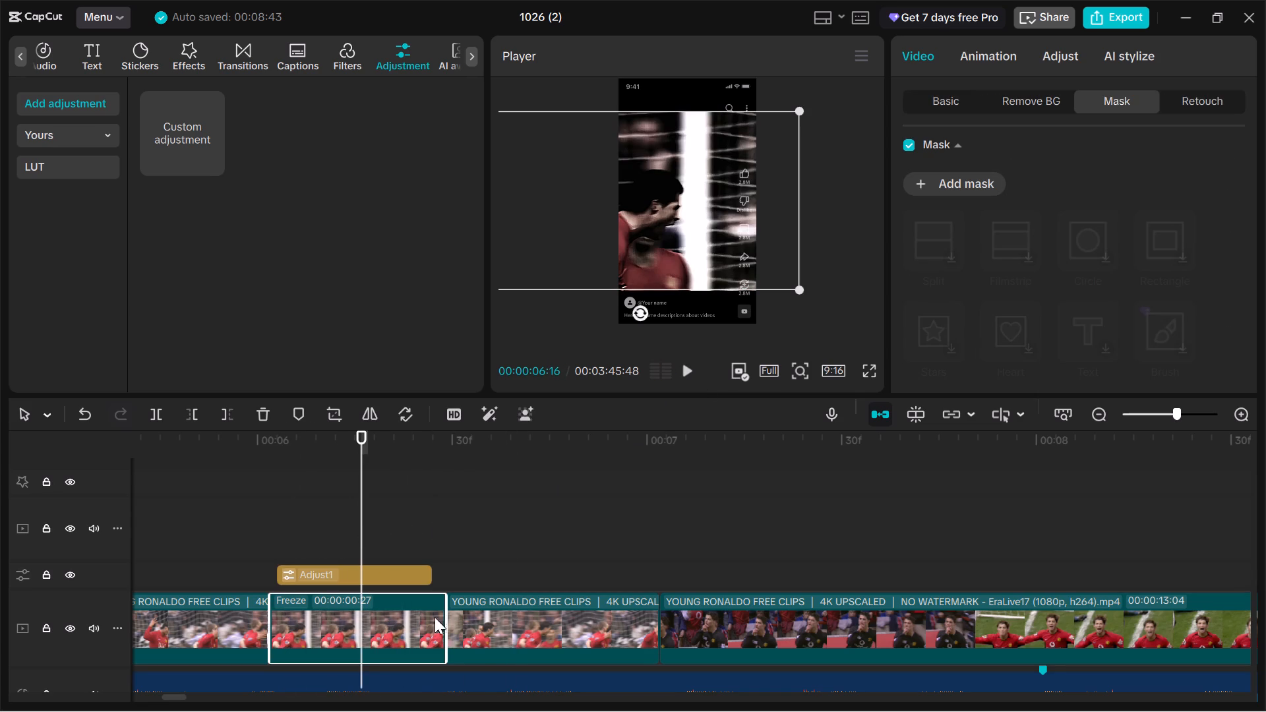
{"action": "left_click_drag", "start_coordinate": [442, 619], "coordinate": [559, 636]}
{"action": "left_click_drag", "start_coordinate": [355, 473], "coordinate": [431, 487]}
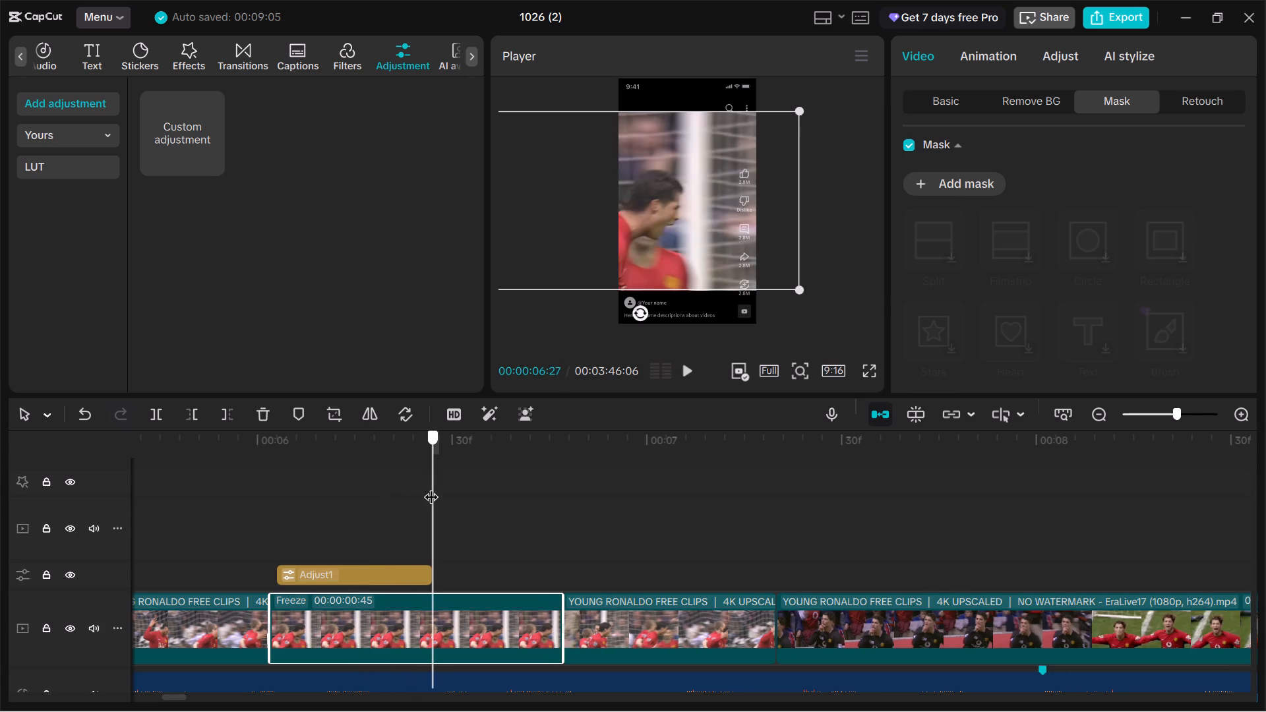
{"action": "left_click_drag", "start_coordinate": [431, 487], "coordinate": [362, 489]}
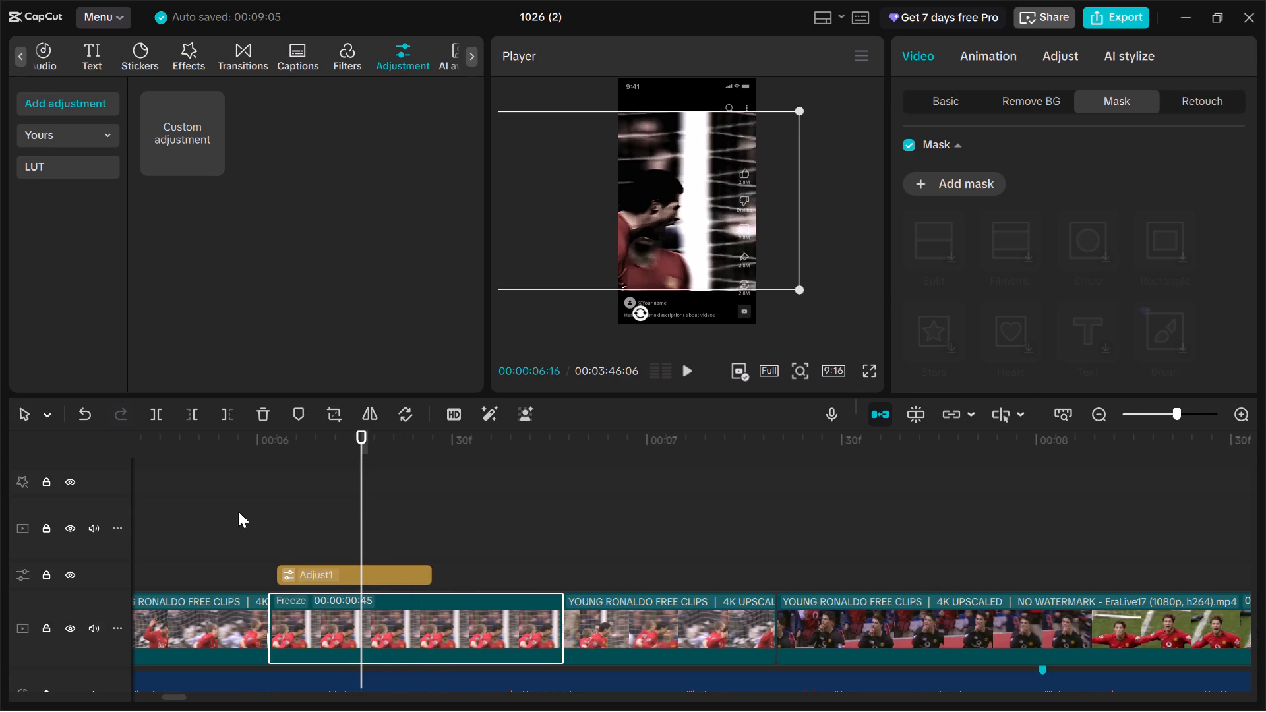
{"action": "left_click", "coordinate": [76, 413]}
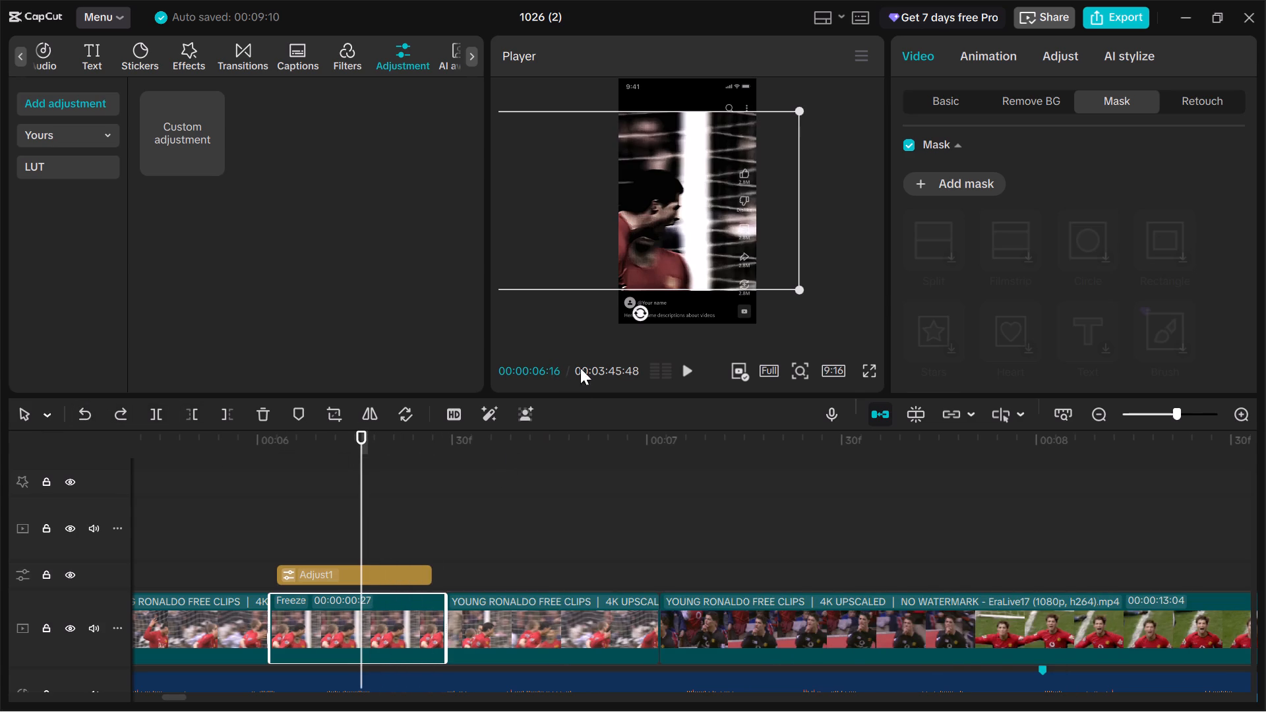
Reposition the freeze frame image in the preview, centring it horizontally and vertically in the 9:16 canvas.
{"action": "left_click_drag", "start_coordinate": [667, 239], "coordinate": [737, 237]}
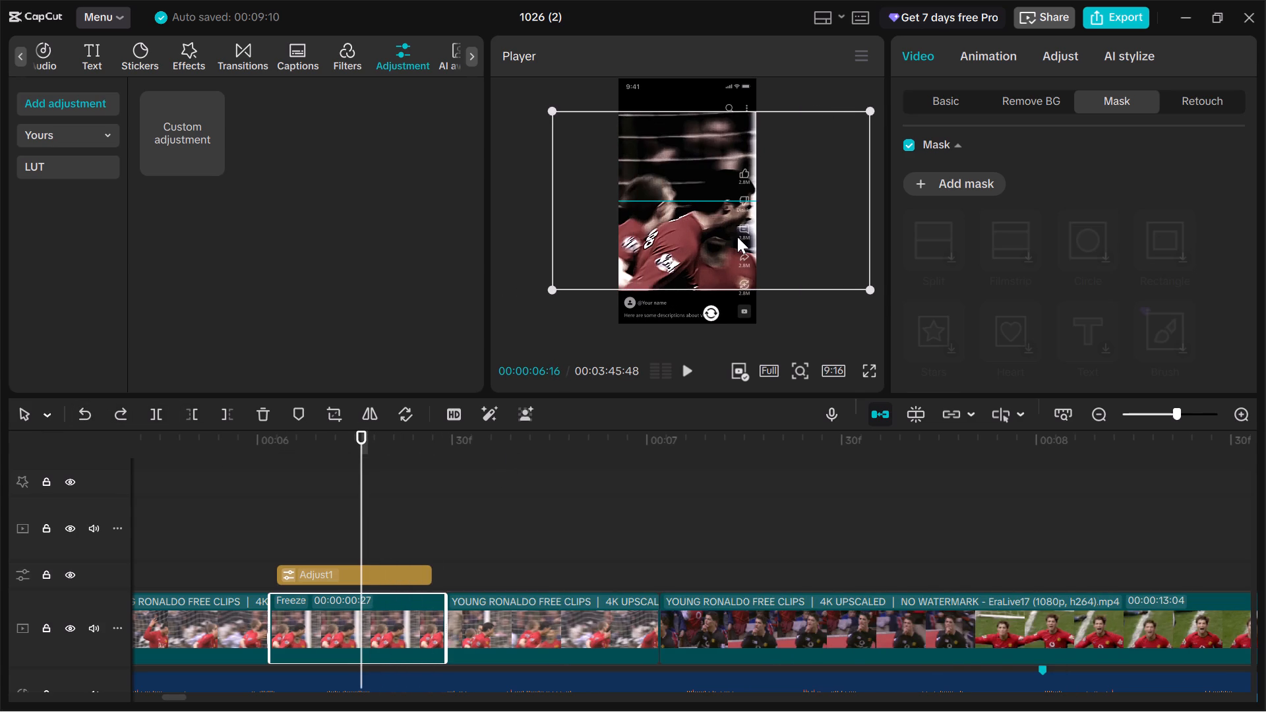
{"action": "left_click_drag", "start_coordinate": [737, 237], "coordinate": [719, 237]}
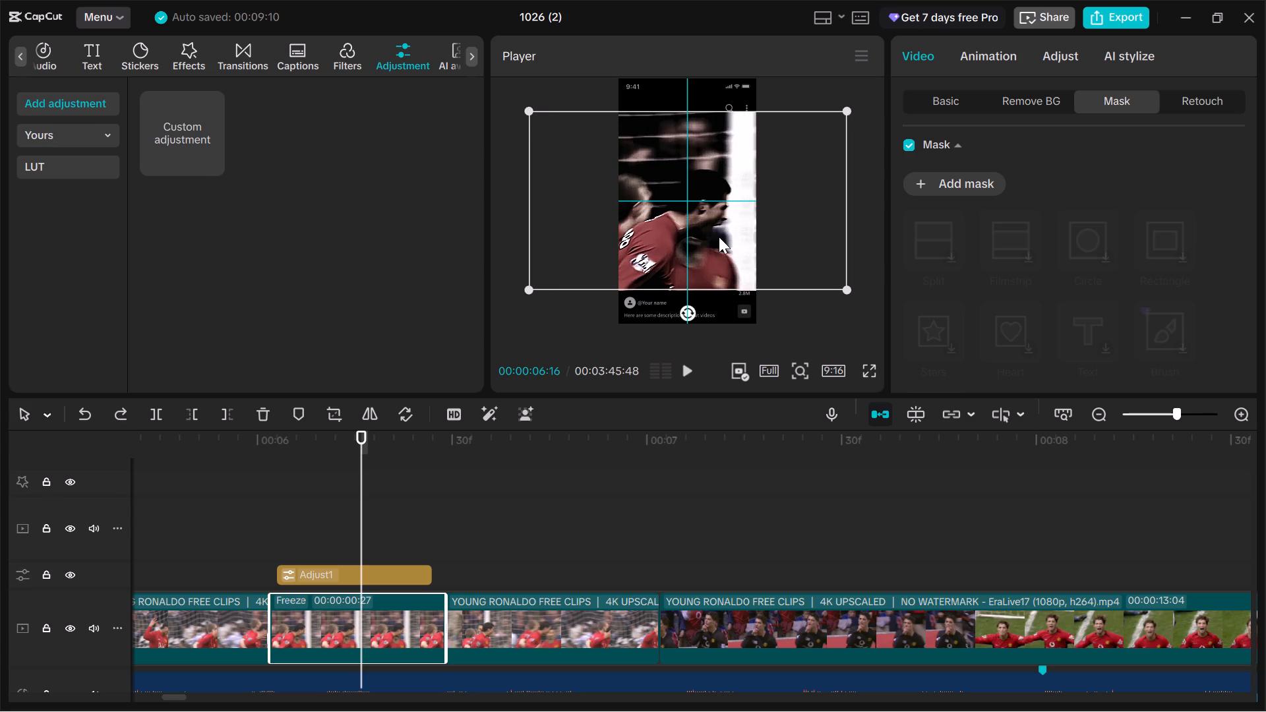
Play back the repositioned freeze frame together with the clips before and after it.
{"action": "left_click_drag", "start_coordinate": [359, 489], "coordinate": [283, 498]}
{"action": "left_click", "coordinate": [686, 369]}
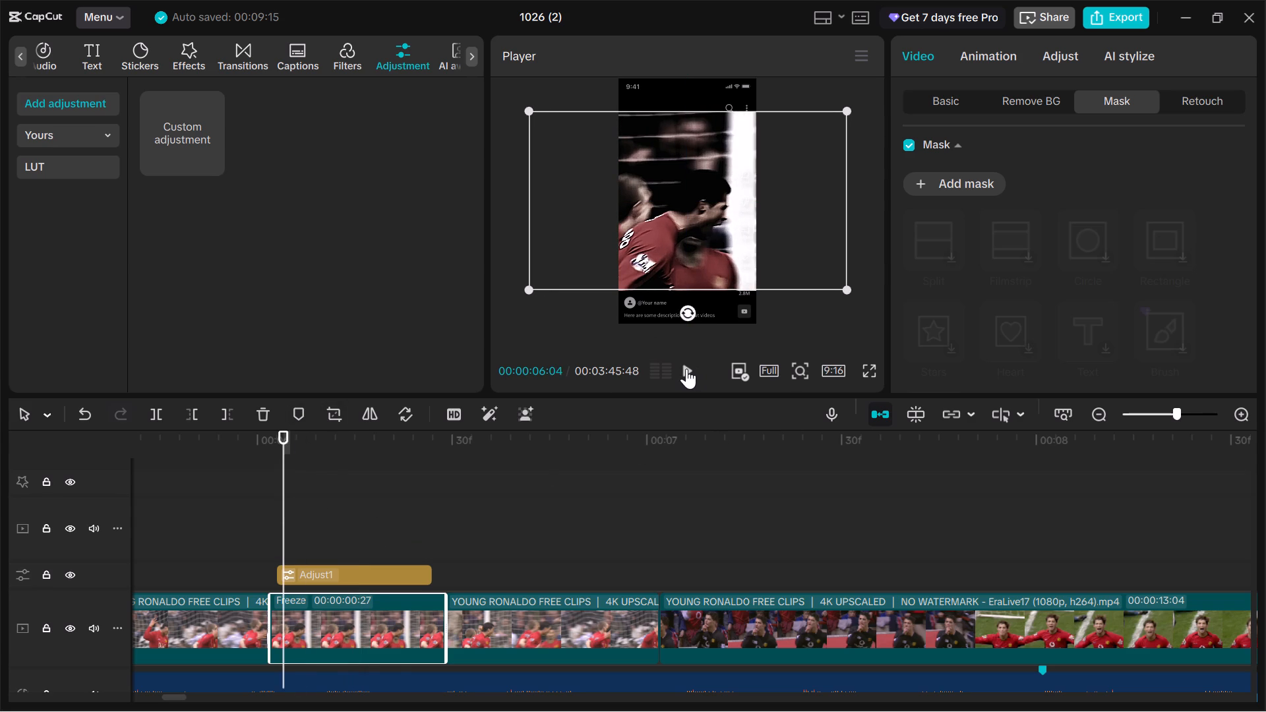
{"action": "left_click", "coordinate": [686, 369]}
{"action": "left_click_drag", "start_coordinate": [469, 471], "coordinate": [210, 516]}
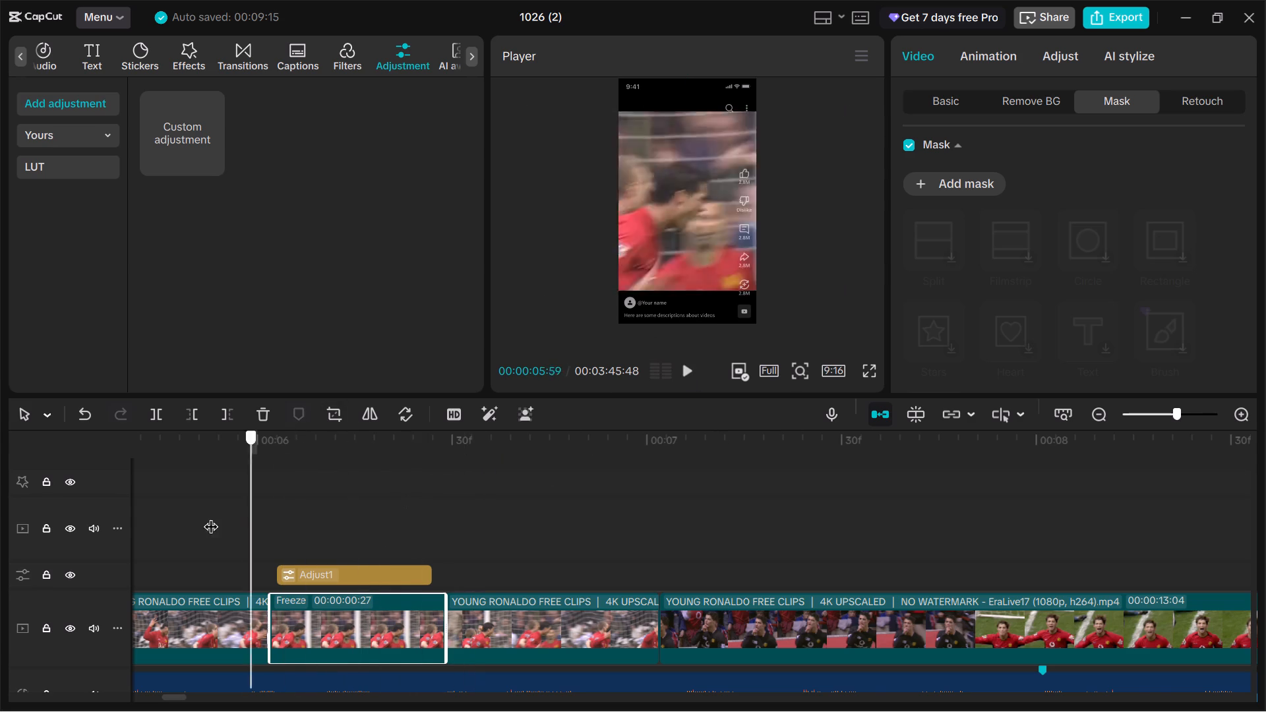
{"action": "left_click_drag", "start_coordinate": [210, 516], "coordinate": [177, 519]}
{"action": "left_click", "coordinate": [688, 369]}
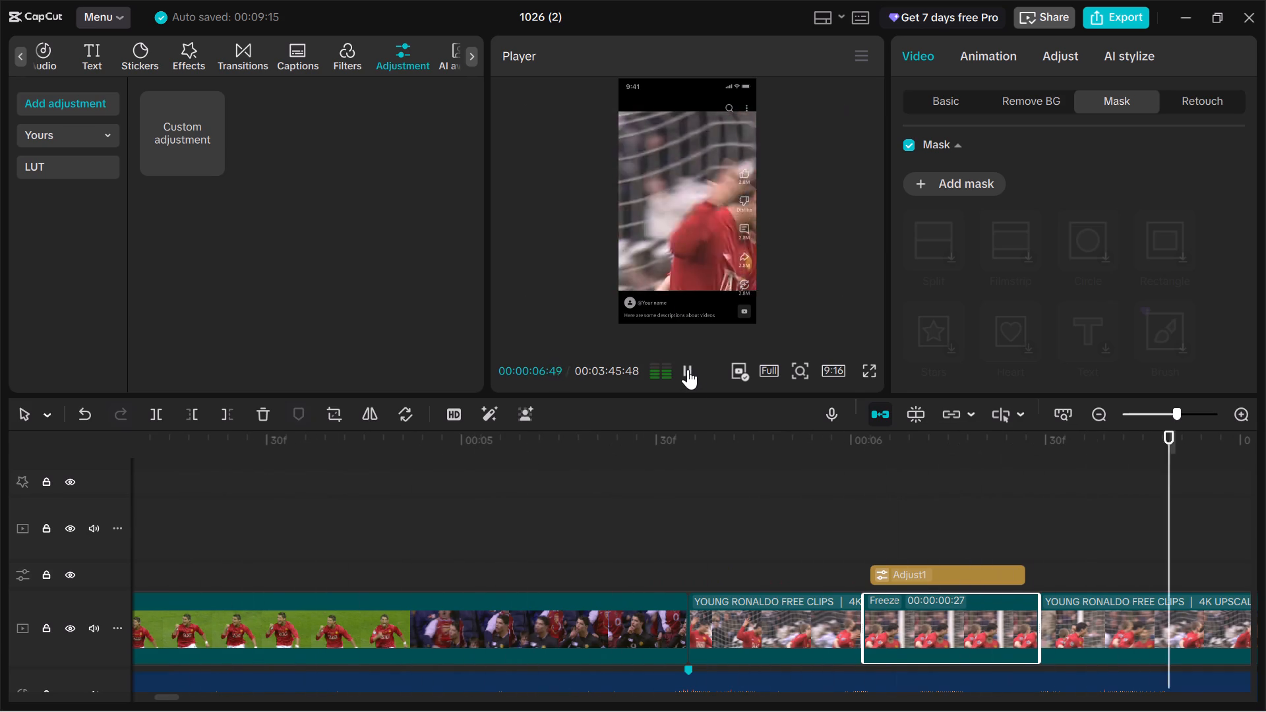
{"action": "left_click", "coordinate": [690, 369]}
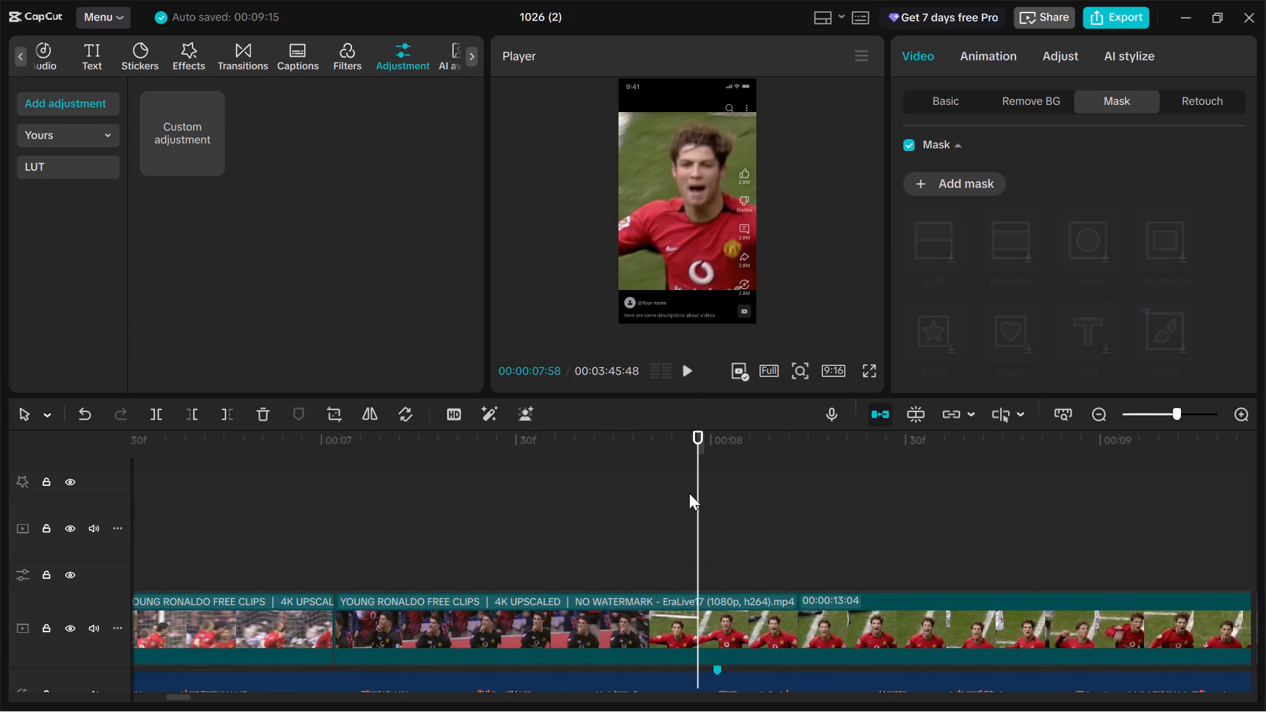
{"action": "left_click_drag", "start_coordinate": [696, 497], "coordinate": [1156, 633]}
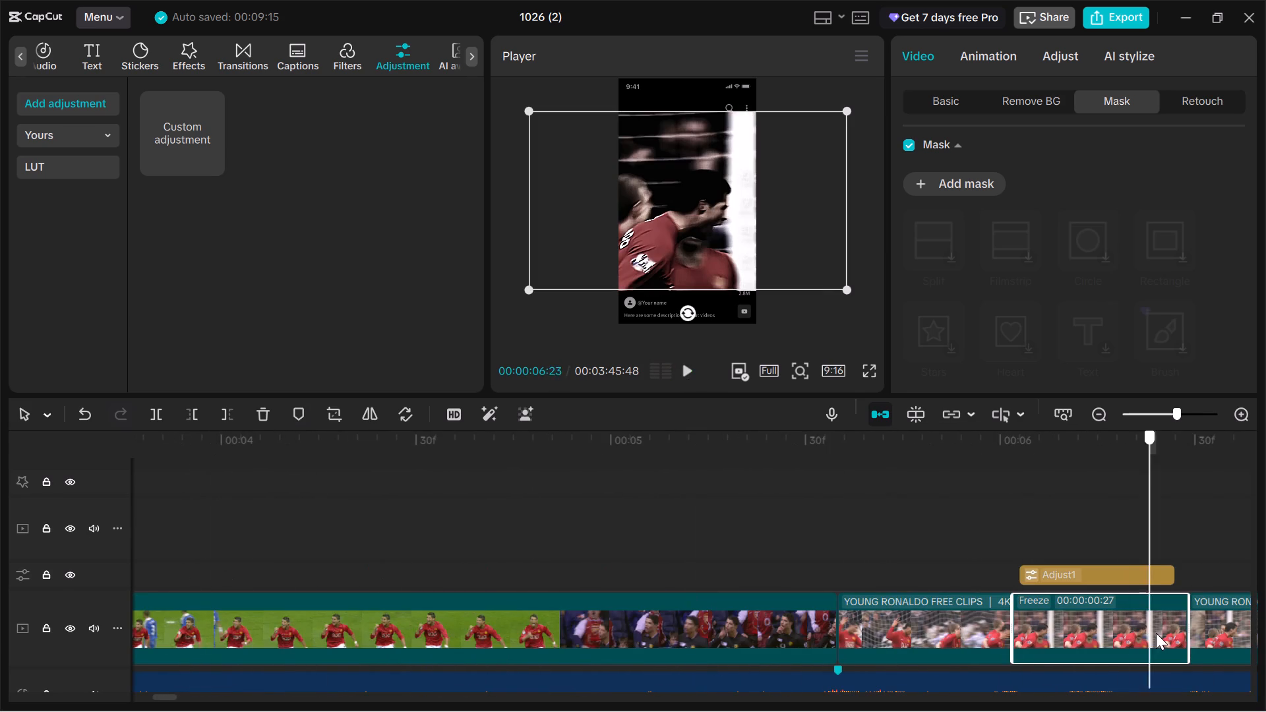
{"action": "left_click_drag", "start_coordinate": [1156, 633], "coordinate": [1139, 627]}
{"action": "key", "text": "space"}
{"action": "key", "text": "space"}
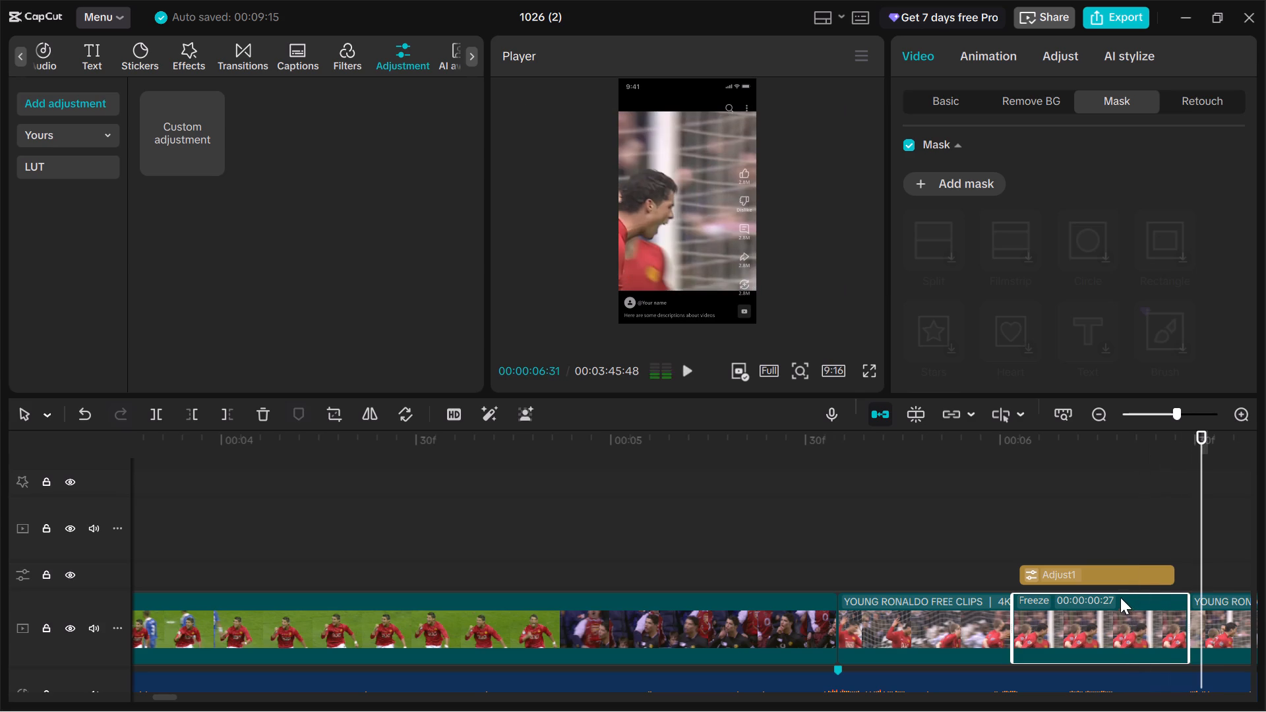
Look over the timeline from the opening Fade In effect to the freeze frame and the clip after it.
{"action": "scroll", "coordinate": [1219, 523], "scroll_direction": "up", "scroll_amount": 1}
{"action": "scroll", "coordinate": [1203, 523], "scroll_direction": "down", "scroll_amount": 1, "text": "ctrl"}
{"action": "scroll", "coordinate": [1203, 523], "scroll_direction": "left", "scroll_amount": 2, "text": "ctrl"}
{"action": "scroll", "coordinate": [1166, 523], "scroll_direction": "right", "scroll_amount": 1}
{"action": "left_click", "coordinate": [604, 619]}
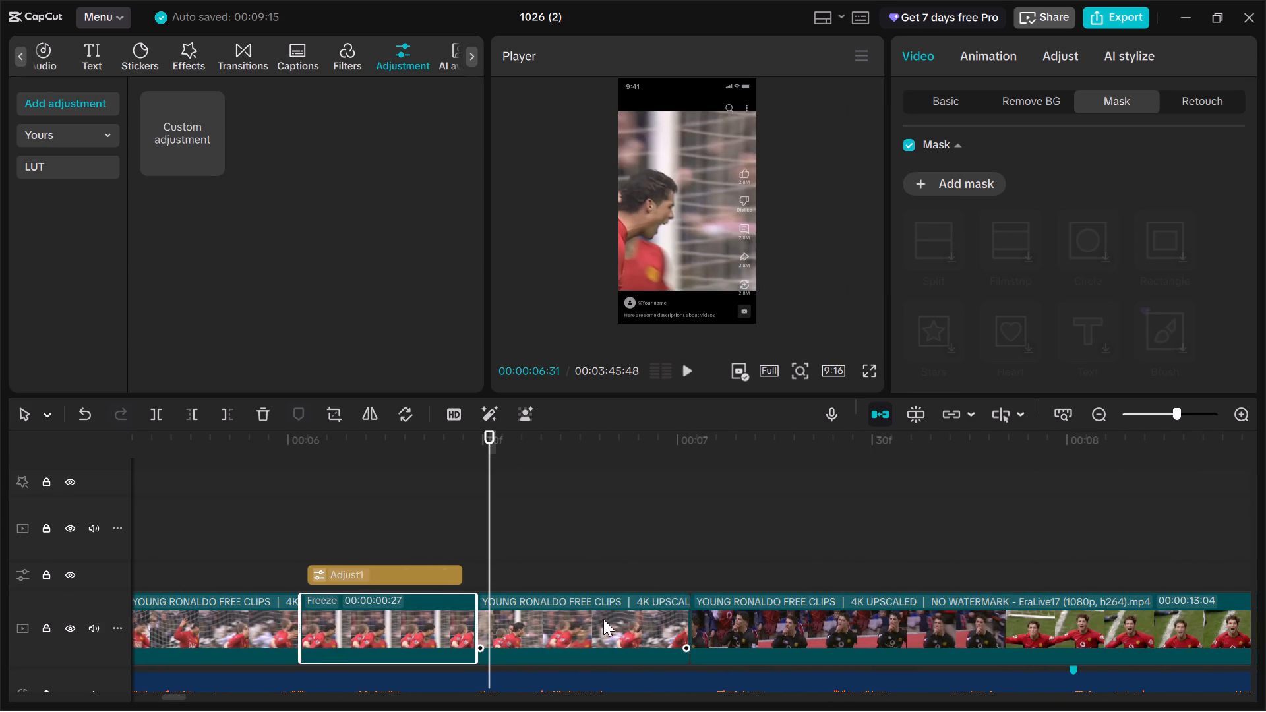
{"action": "double_click", "coordinate": [693, 375]}
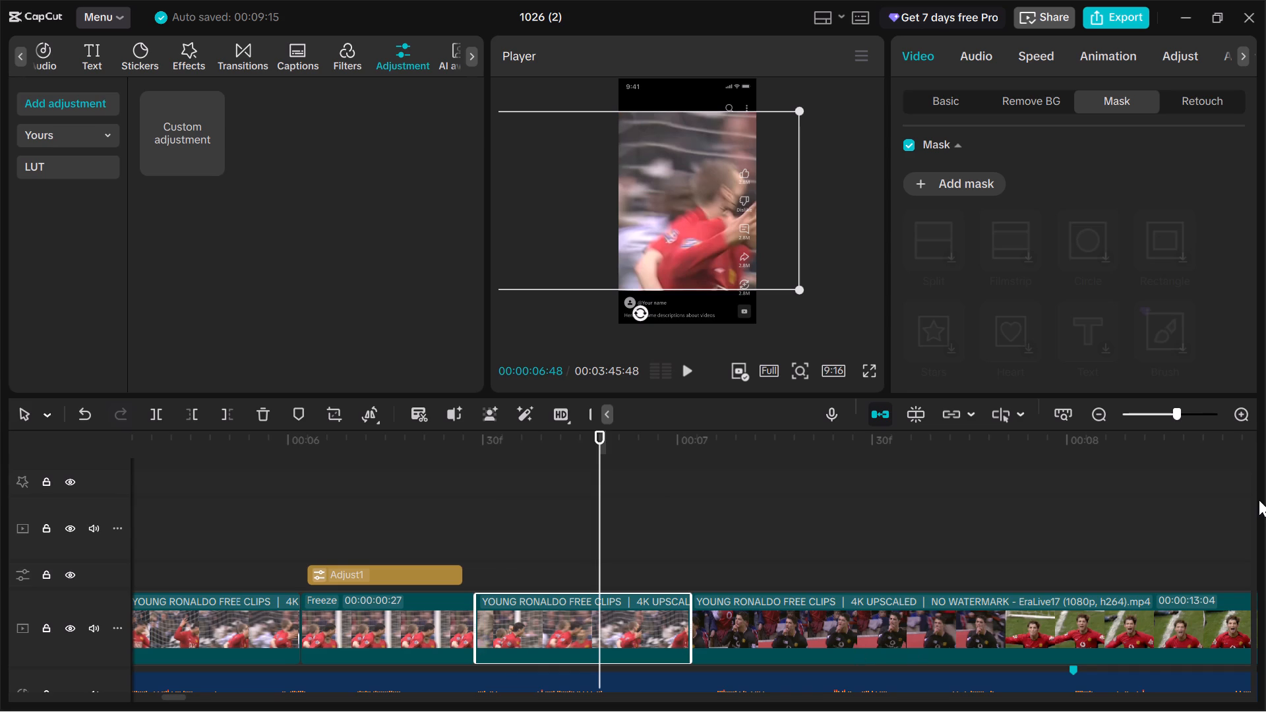
{"action": "left_click_drag", "start_coordinate": [1256, 593], "coordinate": [1256, 608]}
{"action": "left_click_drag", "start_coordinate": [1256, 606], "coordinate": [1256, 596]}
{"action": "scroll", "coordinate": [424, 538], "scroll_direction": "left", "scroll_amount": 1}
{"action": "scroll", "coordinate": [424, 538], "scroll_direction": "down", "scroll_amount": 1, "text": "ctrl"}
{"action": "scroll", "coordinate": [424, 538], "scroll_direction": "up", "scroll_amount": 1, "text": "ctrl"}
{"action": "scroll", "coordinate": [424, 538], "scroll_direction": "right", "scroll_amount": 3}
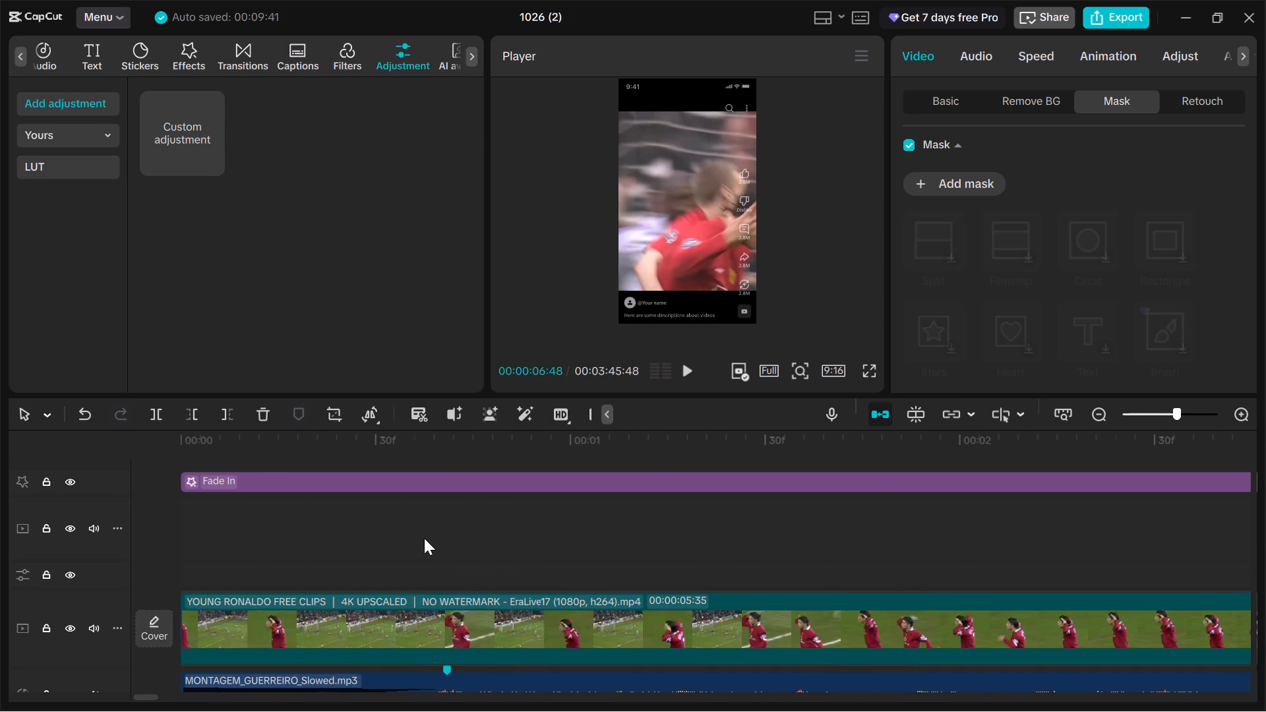
{"action": "scroll", "coordinate": [424, 538], "scroll_direction": "right", "scroll_amount": 6}
{"action": "scroll", "coordinate": [438, 537], "scroll_direction": "left", "scroll_amount": 3}
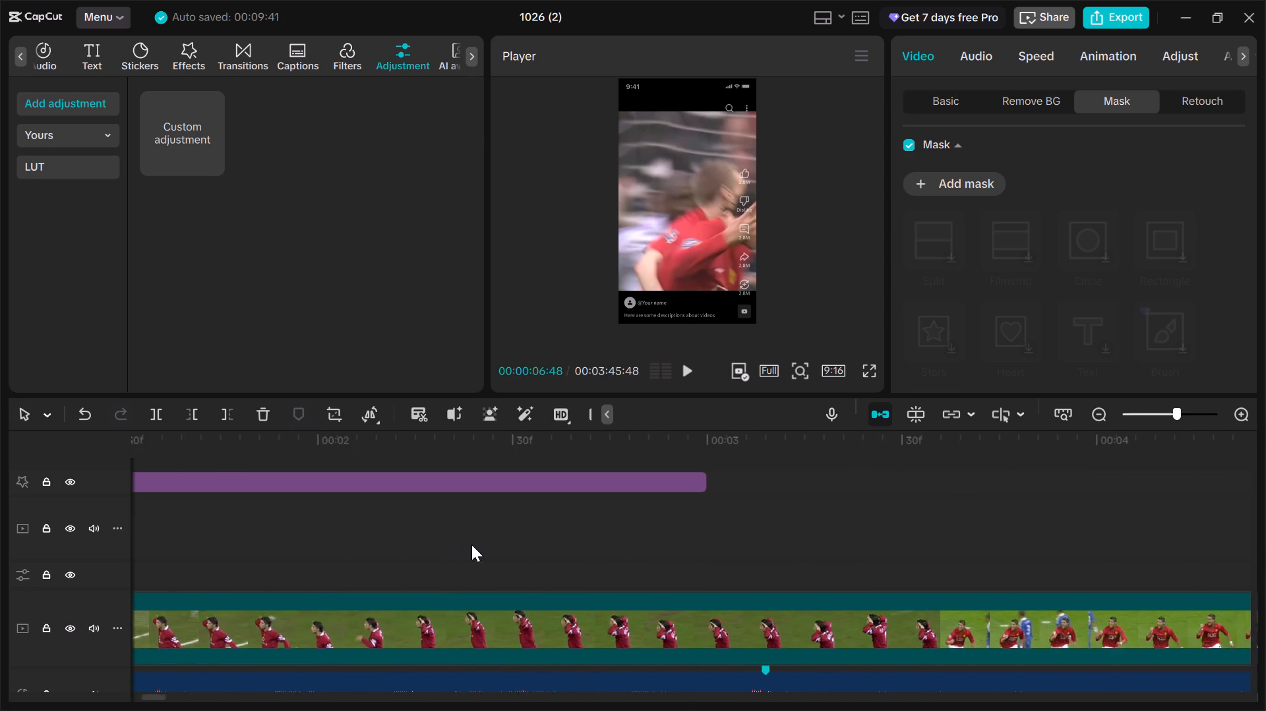
{"action": "scroll", "coordinate": [471, 545], "scroll_direction": "left", "scroll_amount": 1}
{"action": "scroll", "coordinate": [471, 545], "scroll_direction": "right", "scroll_amount": 2}
{"action": "scroll", "coordinate": [471, 545], "scroll_direction": "up", "scroll_amount": 3, "text": "ctrl"}
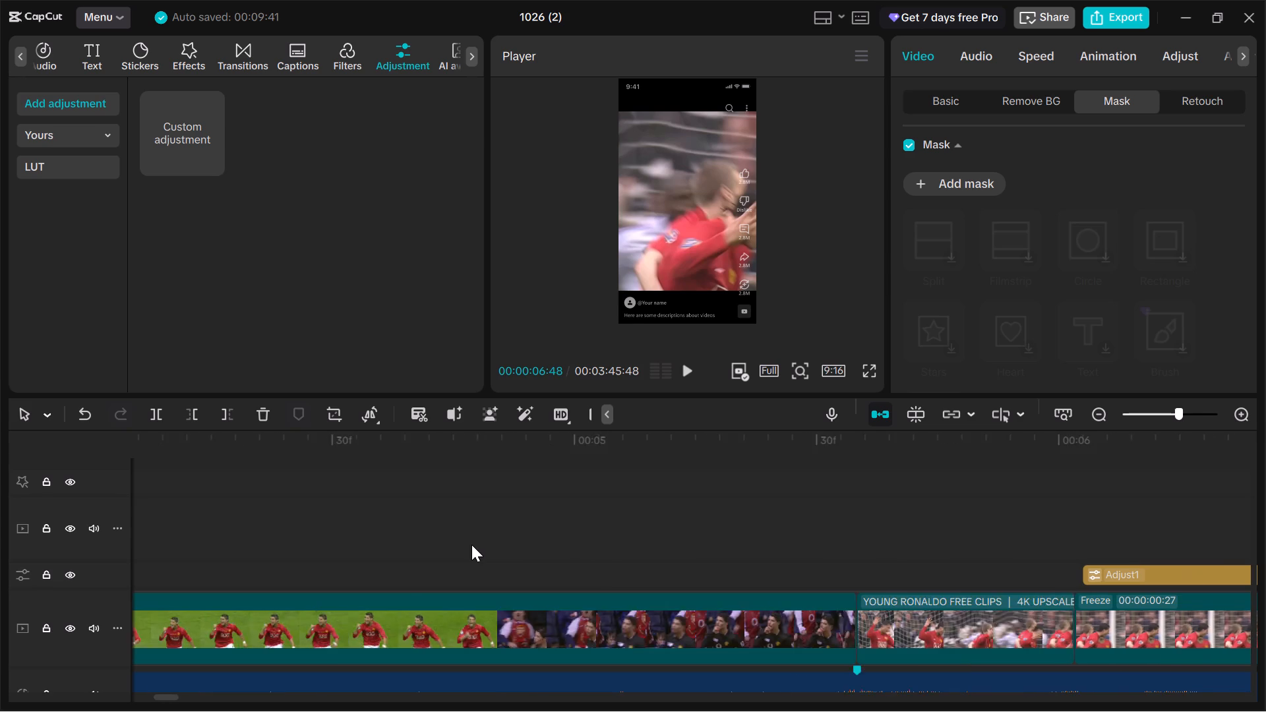
{"action": "scroll", "coordinate": [471, 545], "scroll_direction": "up", "scroll_amount": 2, "text": "ctrl"}
{"action": "left_click", "coordinate": [979, 633]}
{"action": "scroll", "coordinate": [1014, 630], "scroll_direction": "left", "scroll_amount": 1}
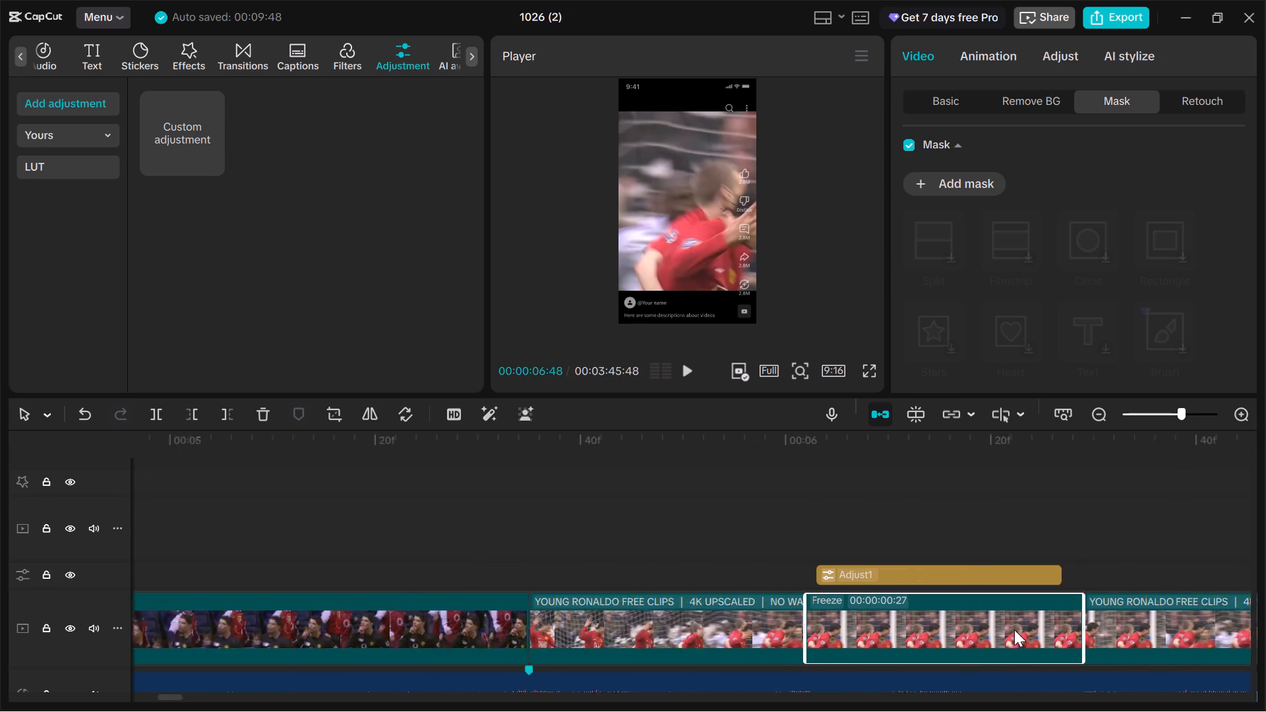
{"action": "scroll", "coordinate": [1014, 630], "scroll_direction": "left", "scroll_amount": 1}
Replay the cut from the graded freeze frame into the following clip to compare their framing.
{"action": "left_click_drag", "start_coordinate": [817, 519], "coordinate": [840, 522]}
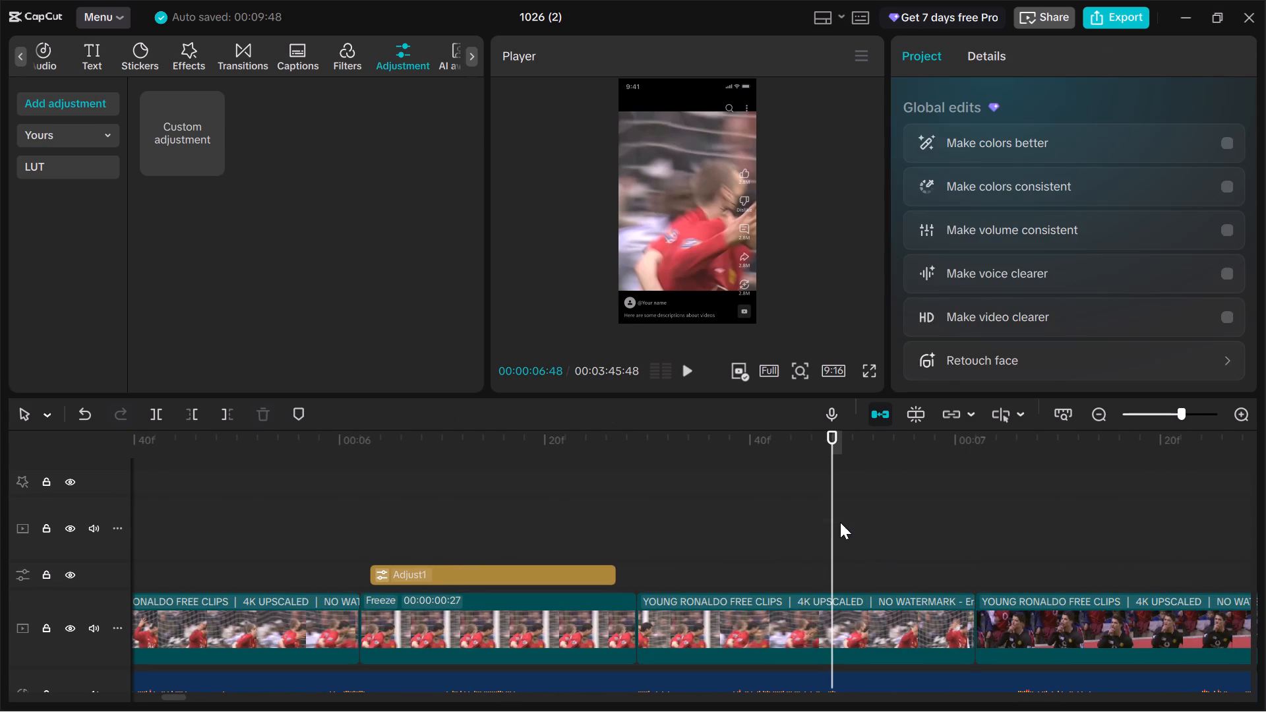
{"action": "left_click_drag", "start_coordinate": [836, 522], "coordinate": [547, 514]}
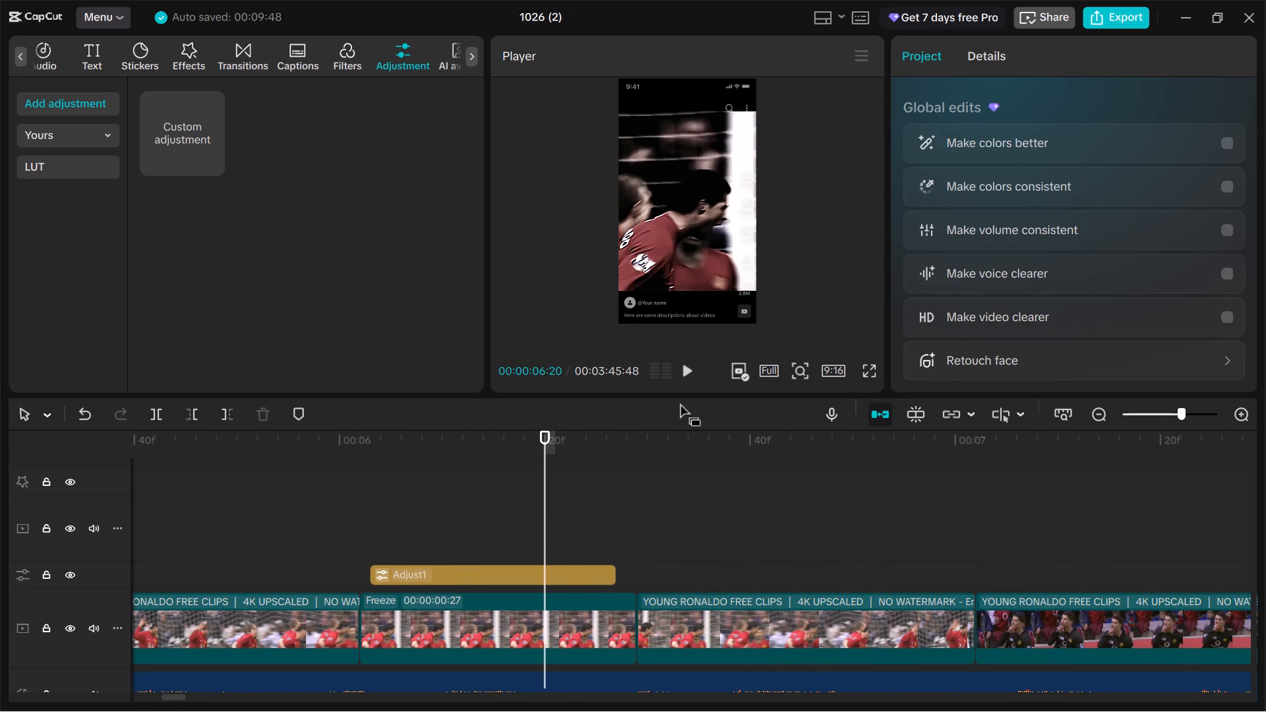
{"action": "left_click", "coordinate": [687, 374]}
{"action": "left_click", "coordinate": [687, 374]}
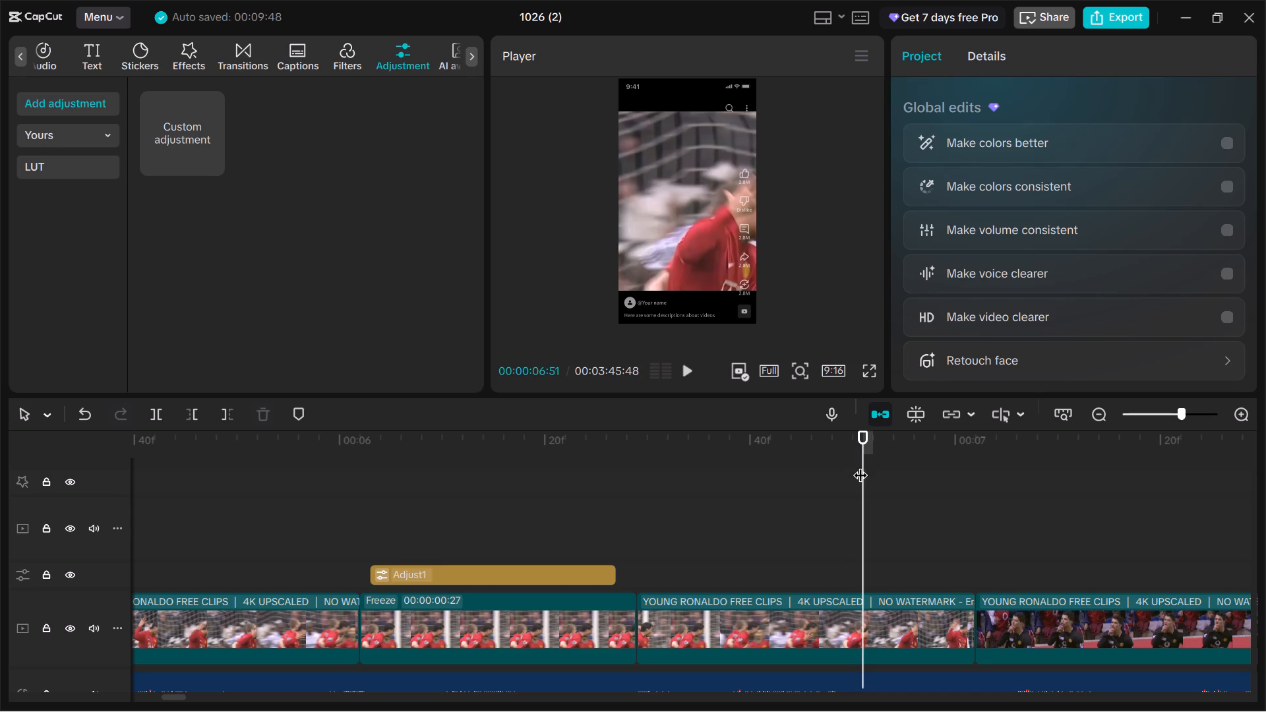
{"action": "left_click_drag", "start_coordinate": [860, 465], "coordinate": [510, 492]}
{"action": "left_click", "coordinate": [690, 372]}
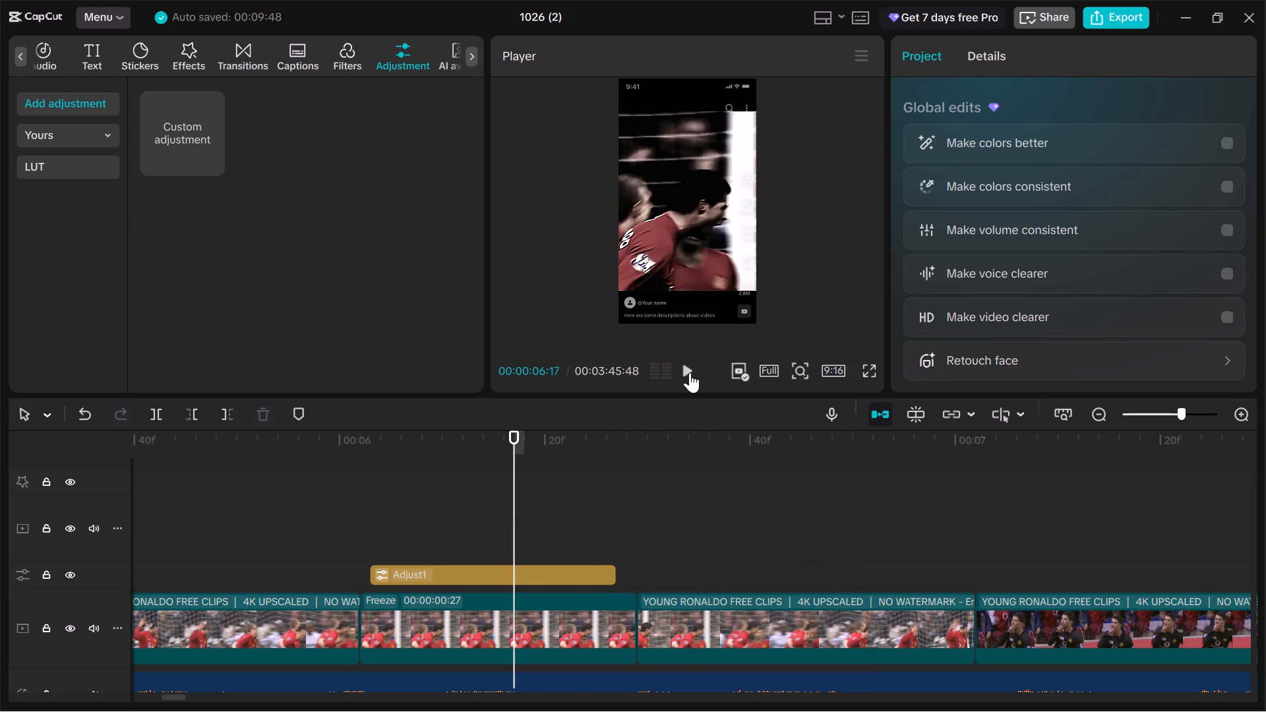
{"action": "left_click", "coordinate": [690, 372]}
Shift the image of the clip after the freeze frame left and slightly up, bringing Ronaldo nearer the canvas centre at 00:00:06:51.
{"action": "left_click", "coordinate": [752, 594]}
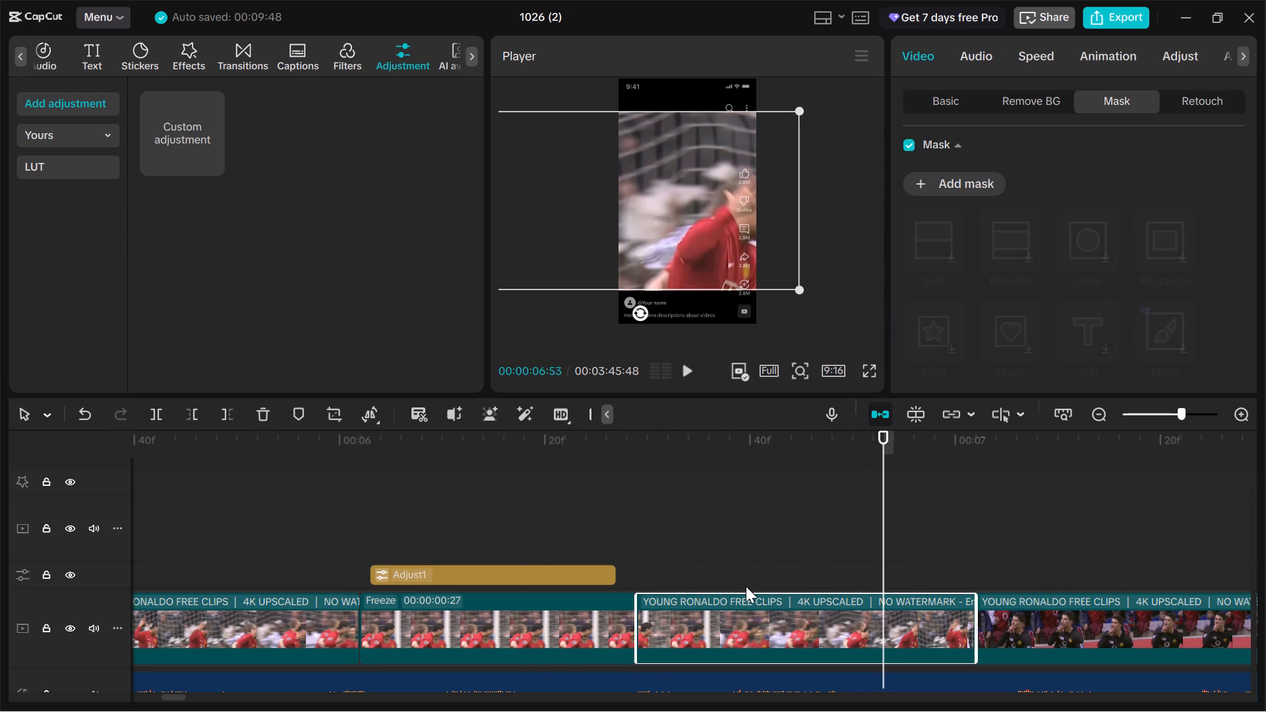
{"action": "left_click_drag", "start_coordinate": [880, 547], "coordinate": [799, 560]}
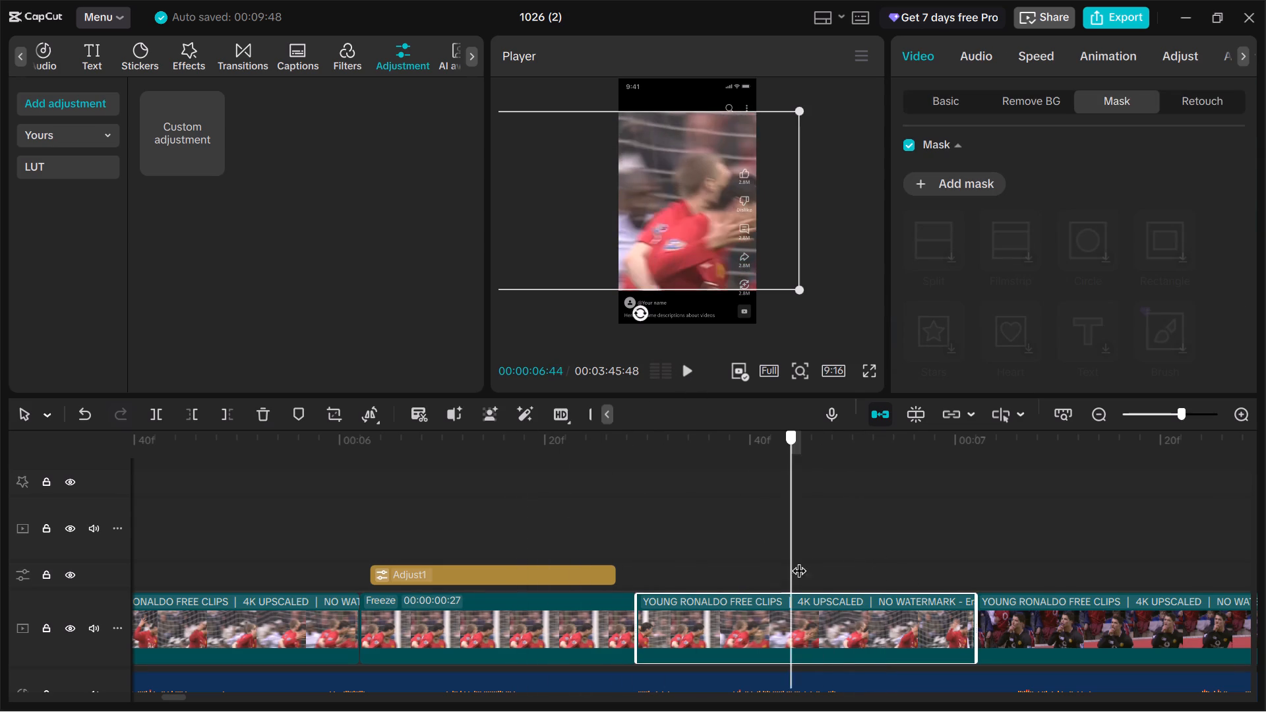
{"action": "left_click_drag", "start_coordinate": [799, 560], "coordinate": [867, 560]}
{"action": "left_click_drag", "start_coordinate": [729, 225], "coordinate": [728, 225]}
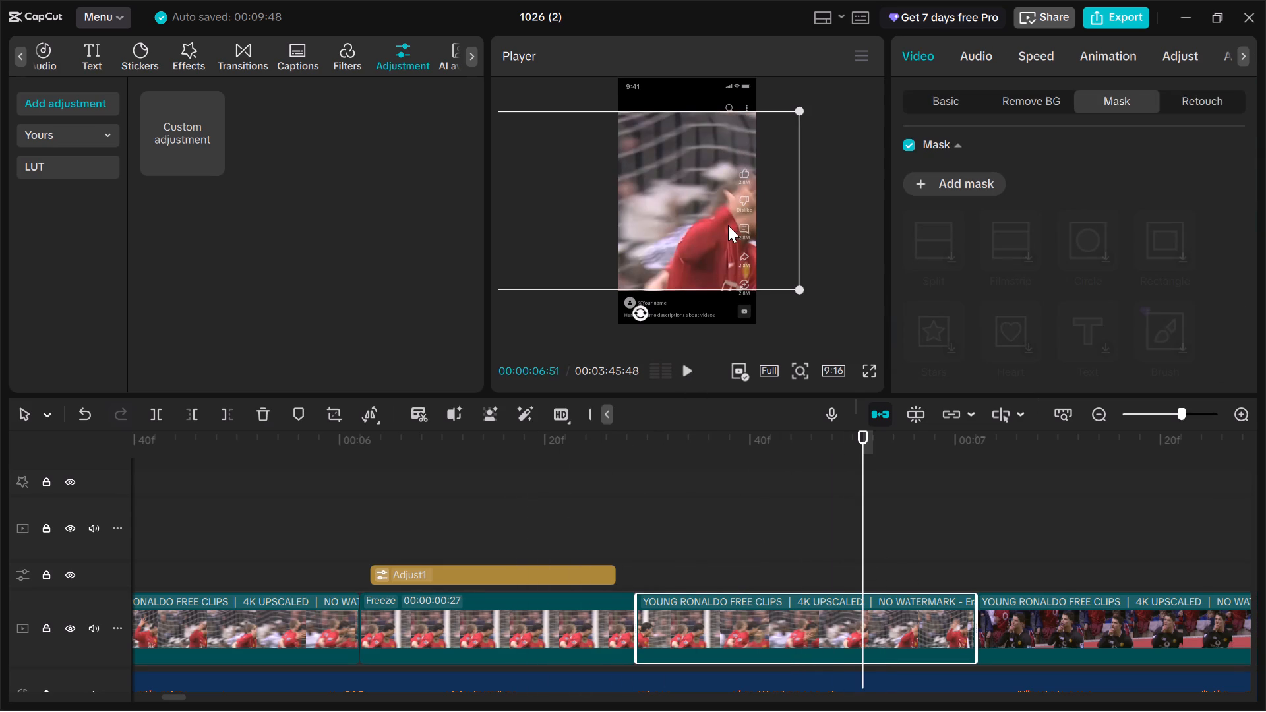
{"action": "left_click_drag", "start_coordinate": [728, 225], "coordinate": [688, 220]}
Play back the cut from the freeze frame into the repositioned clip and scrub to 00:00:06:53.
{"action": "double_click", "coordinate": [684, 369]}
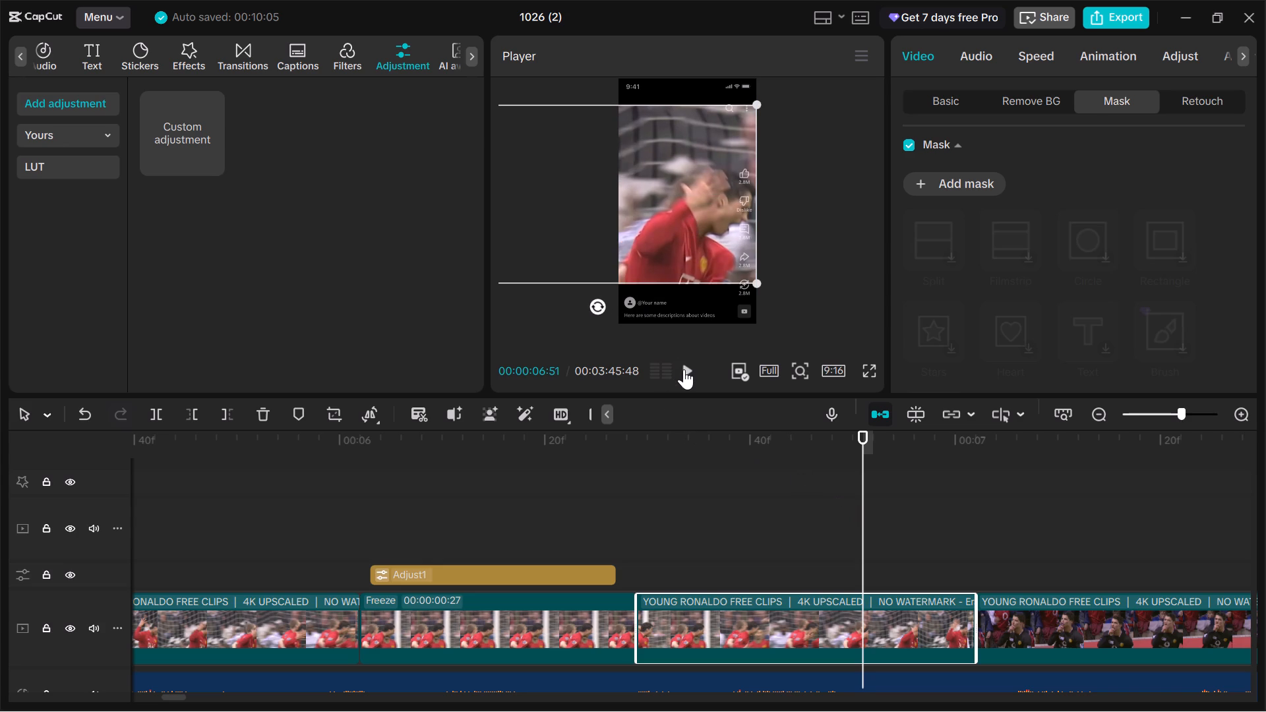
{"action": "left_click_drag", "start_coordinate": [1063, 515], "coordinate": [831, 535]}
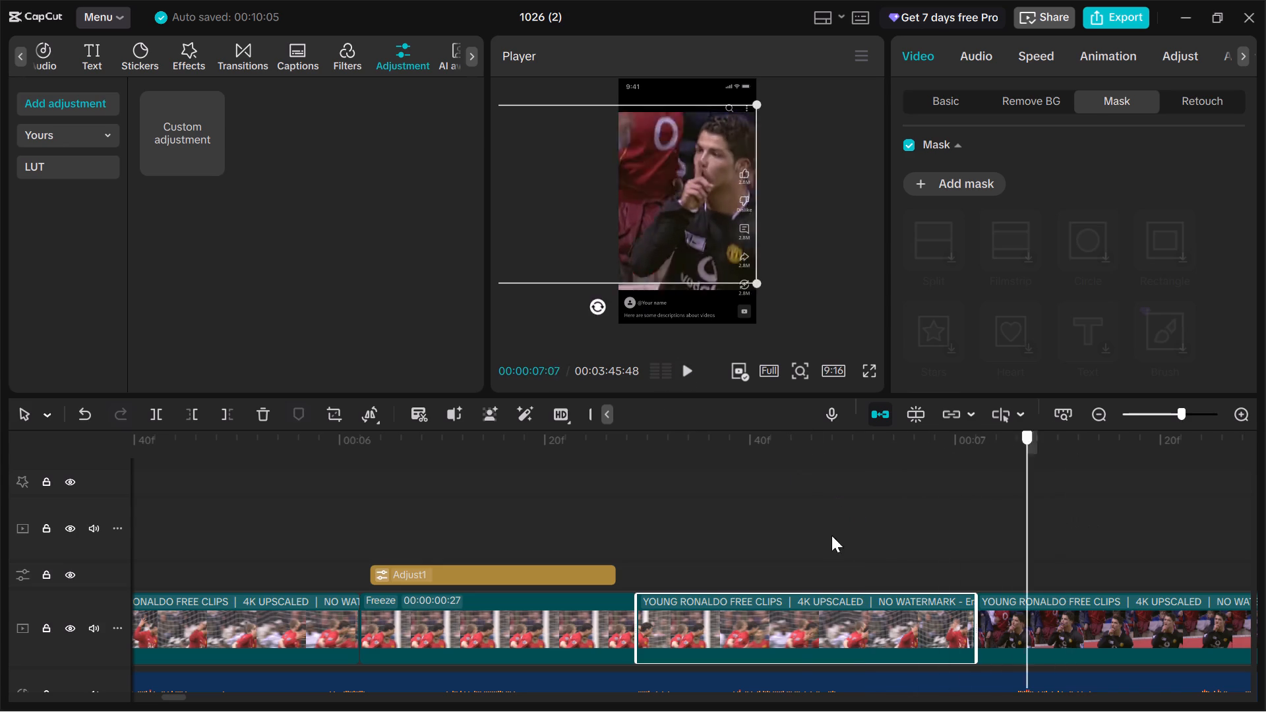
{"action": "left_click_drag", "start_coordinate": [831, 535], "coordinate": [487, 541]}
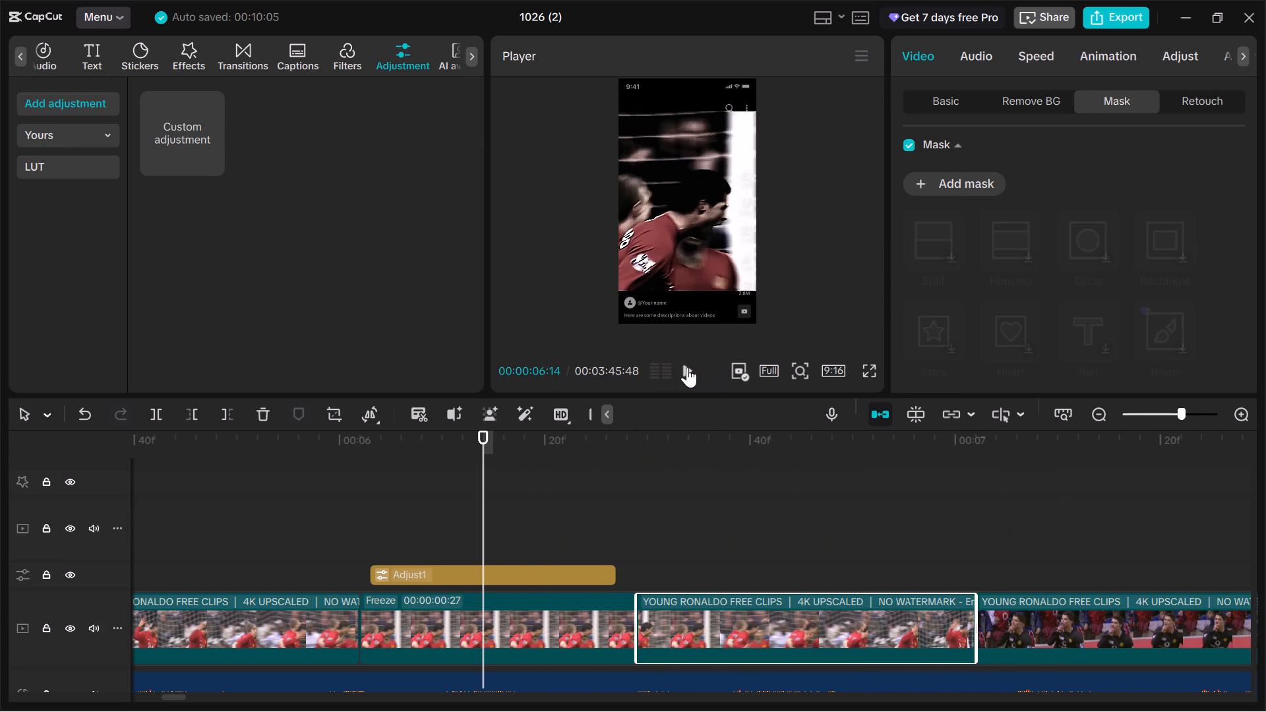
{"action": "key", "text": "space"}
{"action": "key", "text": "space"}
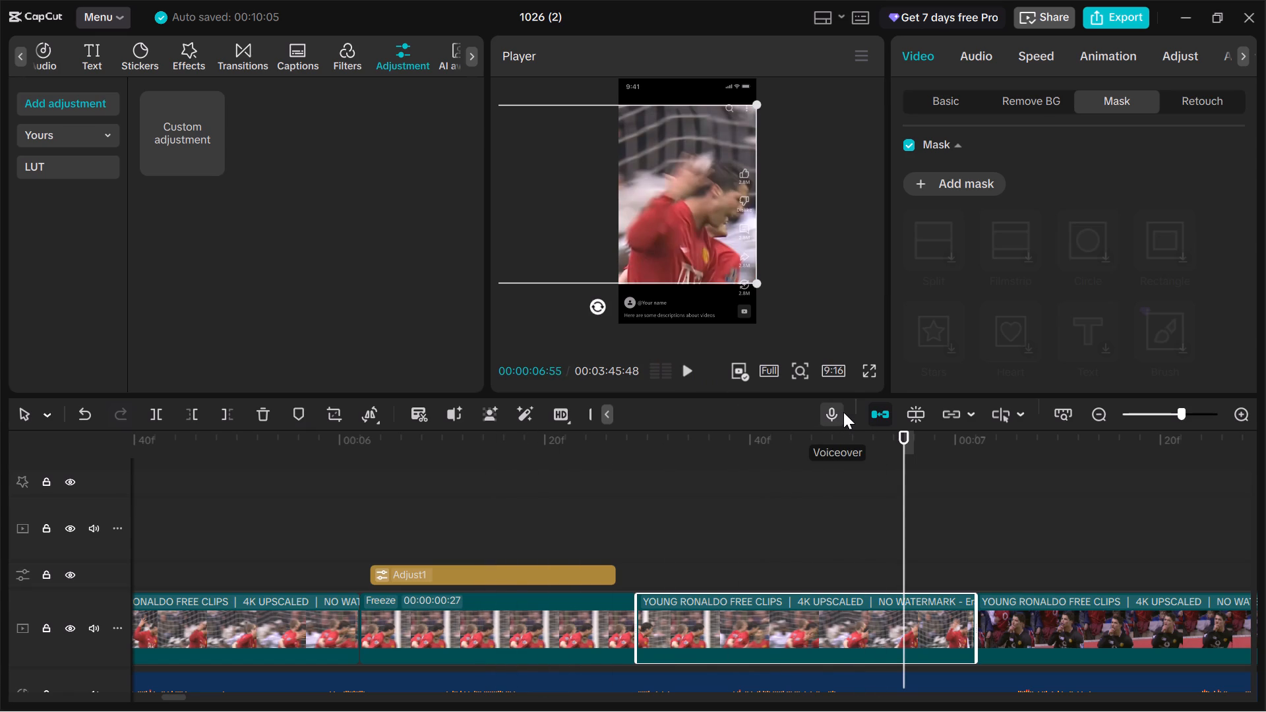
{"action": "left_click_drag", "start_coordinate": [904, 510], "coordinate": [812, 522]}
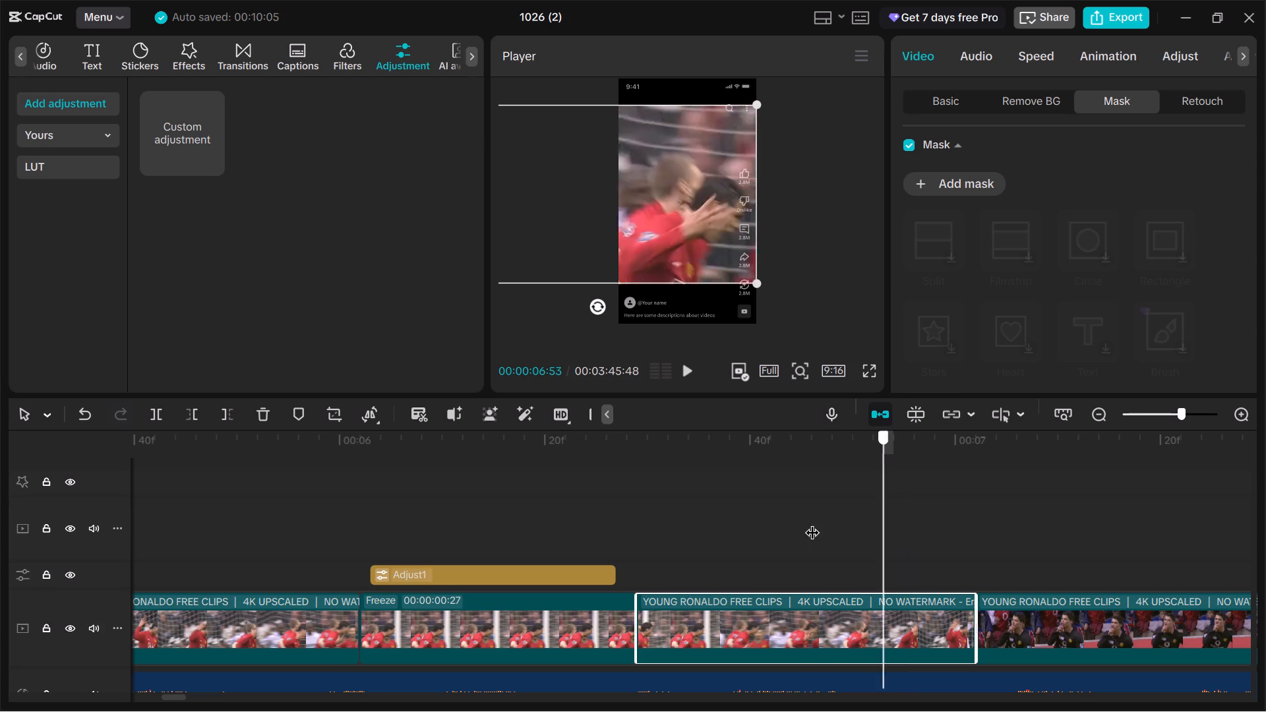
Play the clip after the freeze frame and split it at 00:00:06:58.
{"action": "left_click_drag", "start_coordinate": [812, 522], "coordinate": [673, 535]}
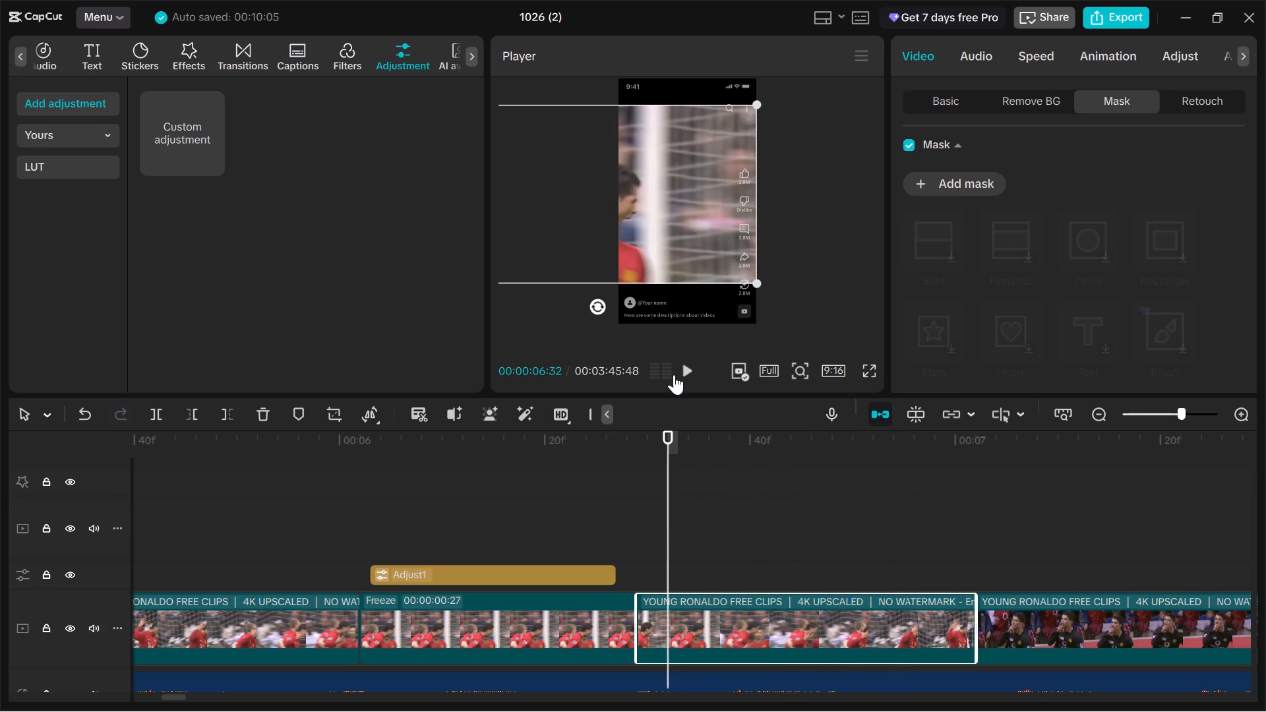
{"action": "left_click", "coordinate": [677, 371]}
{"action": "left_click", "coordinate": [677, 371]}
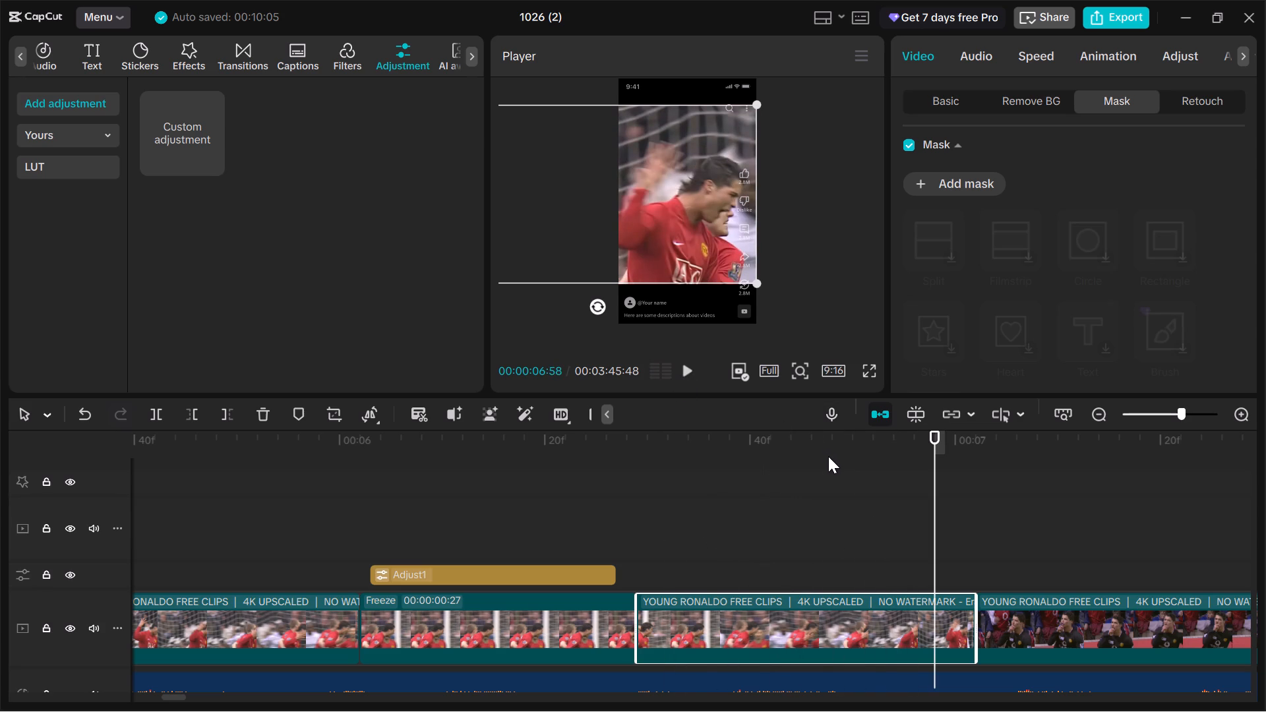
{"action": "key", "text": "ctrl+b"}
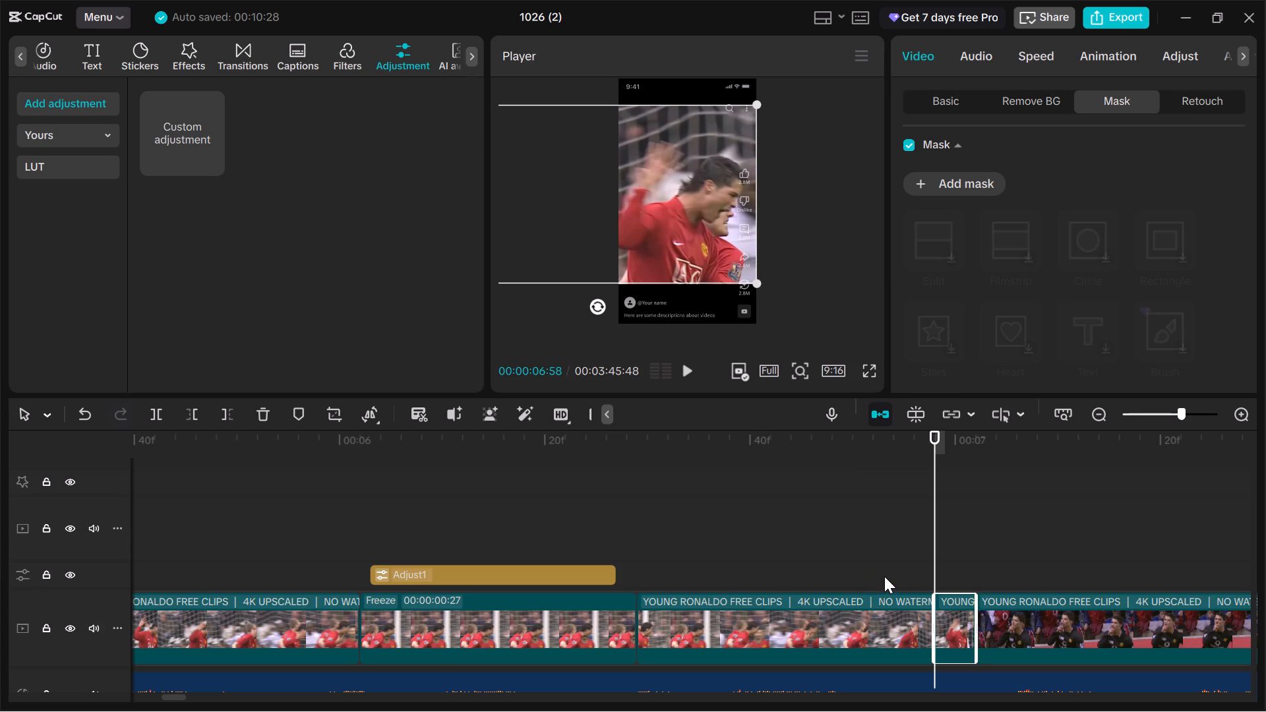
Replay from just before the freeze frame through the split clip into the black-jersey clip to check the sequence.
{"action": "left_click", "coordinate": [578, 568]}
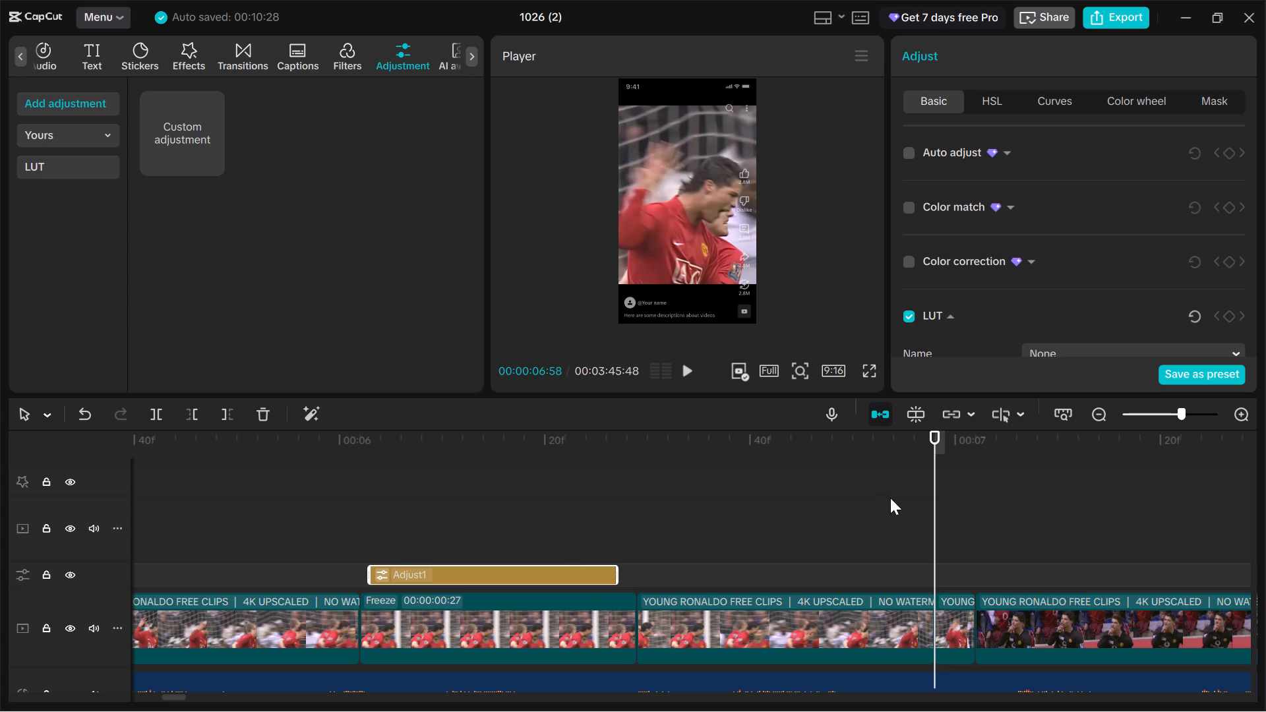
{"action": "left_click_drag", "start_coordinate": [936, 509], "coordinate": [304, 540]}
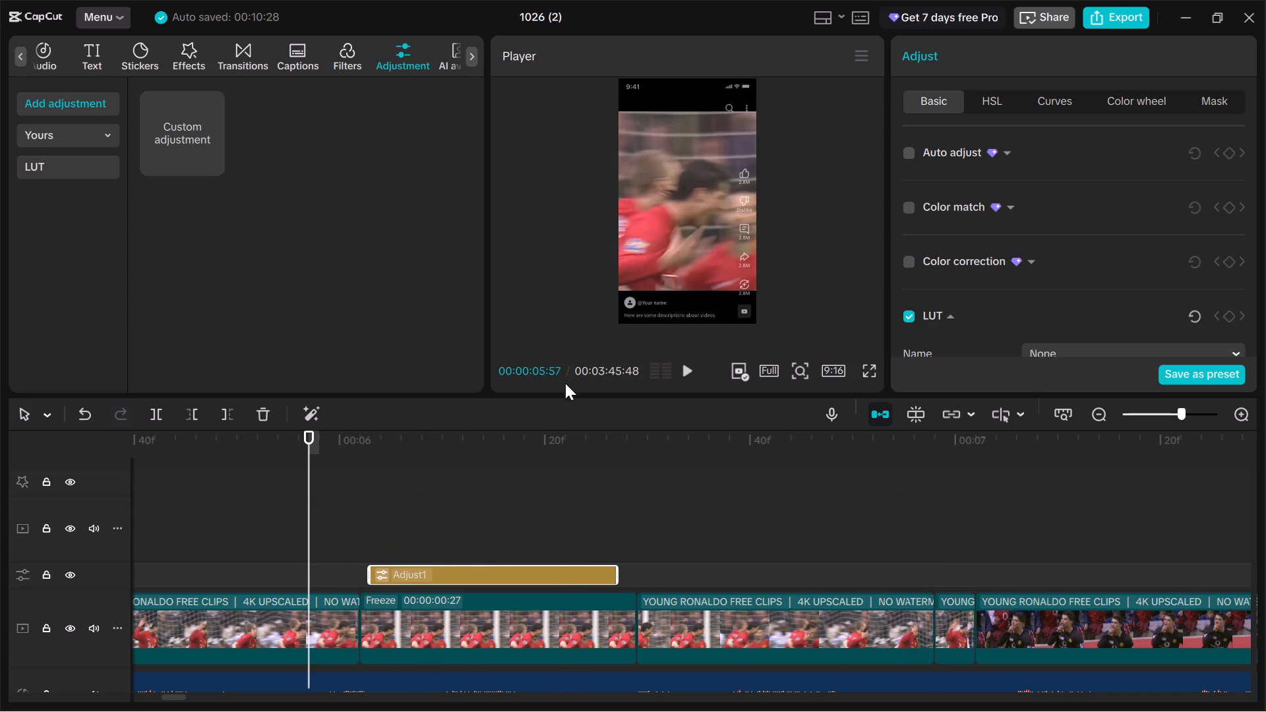
{"action": "left_click", "coordinate": [693, 372]}
{"action": "left_click", "coordinate": [693, 372]}
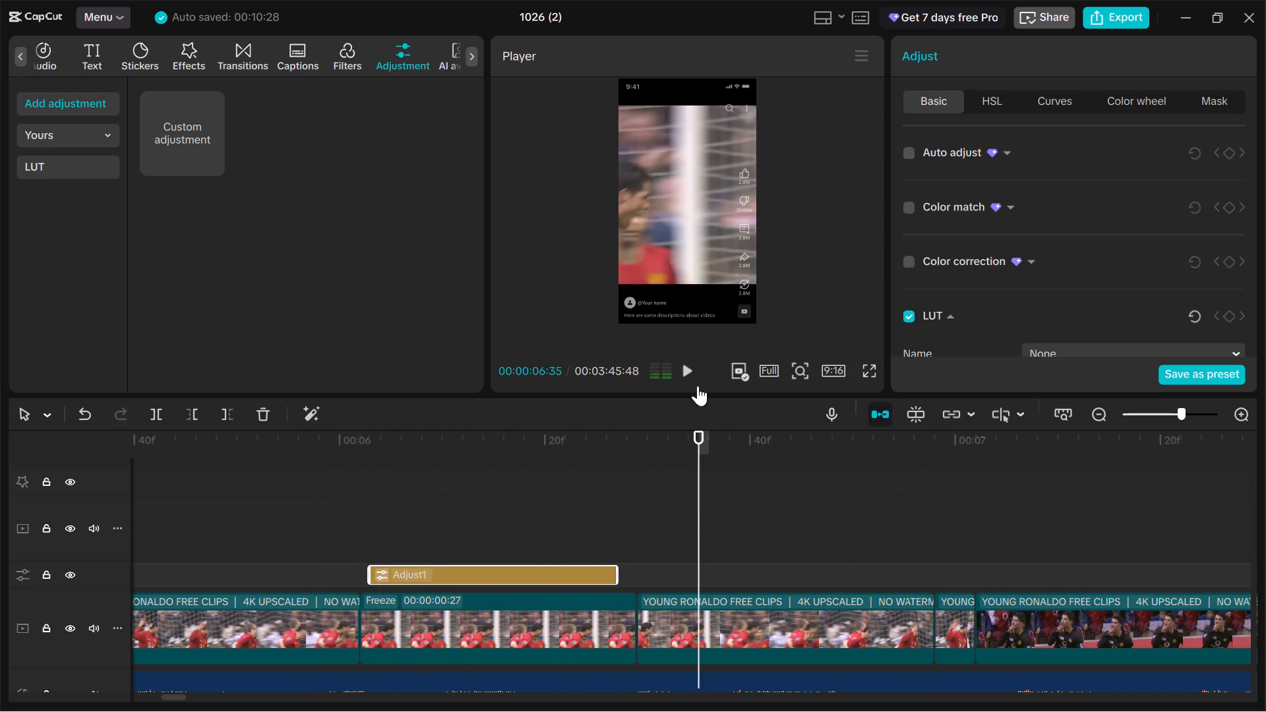
{"action": "left_click_drag", "start_coordinate": [694, 518], "coordinate": [347, 540]}
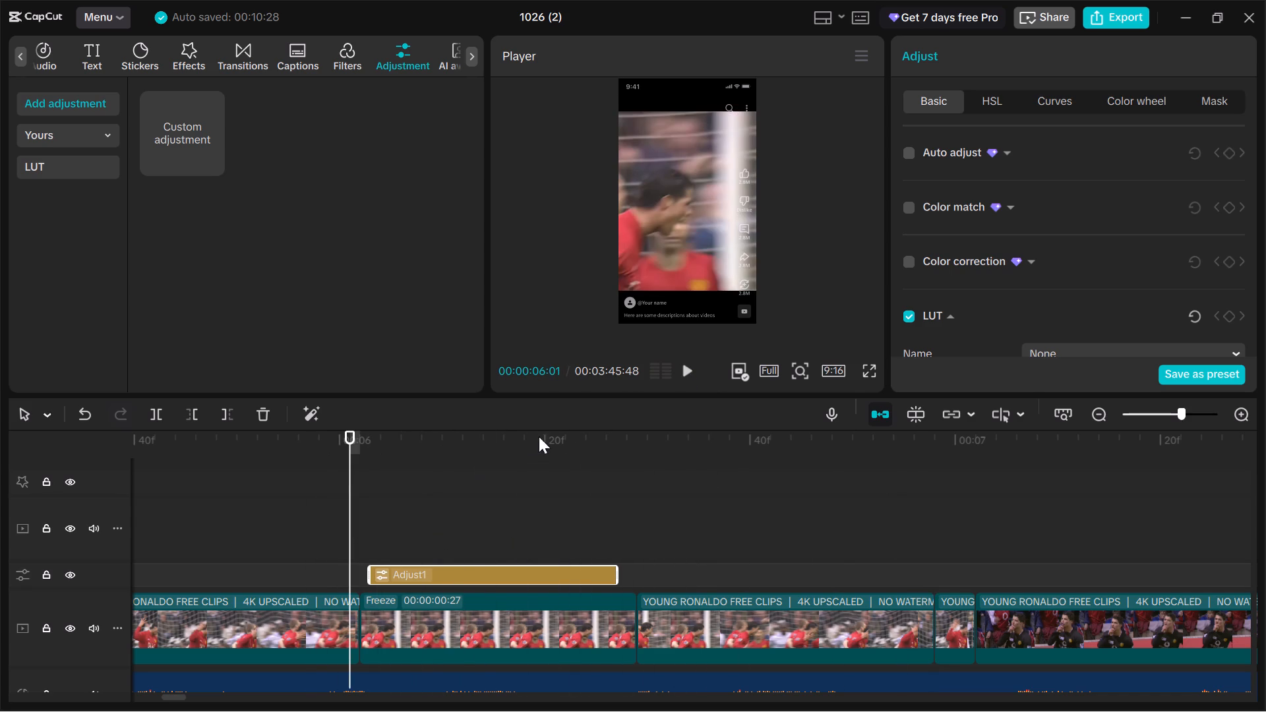
{"action": "left_click", "coordinate": [688, 372]}
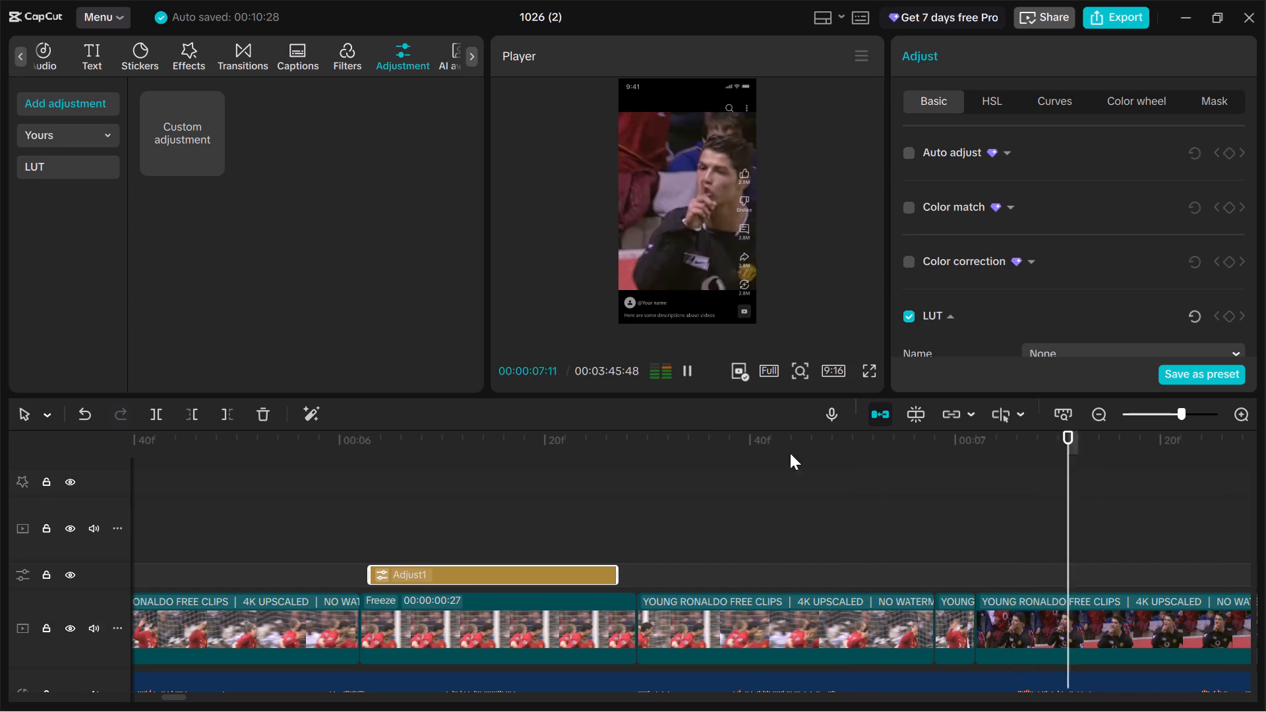
{"action": "left_click", "coordinate": [500, 518]}
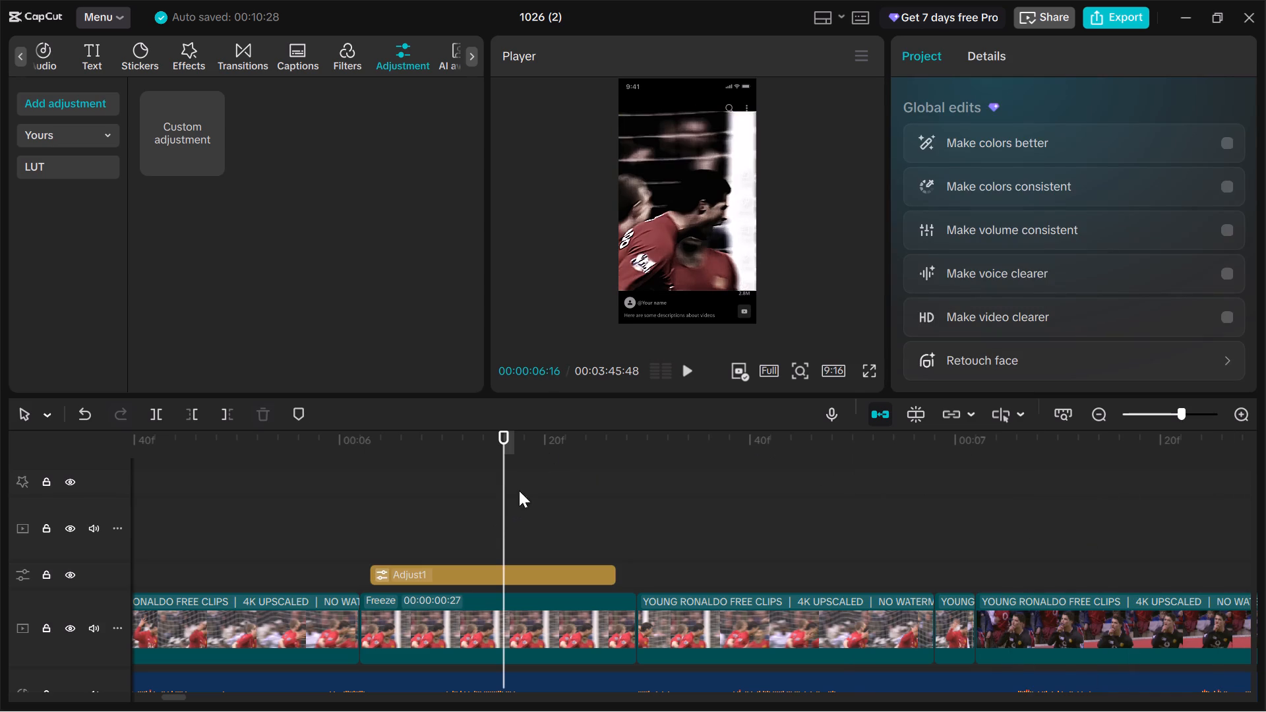
{"action": "left_click", "coordinate": [680, 365]}
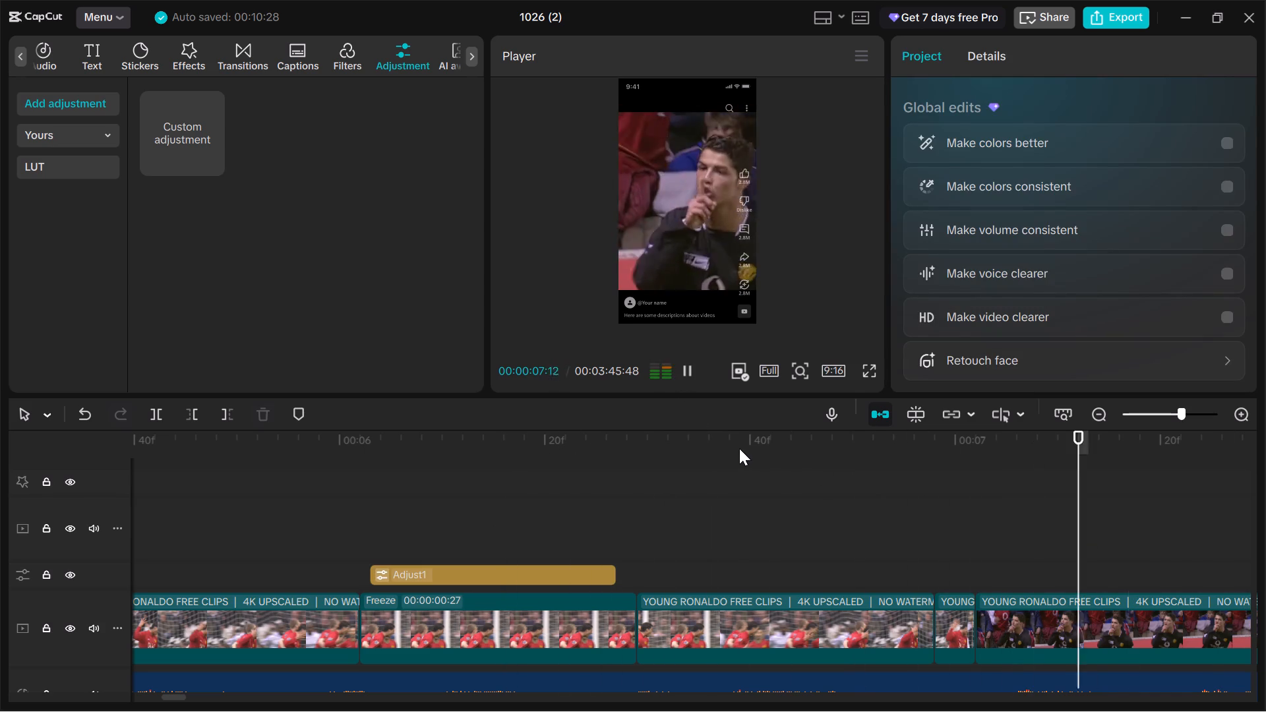
Shift the freeze frame's image slightly right, keeping its vertical position, to bring the player nearer the canvas centre.
{"action": "left_click", "coordinate": [528, 621]}
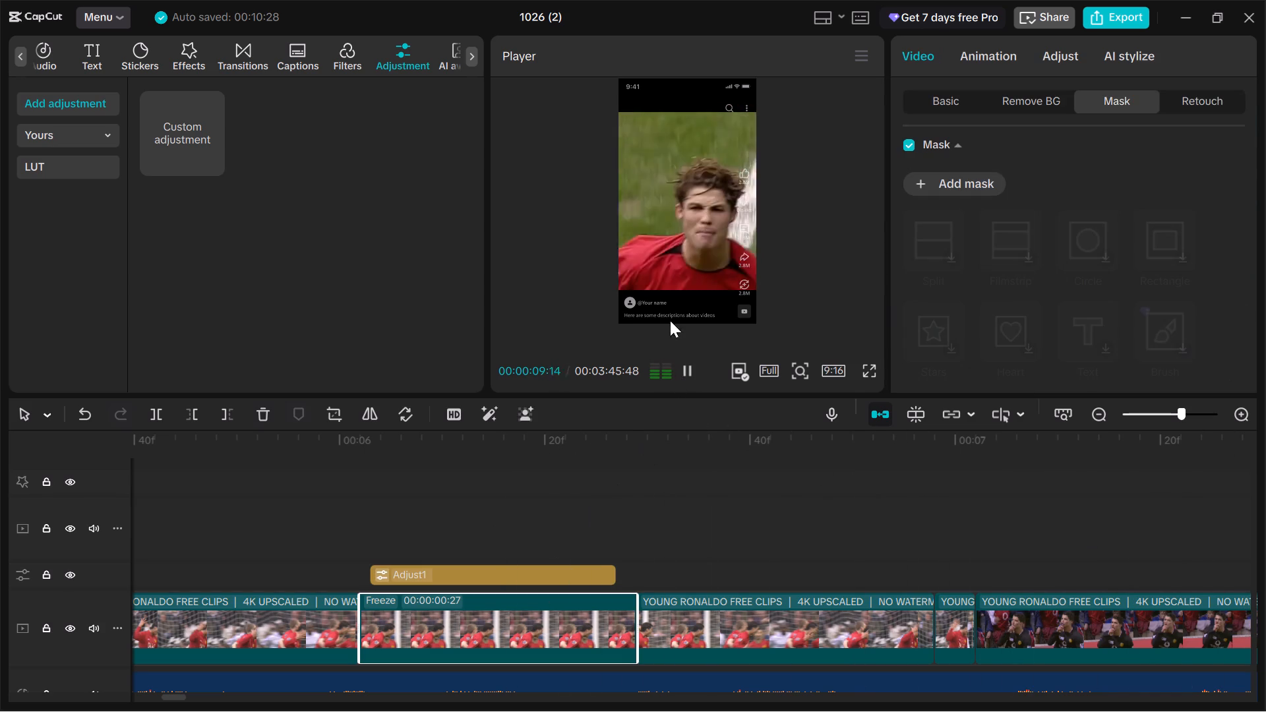
{"action": "left_click", "coordinate": [522, 504]}
{"action": "left_click", "coordinate": [509, 607]}
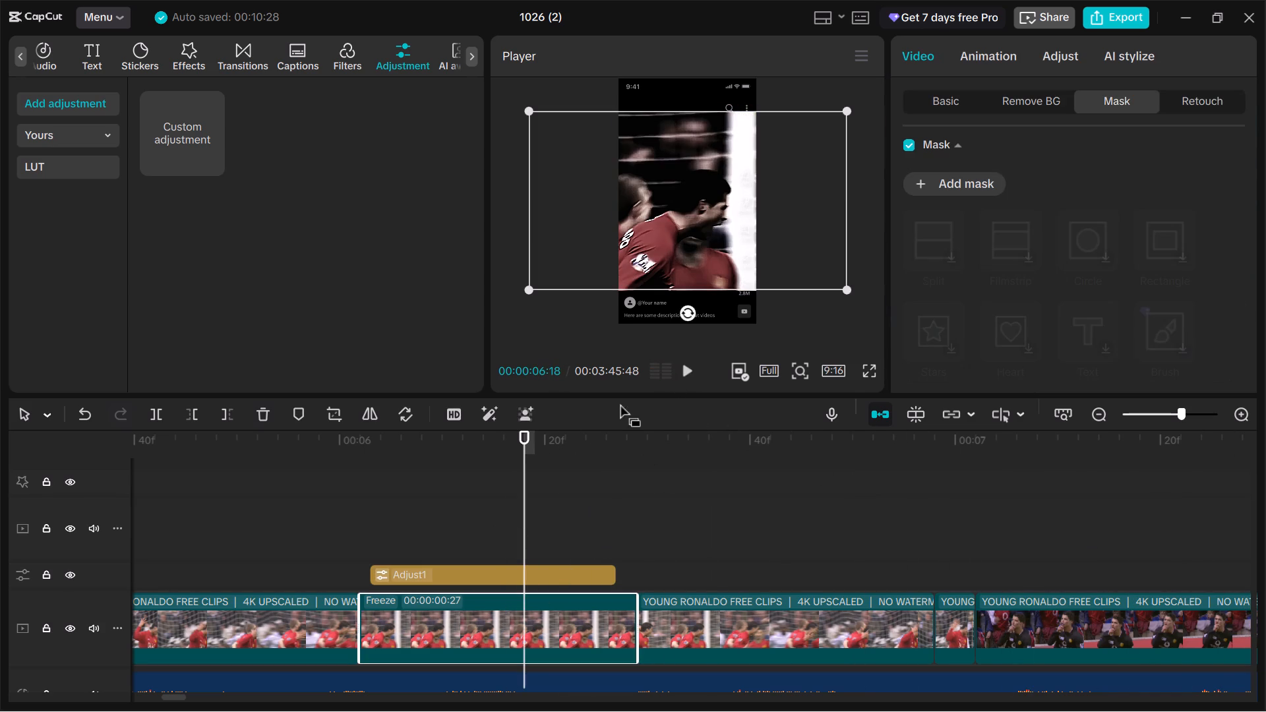
{"action": "left_click_drag", "start_coordinate": [666, 257], "coordinate": [690, 256]}
{"action": "left_click_drag", "start_coordinate": [649, 209], "coordinate": [680, 220]}
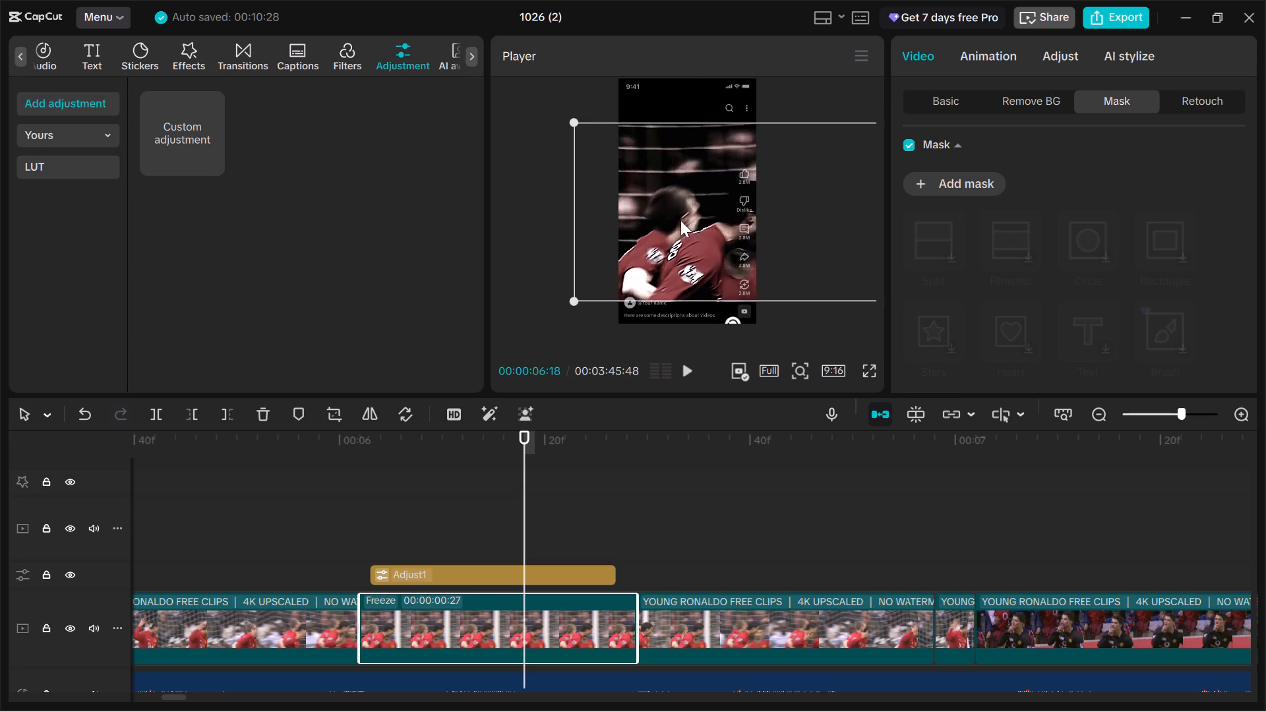
{"action": "left_click_drag", "start_coordinate": [680, 220], "coordinate": [668, 211]}
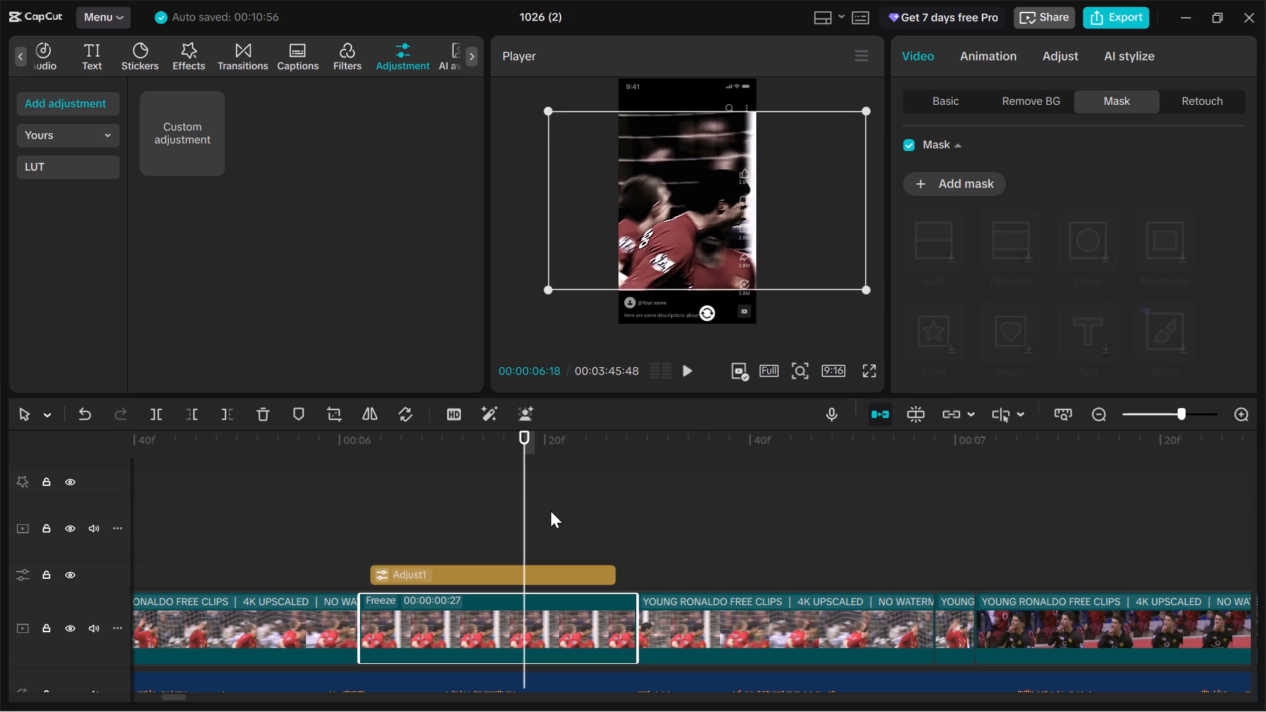
Replay from 00:00:06:01 through the repositioned freeze frame into the following clips to compare their framing.
{"action": "left_click_drag", "start_coordinate": [520, 502], "coordinate": [347, 508]}
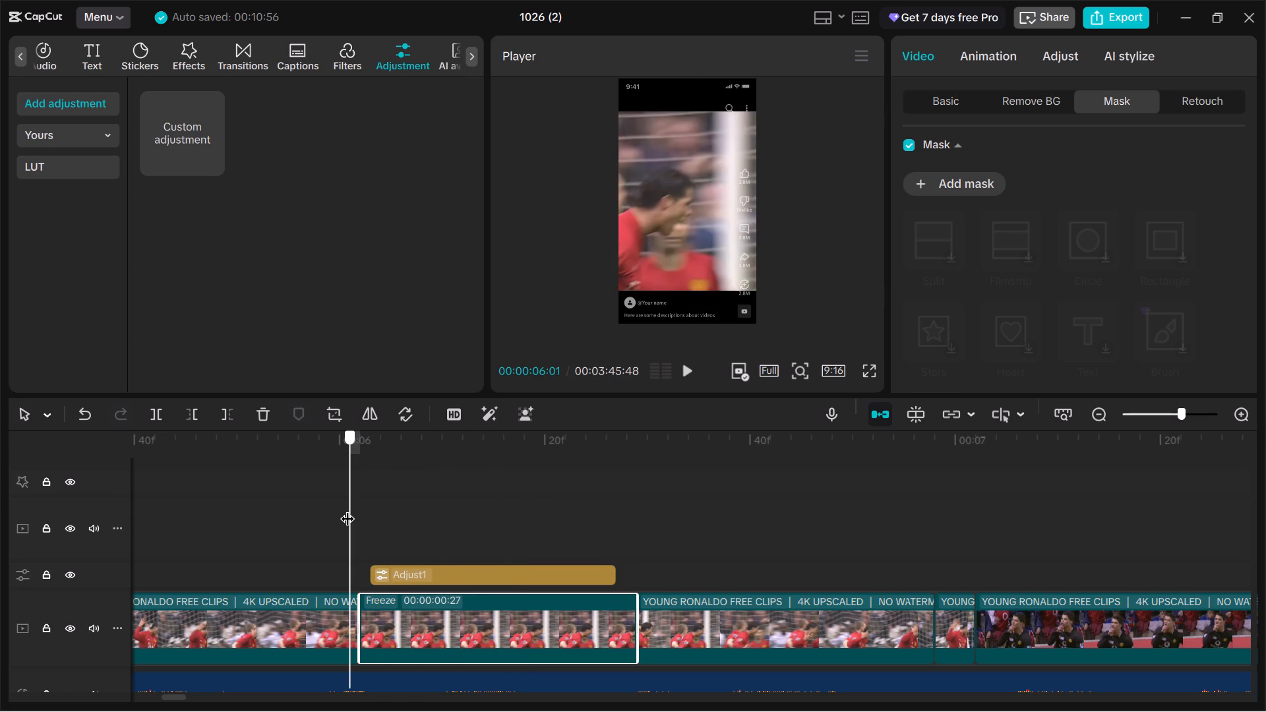
{"action": "left_click", "coordinate": [691, 367]}
{"action": "left_click", "coordinate": [691, 367]}
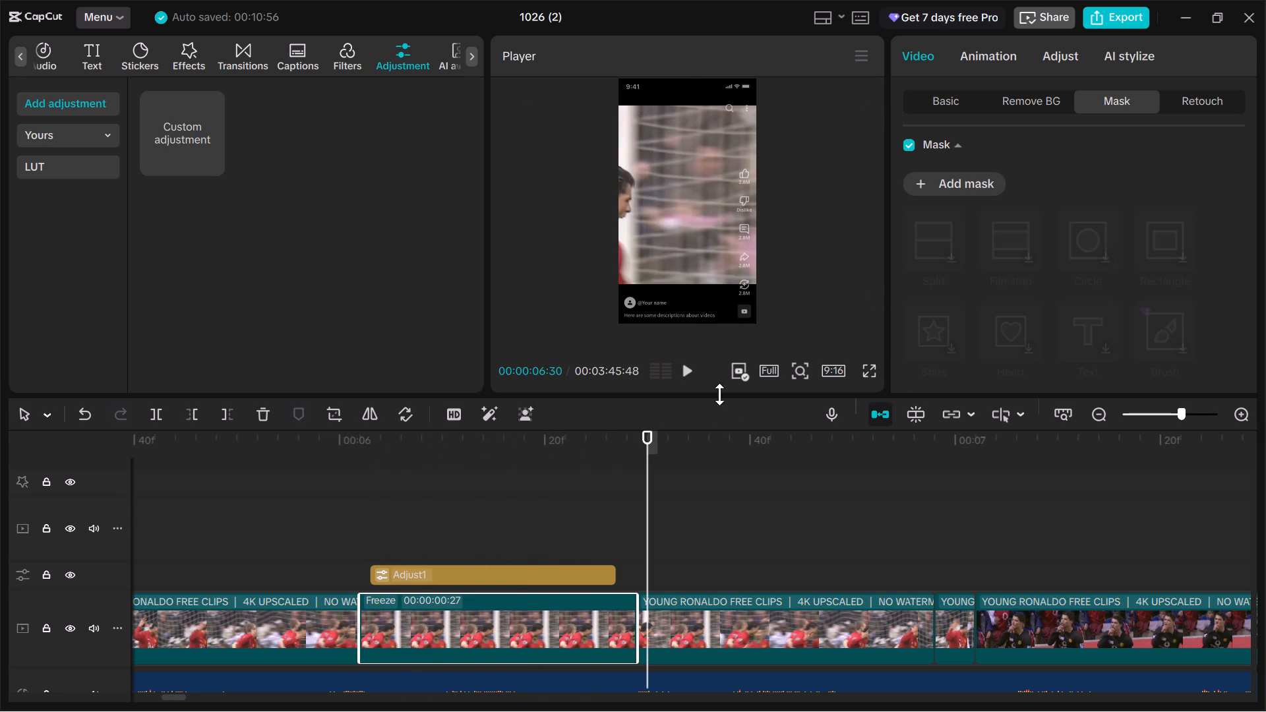
{"action": "left_click_drag", "start_coordinate": [642, 472], "coordinate": [357, 475]}
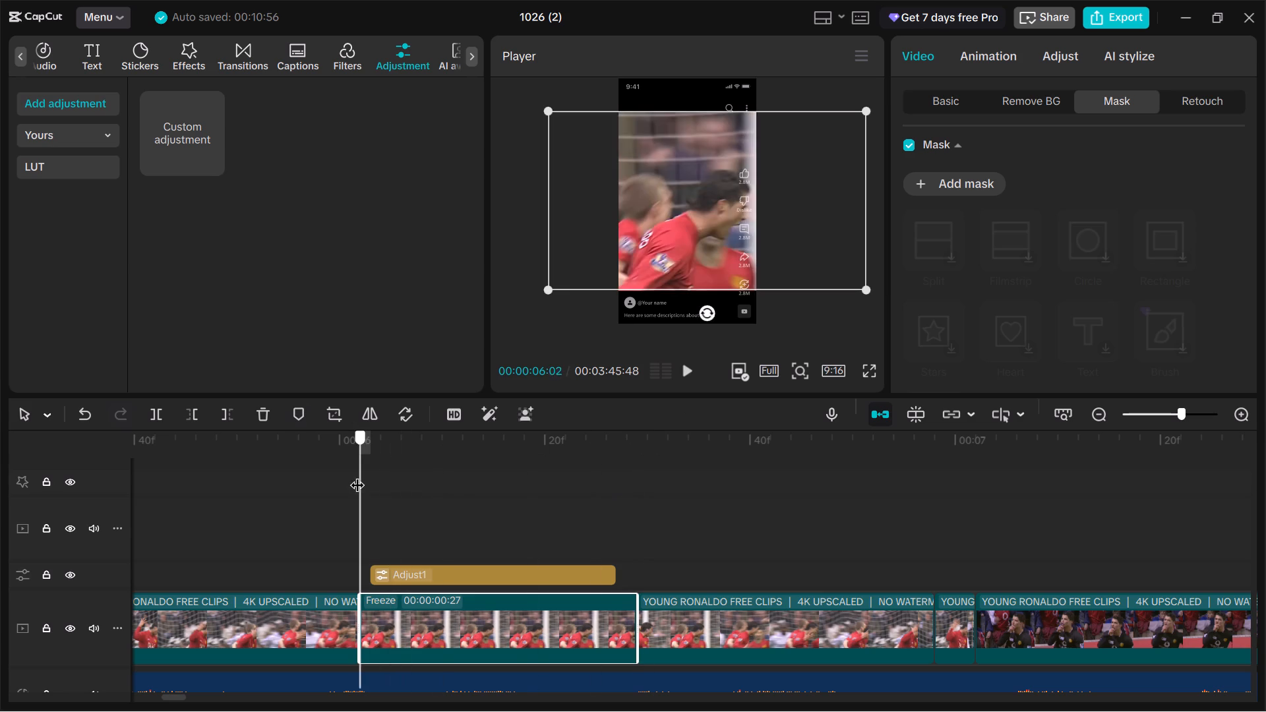
{"action": "left_click_drag", "start_coordinate": [357, 475], "coordinate": [353, 477]}
{"action": "left_click", "coordinate": [691, 371]}
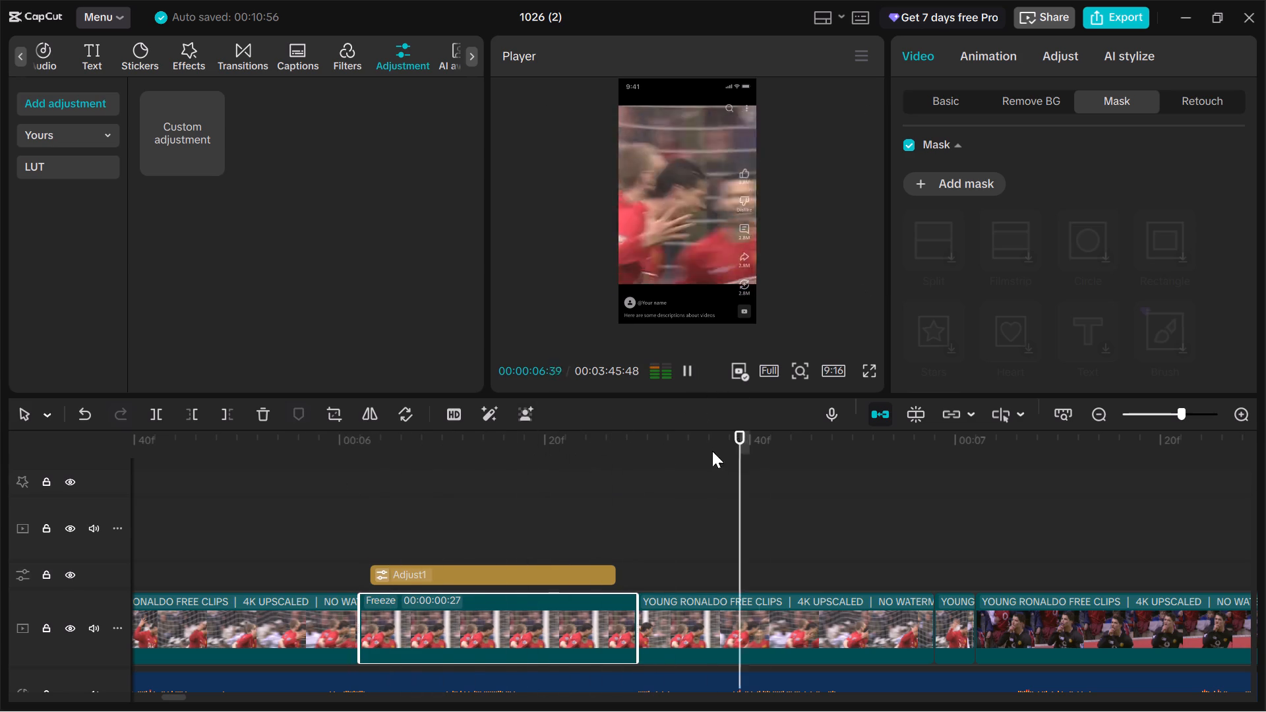
{"action": "left_click", "coordinate": [791, 621]}
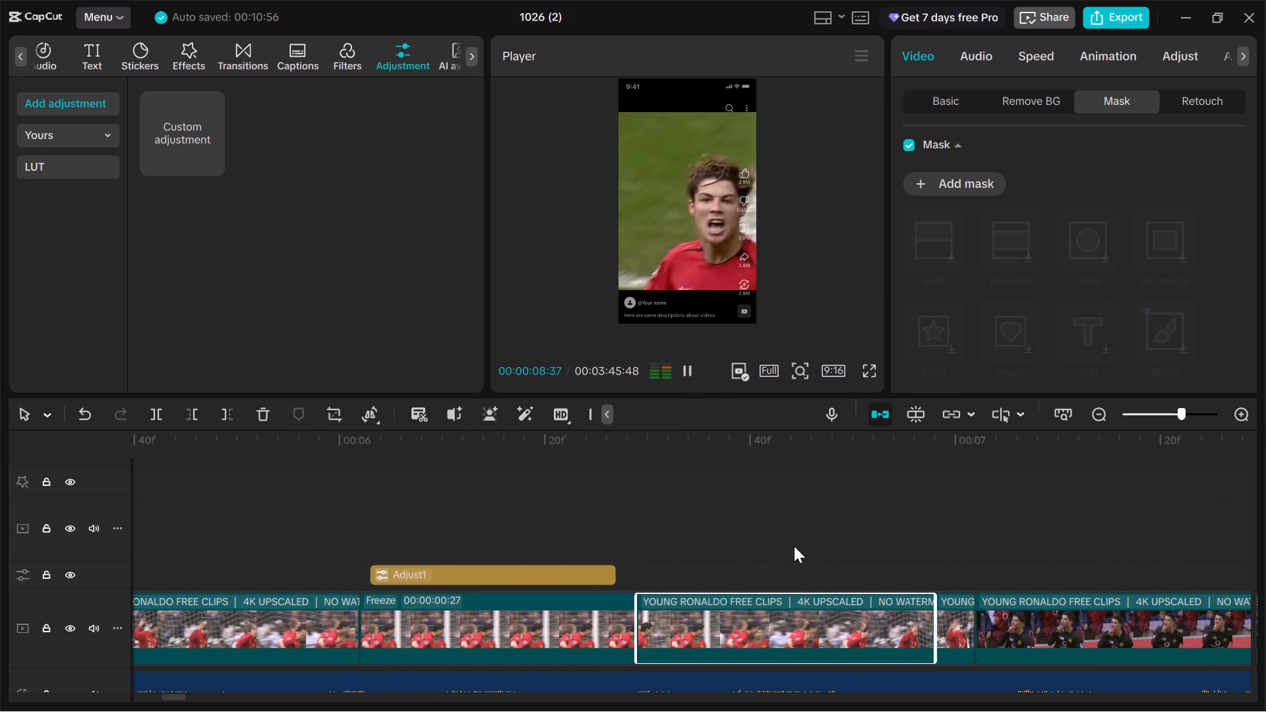
{"action": "left_click", "coordinate": [794, 545]}
Repeatedly play from within the graded freeze frame into the next clip to examine the cut and its timing.
{"action": "left_click_drag", "start_coordinate": [791, 510], "coordinate": [527, 508]}
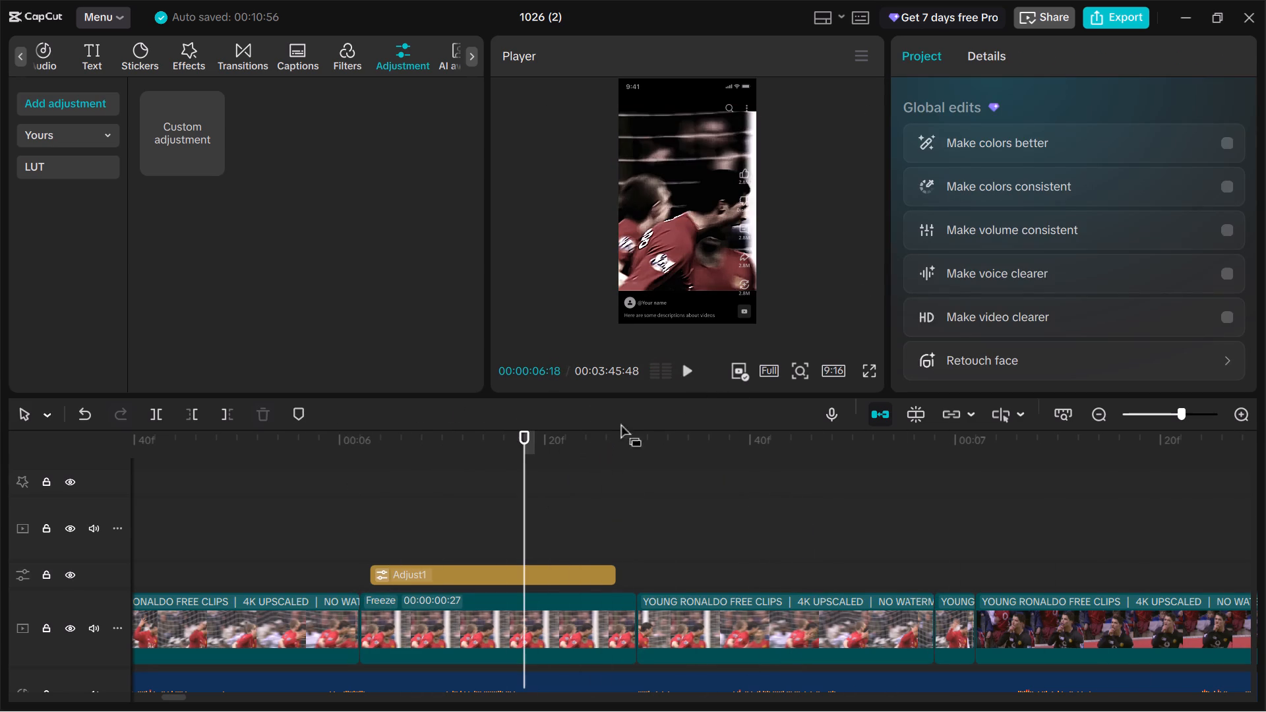
{"action": "left_click", "coordinate": [680, 368]}
{"action": "left_click", "coordinate": [680, 369]}
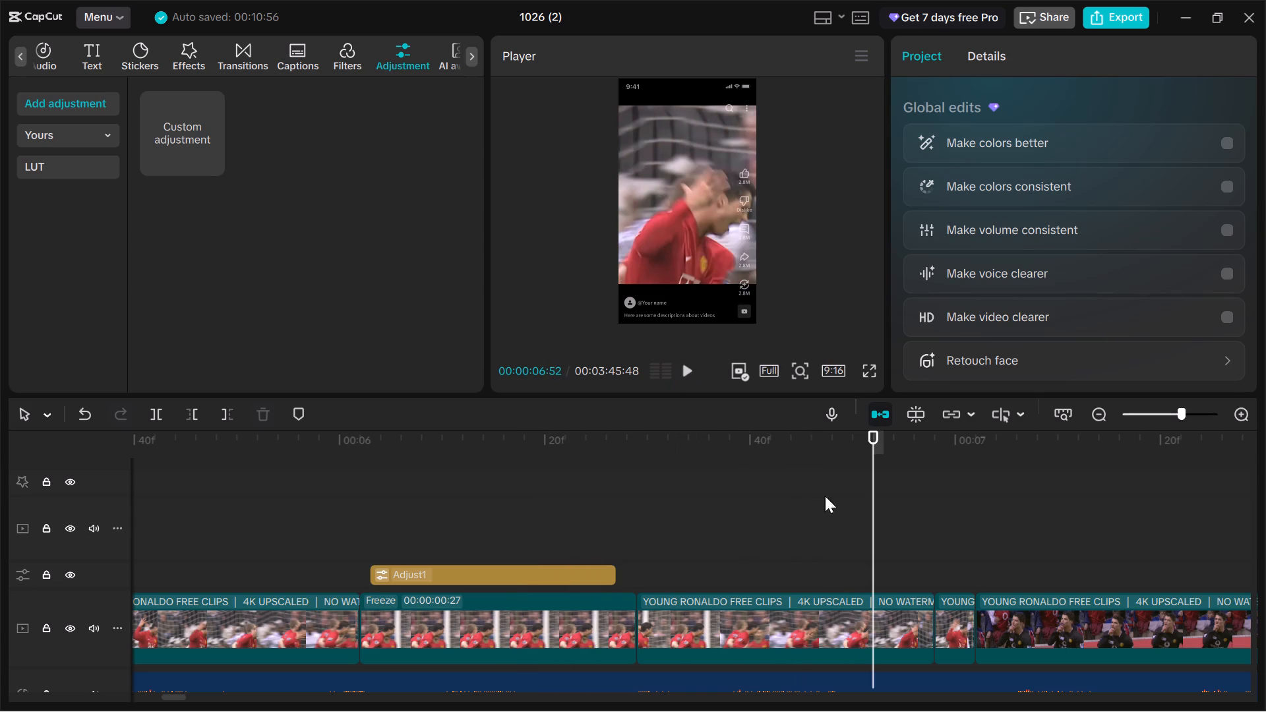
{"action": "left_click_drag", "start_coordinate": [868, 521], "coordinate": [495, 531]}
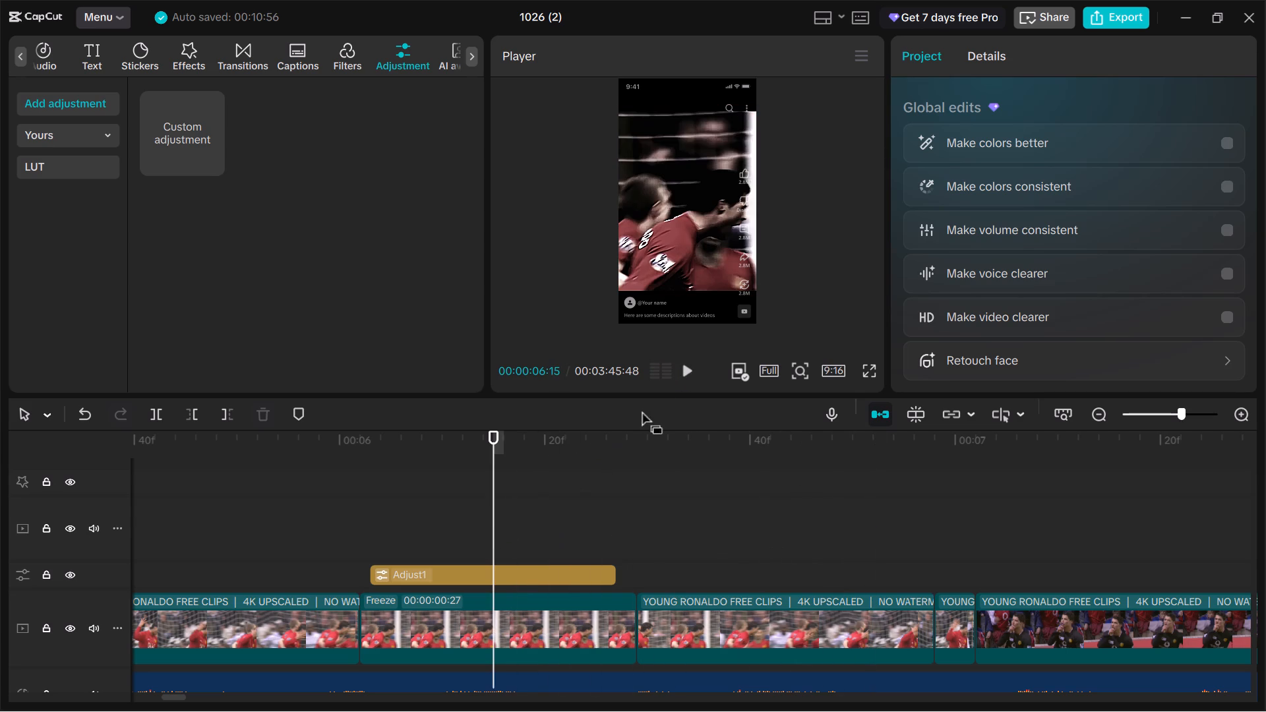
{"action": "left_click", "coordinate": [680, 365]}
{"action": "left_click", "coordinate": [680, 365]}
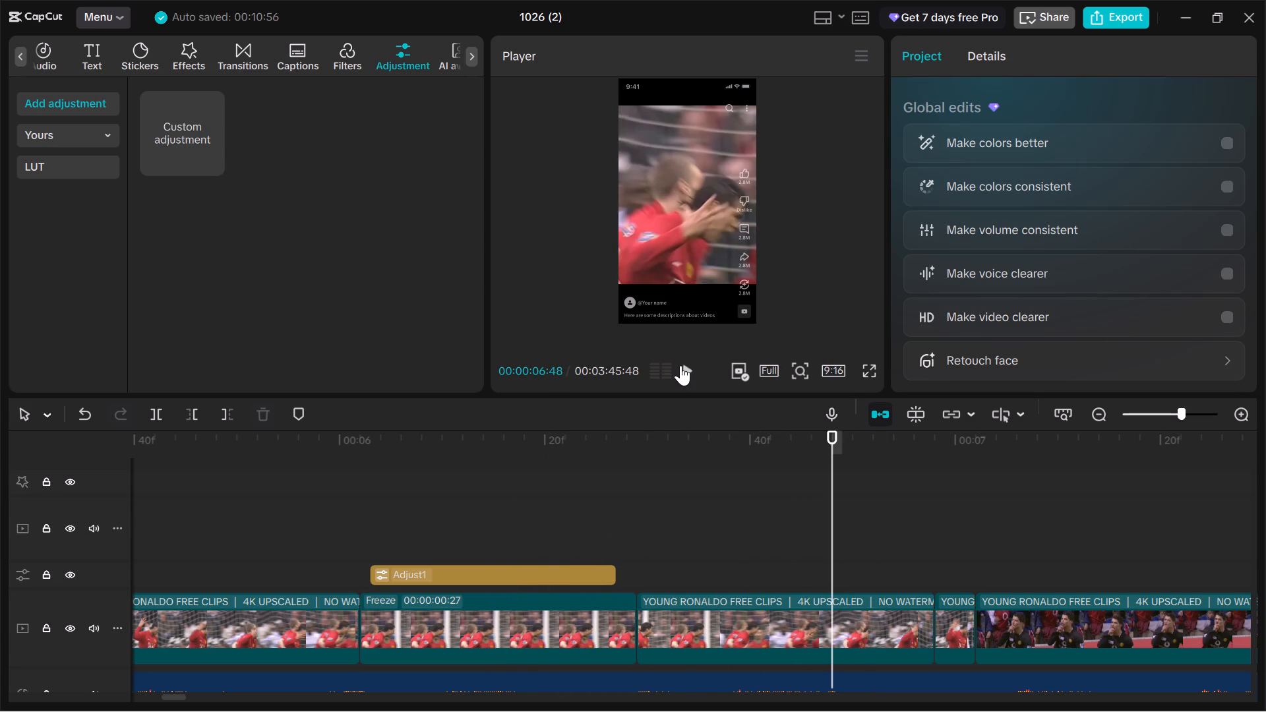
{"action": "left_click_drag", "start_coordinate": [831, 499], "coordinate": [456, 504]}
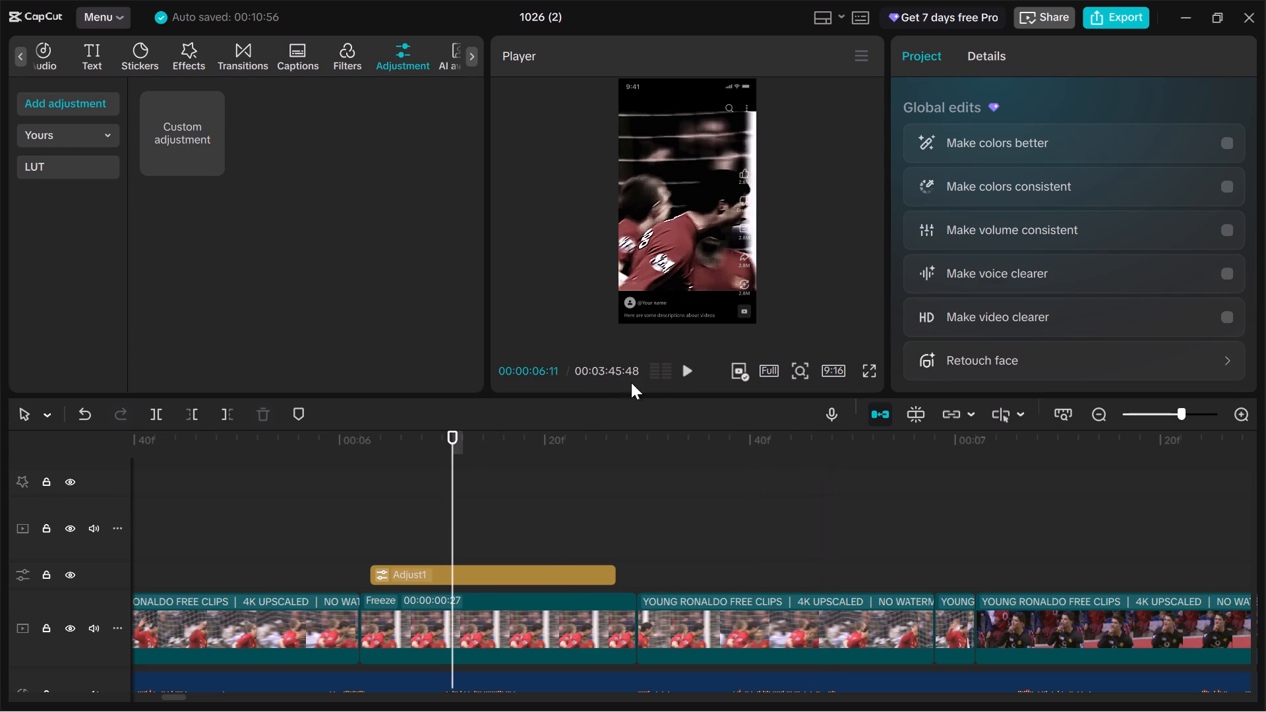
{"action": "left_click", "coordinate": [684, 375]}
{"action": "left_click", "coordinate": [684, 375]}
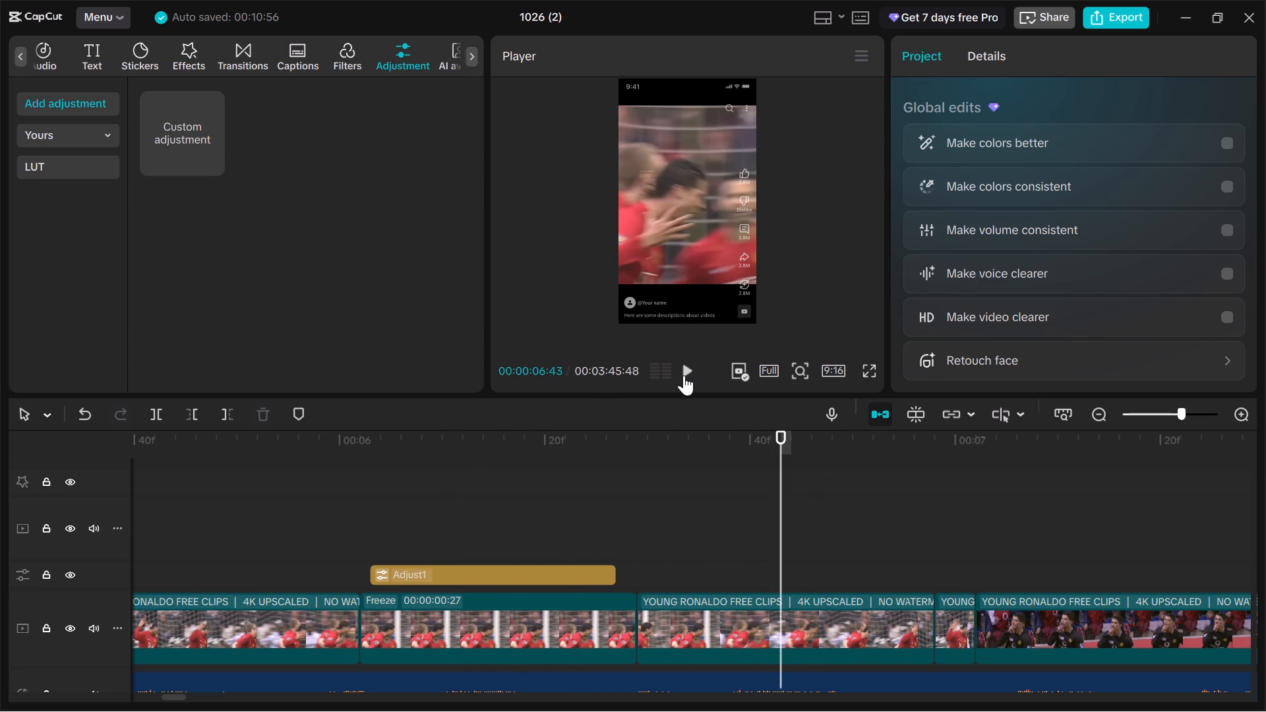
{"action": "double_click", "coordinate": [684, 375]}
{"action": "left_click_drag", "start_coordinate": [962, 492], "coordinate": [451, 480]}
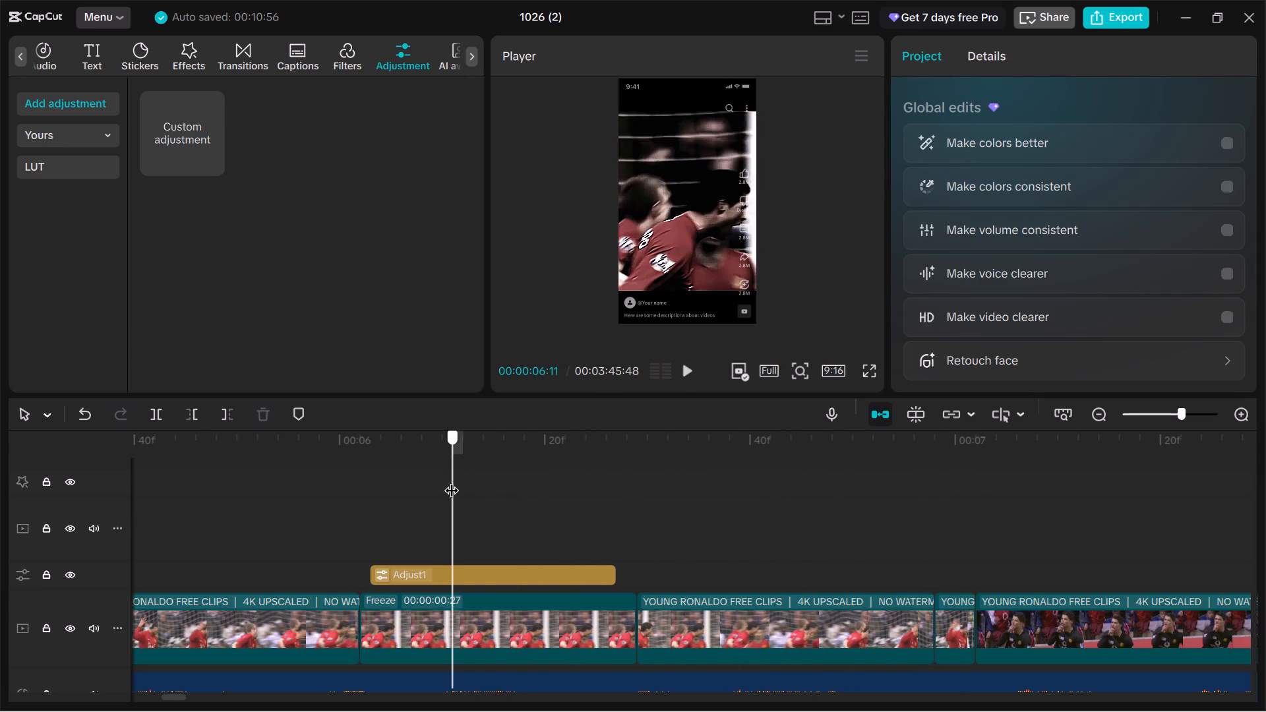
{"action": "left_click", "coordinate": [695, 374]}
{"action": "left_click", "coordinate": [695, 374]}
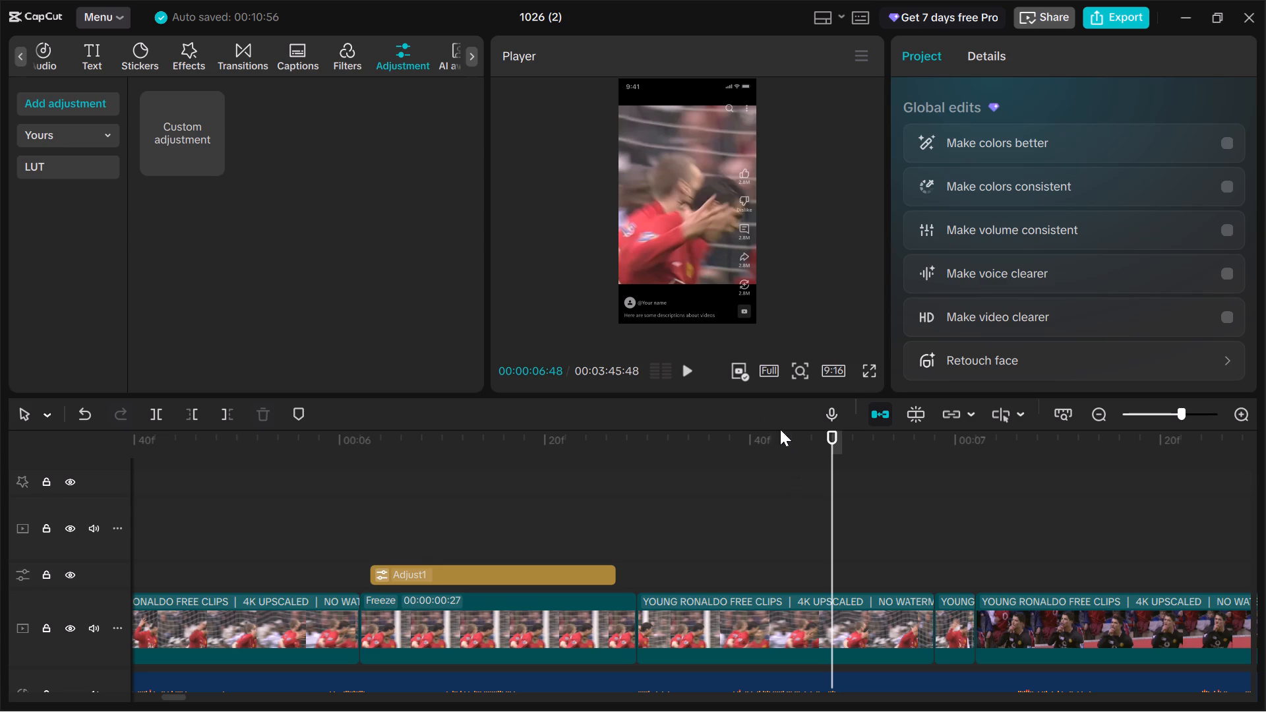
{"action": "double_click", "coordinate": [680, 371]}
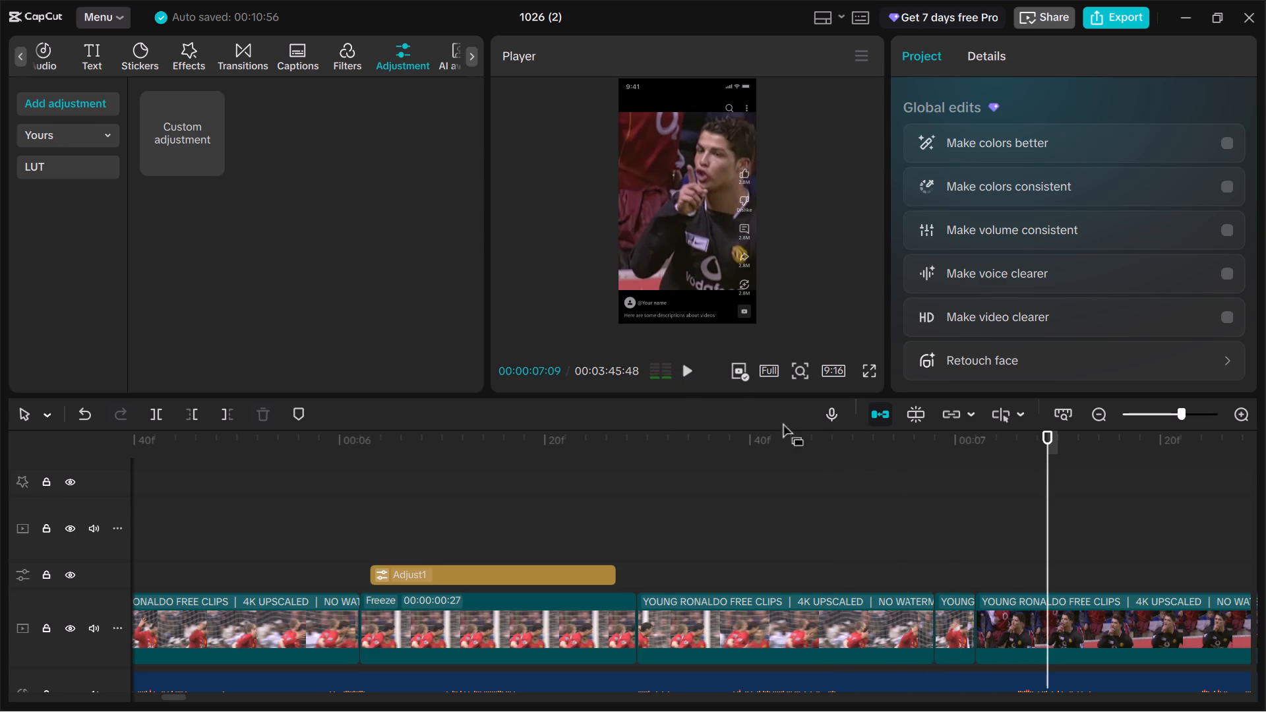
Move the image of the short red-jersey clip at 00:00:06:59 right and slightly down within the canvas.
{"action": "left_click_drag", "start_coordinate": [1048, 502], "coordinate": [892, 531]}
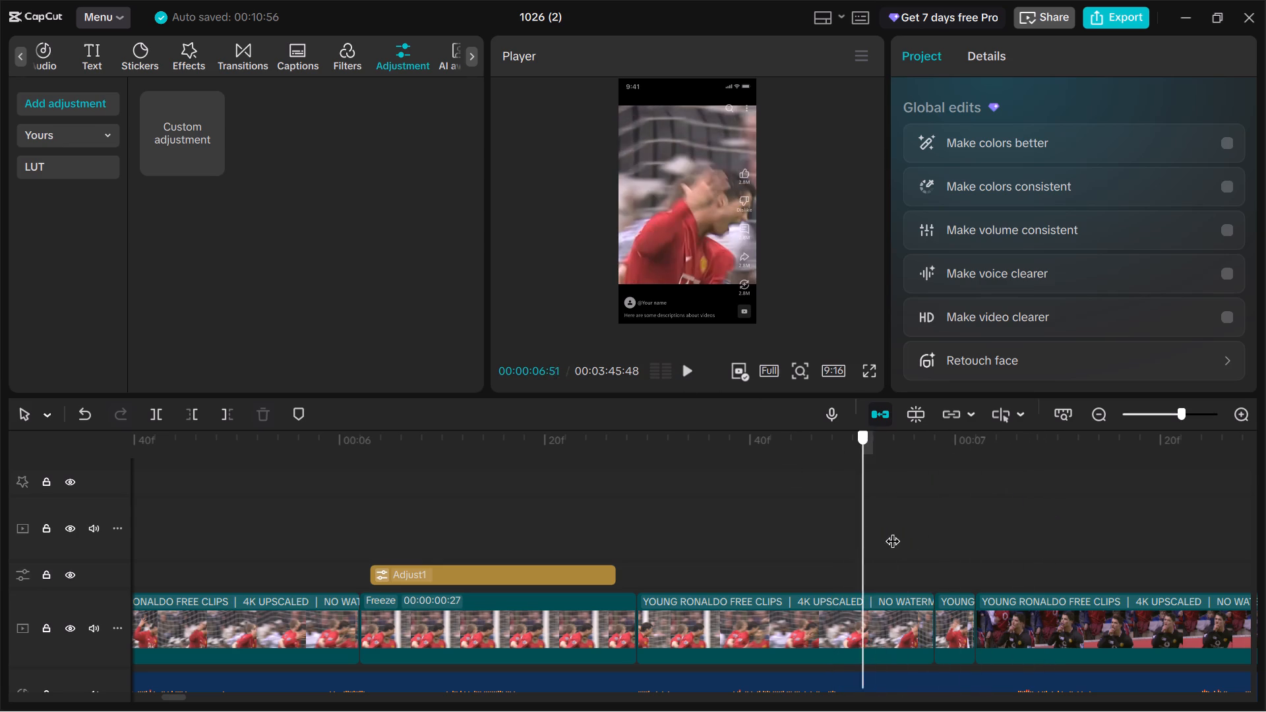
{"action": "left_click_drag", "start_coordinate": [892, 531], "coordinate": [944, 532]}
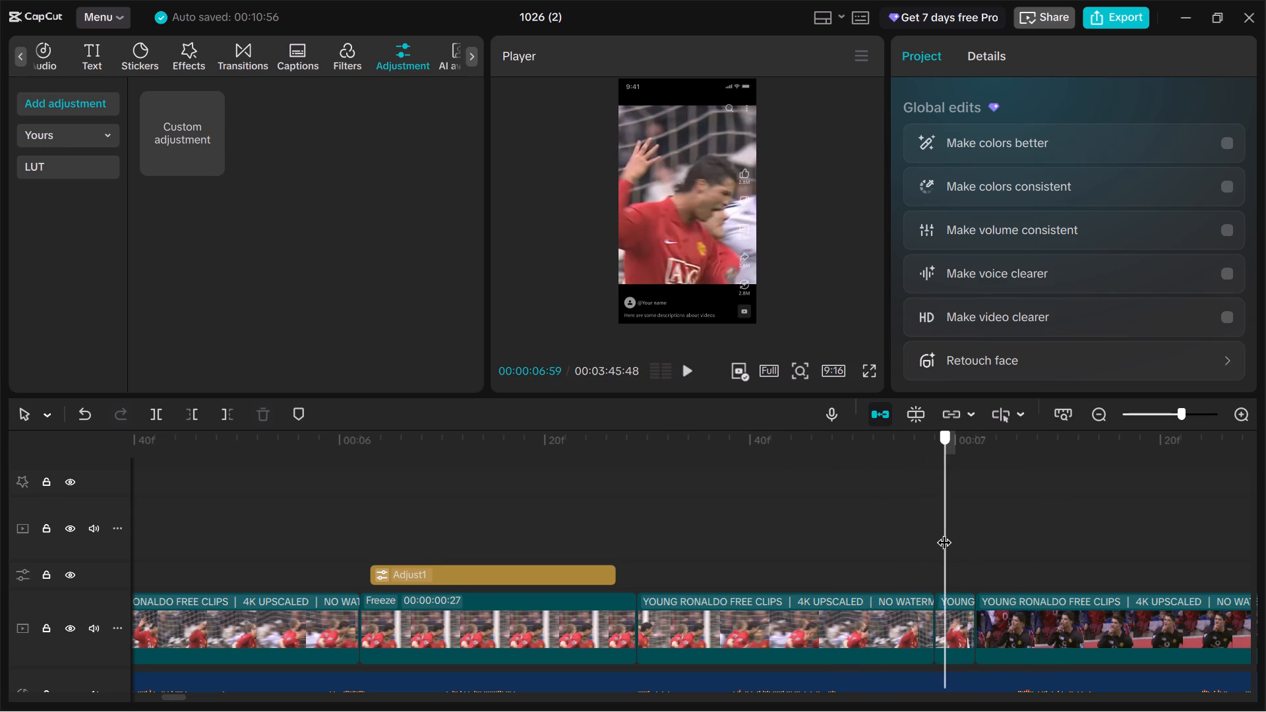
{"action": "left_click_drag", "start_coordinate": [944, 532], "coordinate": [903, 541]}
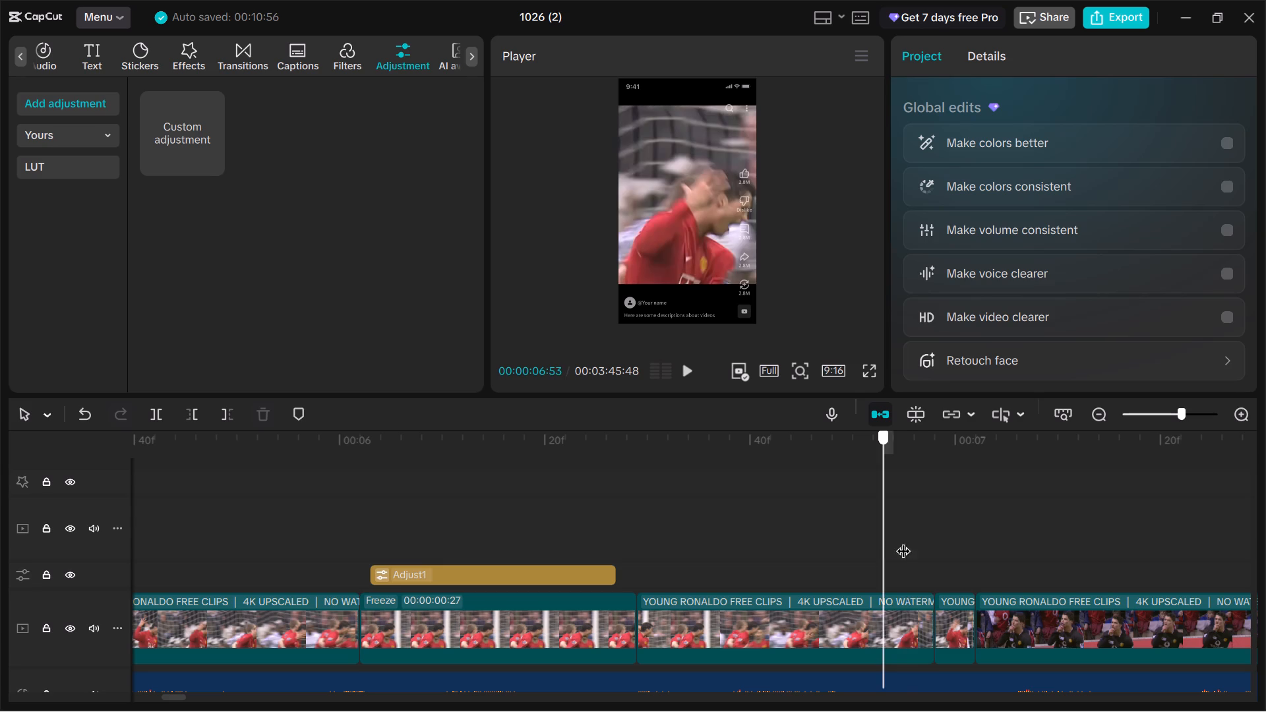
{"action": "left_click_drag", "start_coordinate": [903, 541], "coordinate": [948, 537]}
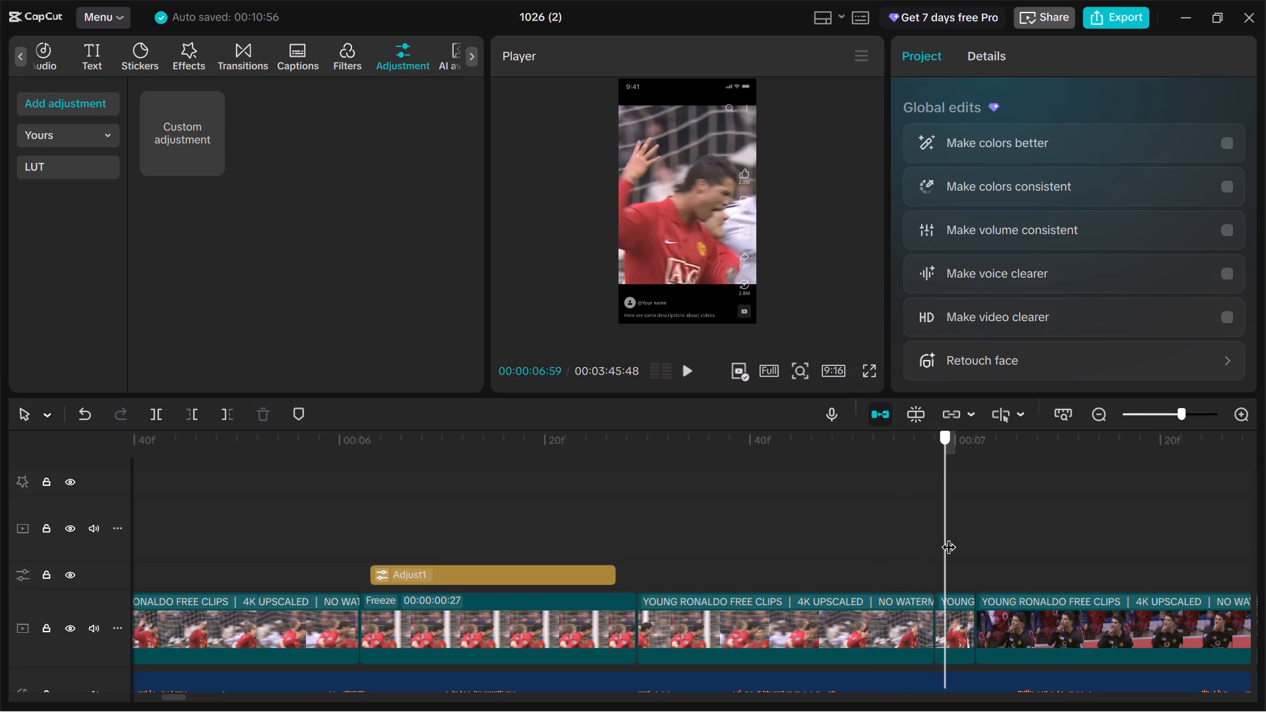
{"action": "left_click_drag", "start_coordinate": [948, 537], "coordinate": [950, 537]}
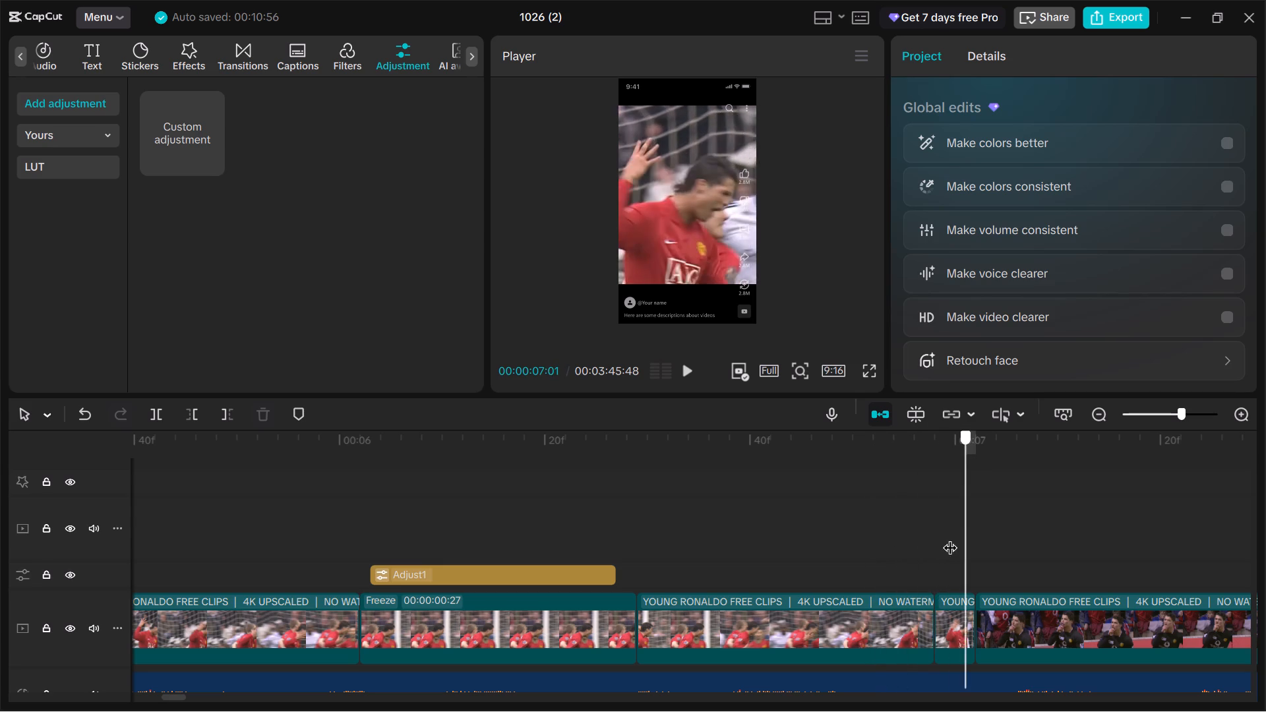
{"action": "left_click_drag", "start_coordinate": [950, 537], "coordinate": [947, 535]}
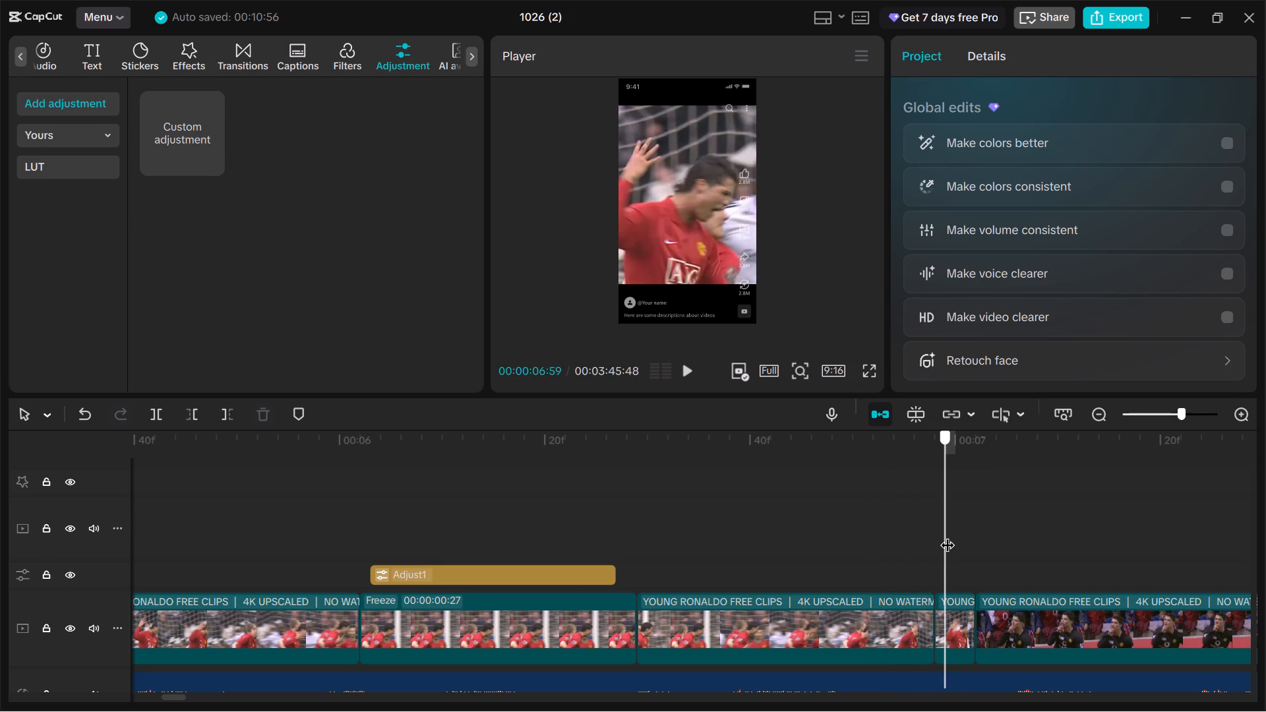
{"action": "left_click_drag", "start_coordinate": [947, 535], "coordinate": [945, 535]}
{"action": "left_click", "coordinate": [950, 616]}
{"action": "left_click_drag", "start_coordinate": [699, 244], "coordinate": [708, 246]}
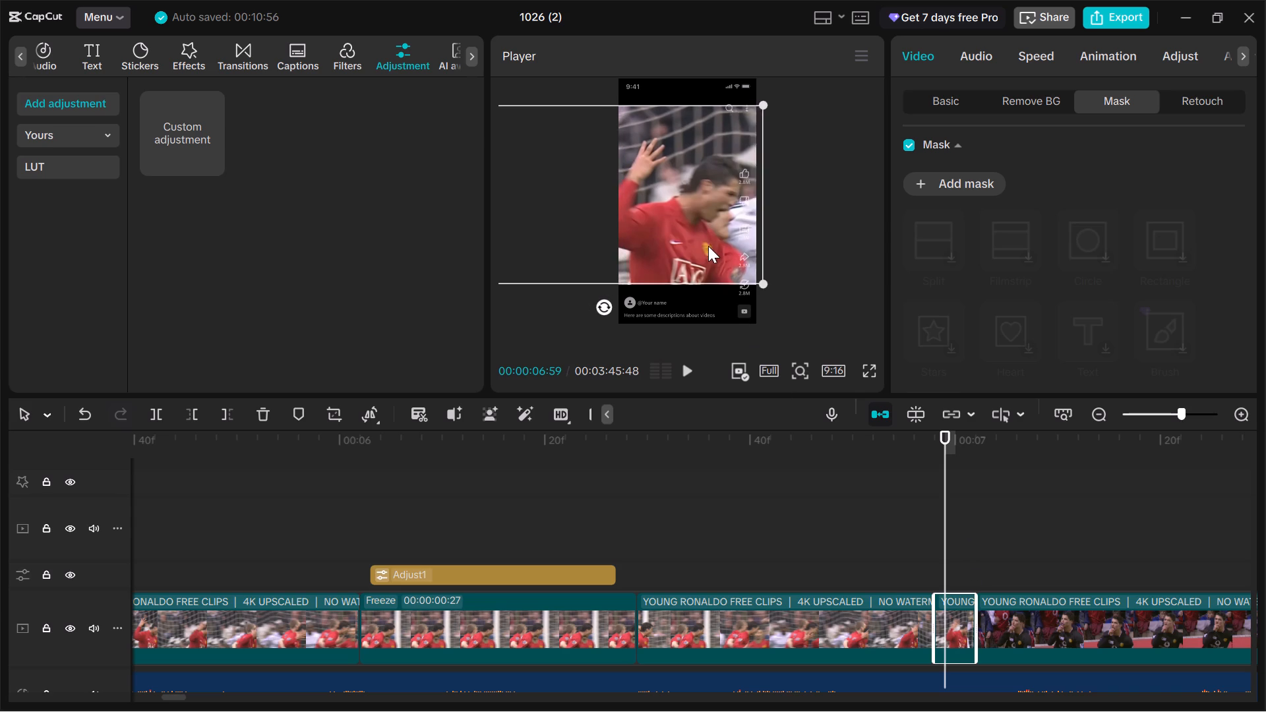
{"action": "left_click_drag", "start_coordinate": [708, 246], "coordinate": [717, 250]}
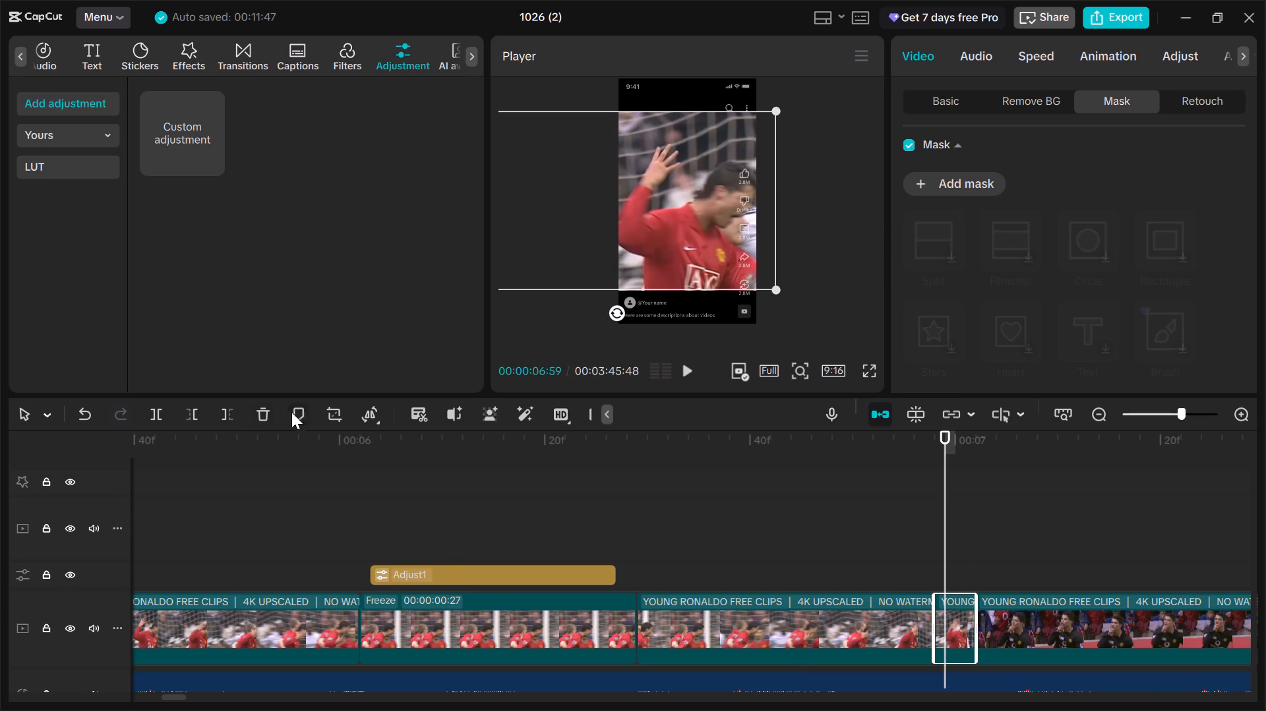
Insert a freeze frame from the repositioned short red-jersey clip at 00:00:06:59.
{"action": "left_click", "coordinate": [368, 418]}
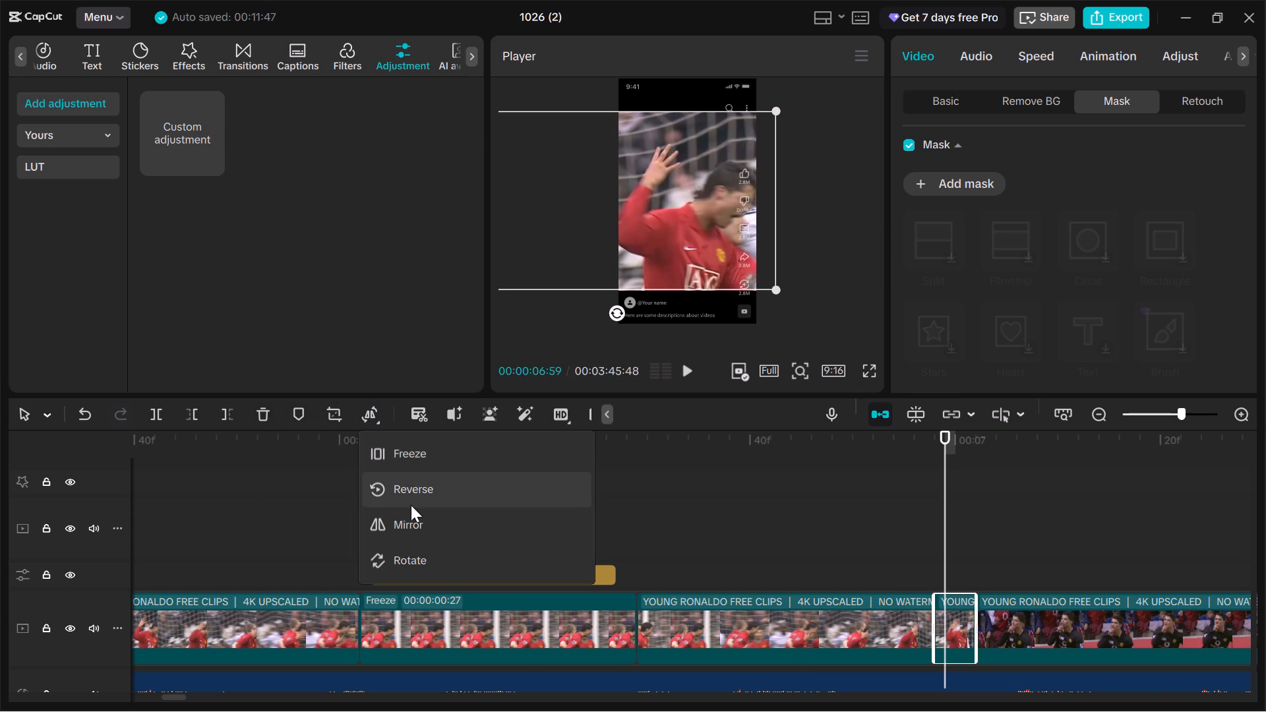
{"action": "left_click", "coordinate": [408, 458]}
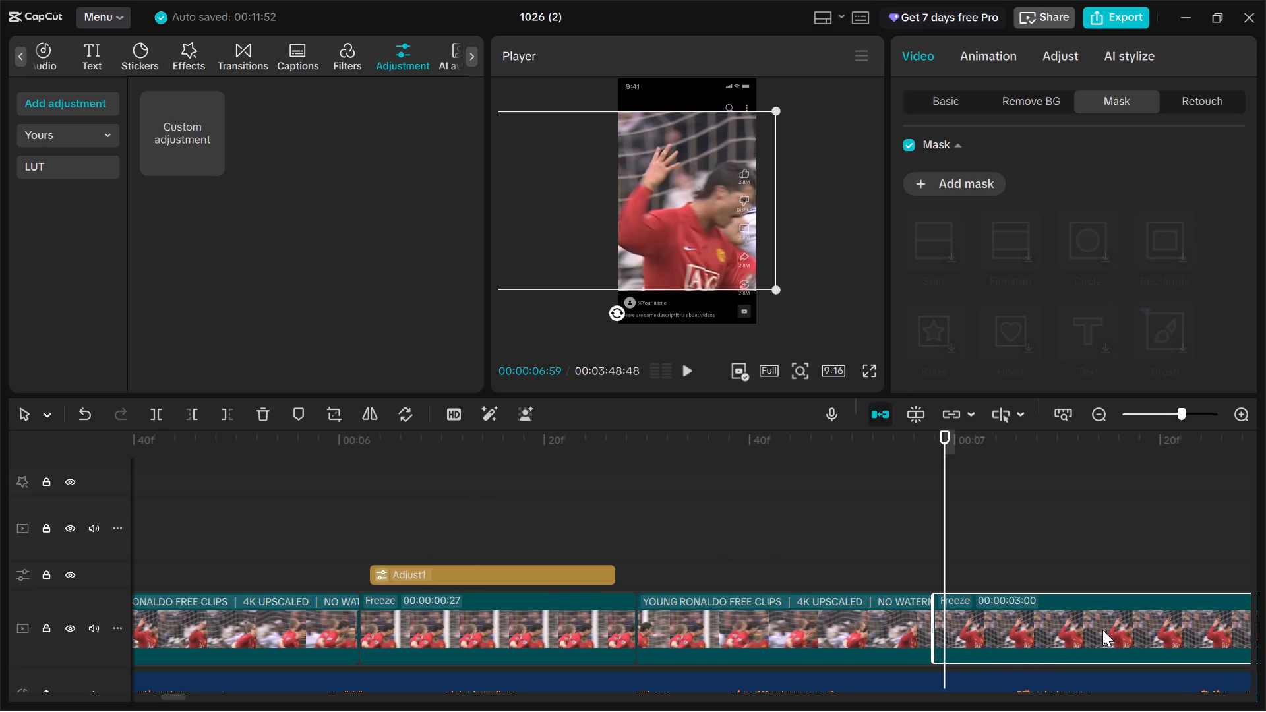
Delete the leftover short red-jersey clip between the new freeze frame and the black-jersey clip.
{"action": "scroll", "coordinate": [1102, 630], "scroll_direction": "left", "scroll_amount": 9}
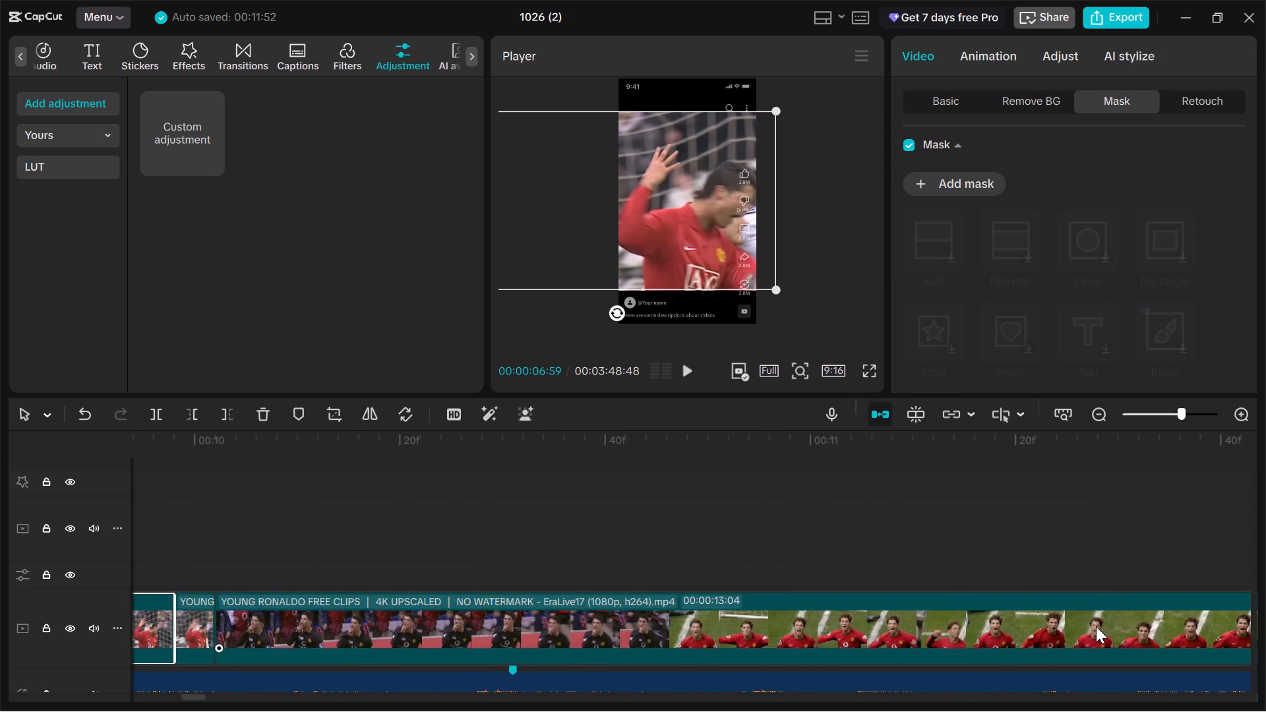
{"action": "scroll", "coordinate": [1037, 631], "scroll_direction": "right", "scroll_amount": 1}
{"action": "left_click", "coordinate": [632, 622]}
{"action": "key", "text": "BackSpace"}
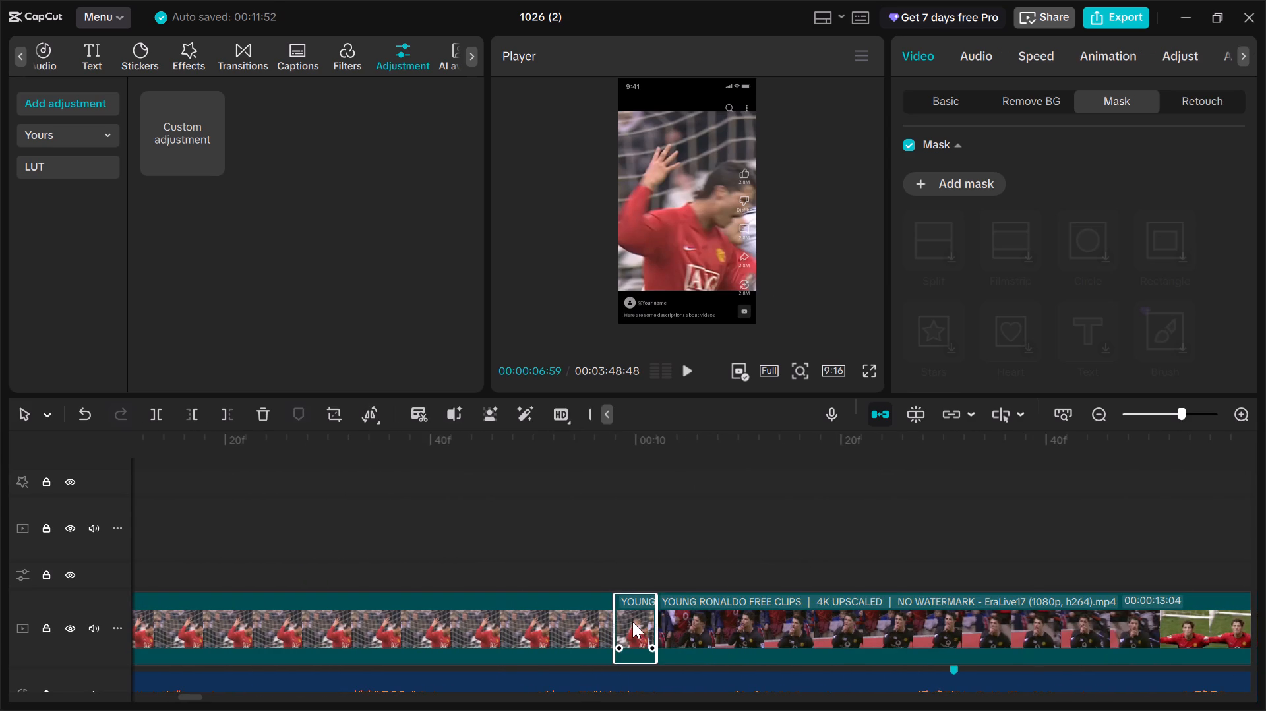
{"action": "right_click", "coordinate": [632, 622]}
{"action": "scroll", "coordinate": [462, 628], "scroll_direction": "right", "scroll_amount": 5}
{"action": "left_click", "coordinate": [517, 578]}
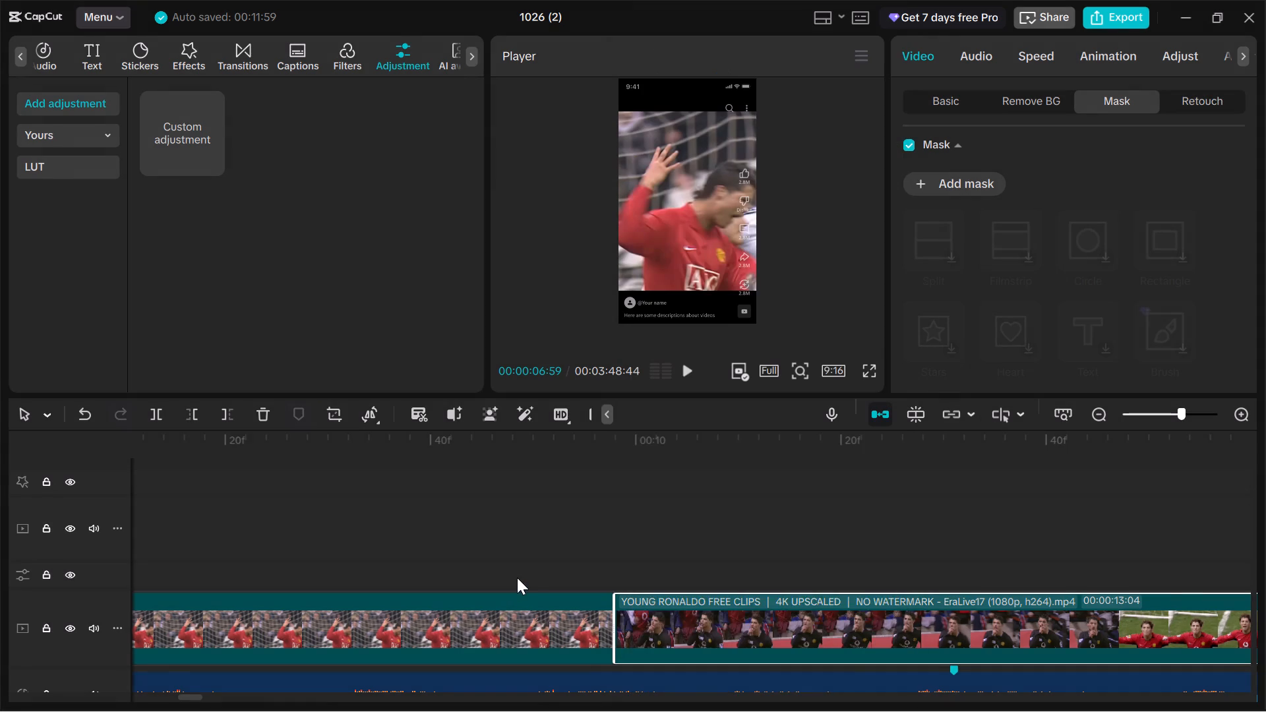
Replay from just before the first freeze frame into the second one to check the sequence.
{"action": "scroll", "coordinate": [517, 578], "scroll_direction": "right", "scroll_amount": 4}
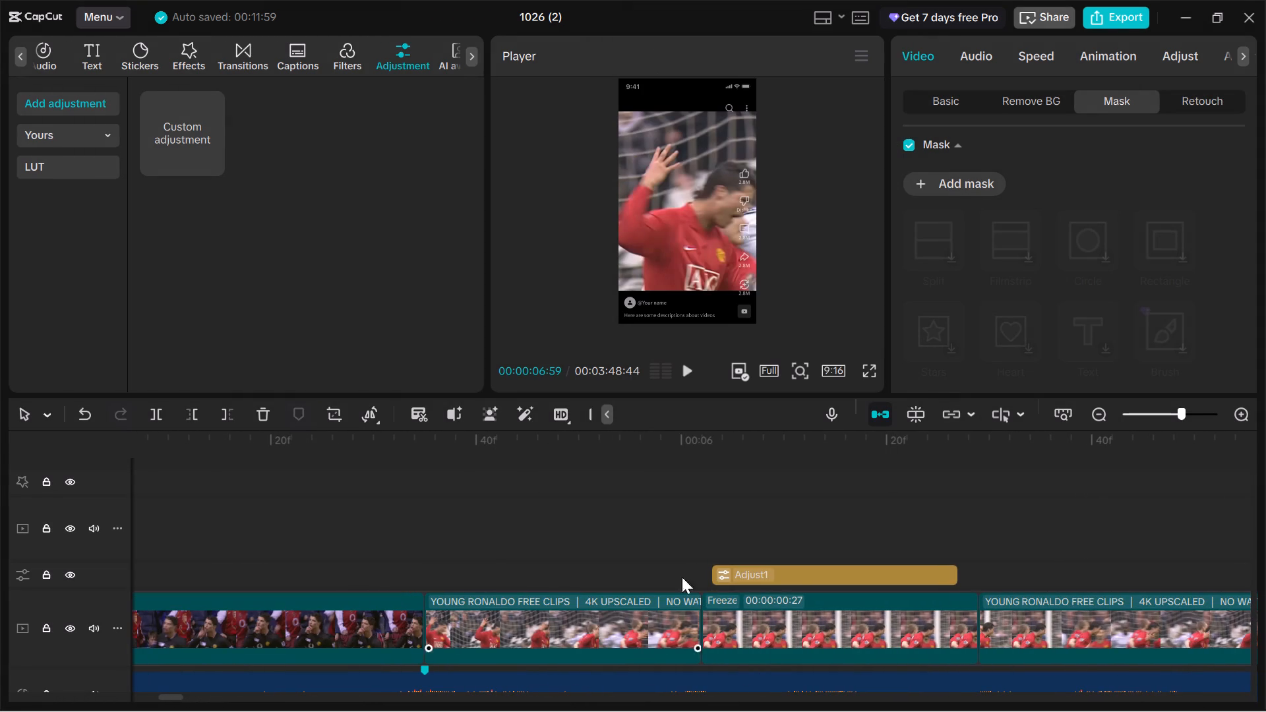
{"action": "left_click", "coordinate": [695, 534]}
{"action": "left_click", "coordinate": [679, 369]}
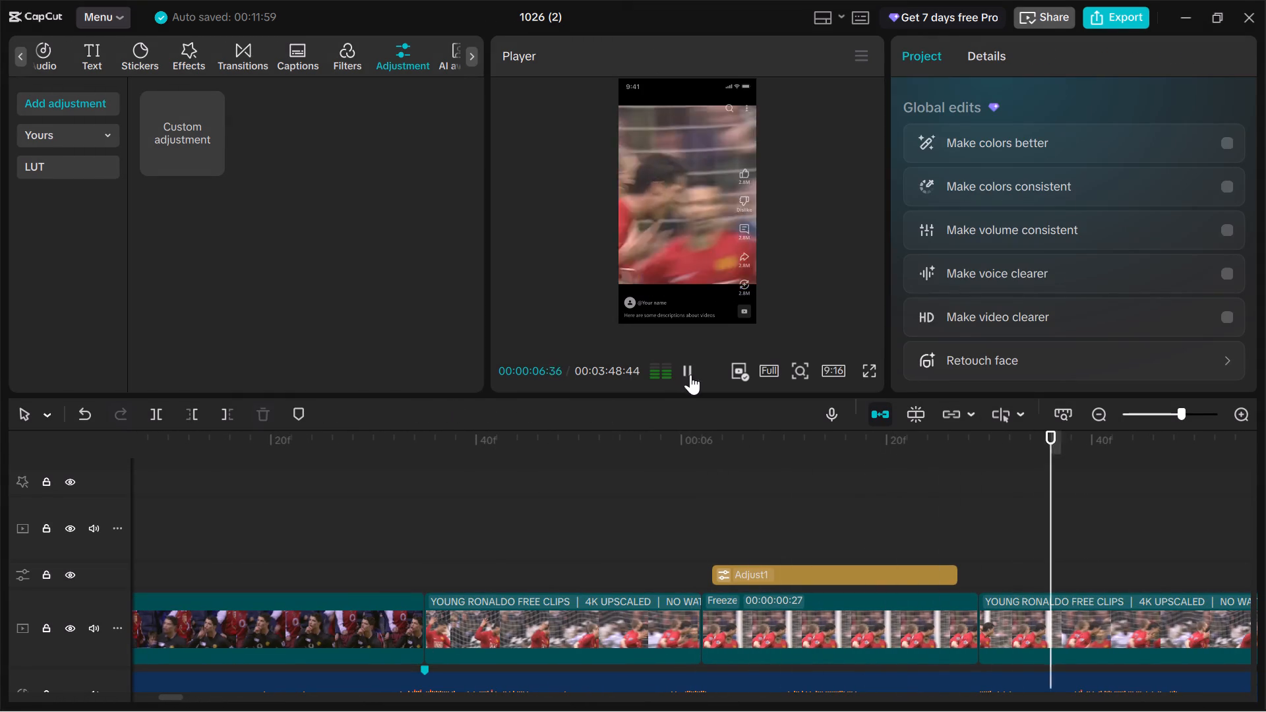
{"action": "scroll", "coordinate": [717, 400], "scroll_direction": "left", "scroll_amount": 1}
{"action": "left_click_drag", "start_coordinate": [826, 514], "coordinate": [693, 529]}
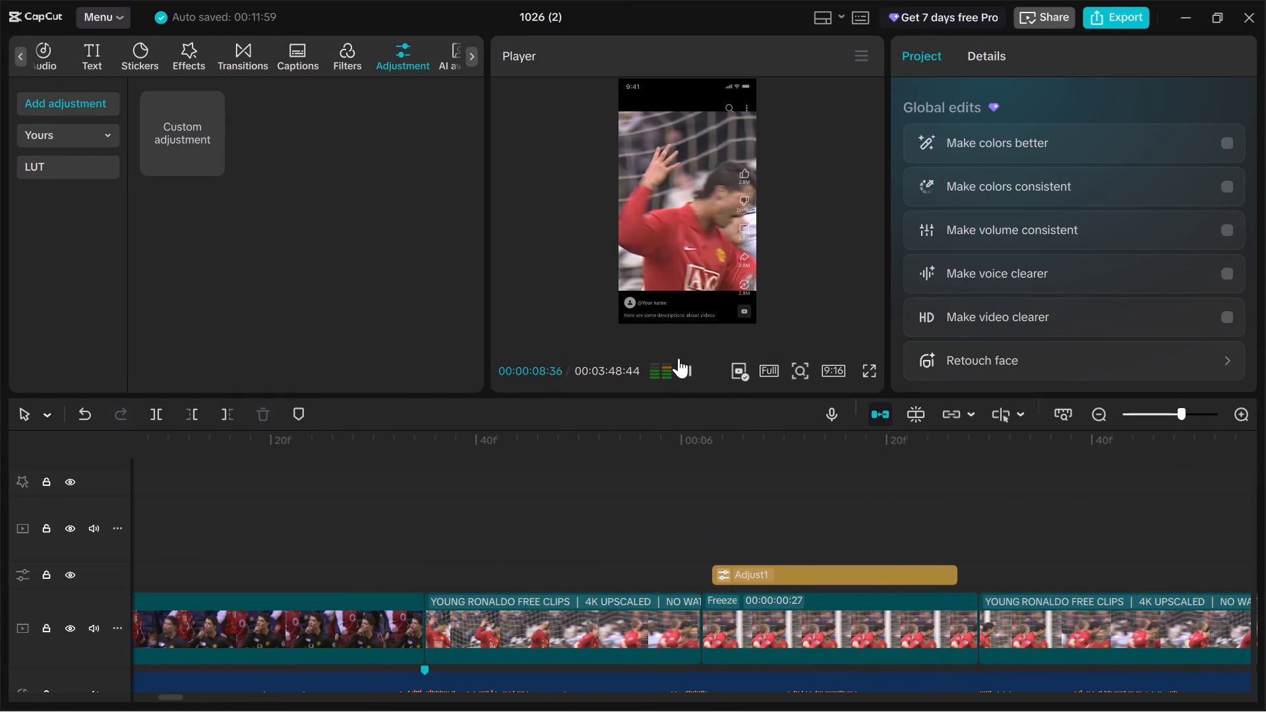
{"action": "left_click", "coordinate": [692, 363]}
Repeatedly scrub and play from the graded freeze frame into the second freeze frame to examine its cut and framing.
{"action": "scroll", "coordinate": [684, 564], "scroll_direction": "right", "scroll_amount": 1}
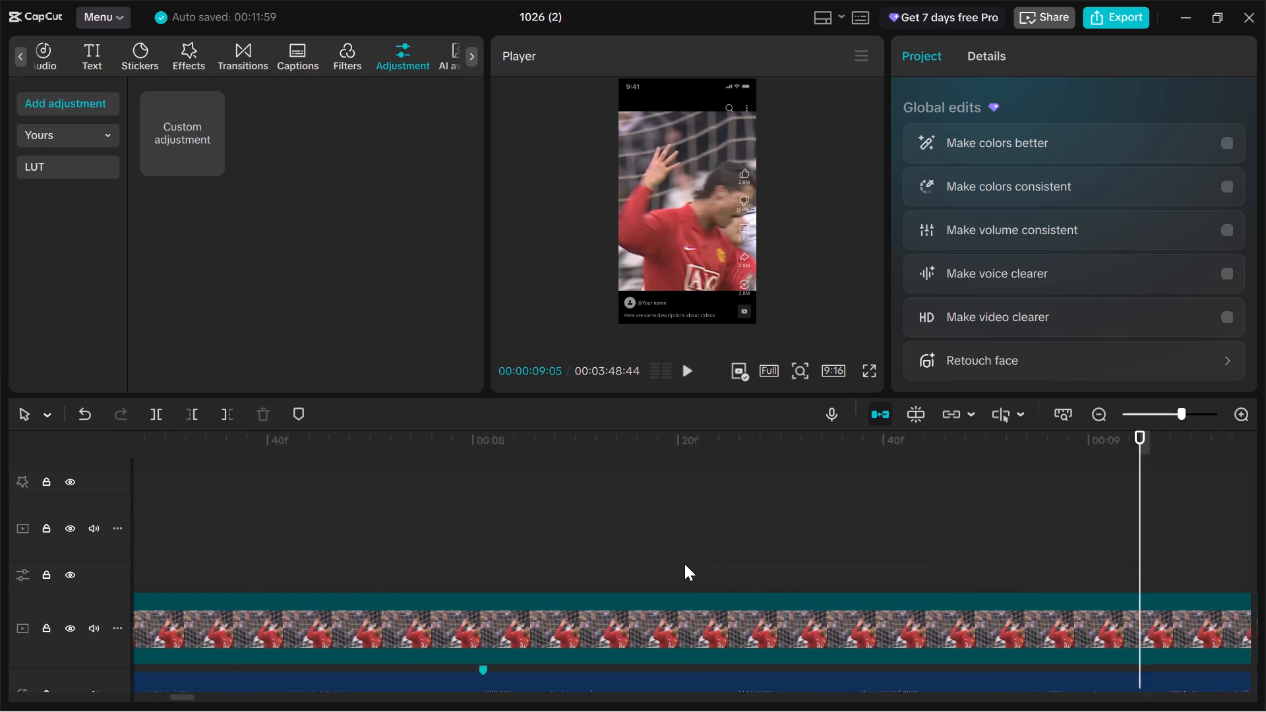
{"action": "scroll", "coordinate": [684, 564], "scroll_direction": "right", "scroll_amount": 2}
{"action": "scroll", "coordinate": [766, 570], "scroll_direction": "left", "scroll_amount": 2}
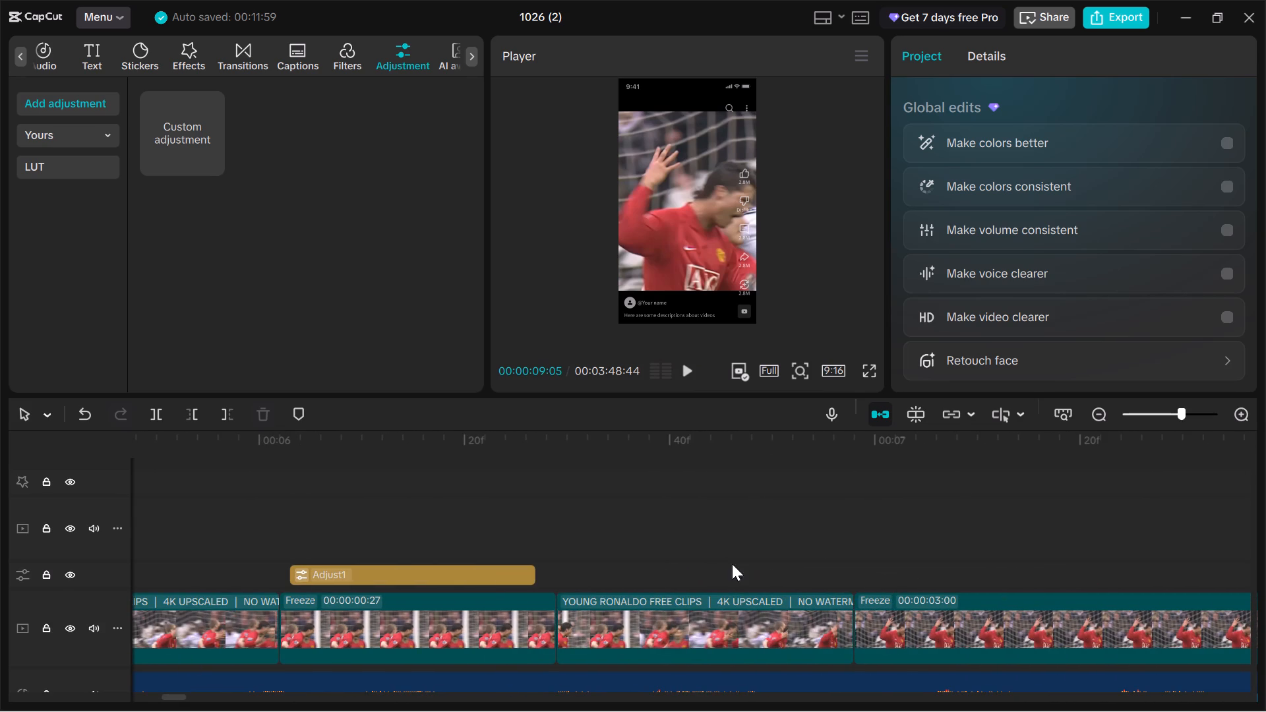
{"action": "left_click", "coordinate": [728, 562]}
{"action": "left_click_drag", "start_coordinate": [731, 511], "coordinate": [490, 537]}
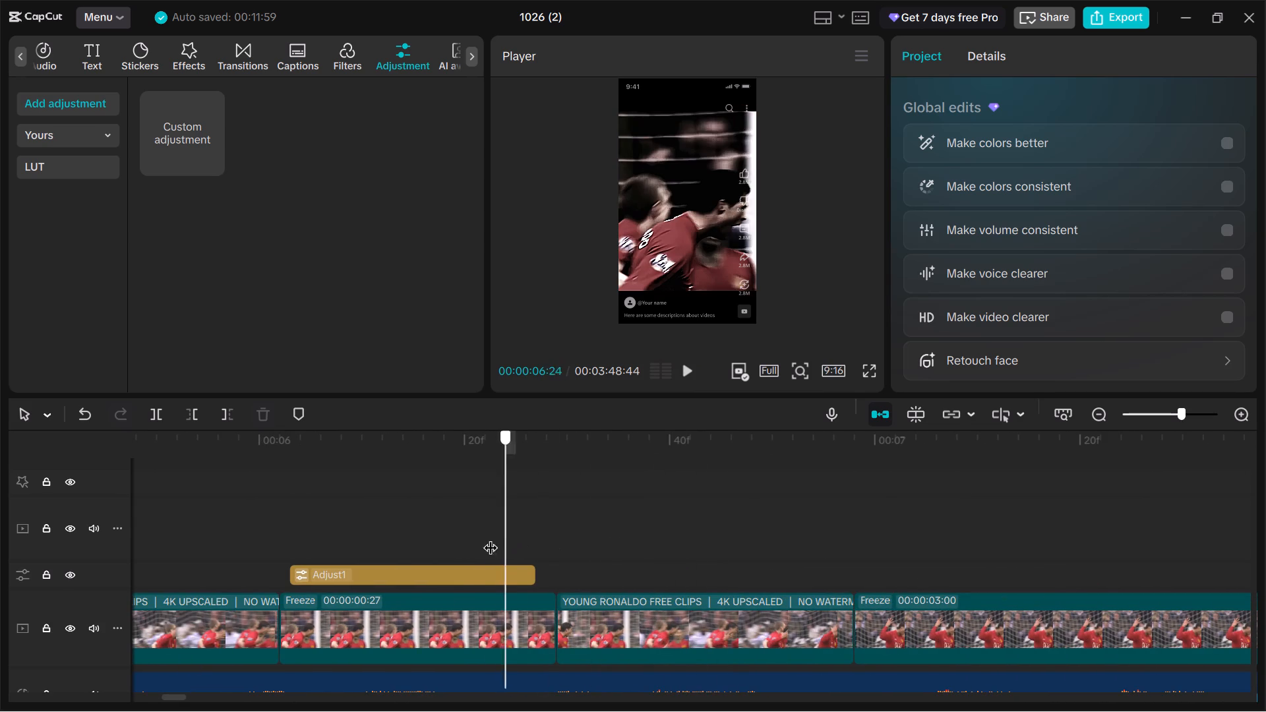
{"action": "left_click_drag", "start_coordinate": [490, 537], "coordinate": [460, 542]}
{"action": "double_click", "coordinate": [690, 373]}
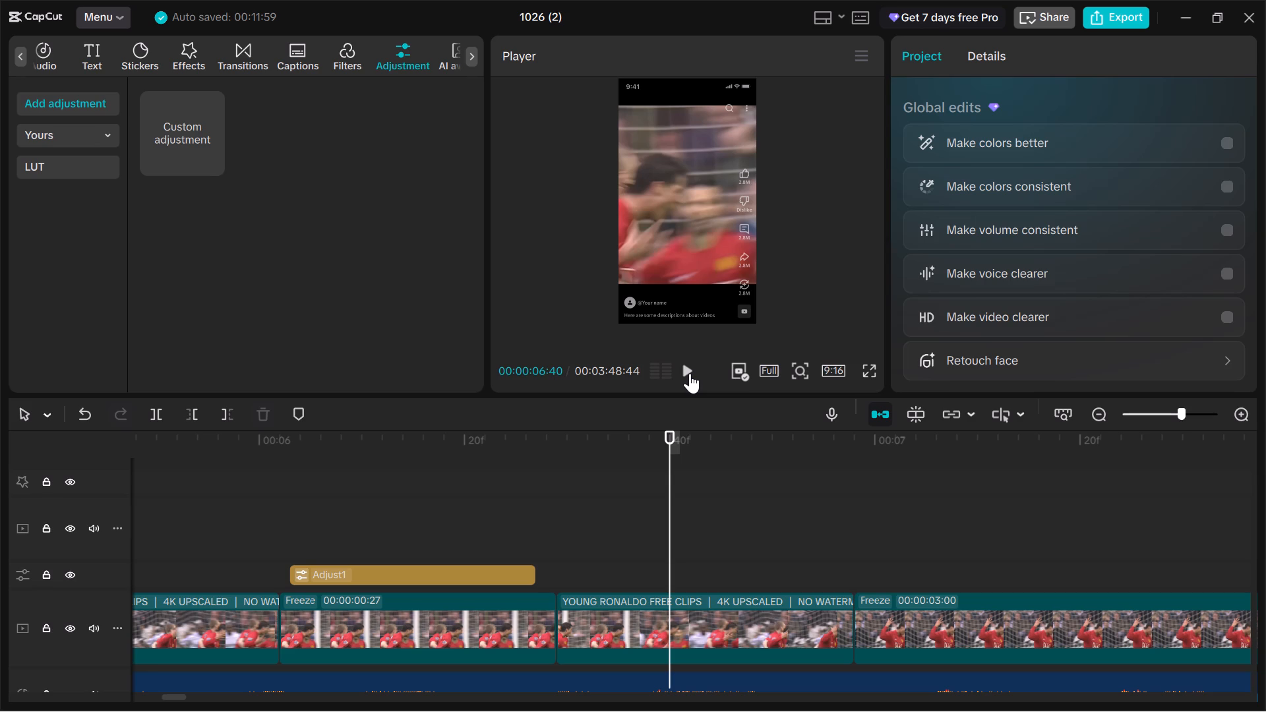
{"action": "double_click", "coordinate": [690, 368]}
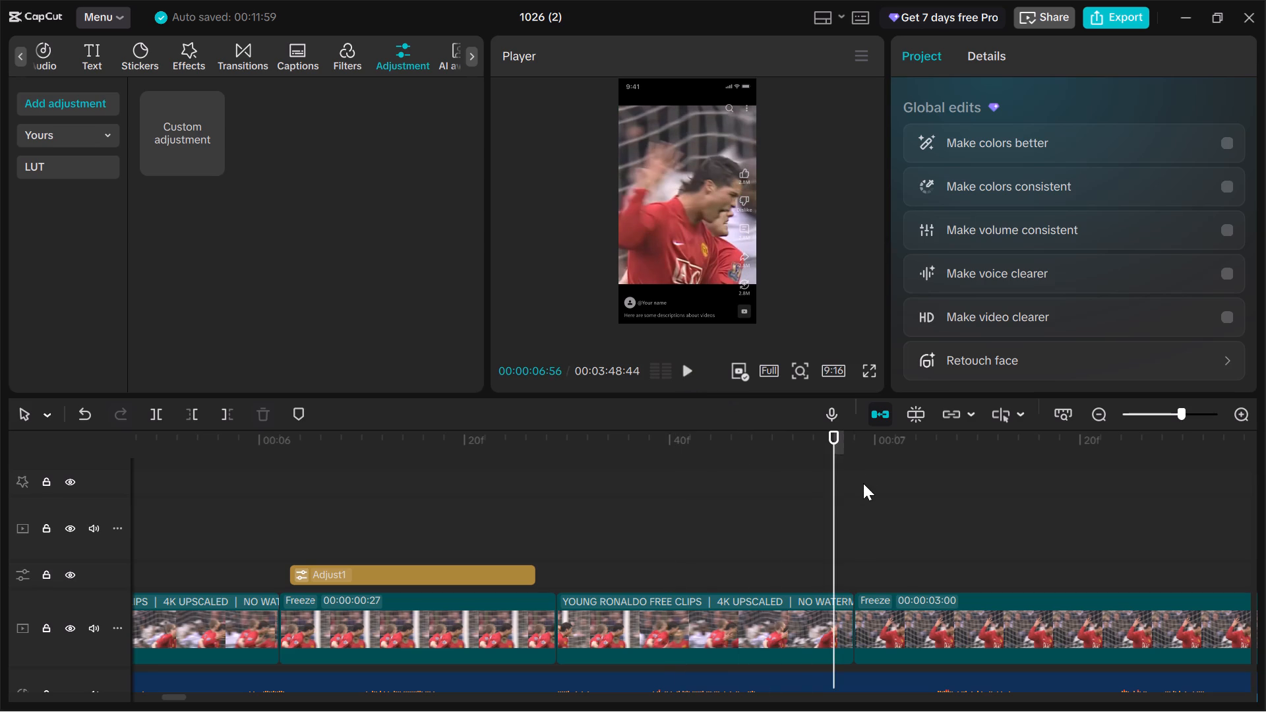
{"action": "left_click_drag", "start_coordinate": [835, 457], "coordinate": [876, 471]}
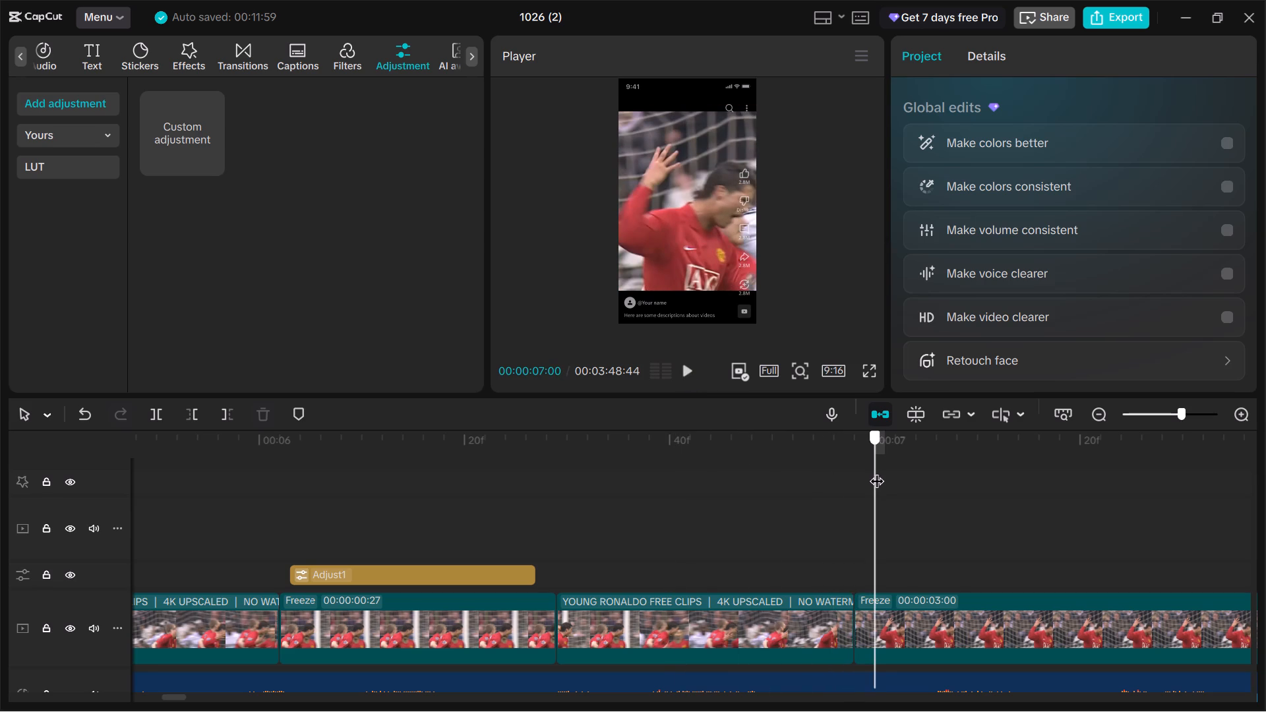
{"action": "left_click_drag", "start_coordinate": [876, 471], "coordinate": [803, 479]}
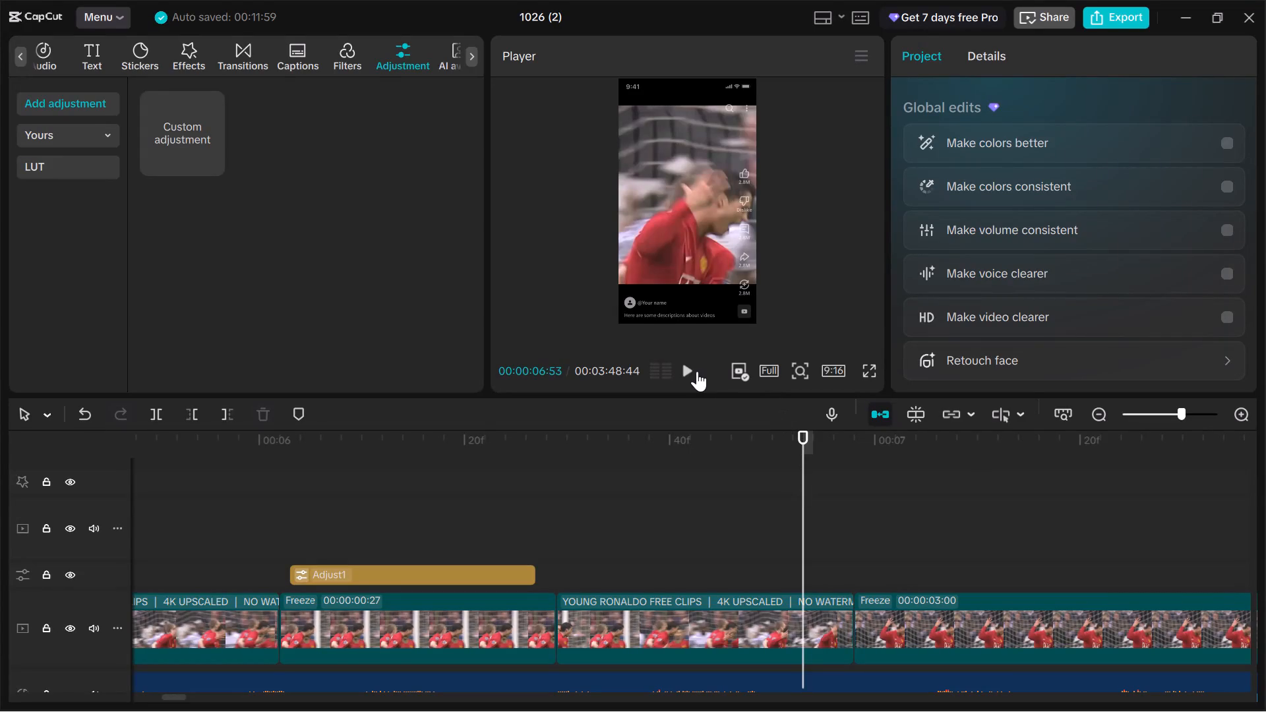
{"action": "double_click", "coordinate": [696, 371]}
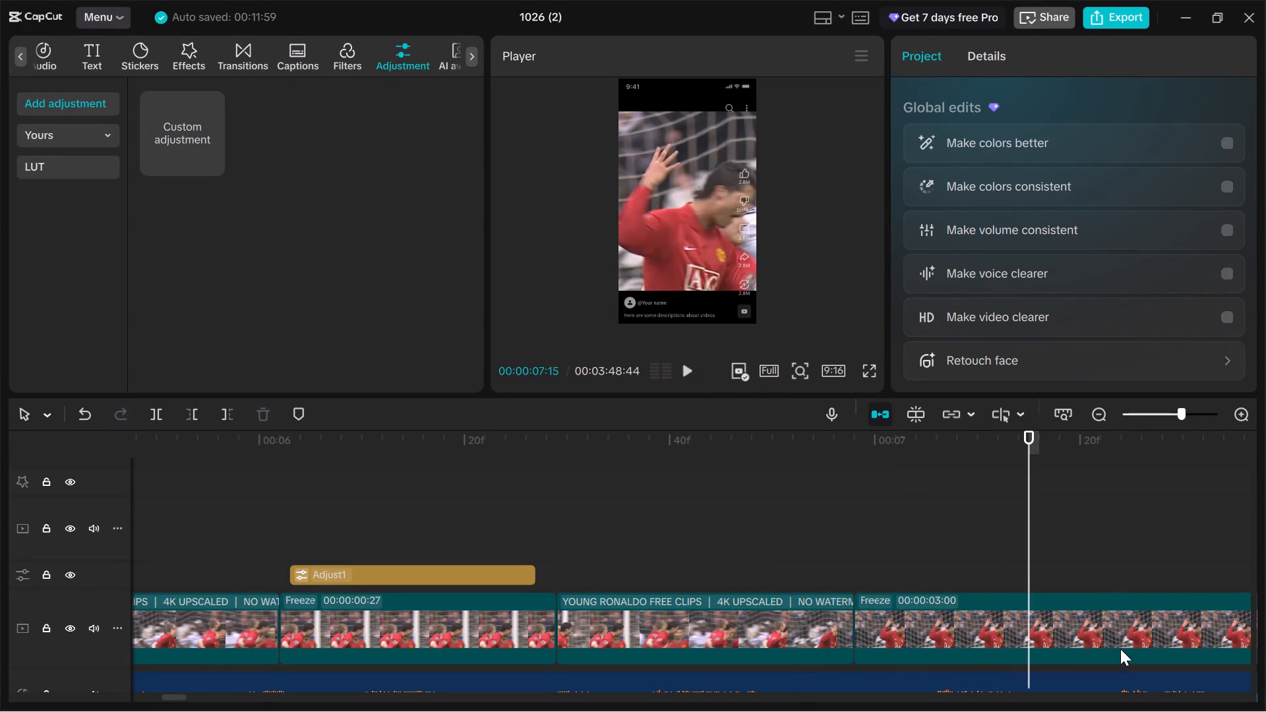
Split the second freeze frame at 00:00:07:15 and delete the part after the split.
{"action": "left_click_drag", "start_coordinate": [1120, 649], "coordinate": [1117, 639]}
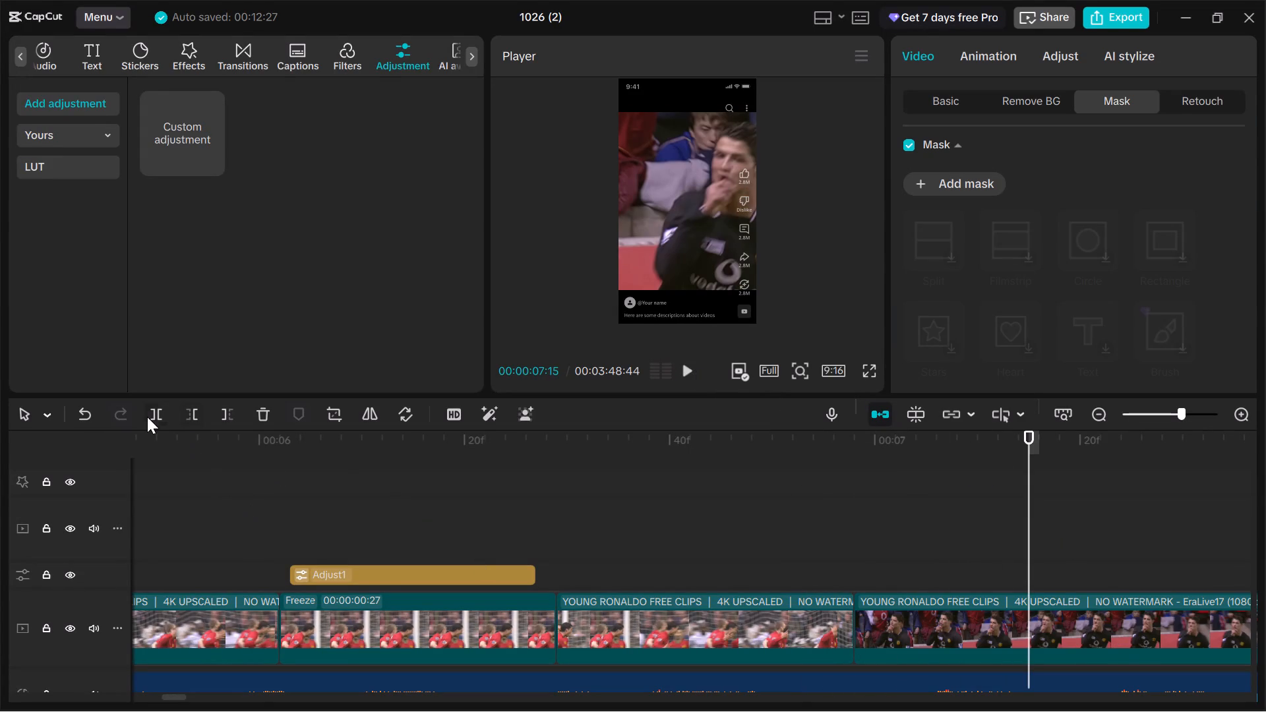
{"action": "left_click", "coordinate": [94, 421]}
{"action": "left_click", "coordinate": [936, 631]}
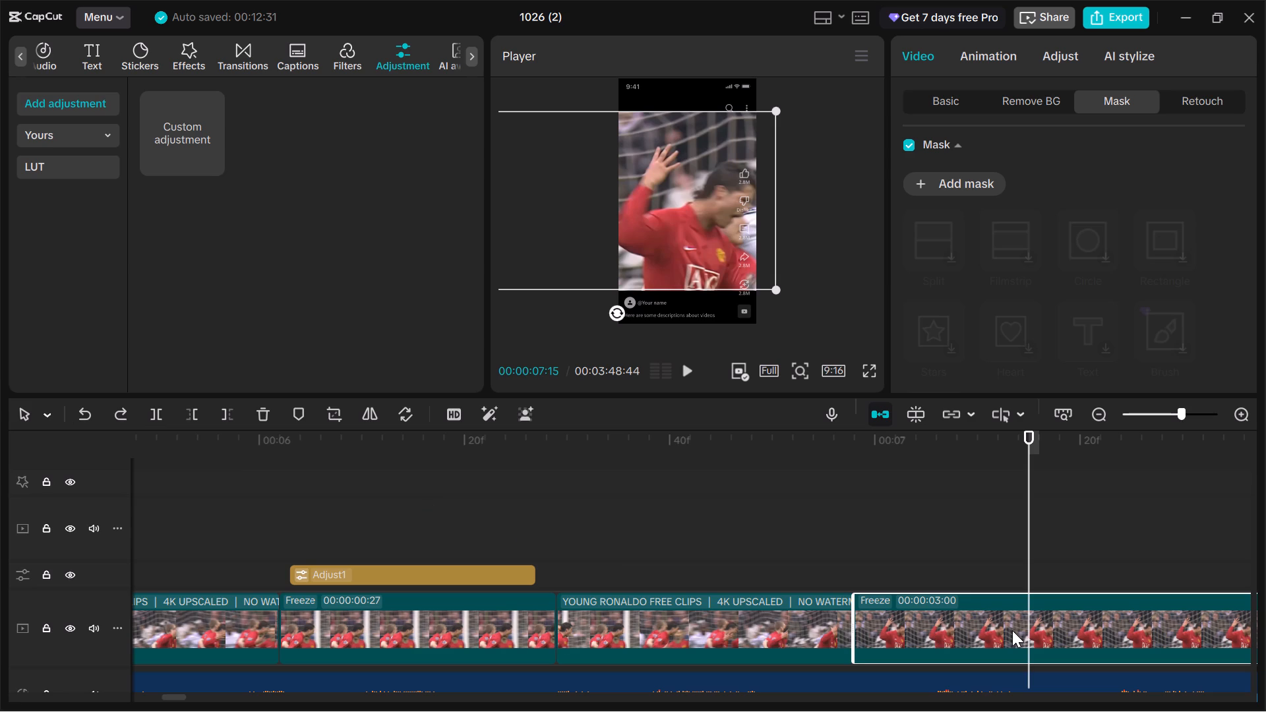
{"action": "key", "text": "ctrl+b"}
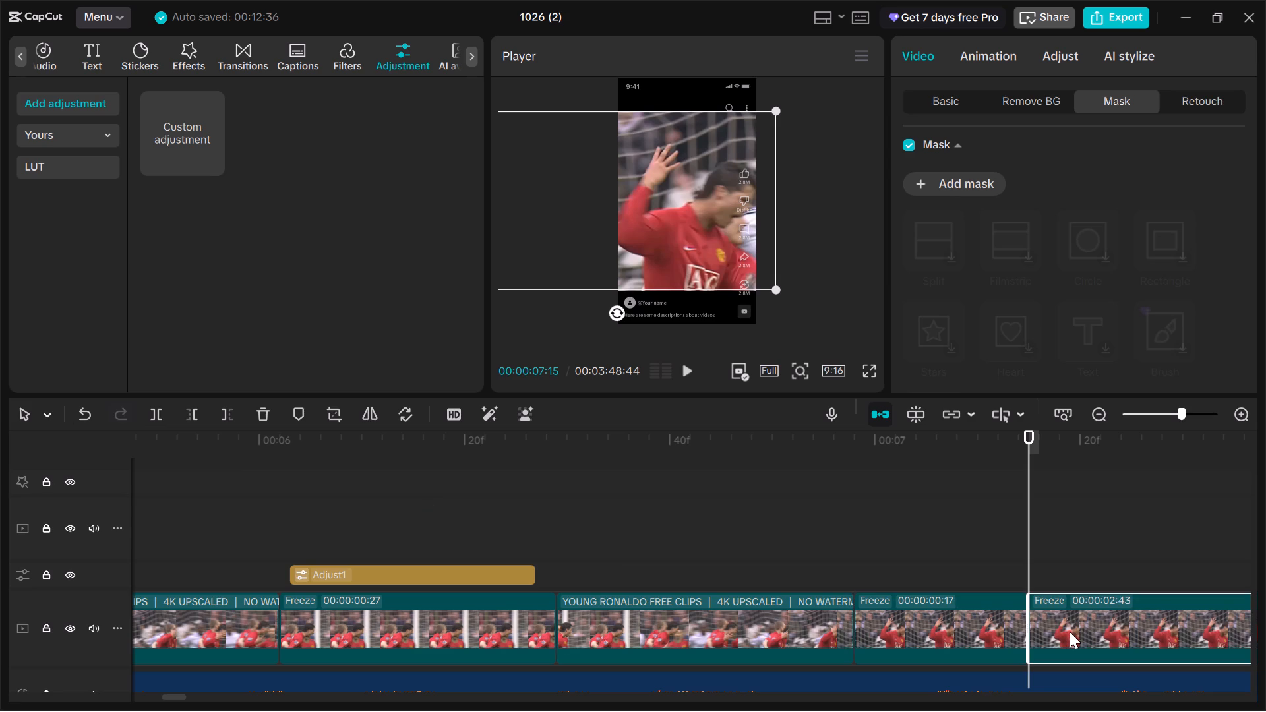
{"action": "key", "text": "BackSpace"}
Replay from the clip between the freezes through the trimmed second freeze frame into the black-jersey clip to check timing.
{"action": "left_click_drag", "start_coordinate": [1027, 559], "coordinate": [903, 570]}
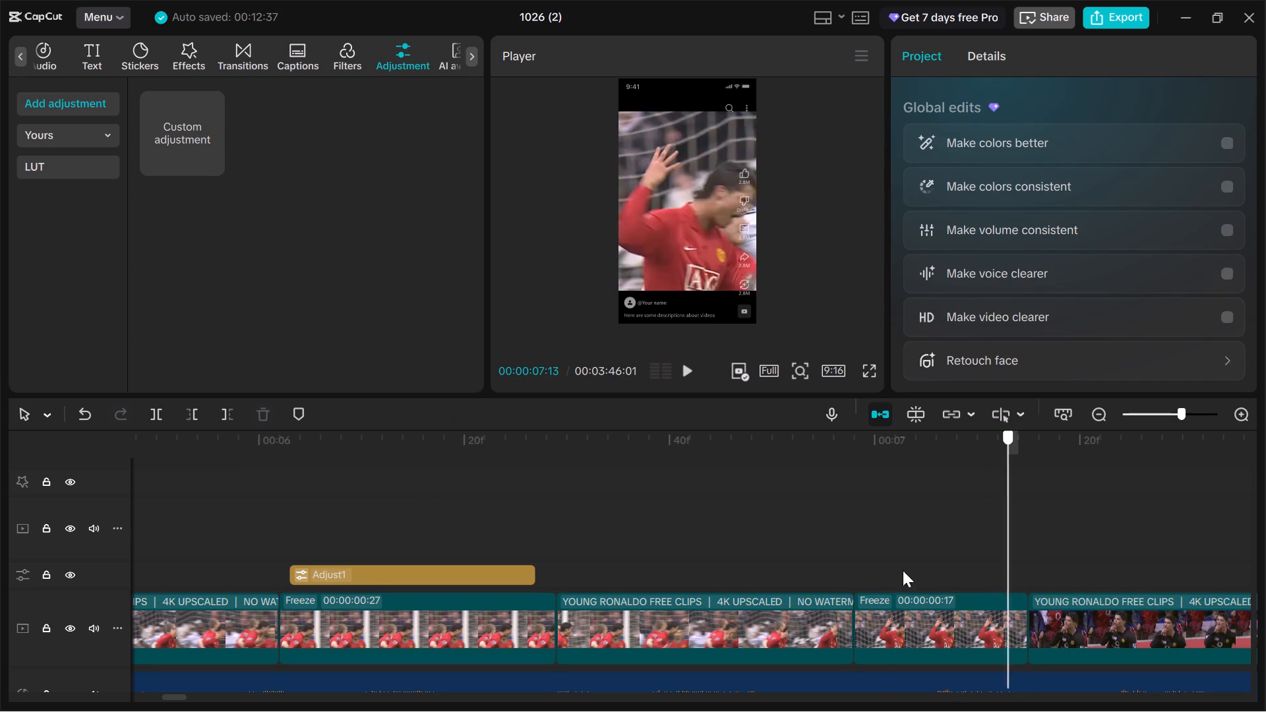
{"action": "left_click_drag", "start_coordinate": [903, 570], "coordinate": [632, 578]}
{"action": "left_click", "coordinate": [690, 376]}
{"action": "left_click", "coordinate": [690, 376]}
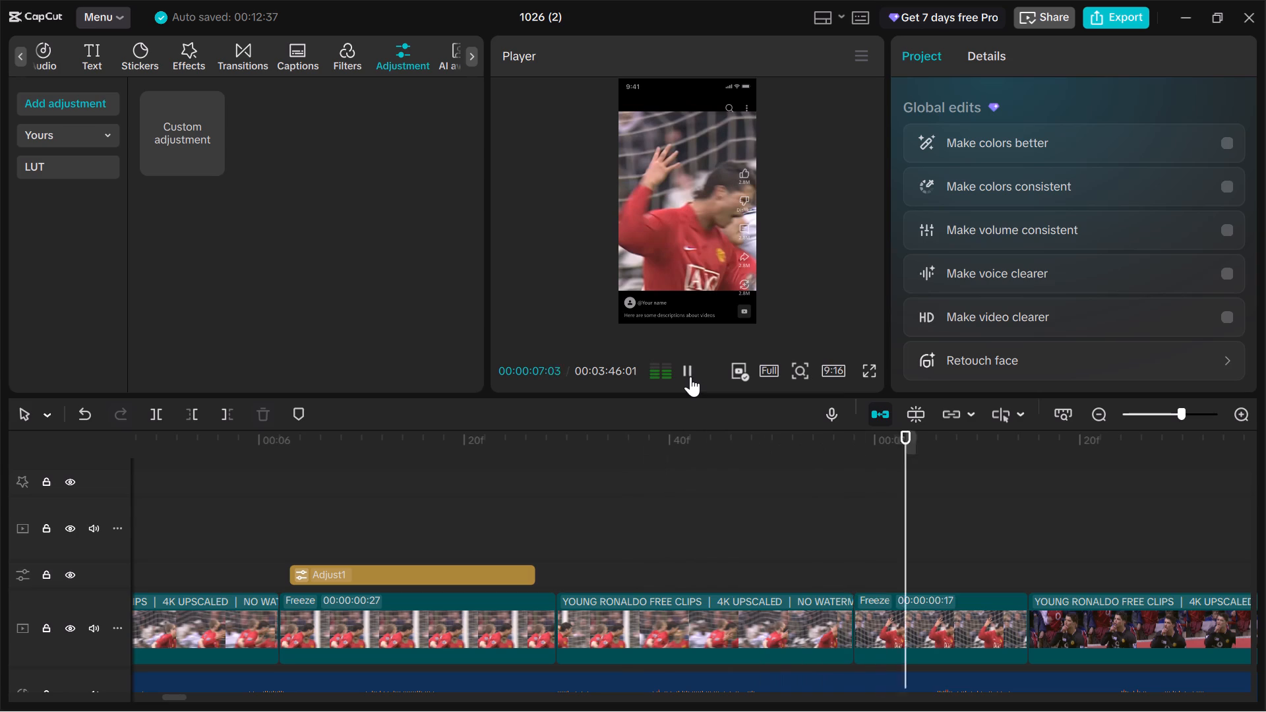
{"action": "double_click", "coordinate": [690, 376]}
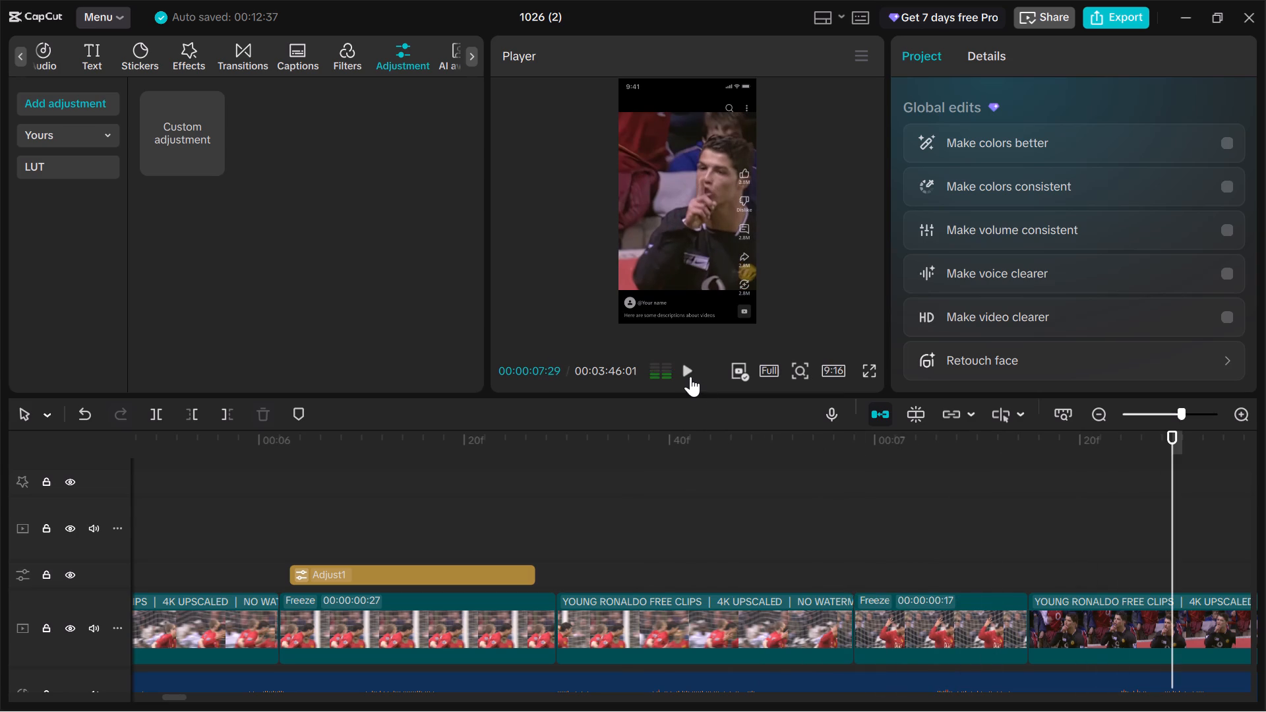
{"action": "left_click_drag", "start_coordinate": [1175, 523], "coordinate": [886, 543]}
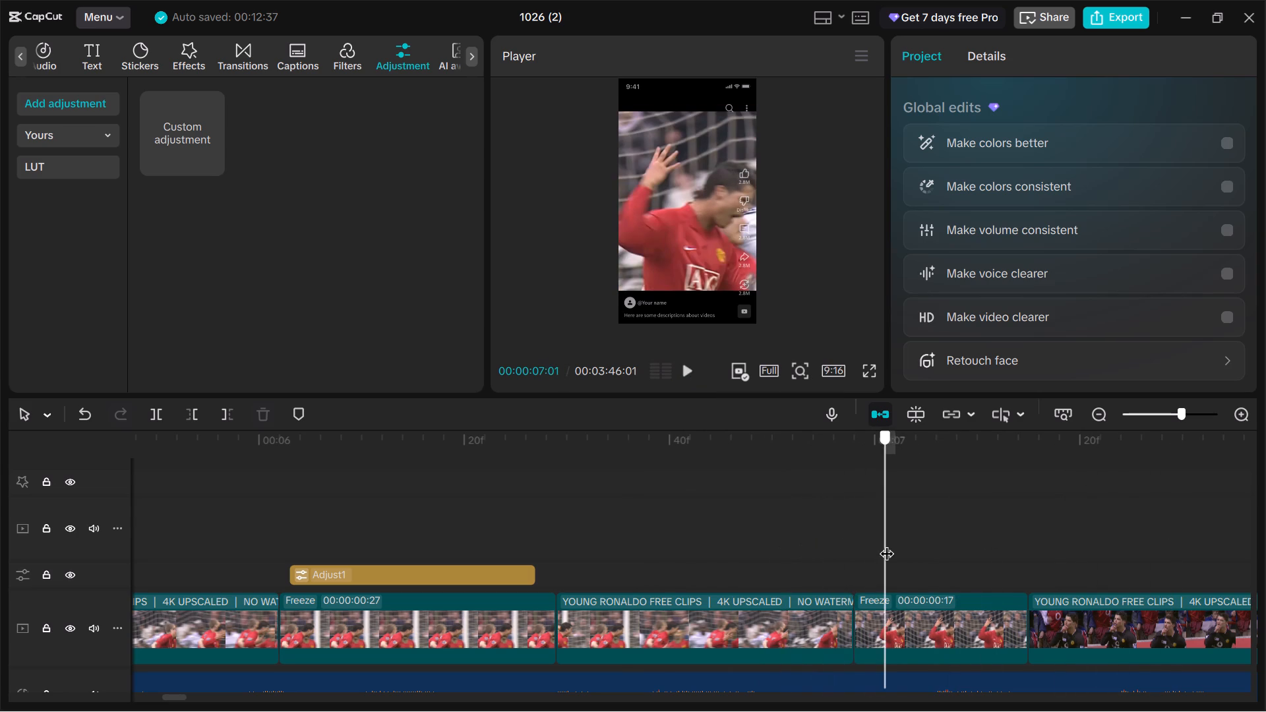
{"action": "left_click_drag", "start_coordinate": [886, 543], "coordinate": [937, 555]}
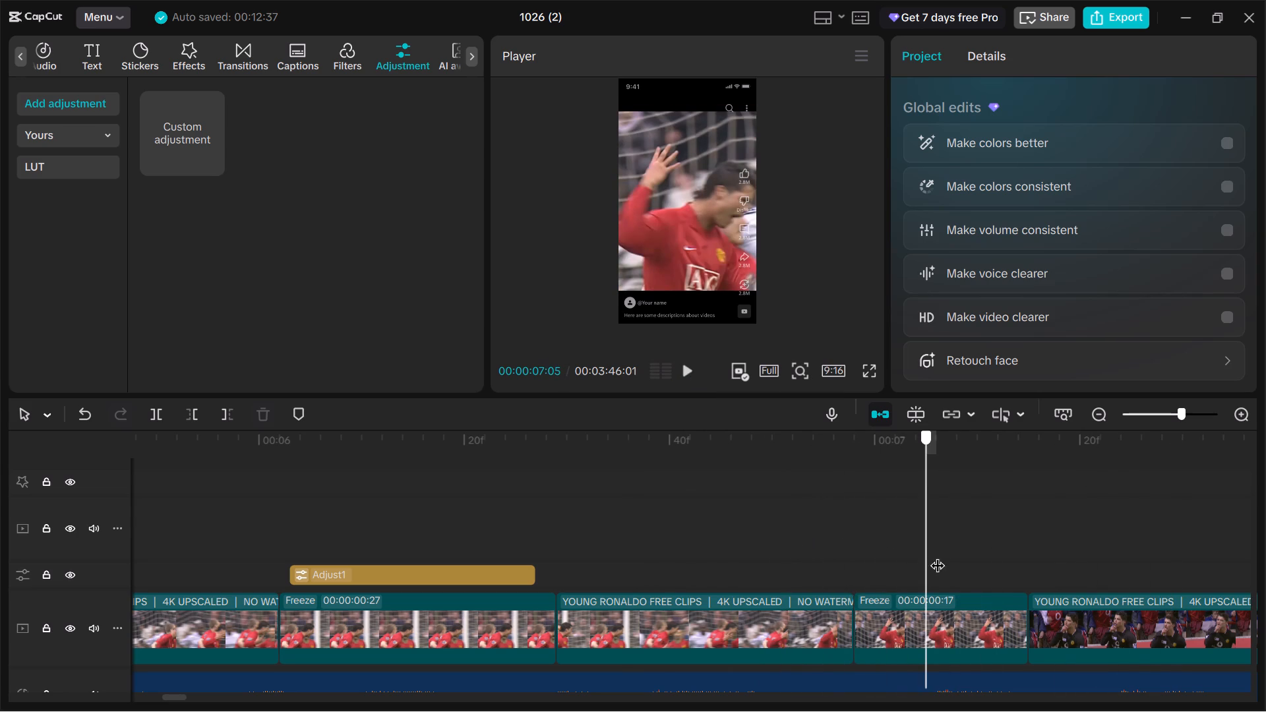
{"action": "left_click_drag", "start_coordinate": [937, 555], "coordinate": [903, 566]}
Duplicate the clip between the two freezes and insert the copy on the main track directly after the second freeze frame.
{"action": "left_click", "coordinate": [787, 626]}
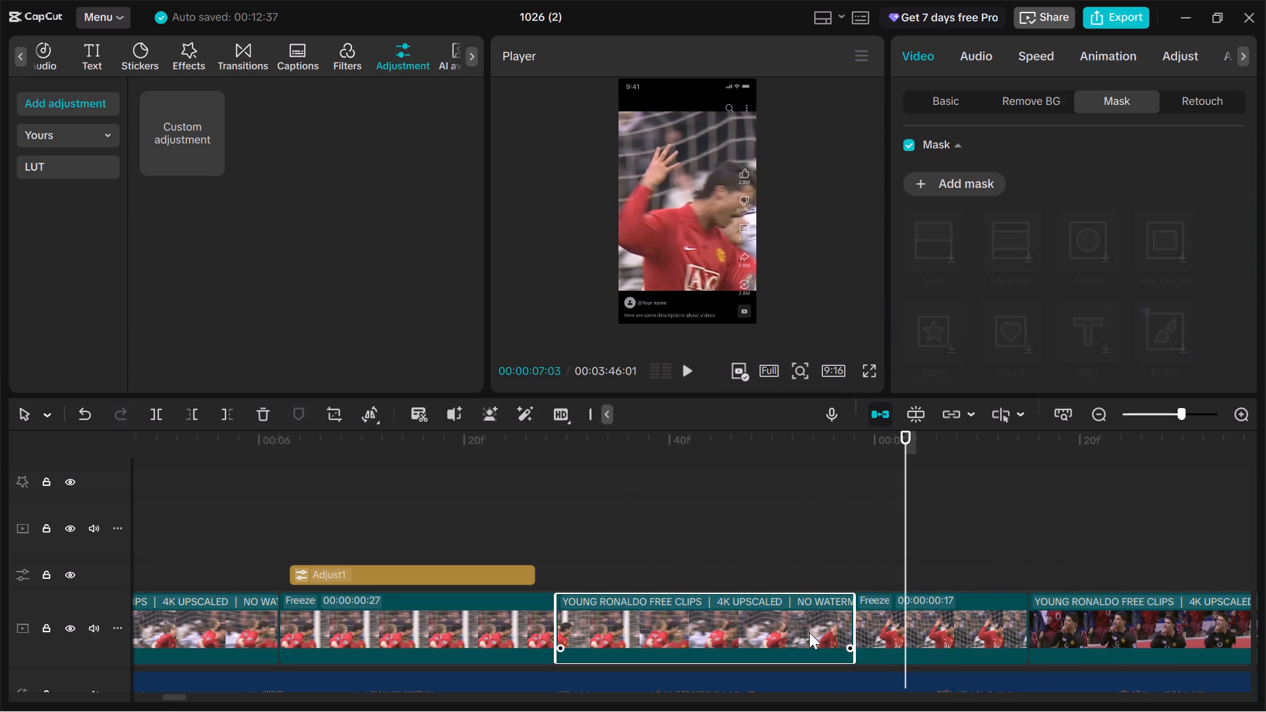
{"action": "key", "text": "ctrl+c"}
{"action": "left_click_drag", "start_coordinate": [904, 524], "coordinate": [1052, 533]}
{"action": "left_click", "coordinate": [1091, 523]}
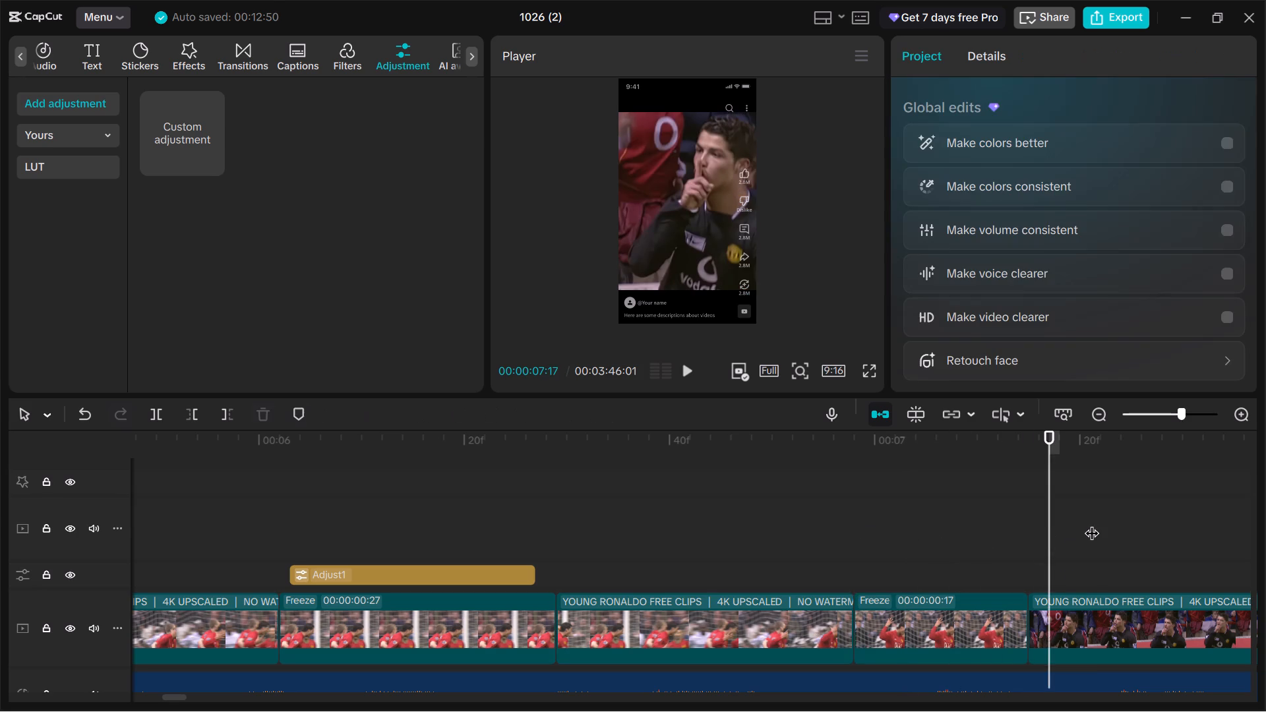
{"action": "key", "text": "ctrl+v"}
{"action": "left_click_drag", "start_coordinate": [1114, 545], "coordinate": [1110, 558]}
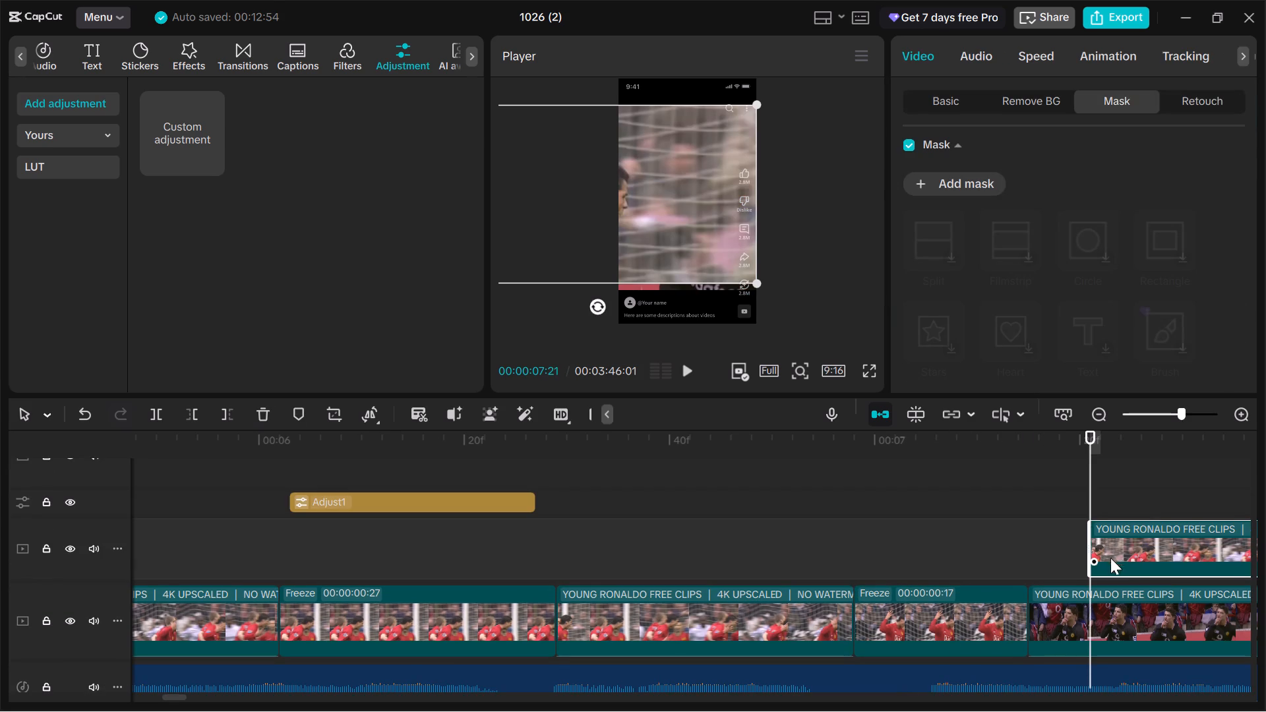
{"action": "left_click_drag", "start_coordinate": [1110, 558], "coordinate": [1052, 620]}
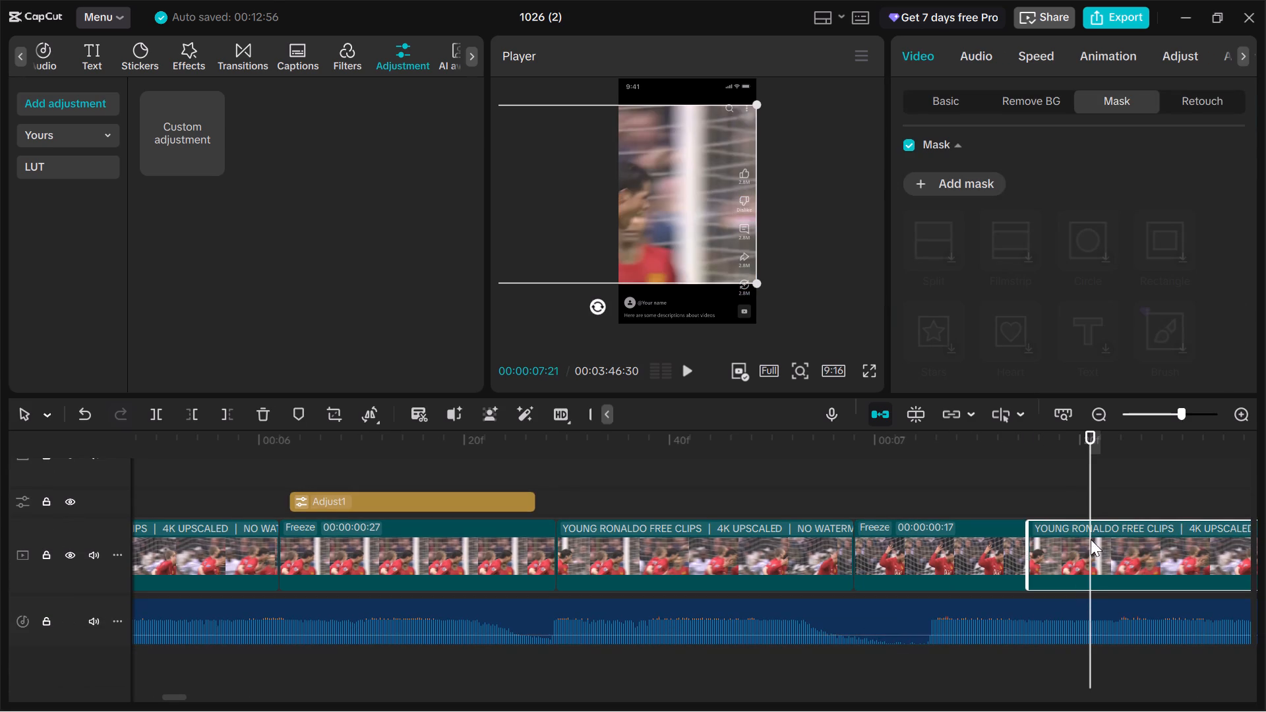
Reverse the copied clip that follows the second freeze frame.
{"action": "left_click", "coordinate": [370, 420]}
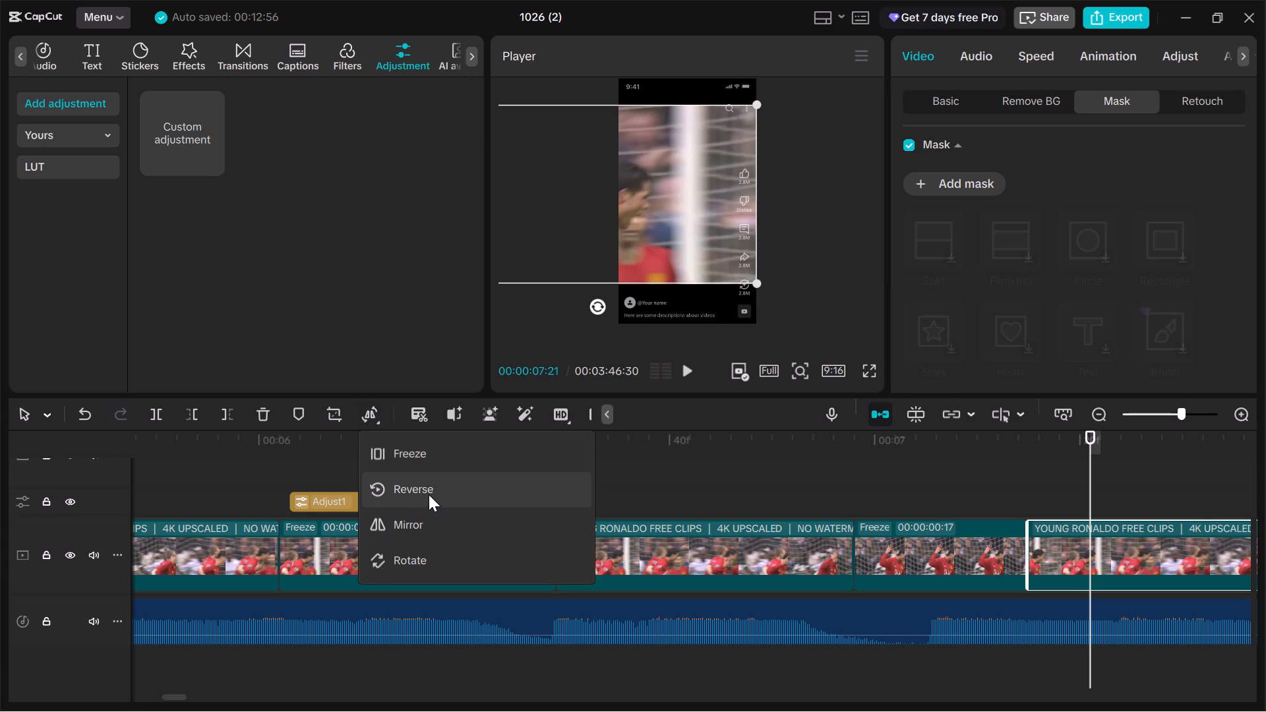
{"action": "left_click", "coordinate": [429, 494]}
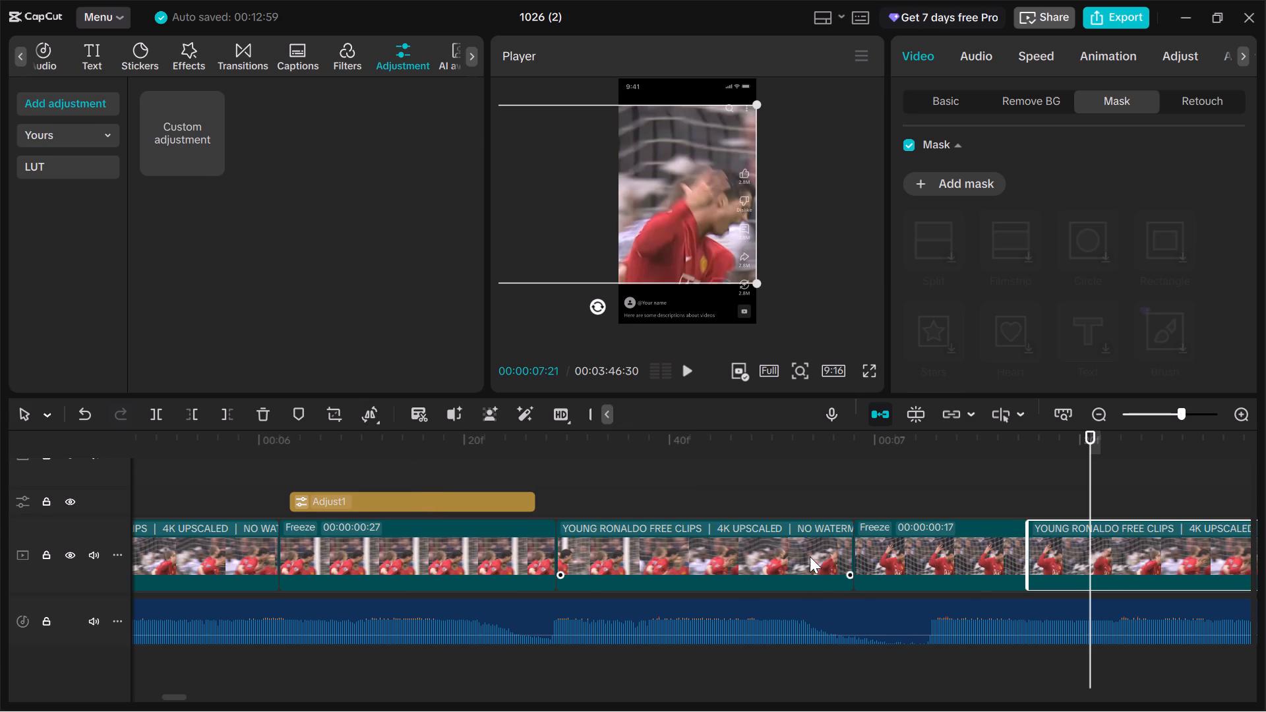
Scrub back through both freezes and play from the earlier black-jersey shot through the reversed clip to check the sequence.
{"action": "left_click", "coordinate": [777, 554]}
{"action": "left_click_drag", "start_coordinate": [1093, 490], "coordinate": [940, 520]}
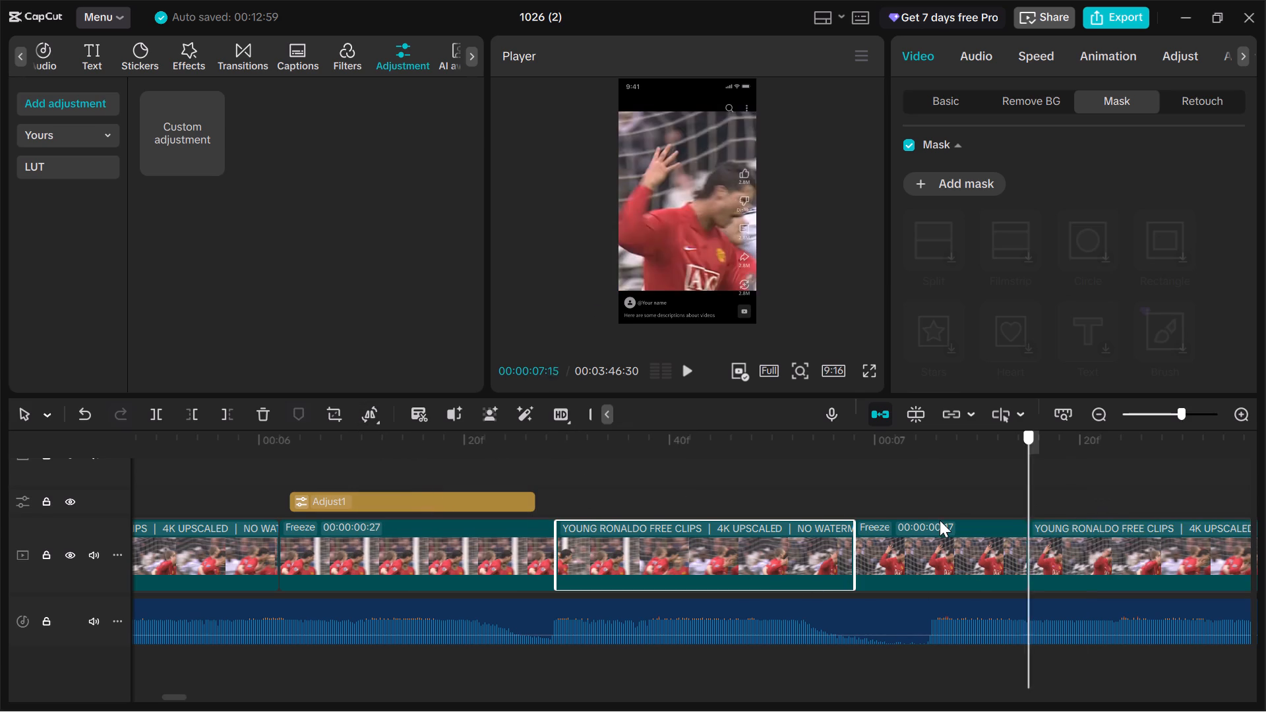
{"action": "left_click_drag", "start_coordinate": [940, 520], "coordinate": [642, 543]}
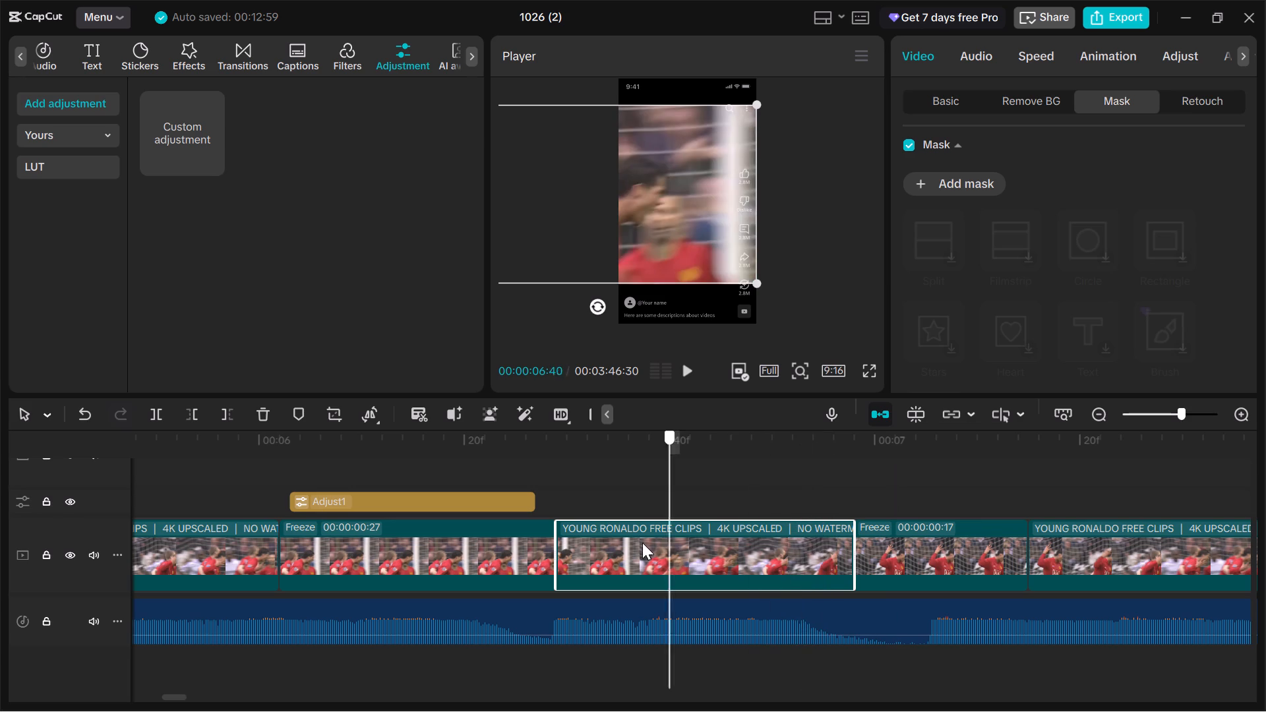
{"action": "left_click_drag", "start_coordinate": [642, 543], "coordinate": [530, 545]}
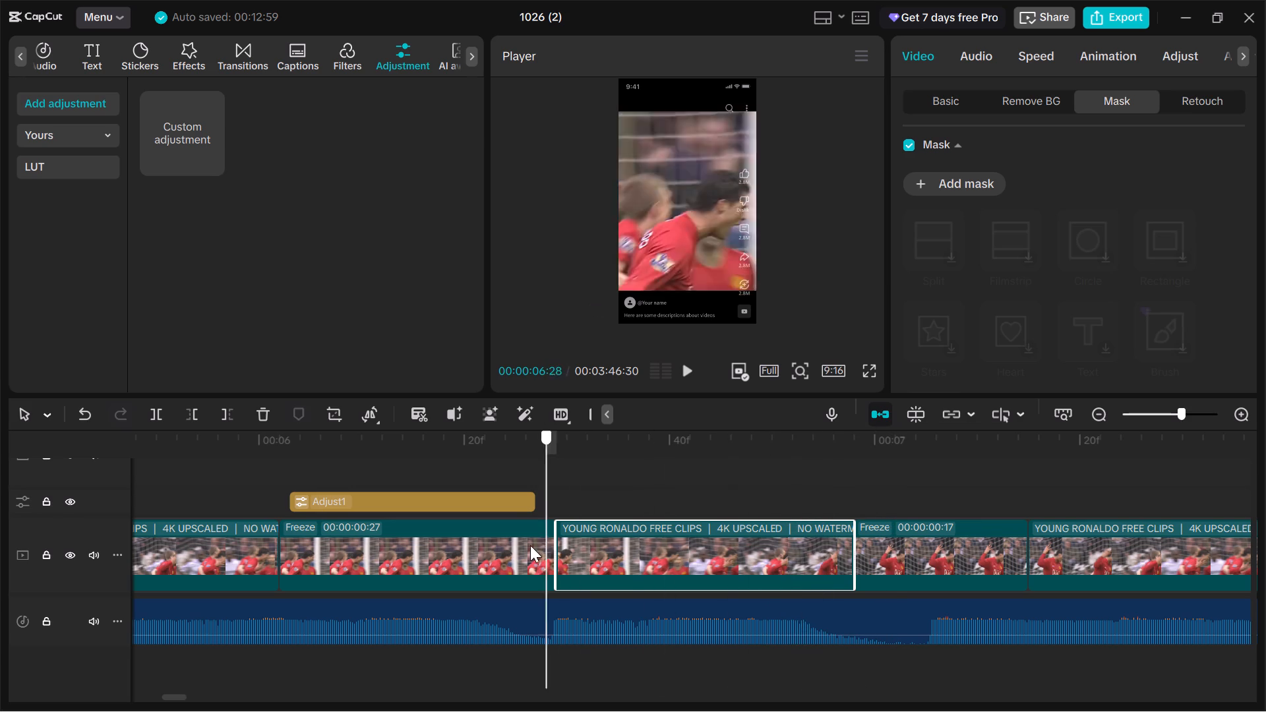
{"action": "left_click_drag", "start_coordinate": [530, 545], "coordinate": [857, 541]}
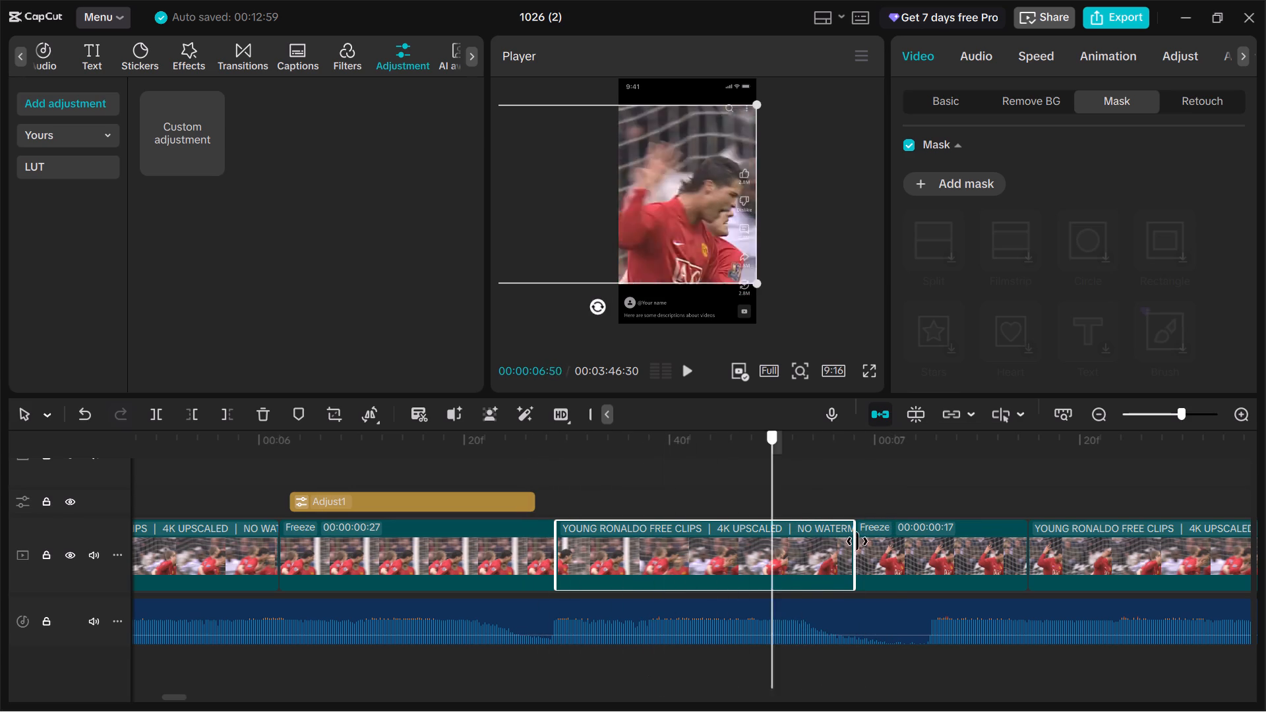
{"action": "left_click_drag", "start_coordinate": [857, 541], "coordinate": [393, 553]}
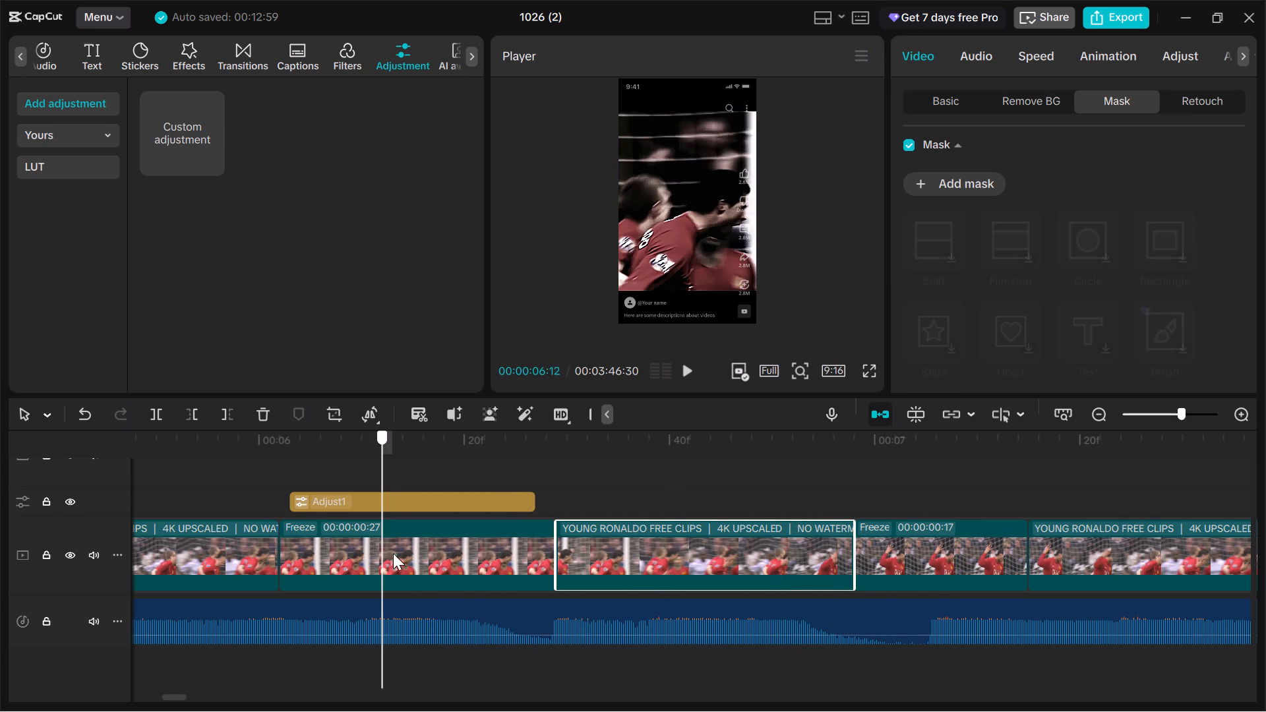
{"action": "left_click_drag", "start_coordinate": [393, 553], "coordinate": [91, 555]}
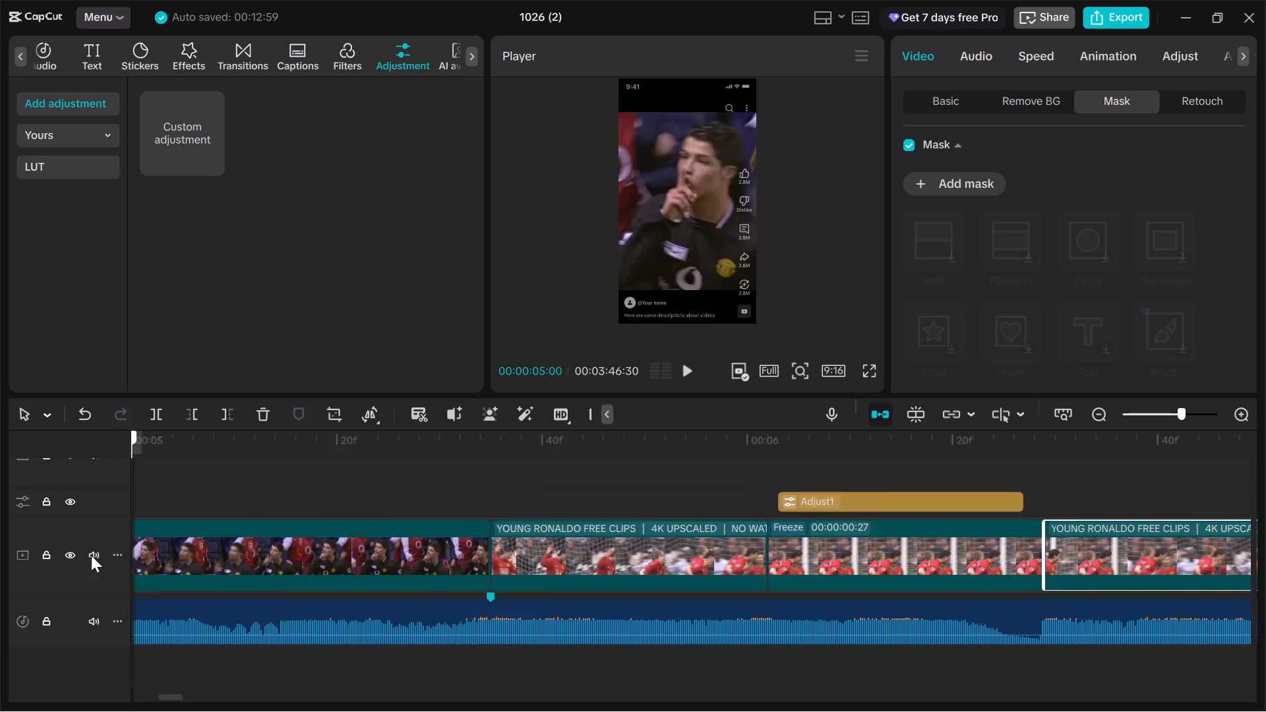
{"action": "left_click_drag", "start_coordinate": [91, 555], "coordinate": [678, 550]}
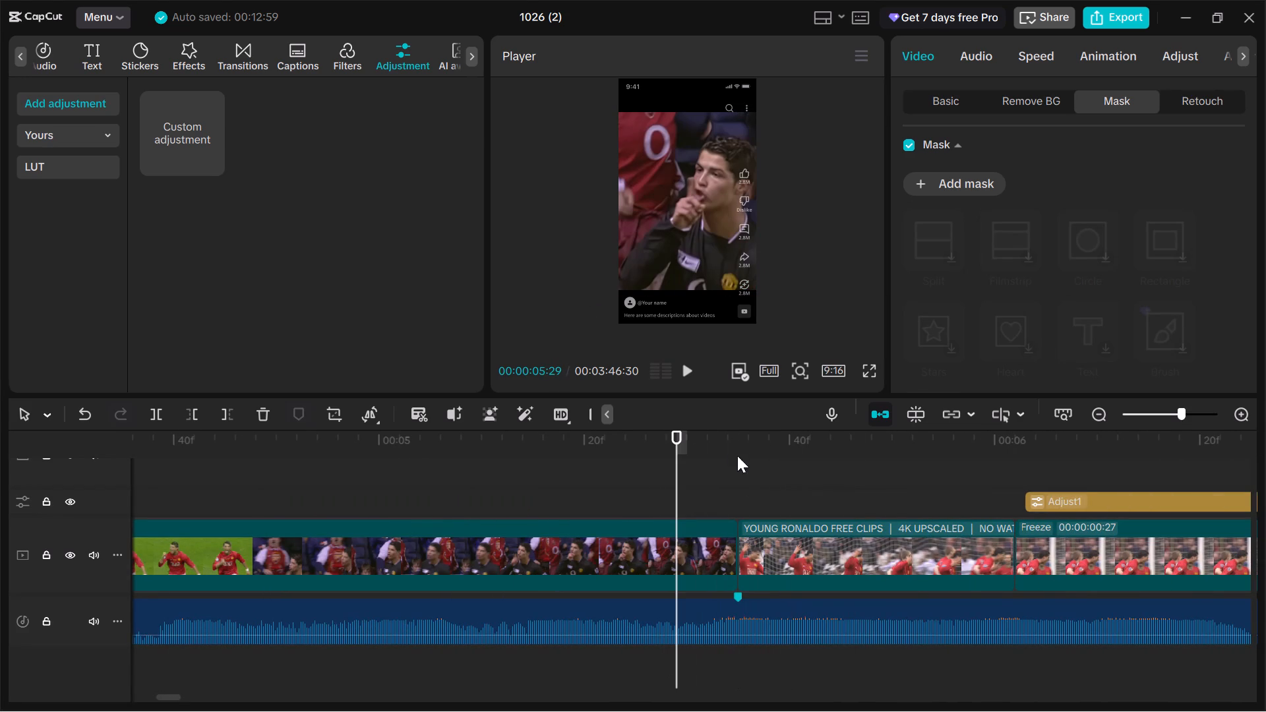
{"action": "left_click", "coordinate": [686, 369]}
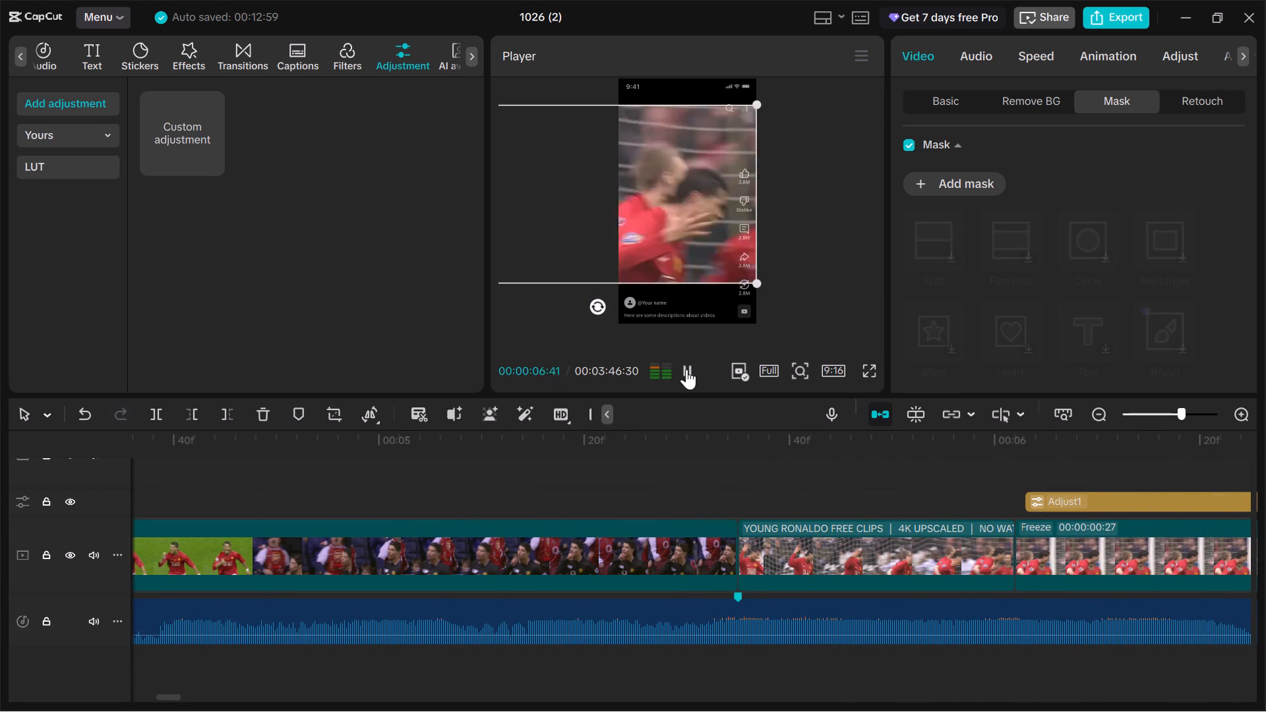
{"action": "left_click", "coordinate": [686, 369]}
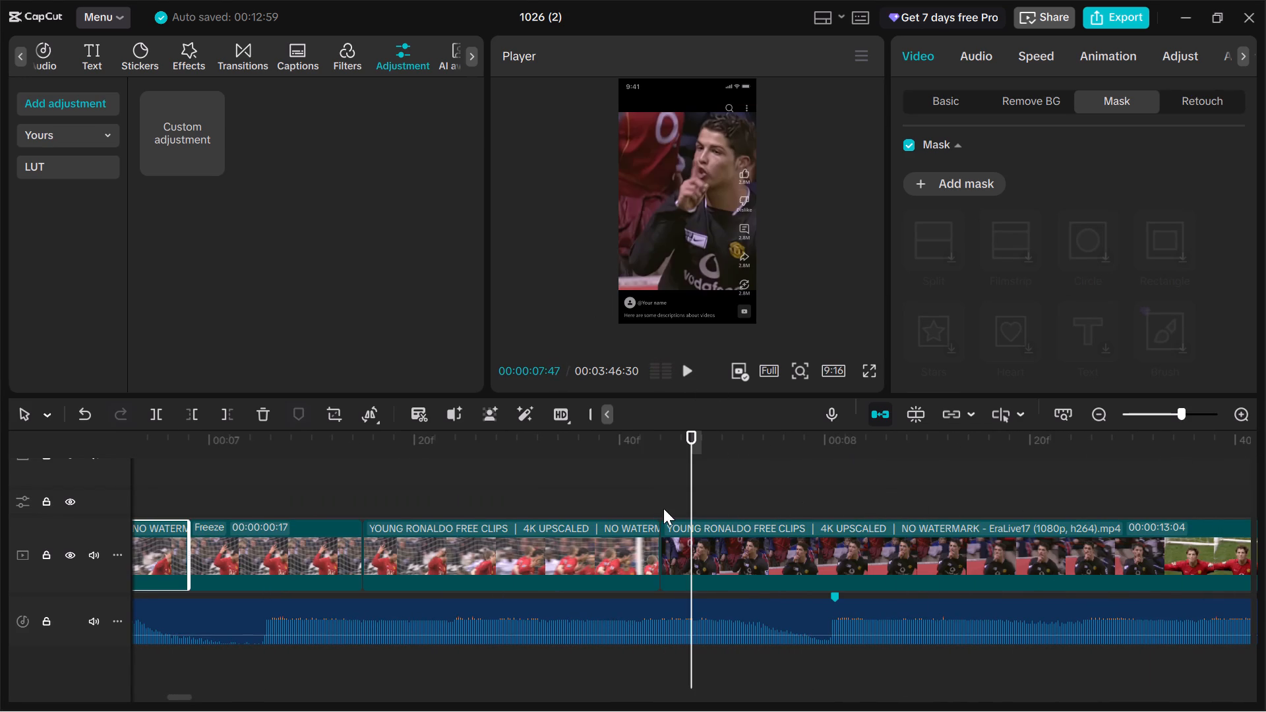
Replay from the end of the graded freeze frame into the black-jersey clip and inspect the end of the second freeze.
{"action": "left_click_drag", "start_coordinate": [687, 499], "coordinate": [188, 574]}
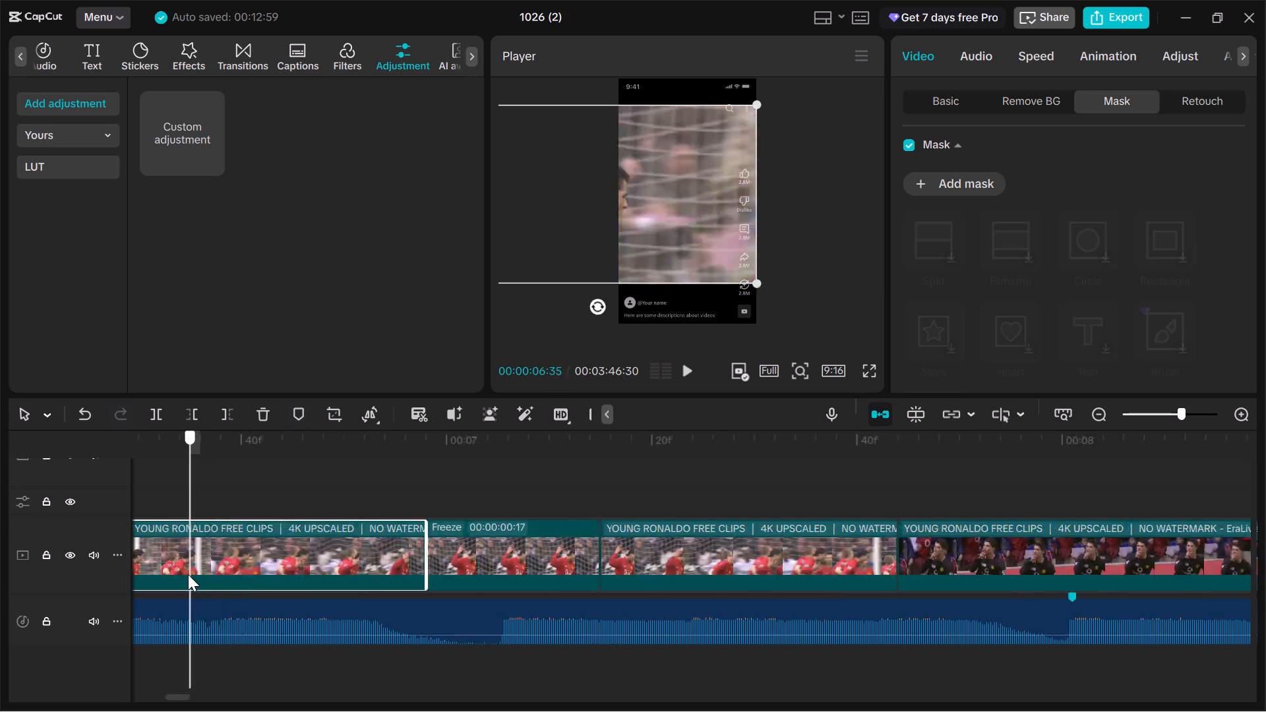
{"action": "left_click_drag", "start_coordinate": [188, 574], "coordinate": [897, 598]}
{"action": "left_click", "coordinate": [681, 380]}
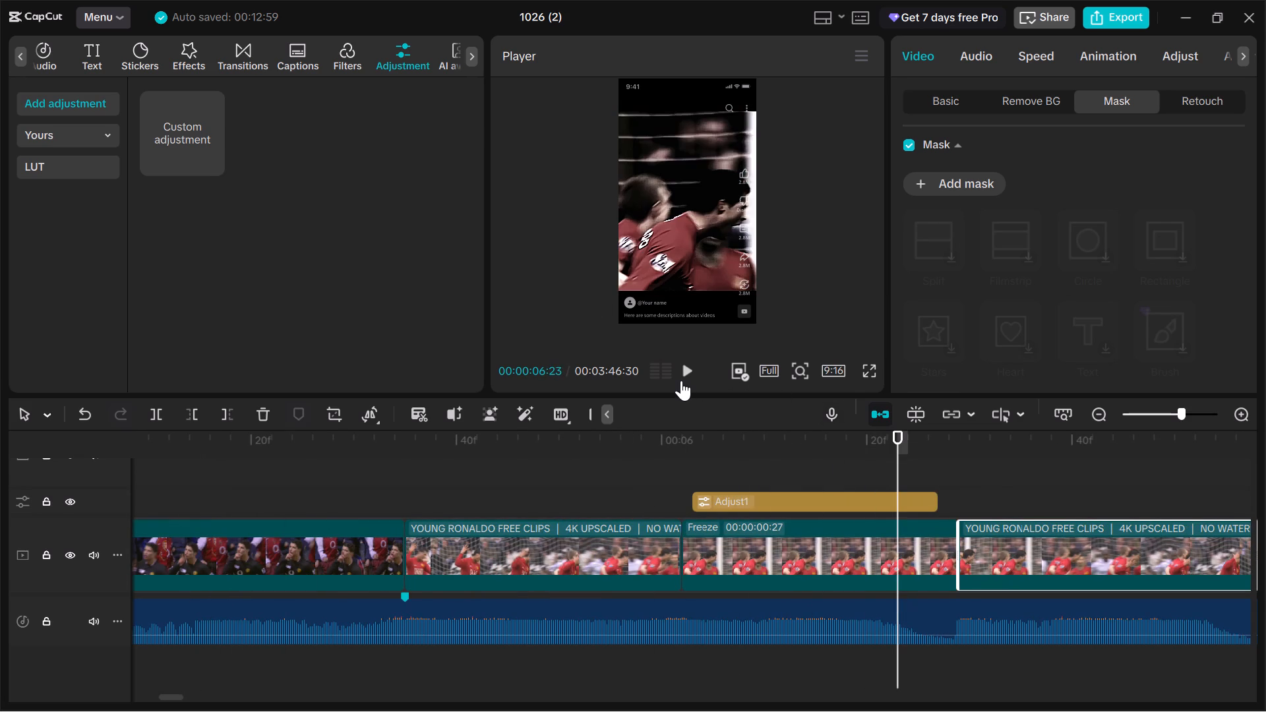
{"action": "left_click", "coordinate": [681, 380]}
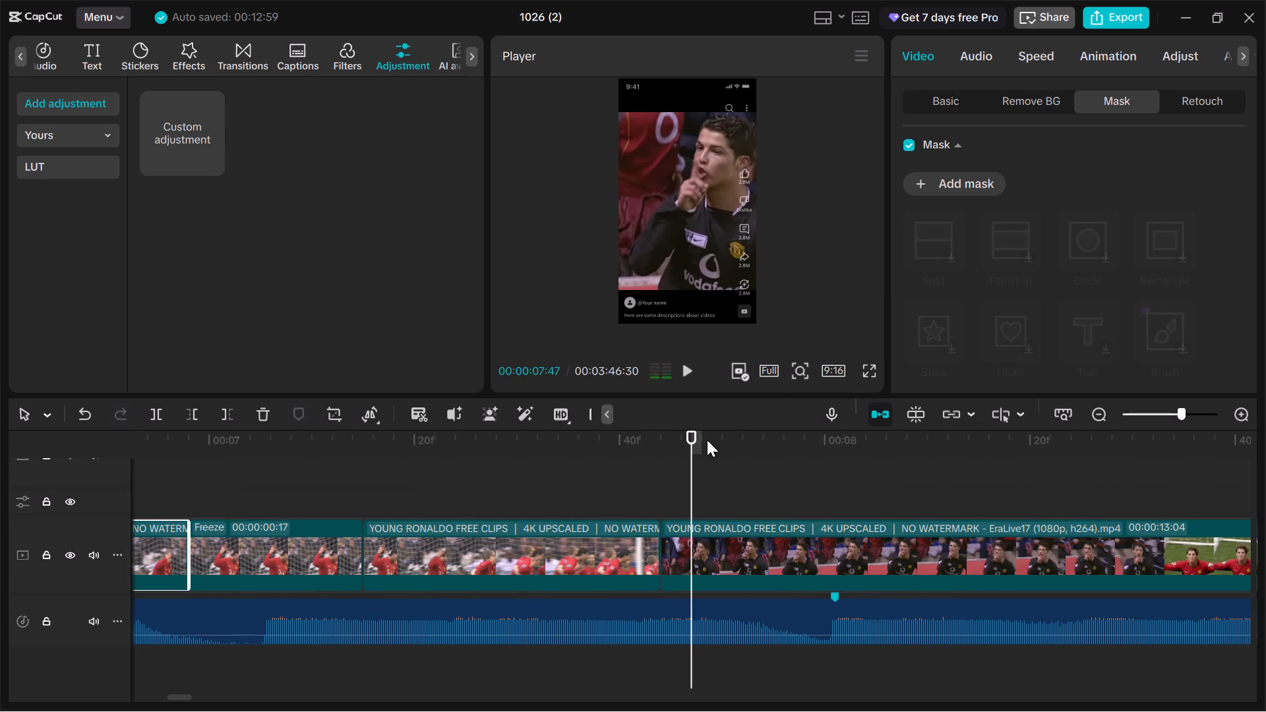
{"action": "left_click_drag", "start_coordinate": [694, 504], "coordinate": [355, 554]}
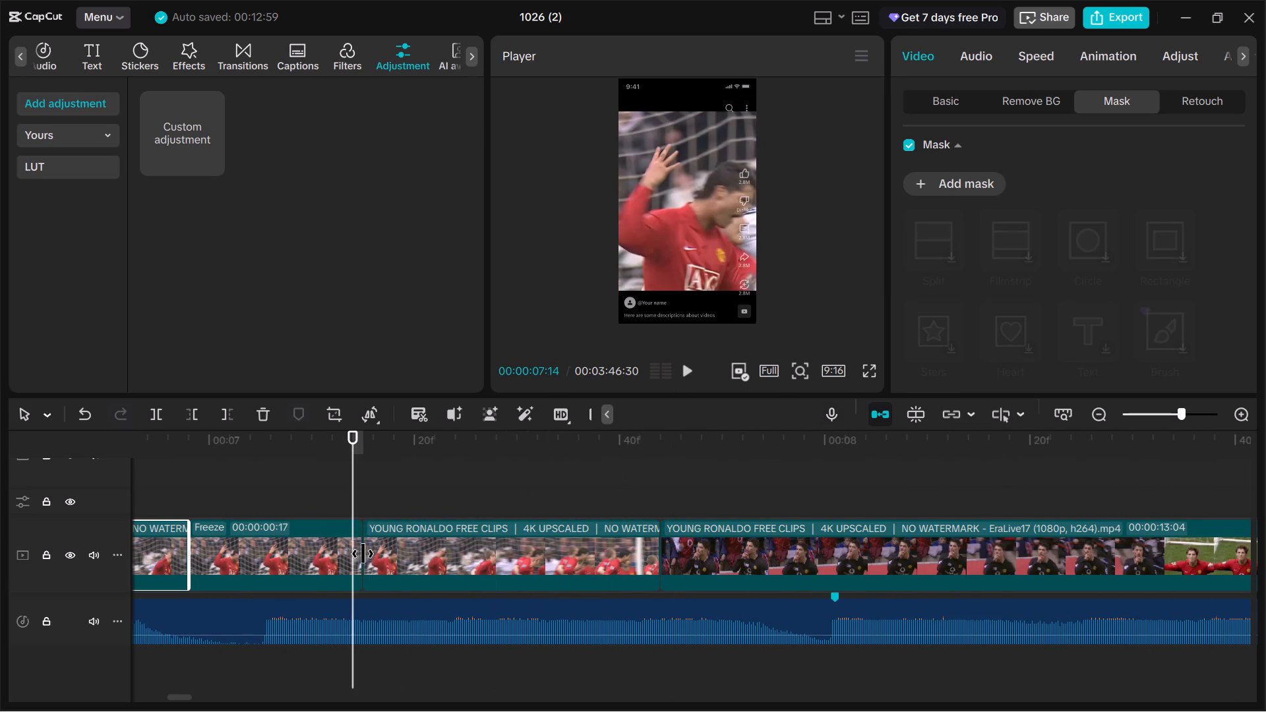
{"action": "left_click", "coordinate": [337, 549]}
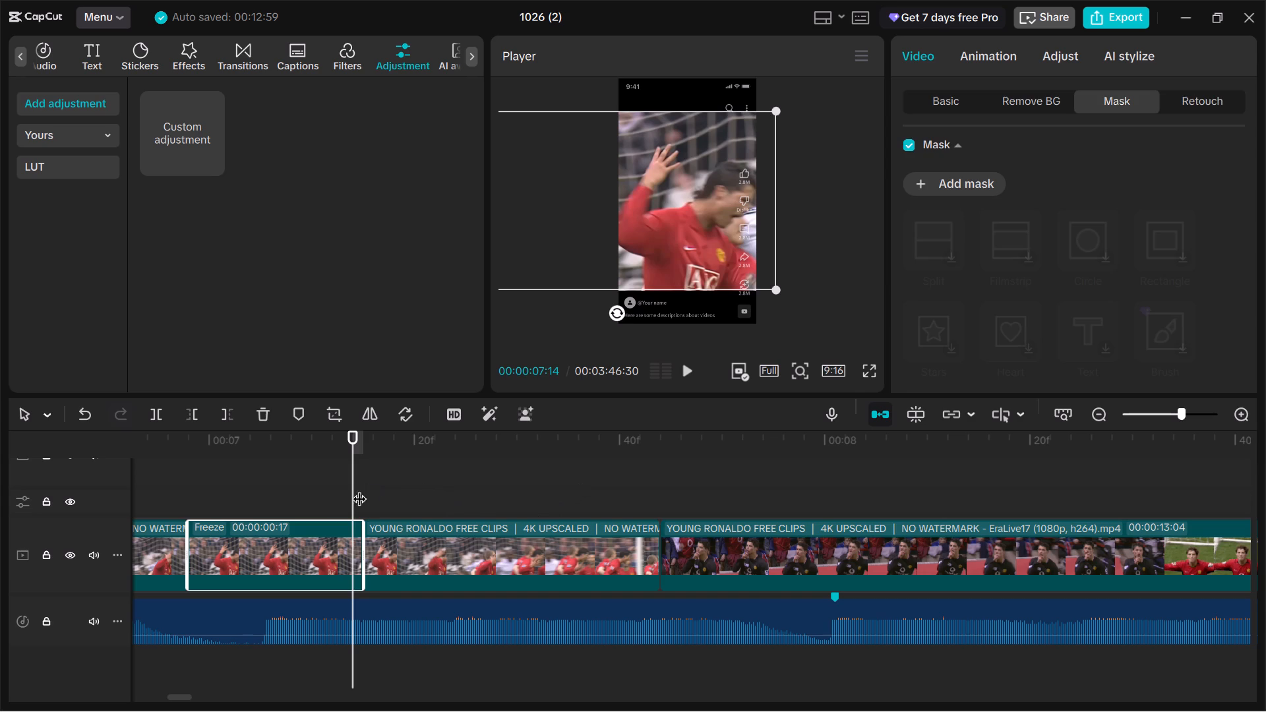
{"action": "left_click_drag", "start_coordinate": [338, 494], "coordinate": [311, 511]}
{"action": "left_click_drag", "start_coordinate": [360, 503], "coordinate": [341, 512]}
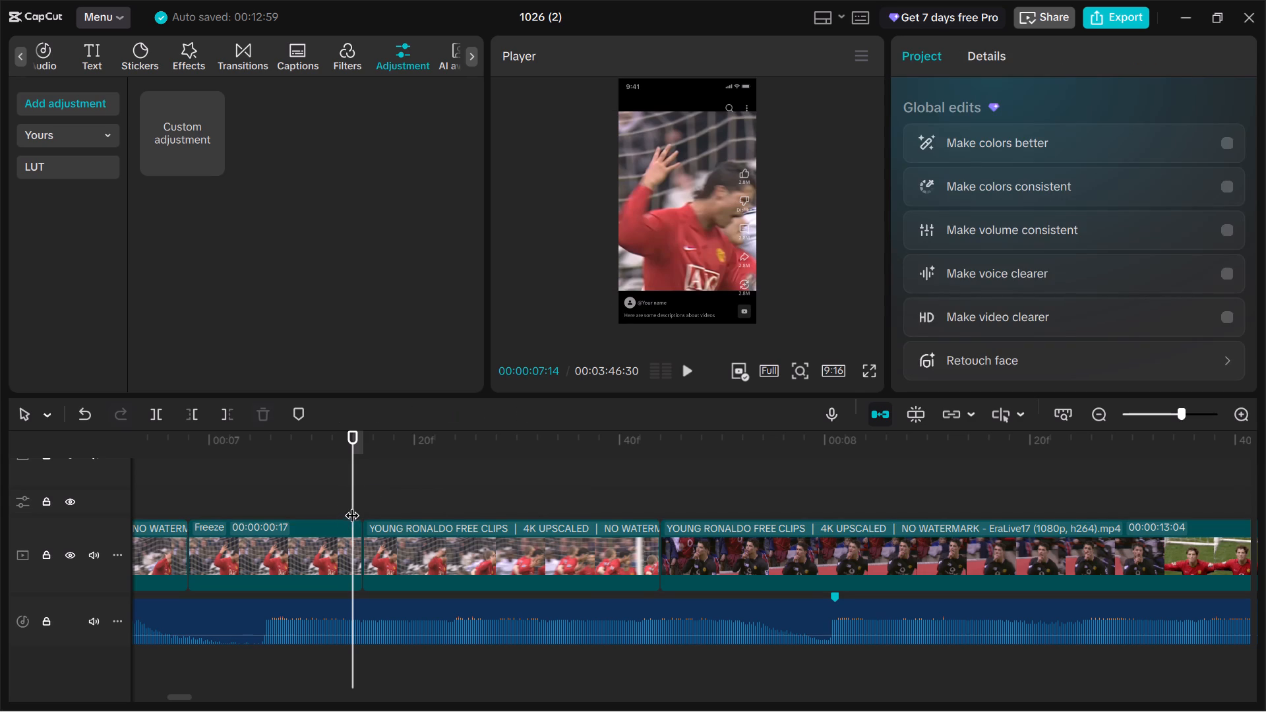
Replay from the green-pitch celebration at 00:00:04:29 through both freezes and the reversed clip to check the overall flow.
{"action": "left_click_drag", "start_coordinate": [354, 496], "coordinate": [1124, 559]}
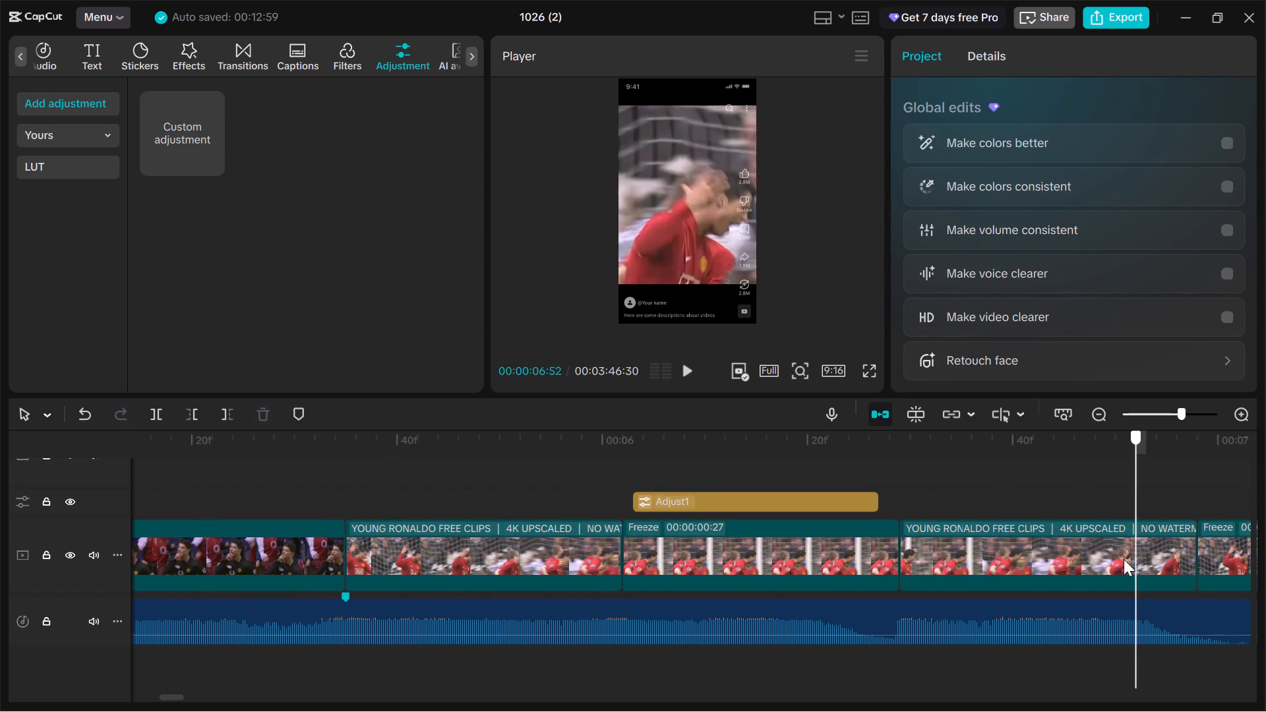
{"action": "left_click_drag", "start_coordinate": [1124, 559], "coordinate": [287, 498]}
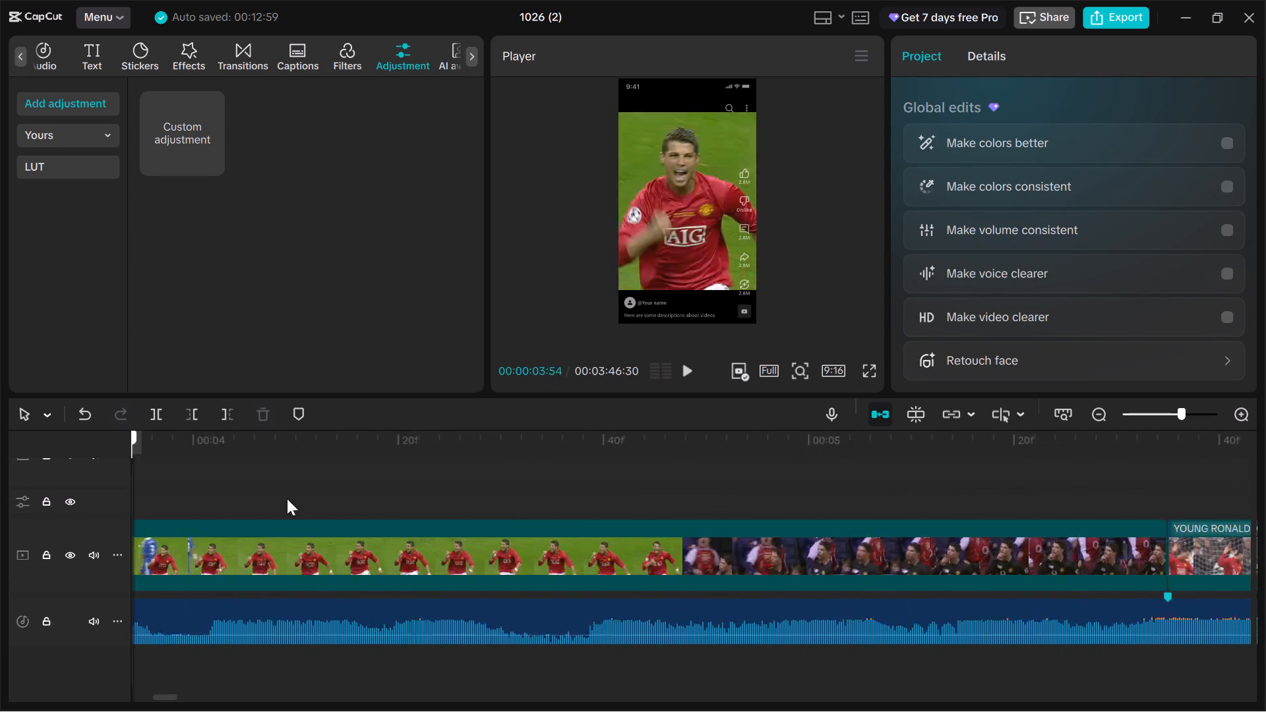
{"action": "left_click_drag", "start_coordinate": [287, 498], "coordinate": [758, 518]}
{"action": "scroll", "coordinate": [753, 518], "scroll_direction": "left", "scroll_amount": 3}
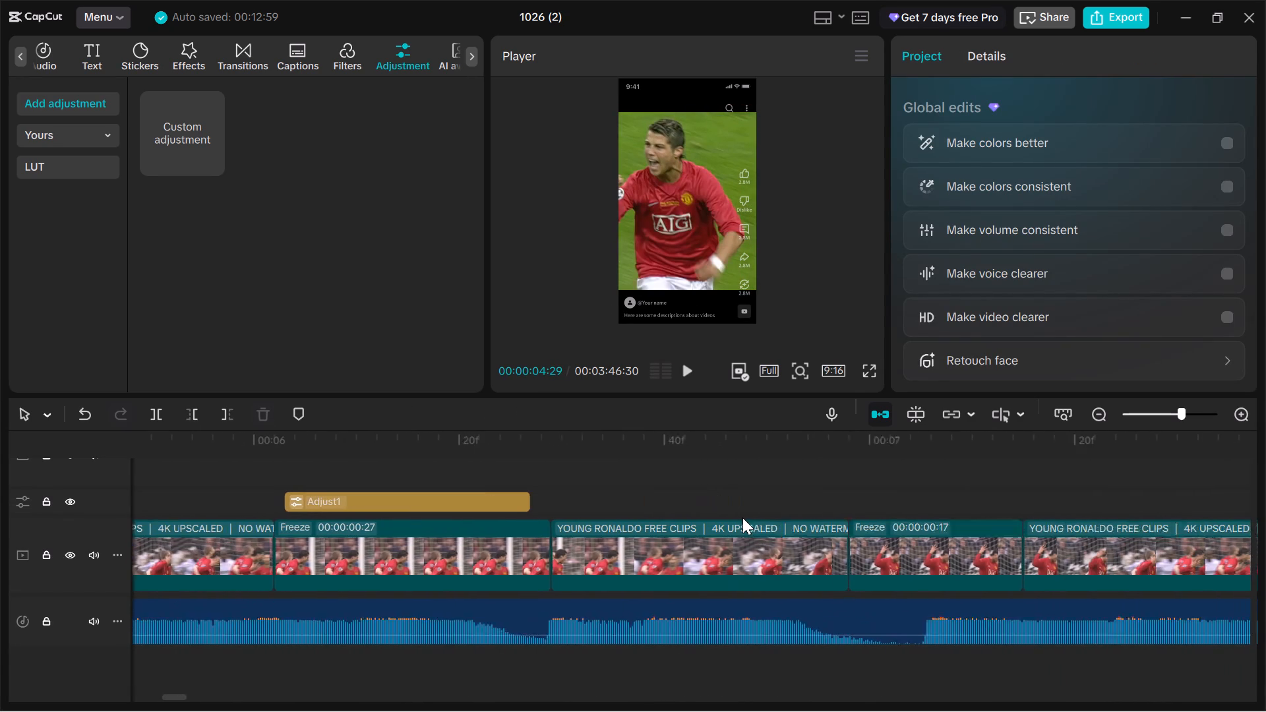
{"action": "scroll", "coordinate": [742, 518], "scroll_direction": "left", "scroll_amount": 1}
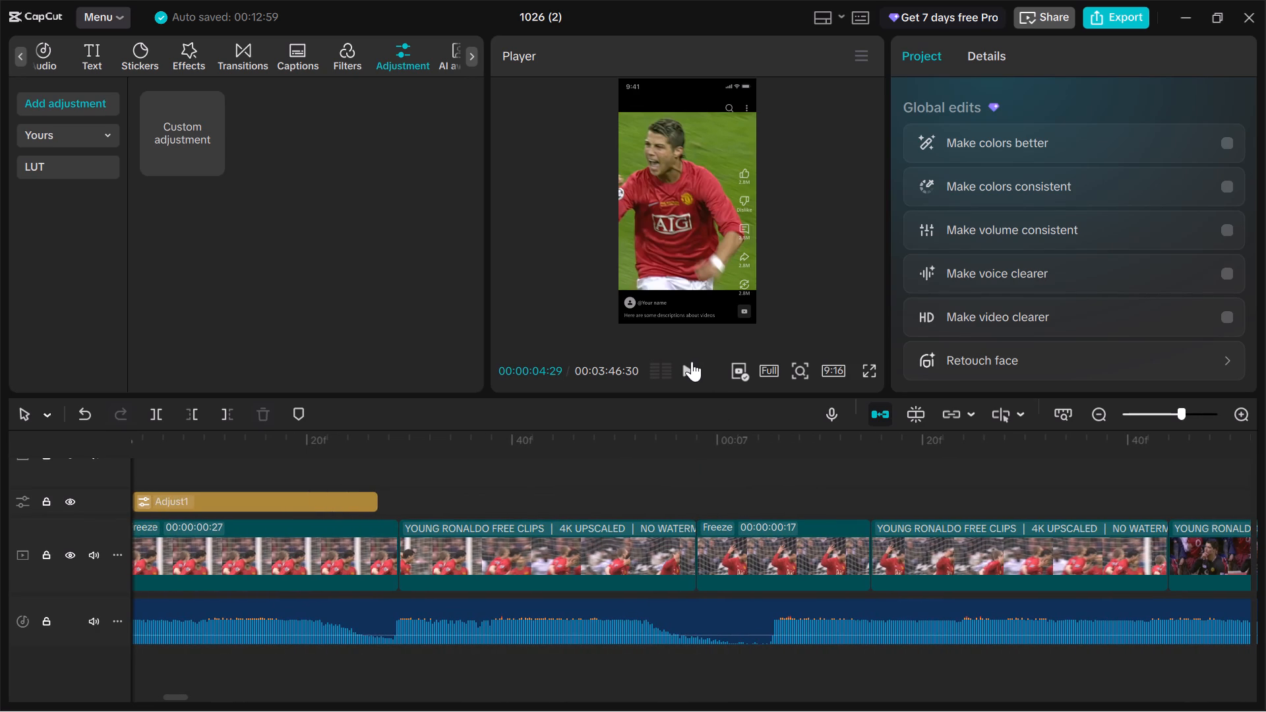
{"action": "left_click", "coordinate": [688, 367]}
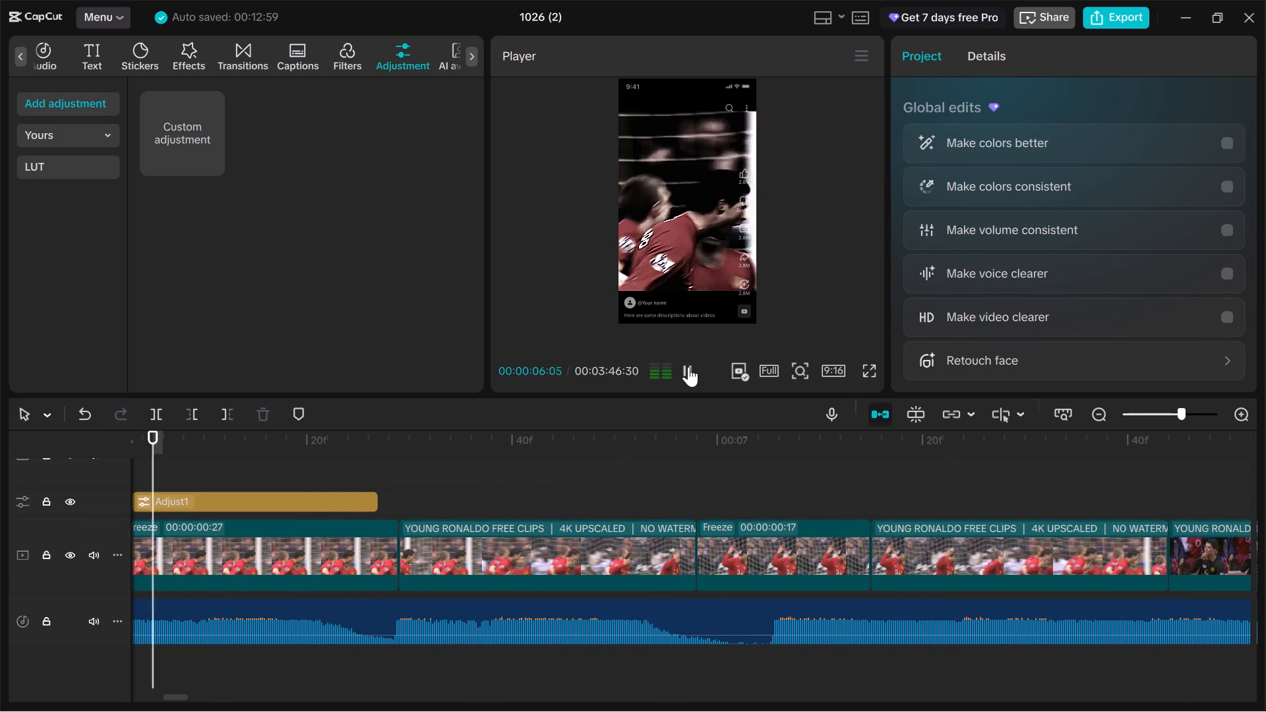
{"action": "left_click", "coordinate": [688, 367]}
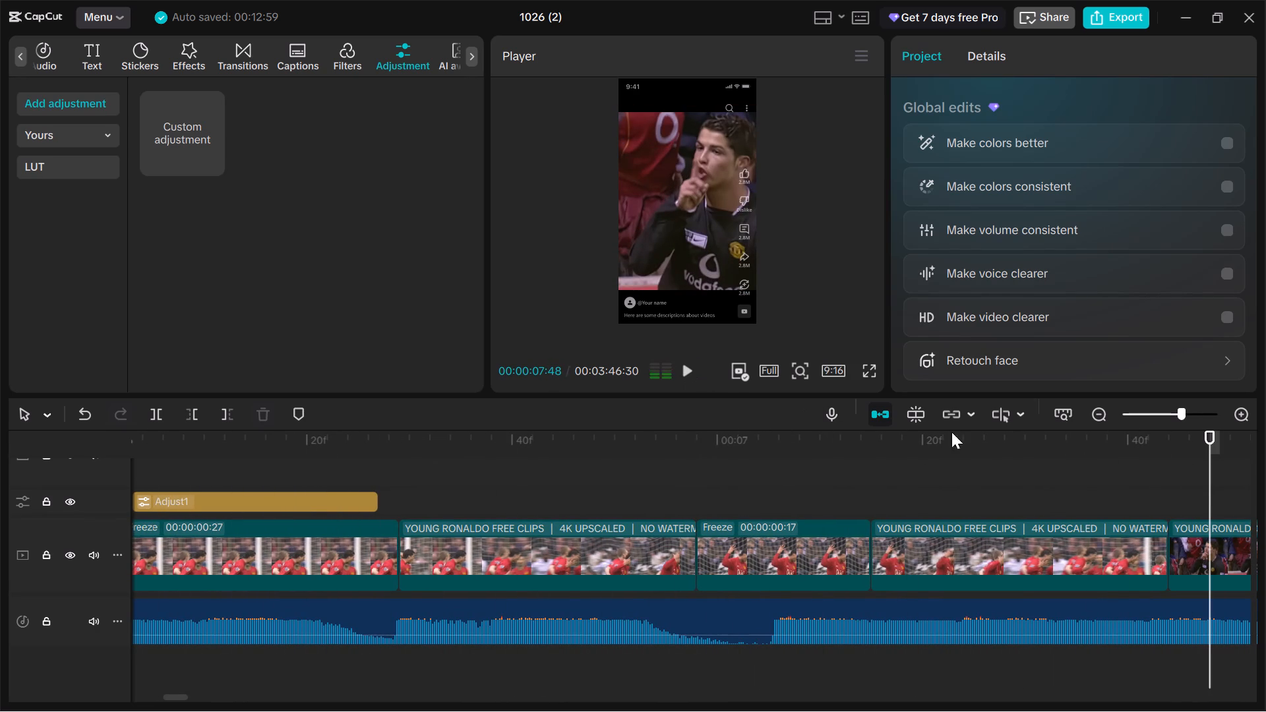
Replay the end of the clip before the second freeze, the freeze itself and the start of the reversed clip to check the timing.
{"action": "left_click_drag", "start_coordinate": [1208, 493], "coordinate": [606, 503]}
{"action": "left_click", "coordinate": [686, 379]}
{"action": "left_click", "coordinate": [686, 379]}
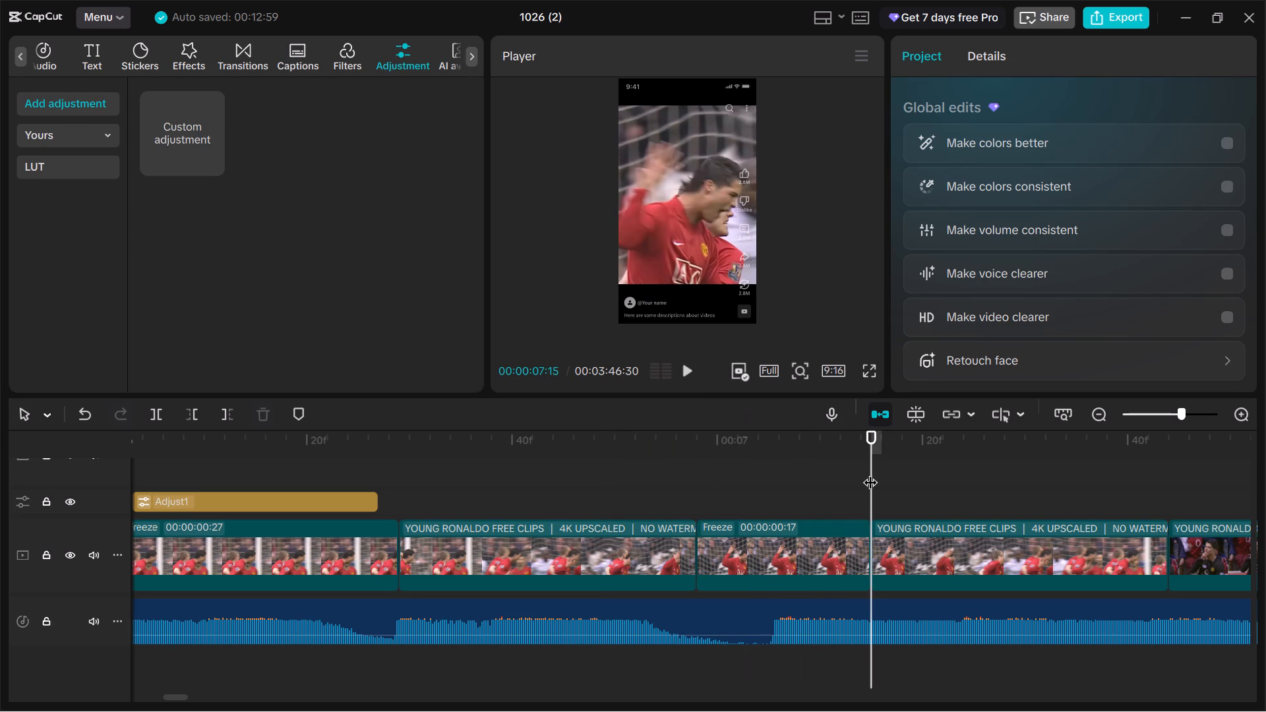
{"action": "left_click", "coordinate": [684, 371]}
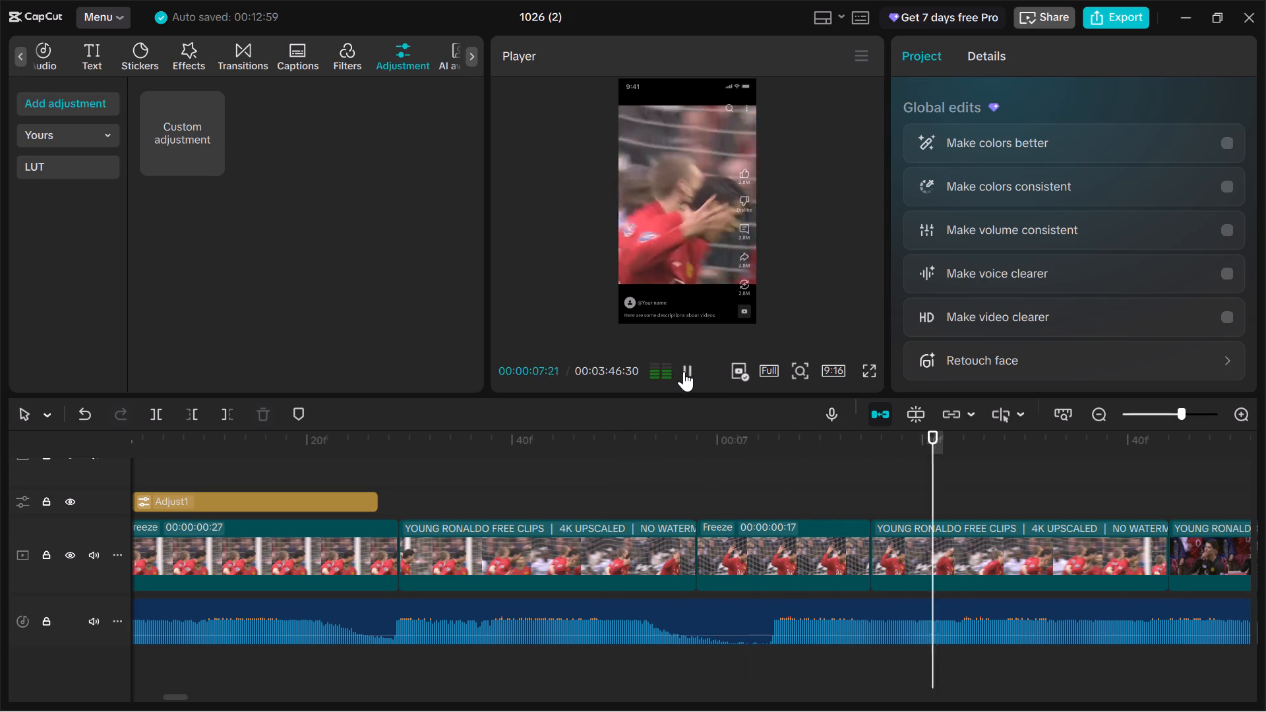
{"action": "left_click", "coordinate": [684, 371]}
{"action": "left_click_drag", "start_coordinate": [1113, 474], "coordinate": [560, 490]}
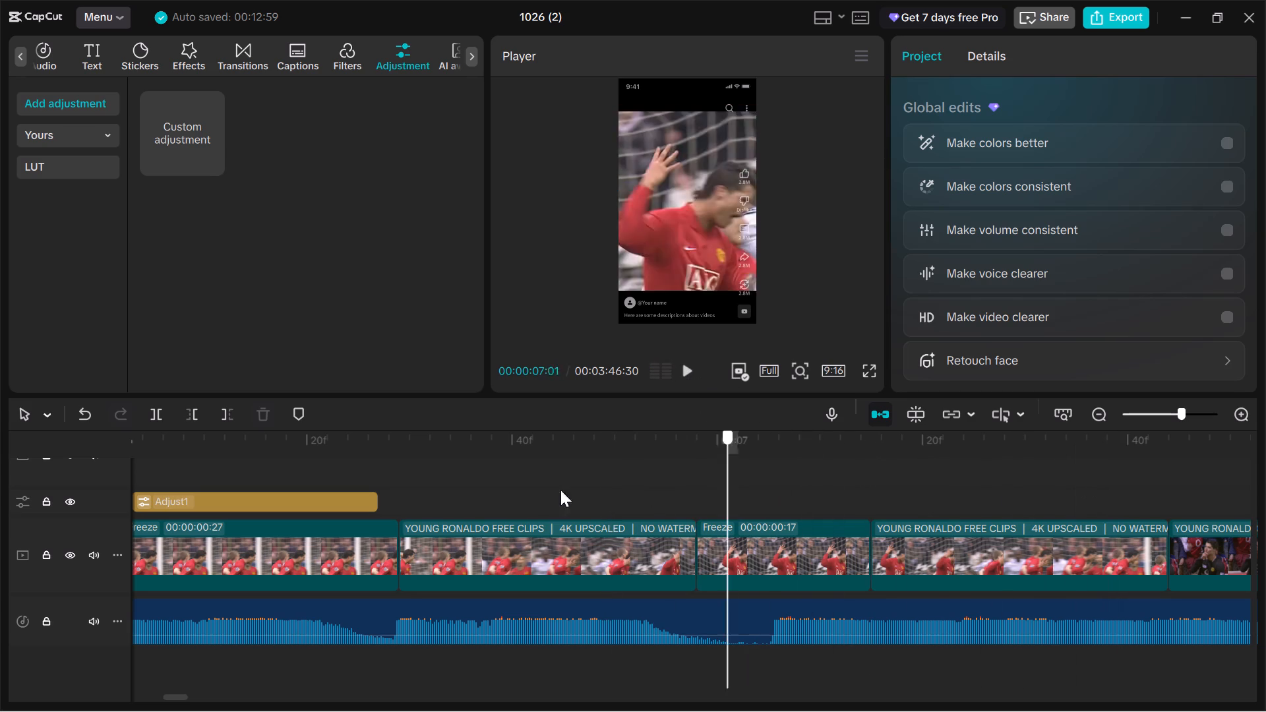
{"action": "left_click_drag", "start_coordinate": [560, 490], "coordinate": [526, 490]}
{"action": "left_click", "coordinate": [682, 369]}
{"action": "left_click", "coordinate": [682, 369]}
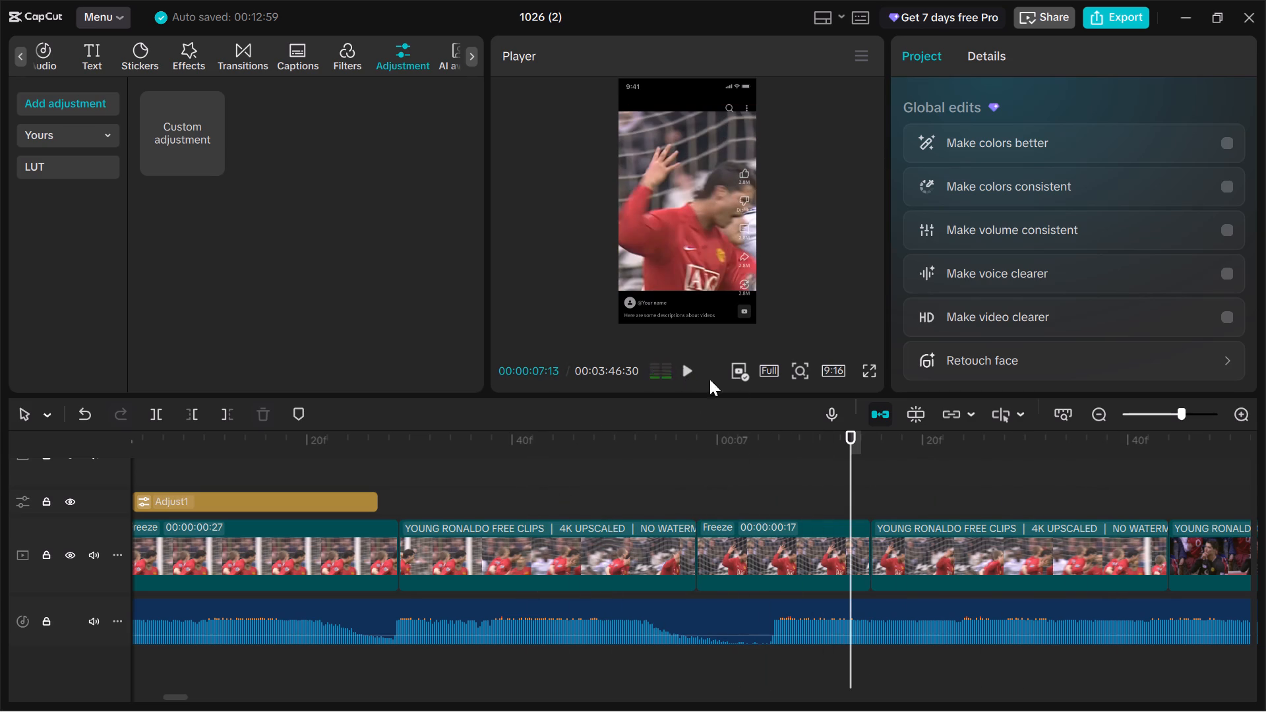
{"action": "left_click_drag", "start_coordinate": [843, 461], "coordinate": [815, 490]}
{"action": "left_click_drag", "start_coordinate": [849, 492], "coordinate": [604, 505]}
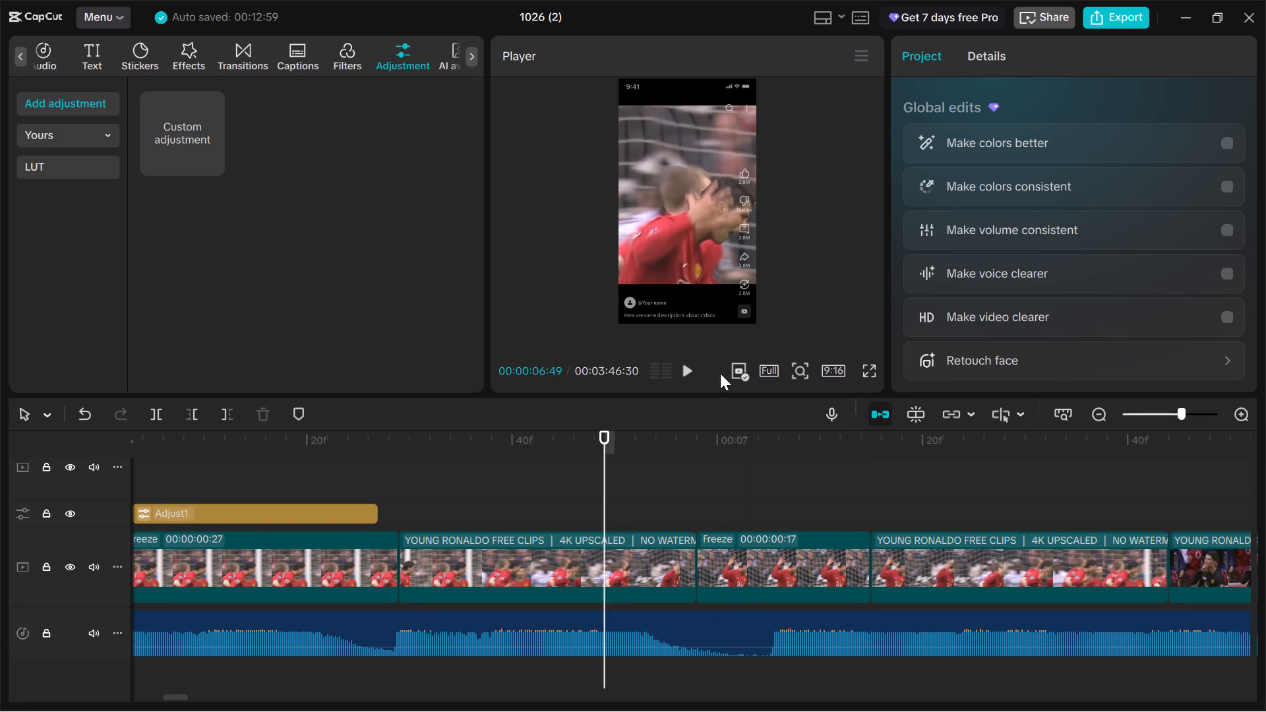
{"action": "left_click", "coordinate": [684, 372]}
{"action": "left_click", "coordinate": [684, 372]}
{"action": "left_click_drag", "start_coordinate": [906, 483], "coordinate": [904, 485]}
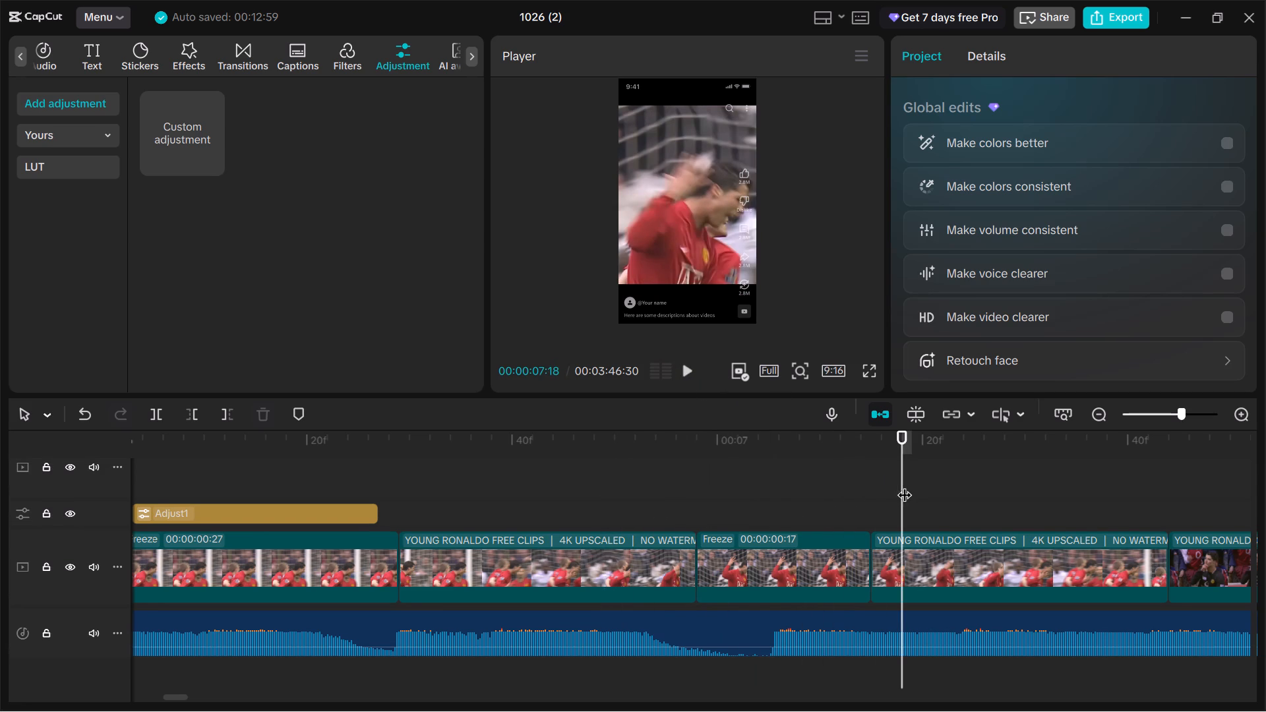
Replay from the end of the graded freeze frame through the second freeze and reversed clip into the black-jersey shot.
{"action": "left_click_drag", "start_coordinate": [904, 485], "coordinate": [374, 514]}
{"action": "left_click", "coordinate": [676, 370]}
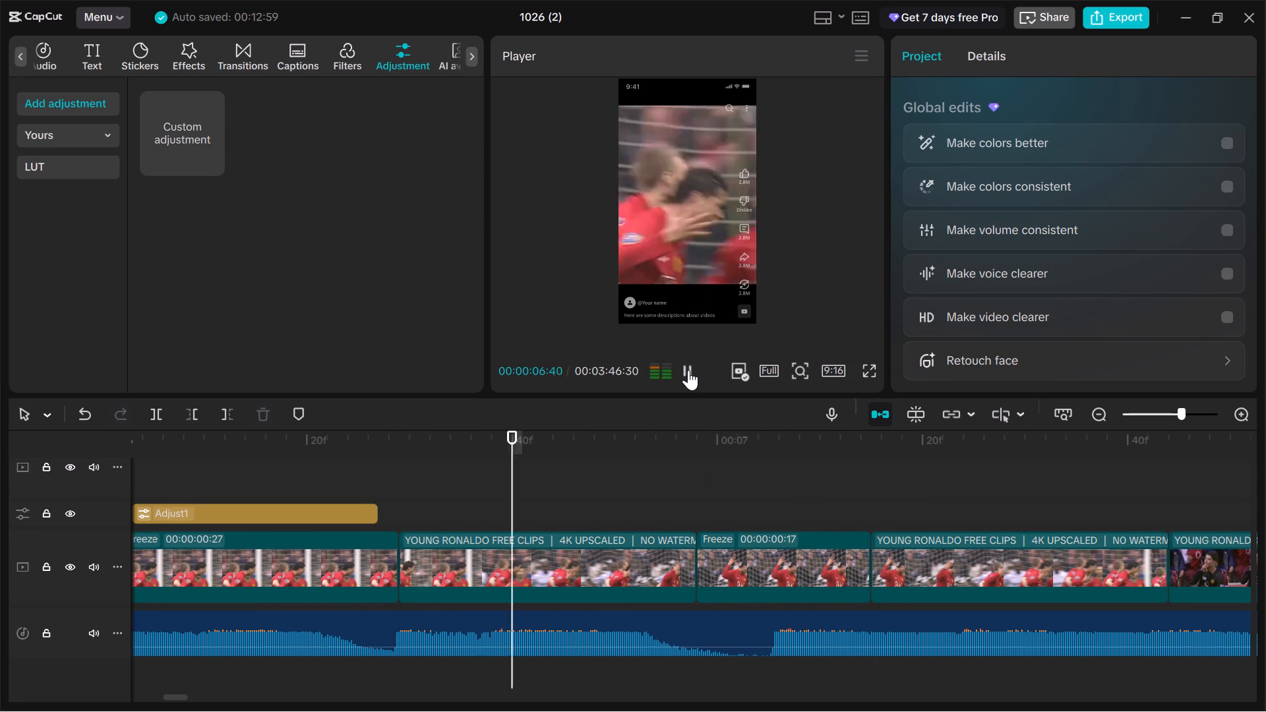
{"action": "left_click", "coordinate": [688, 370]}
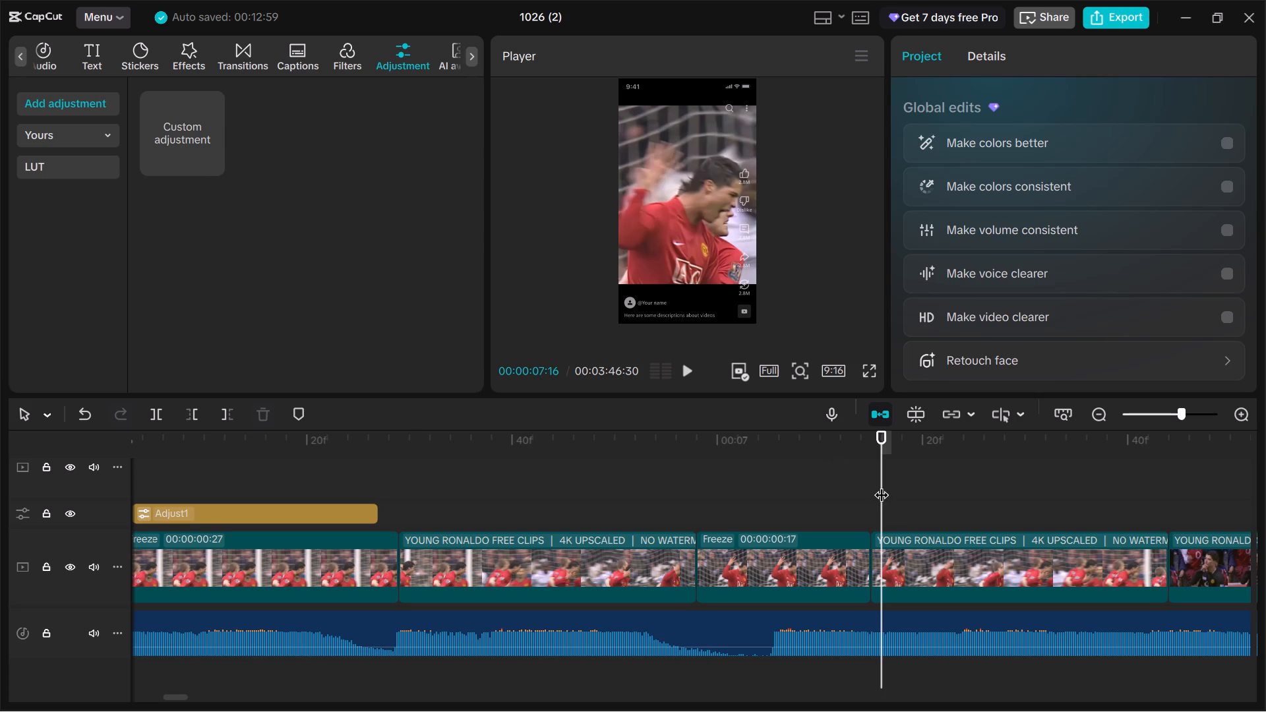
{"action": "left_click_drag", "start_coordinate": [881, 485], "coordinate": [300, 494]}
{"action": "left_click", "coordinate": [684, 373]}
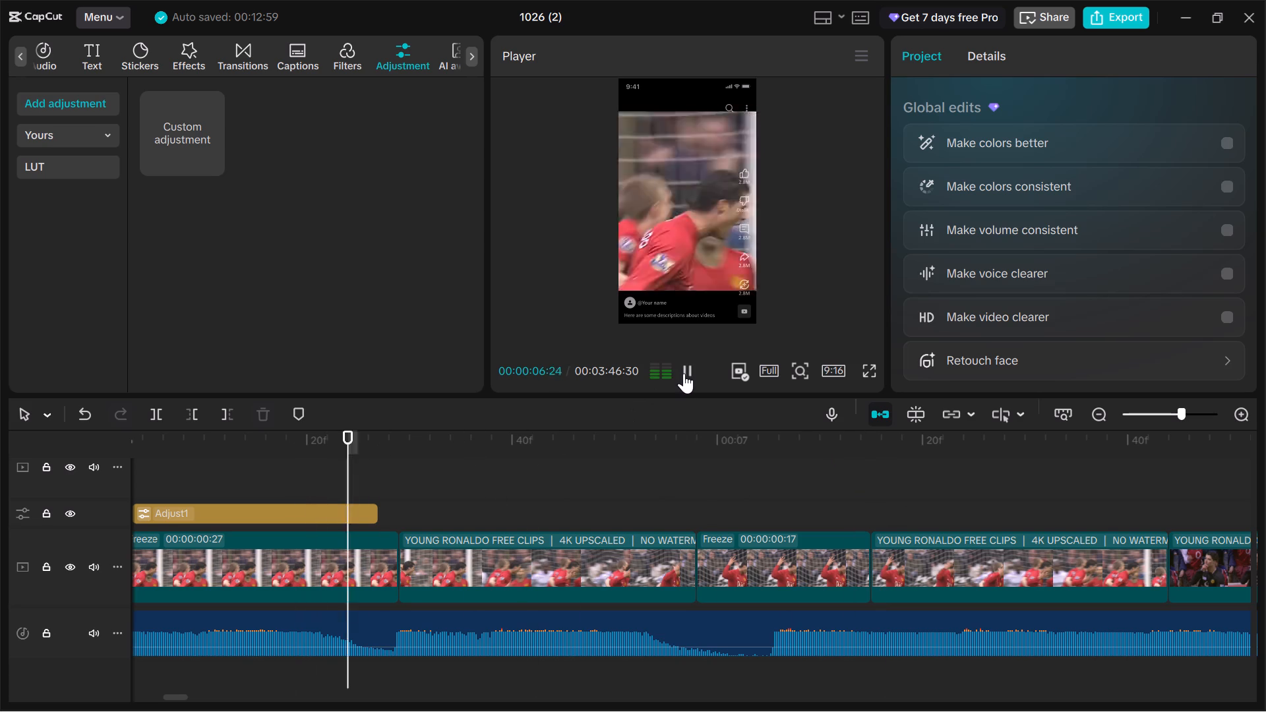
{"action": "left_click", "coordinate": [684, 373]}
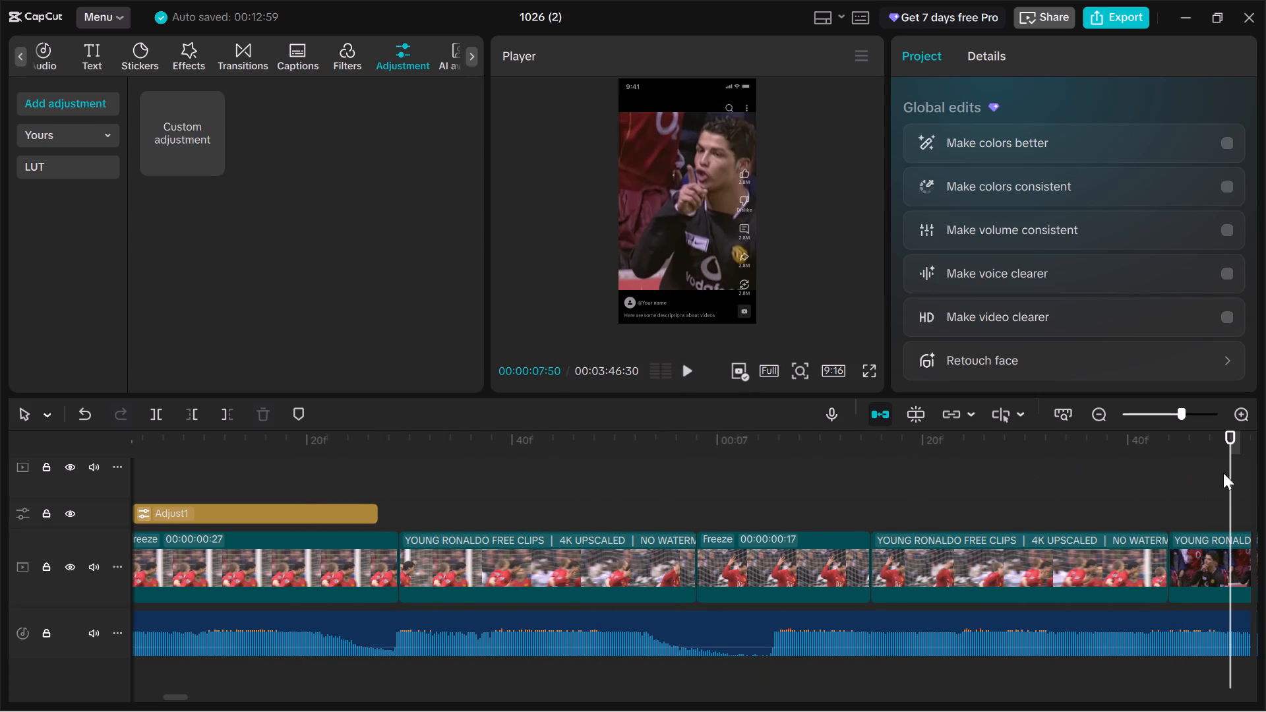
{"action": "left_click_drag", "start_coordinate": [1231, 481], "coordinate": [385, 503]}
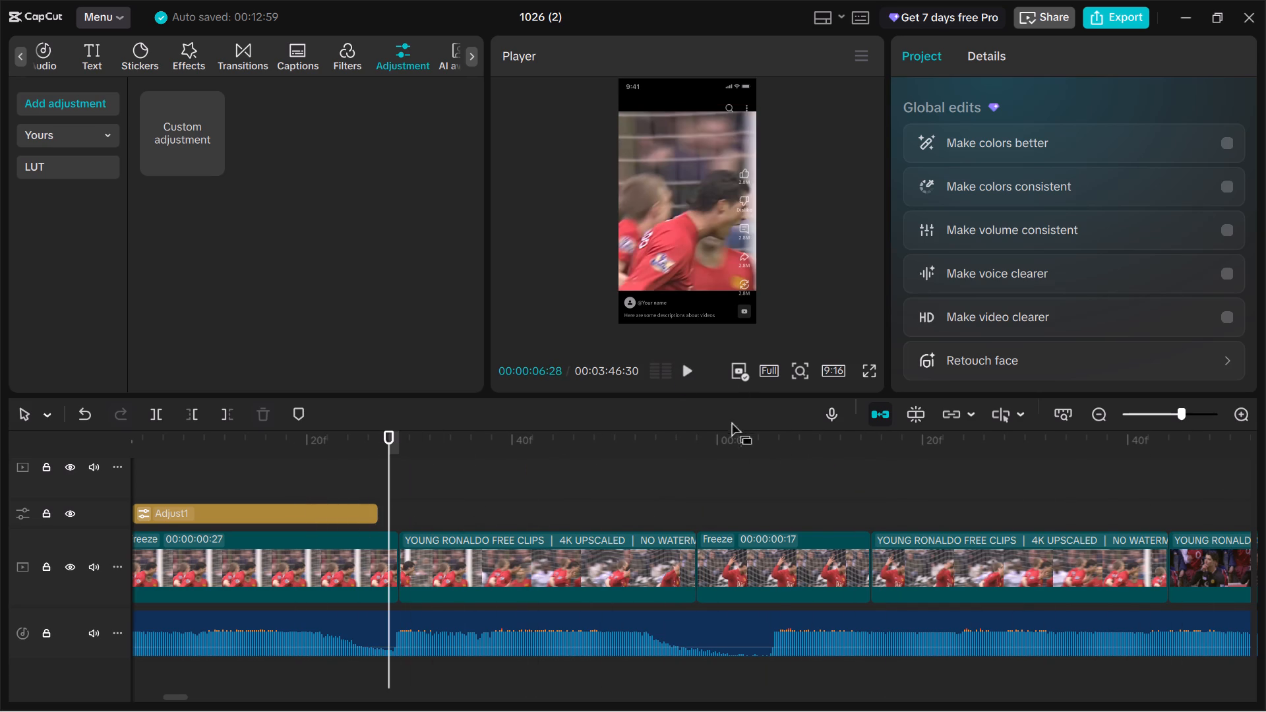
{"action": "left_click", "coordinate": [694, 369]}
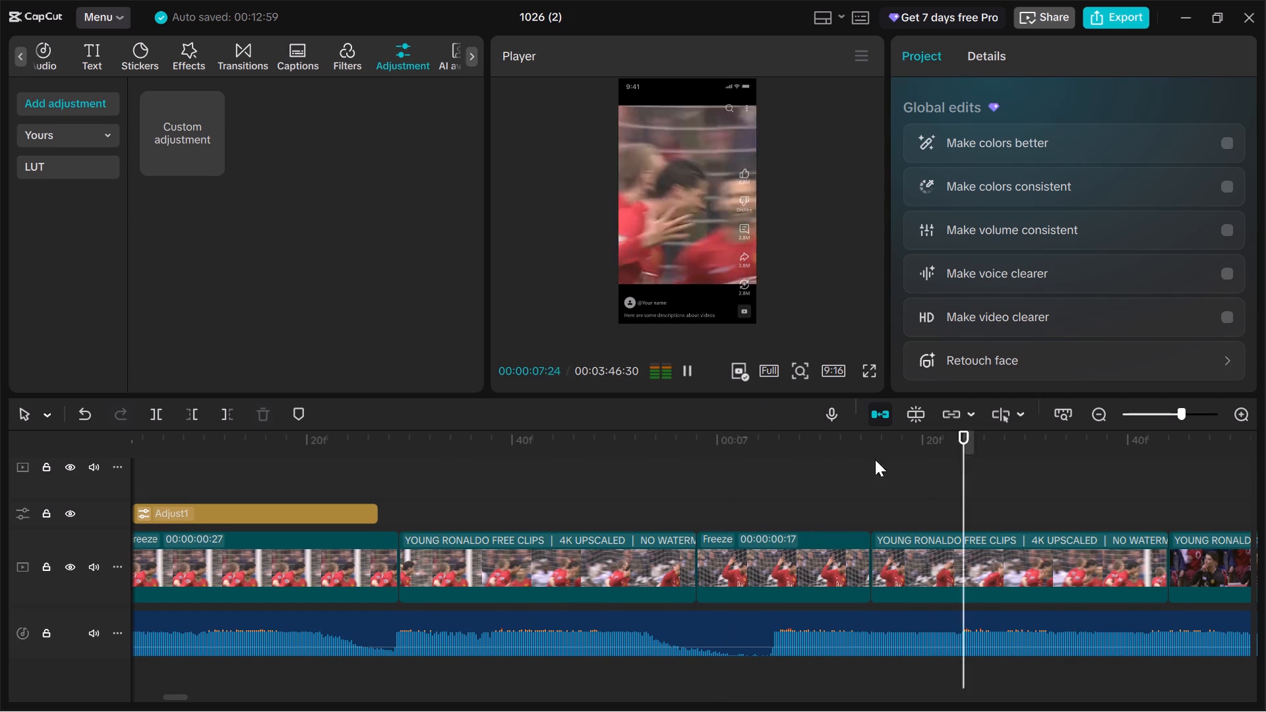
{"action": "left_click", "coordinate": [537, 478]}
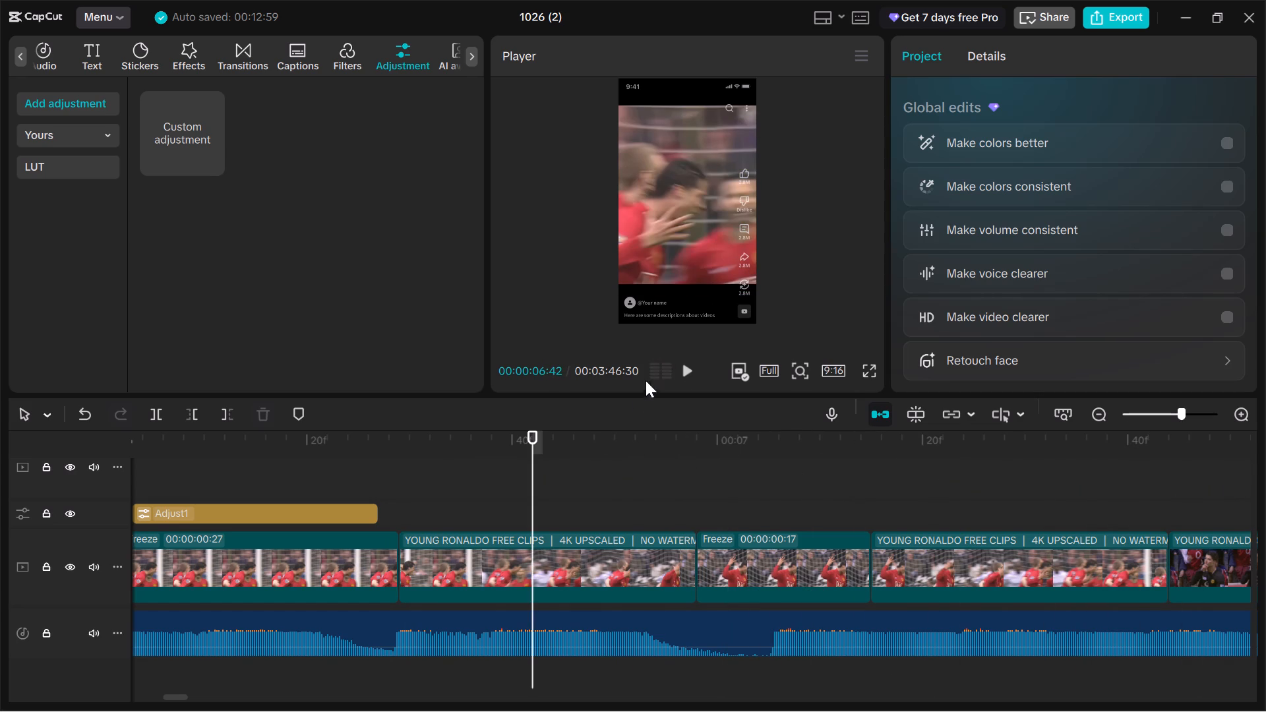
{"action": "left_click", "coordinate": [698, 372]}
{"action": "key", "text": "space"}
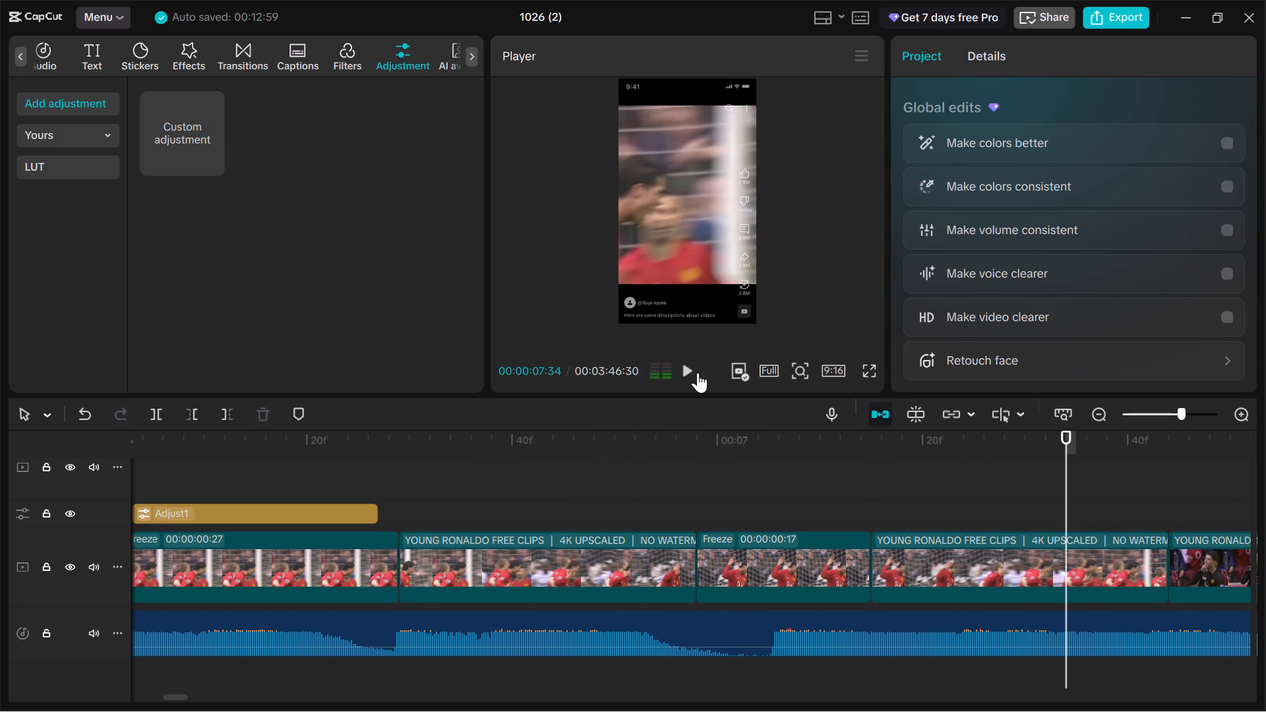
{"action": "key", "text": "space"}
{"action": "left_click", "coordinate": [695, 371]}
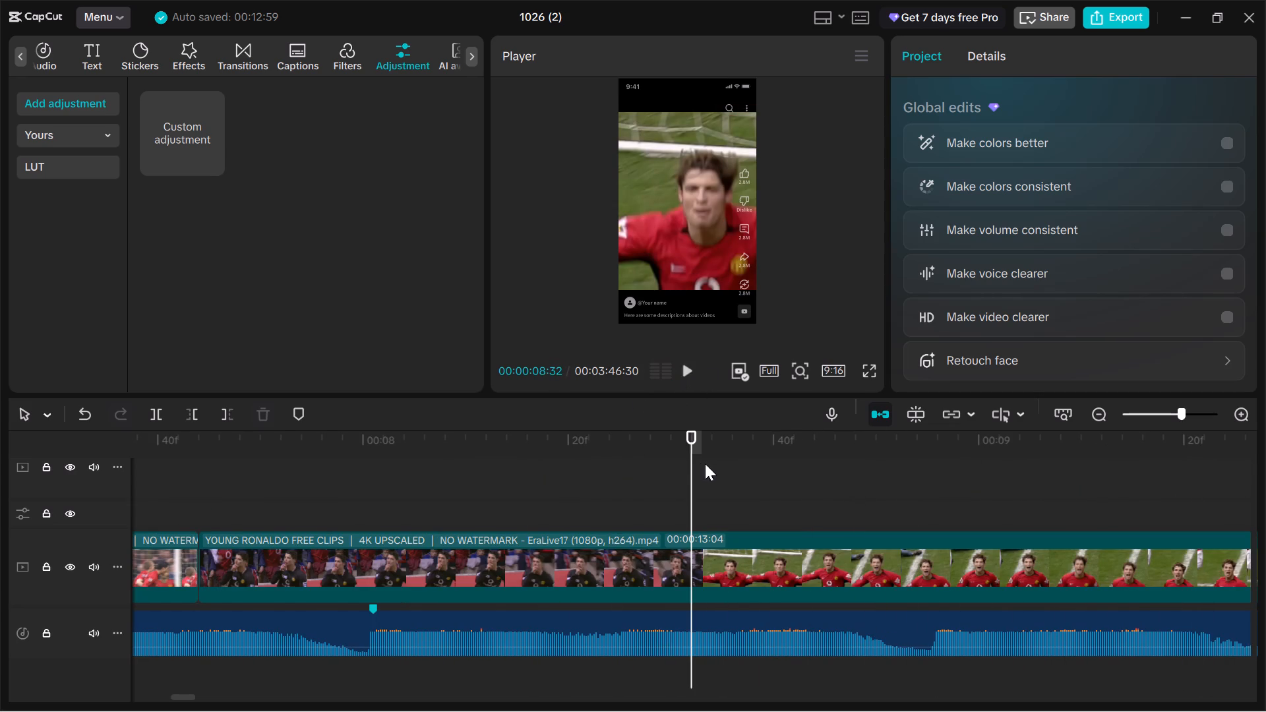
Play from 00:00:06:31 in short bursts through the second freeze and on into the black-jersey clip to judge the freeze's length.
{"action": "left_click_drag", "start_coordinate": [695, 463], "coordinate": [698, 552]}
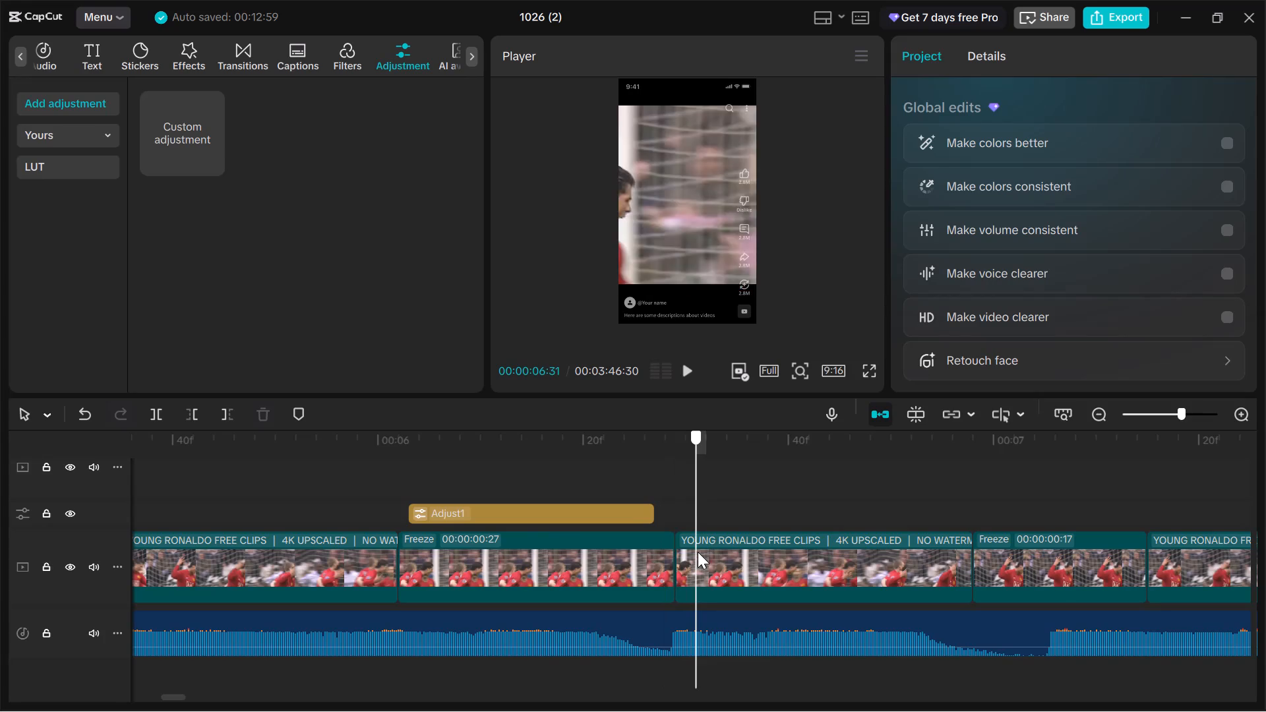
{"action": "left_click_drag", "start_coordinate": [698, 552], "coordinate": [543, 532]}
{"action": "left_click", "coordinate": [685, 368]}
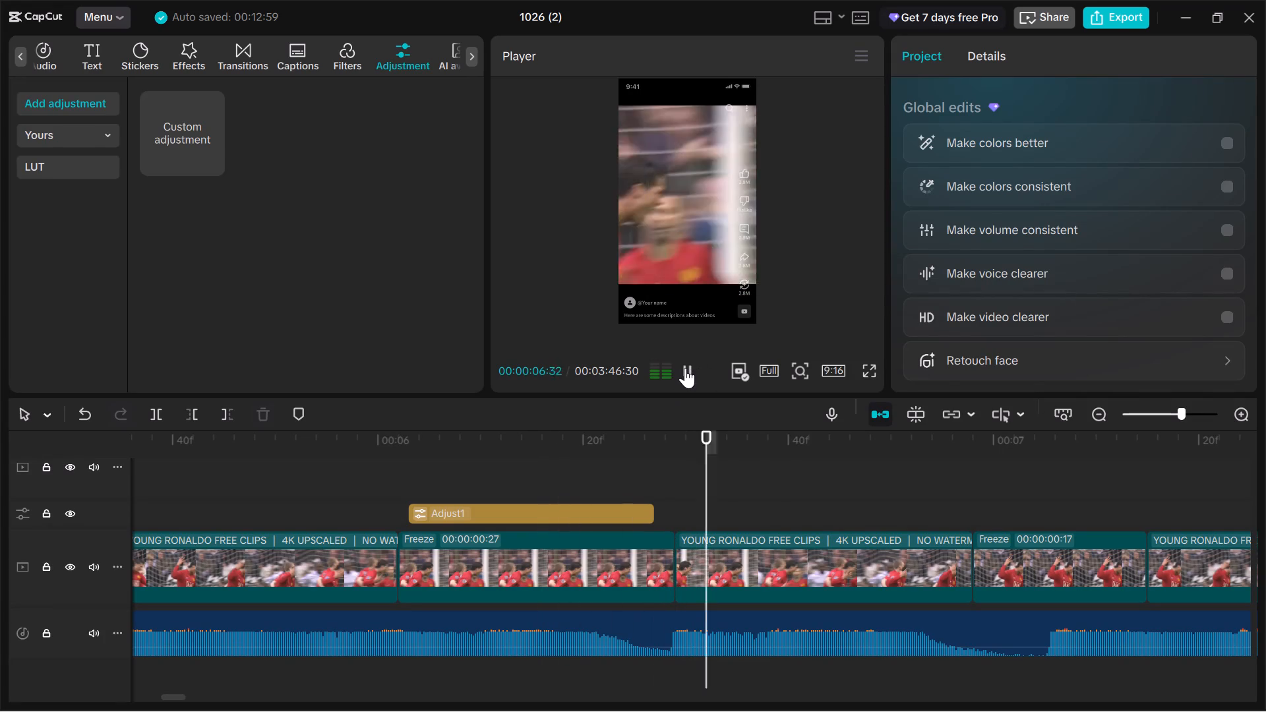
{"action": "left_click", "coordinate": [685, 368]}
{"action": "key", "text": "space"}
{"action": "key", "text": "space"}
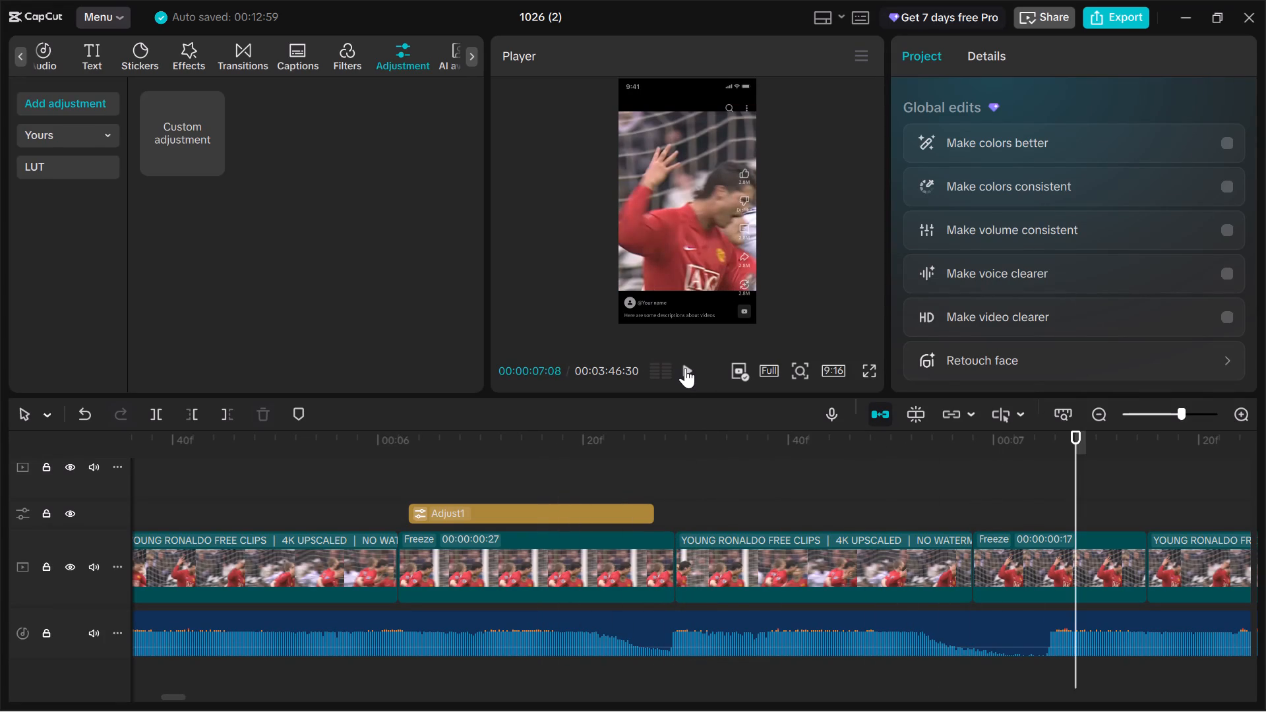
{"action": "left_click", "coordinate": [783, 458]}
{"action": "left_click", "coordinate": [682, 366]}
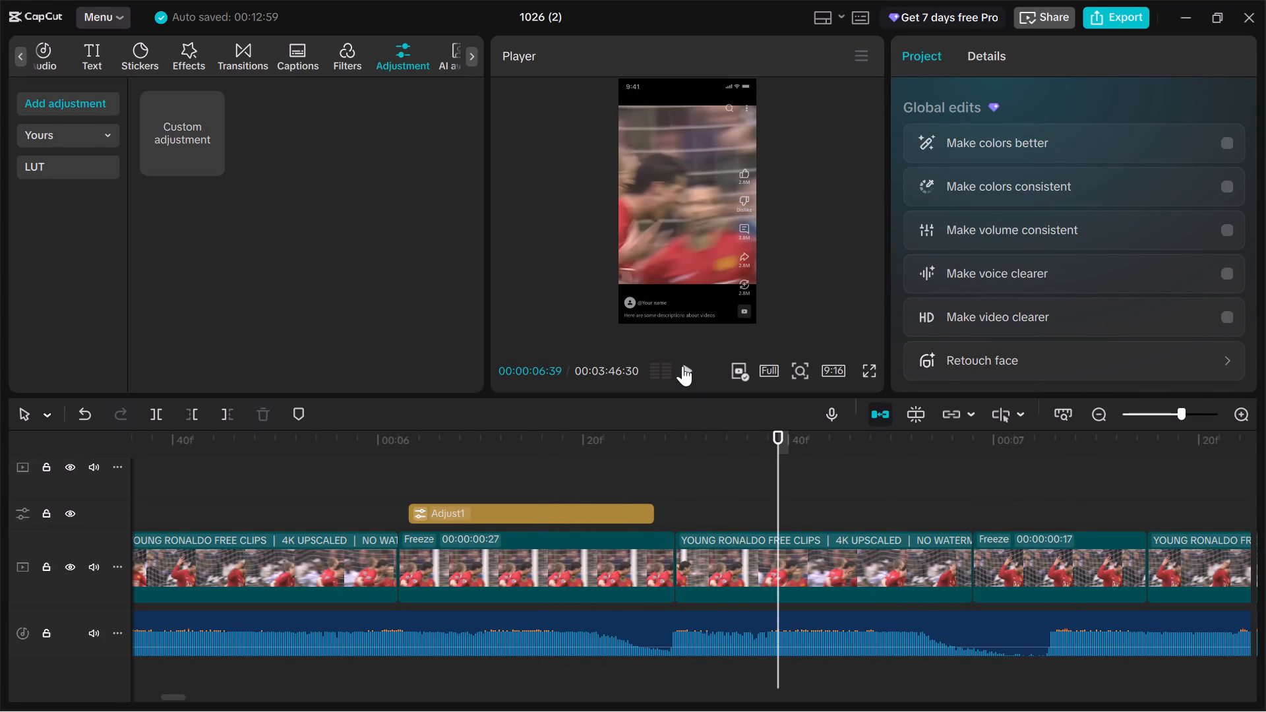
{"action": "key", "text": "space"}
{"action": "left_click", "coordinate": [682, 366]}
{"action": "key", "text": "space"}
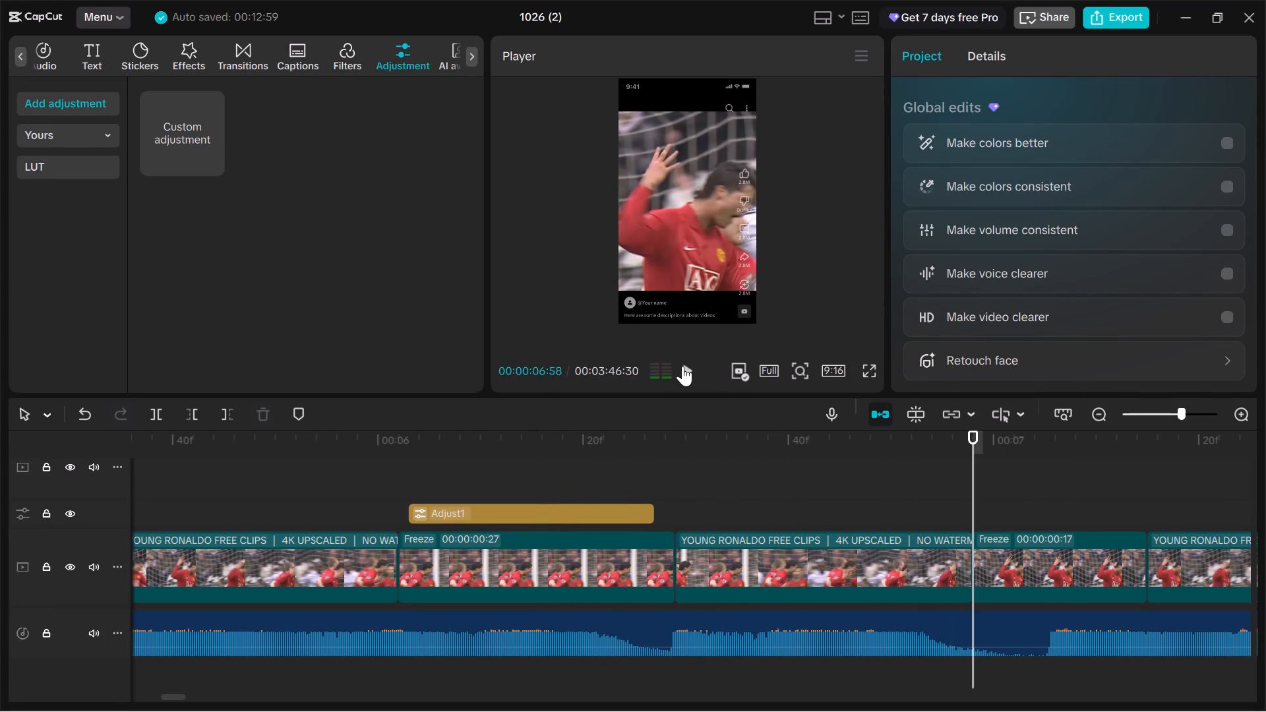
{"action": "left_click", "coordinate": [682, 366]}
{"action": "key", "text": "space"}
{"action": "left_click", "coordinate": [682, 366]}
{"action": "key", "text": "space"}
{"action": "left_click", "coordinate": [682, 366]}
{"action": "left_click", "coordinate": [677, 373]}
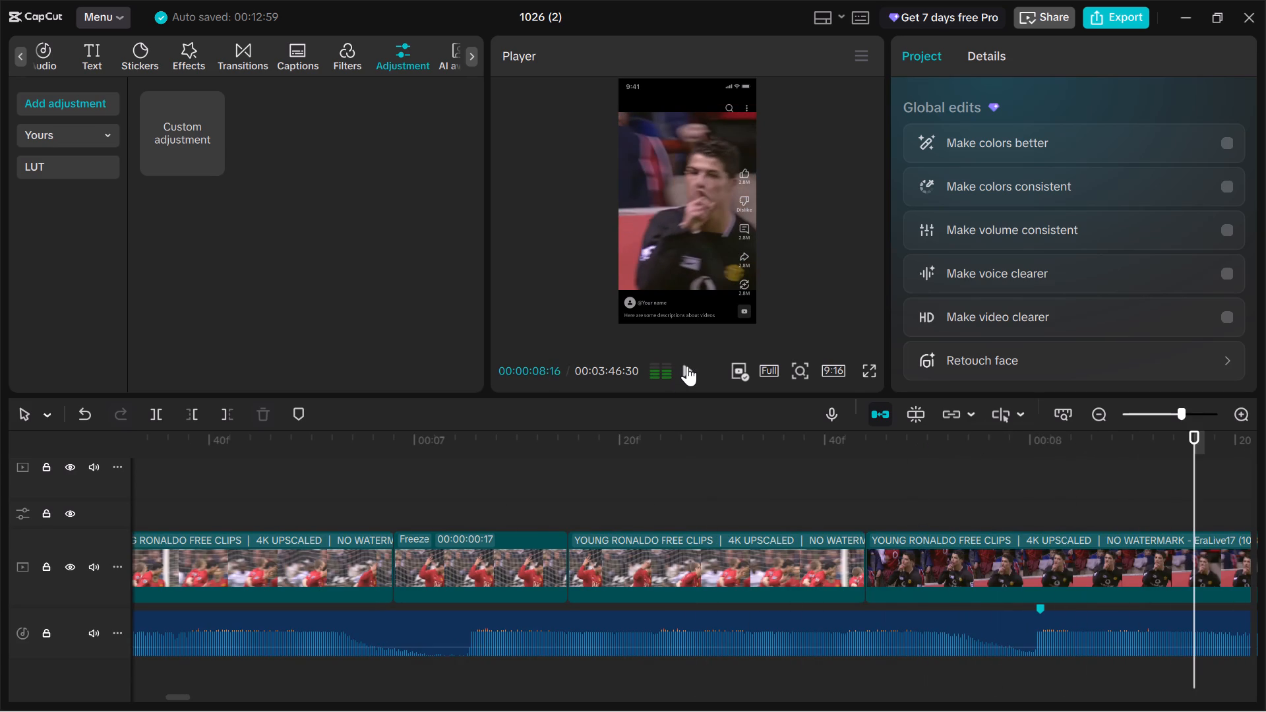
Scrub back to 00:00:06:01 and replay from the graded freeze through the second freeze into the reversed clip.
{"action": "left_click_drag", "start_coordinate": [640, 464], "coordinate": [632, 468]}
{"action": "left_click", "coordinate": [557, 486]}
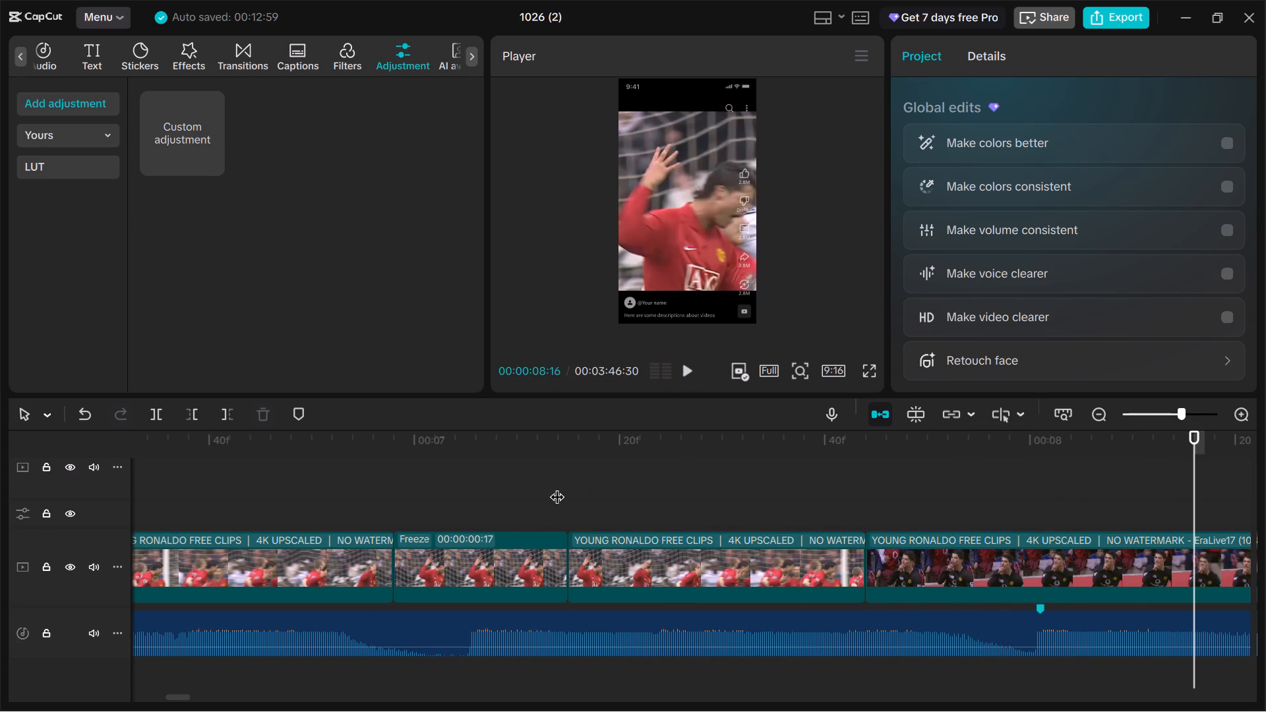
{"action": "left_click_drag", "start_coordinate": [554, 499], "coordinate": [280, 520]}
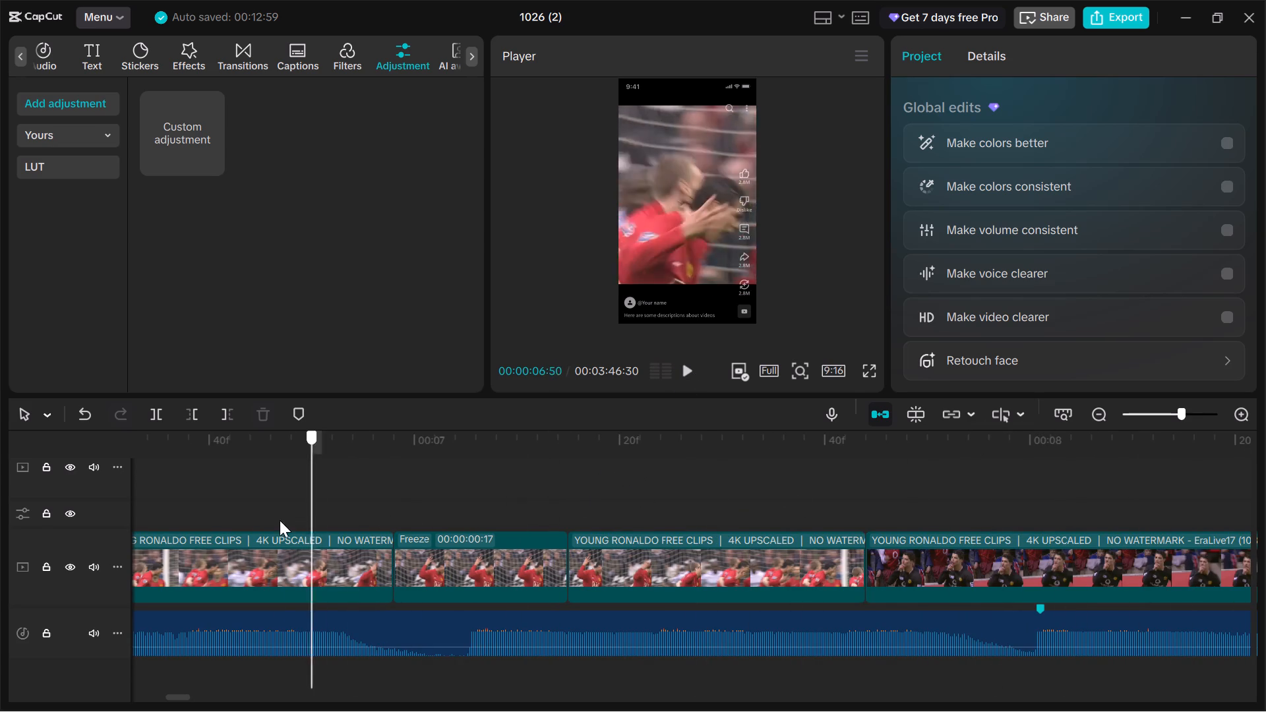
{"action": "left_click_drag", "start_coordinate": [280, 520], "coordinate": [883, 562]}
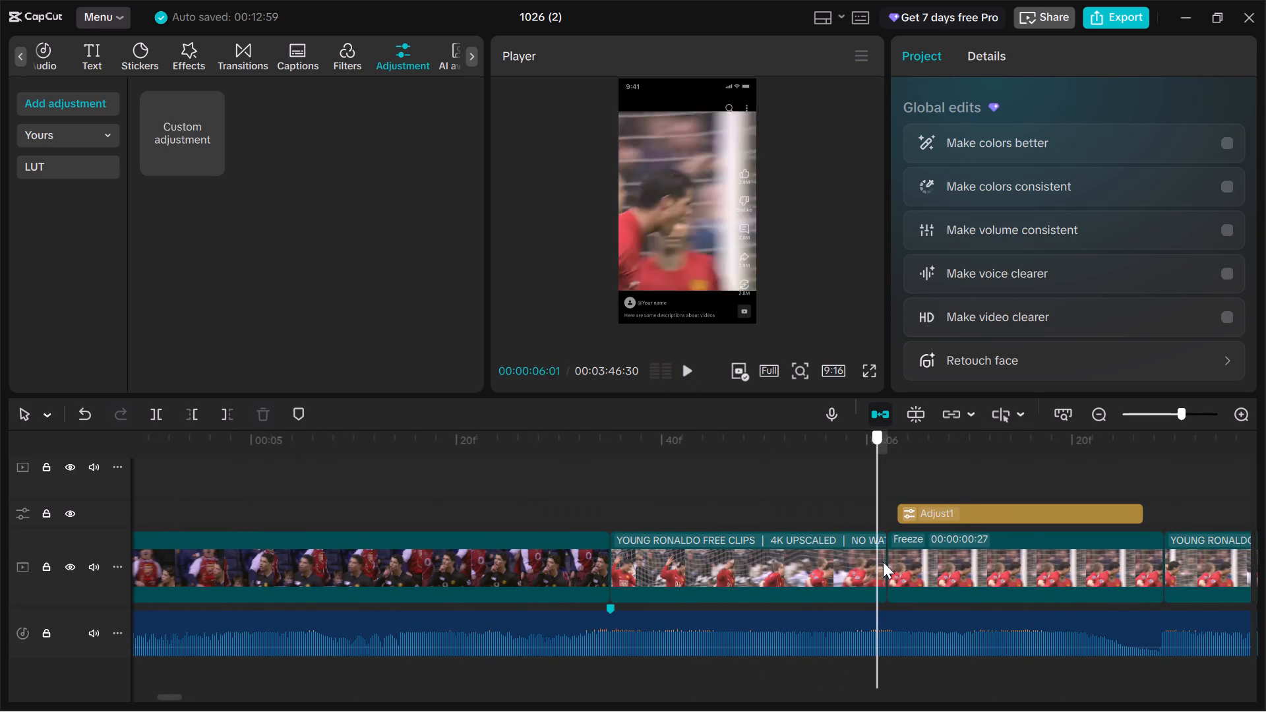
{"action": "left_click_drag", "start_coordinate": [883, 562], "coordinate": [886, 537]}
{"action": "left_click_drag", "start_coordinate": [890, 483], "coordinate": [920, 485]}
{"action": "left_click", "coordinate": [683, 376]}
{"action": "left_click", "coordinate": [683, 376]}
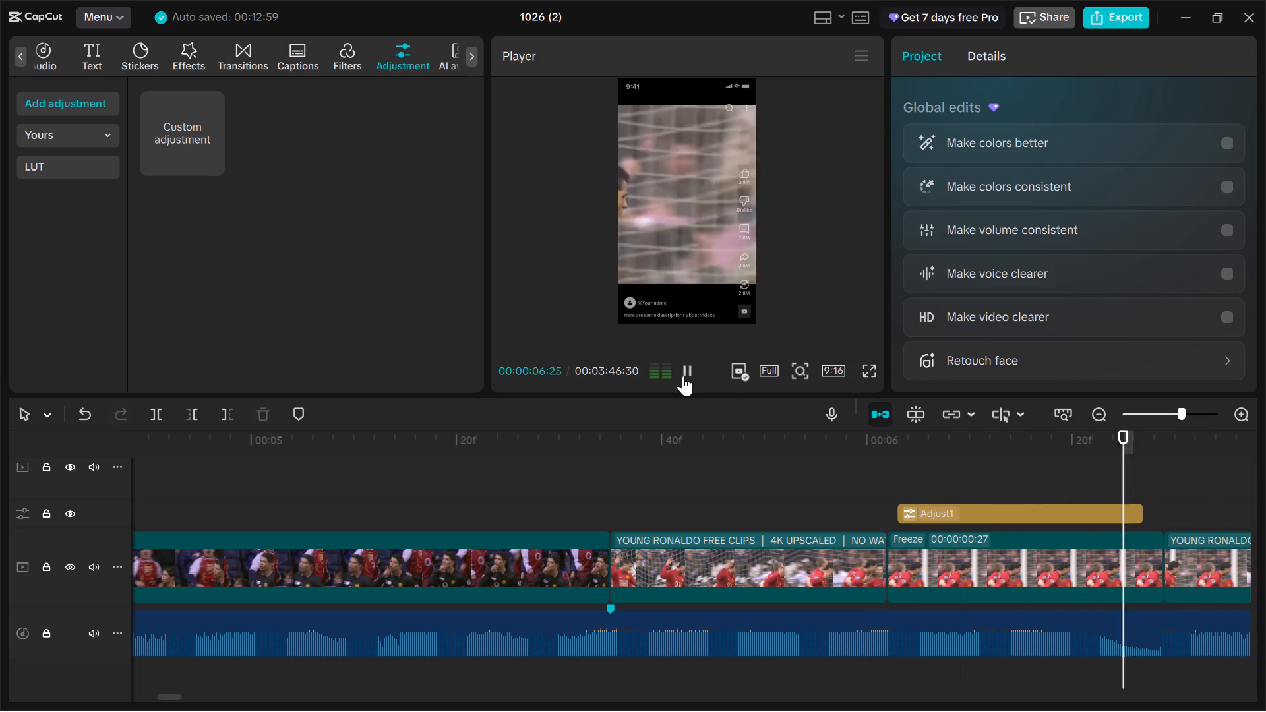
{"action": "double_click", "coordinate": [683, 376]}
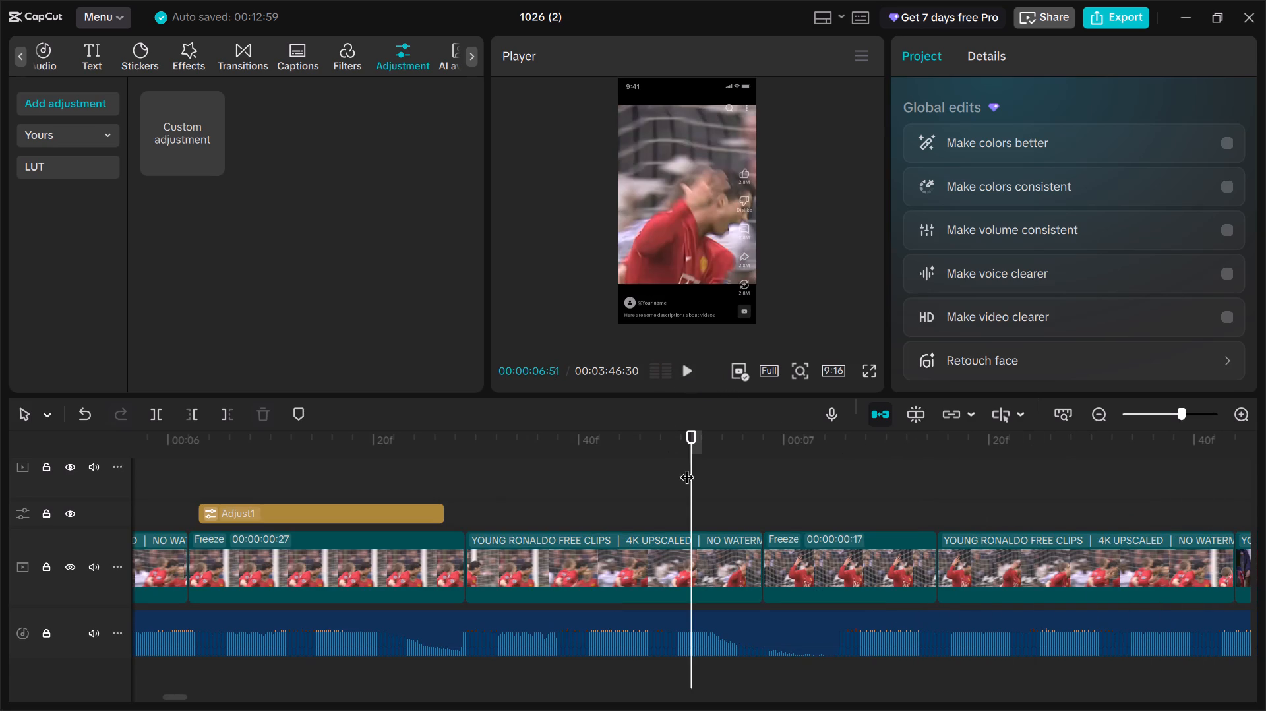
{"action": "left_click_drag", "start_coordinate": [692, 477], "coordinate": [232, 518]}
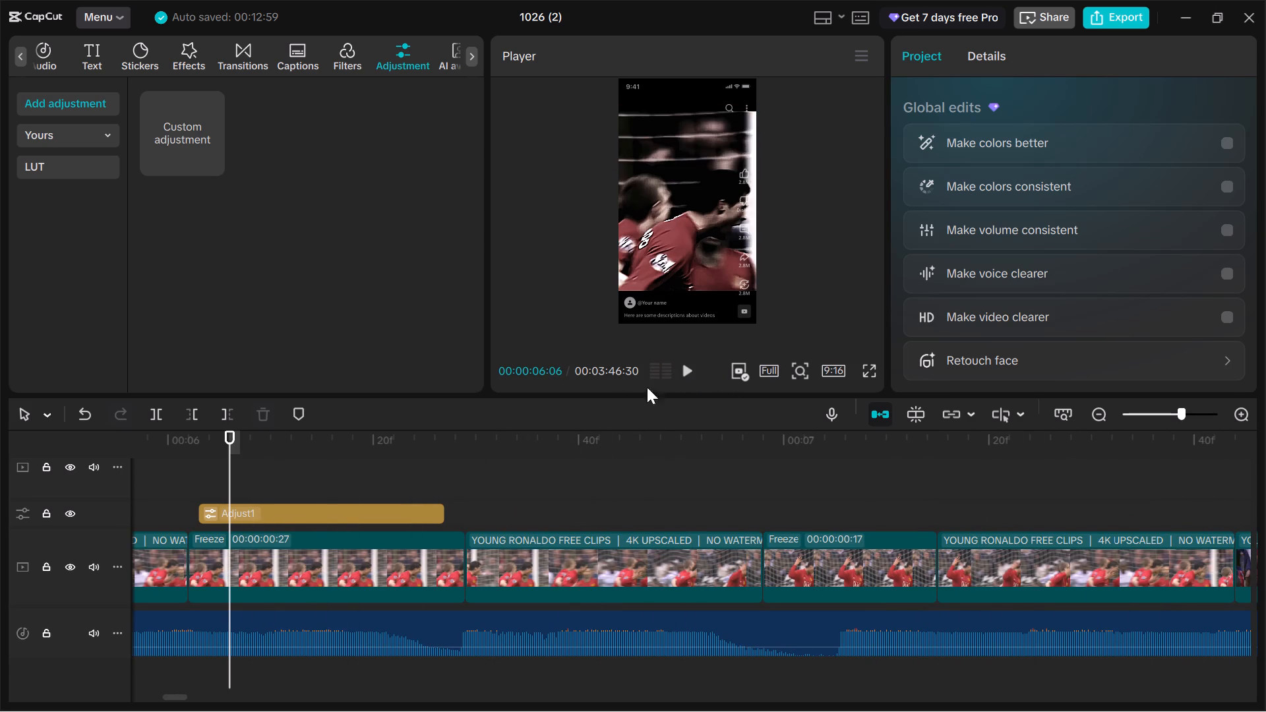
{"action": "left_click", "coordinate": [685, 362]}
{"action": "left_click", "coordinate": [685, 362]}
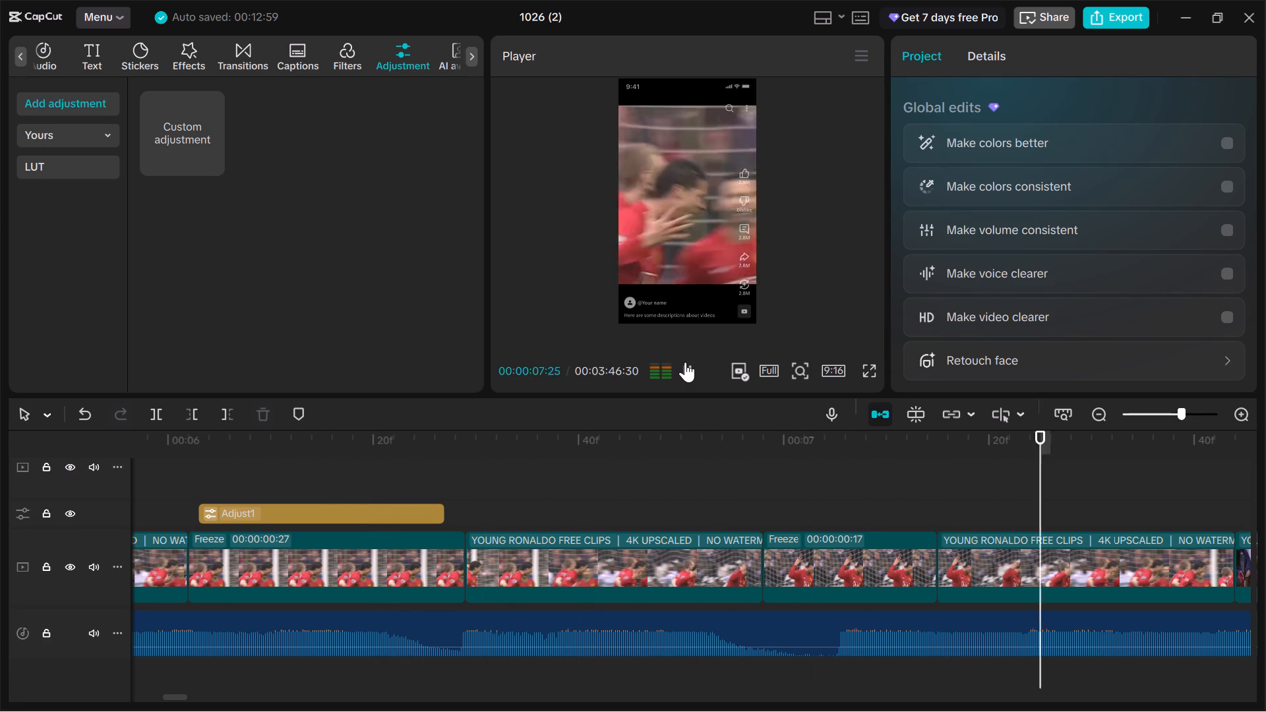
Shorten the second freeze frame by splitting it at 00:00:07:07 and deleting the part after the split.
{"action": "left_click_drag", "start_coordinate": [1152, 490], "coordinate": [861, 521]}
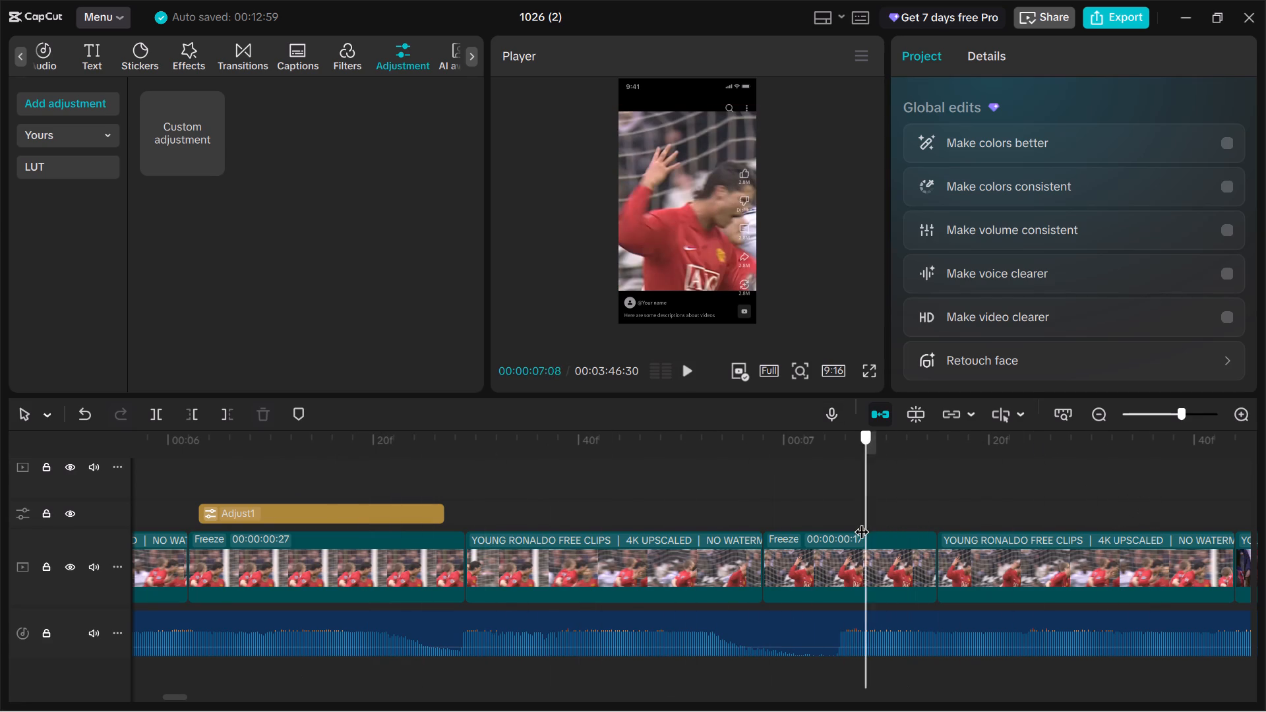
{"action": "left_click_drag", "start_coordinate": [861, 521], "coordinate": [859, 520]}
{"action": "left_click", "coordinate": [837, 547]}
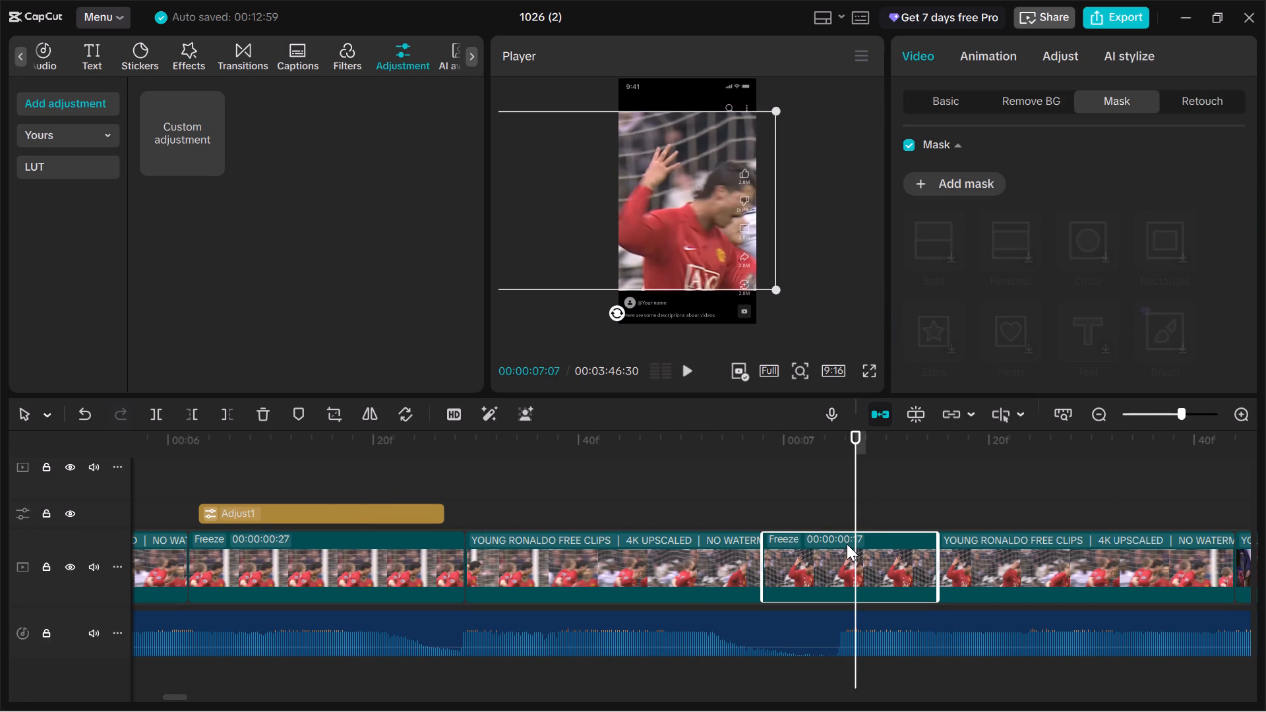
{"action": "key", "text": "ctrl+b"}
{"action": "key", "text": "BackSpace"}
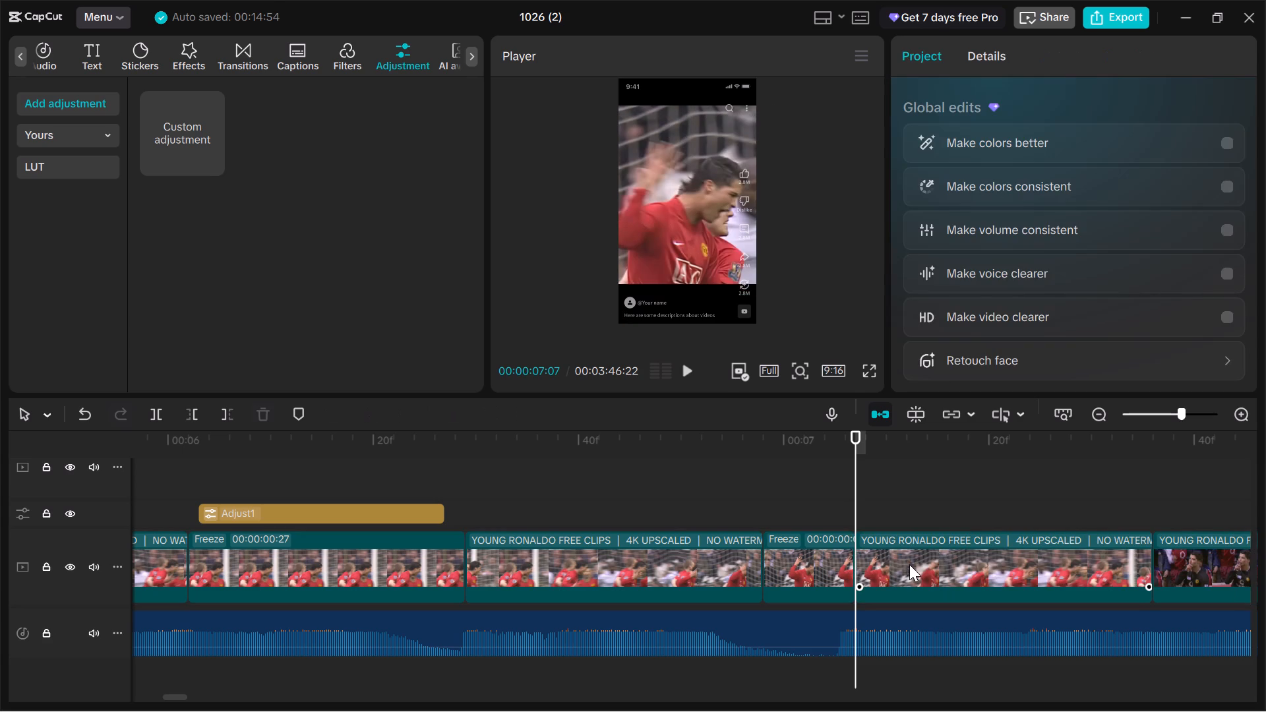
Scrub back to 00:00:06:34 and replay through the shortened second freeze and reversed clip into the black-jersey shot.
{"action": "left_click_drag", "start_coordinate": [851, 512], "coordinate": [517, 523]}
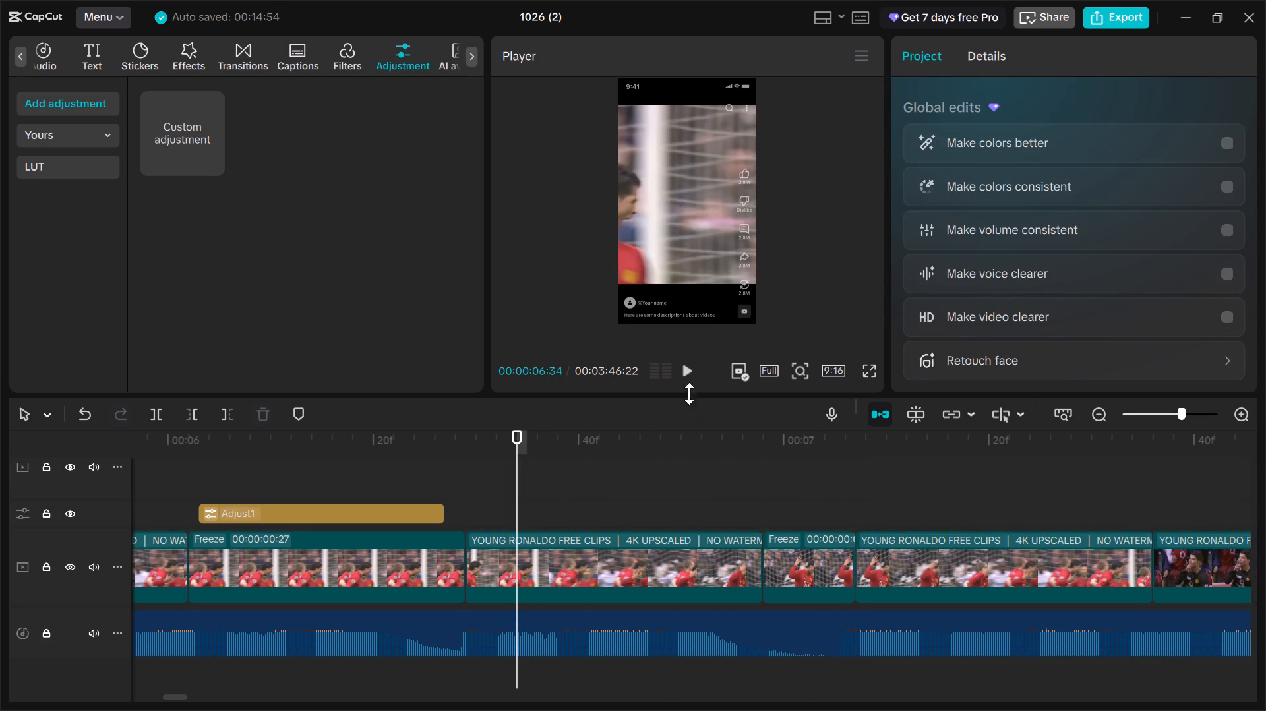
{"action": "left_click", "coordinate": [689, 370]}
{"action": "left_click", "coordinate": [689, 370]}
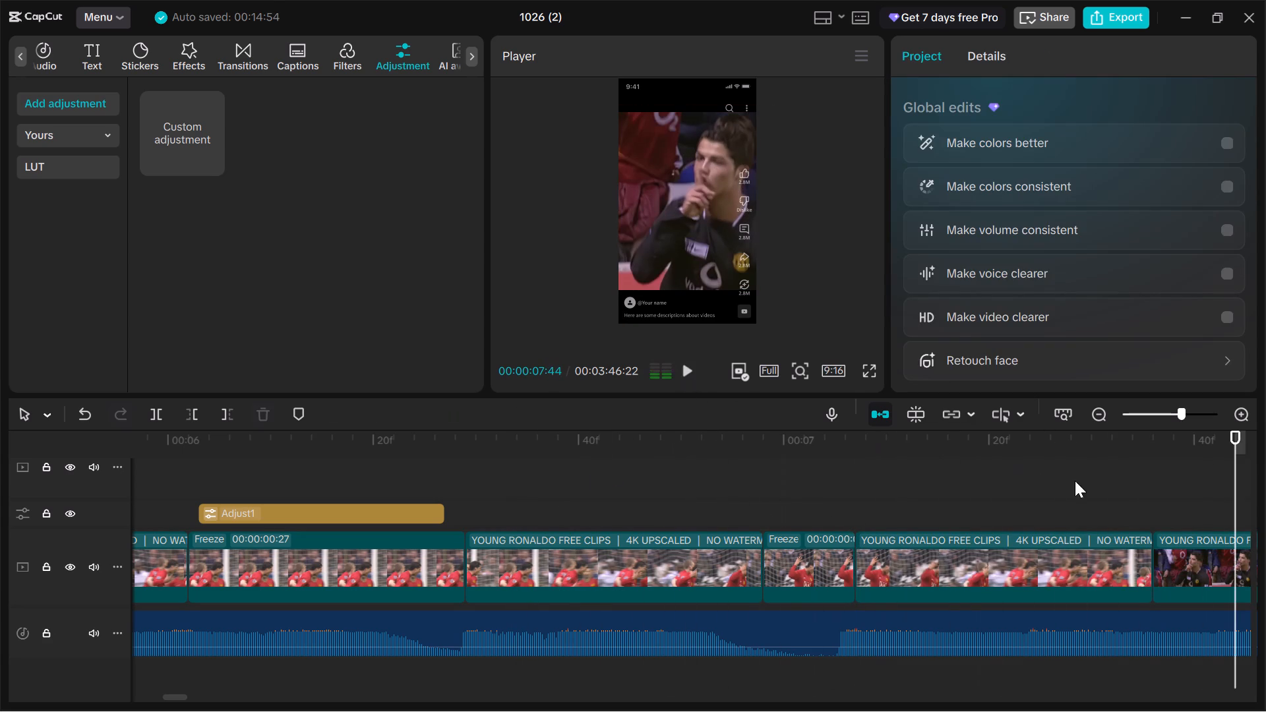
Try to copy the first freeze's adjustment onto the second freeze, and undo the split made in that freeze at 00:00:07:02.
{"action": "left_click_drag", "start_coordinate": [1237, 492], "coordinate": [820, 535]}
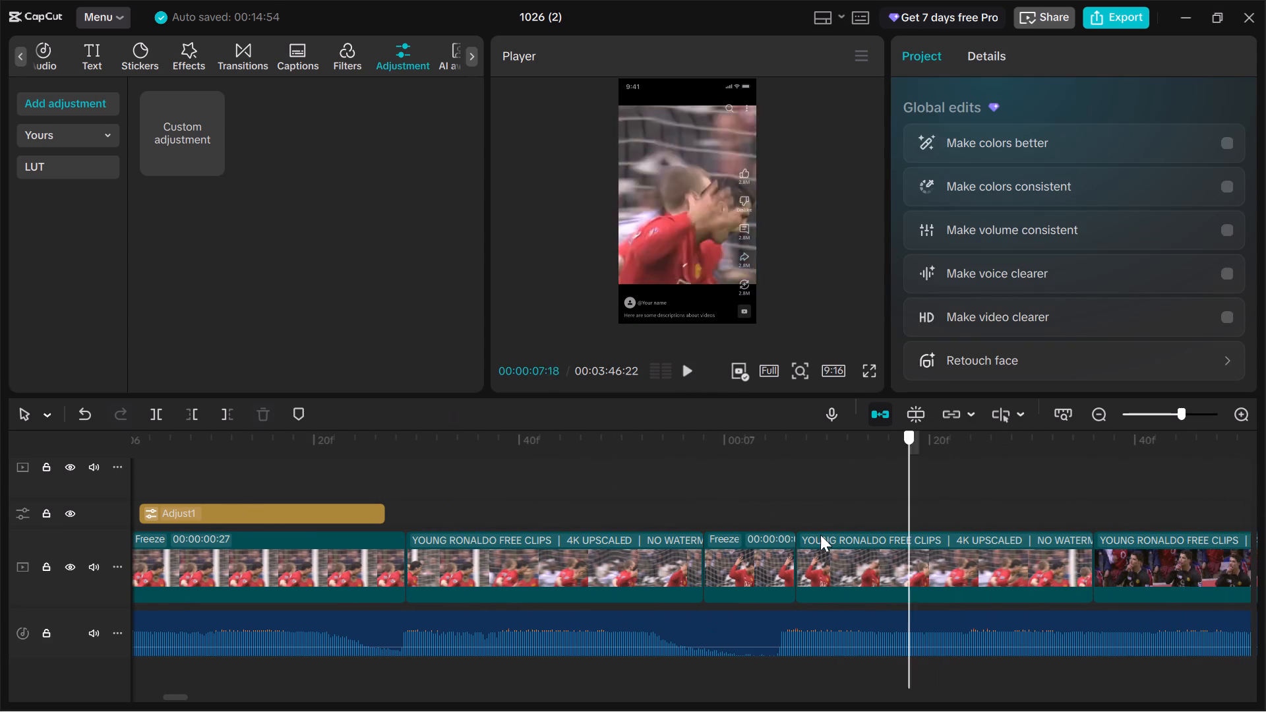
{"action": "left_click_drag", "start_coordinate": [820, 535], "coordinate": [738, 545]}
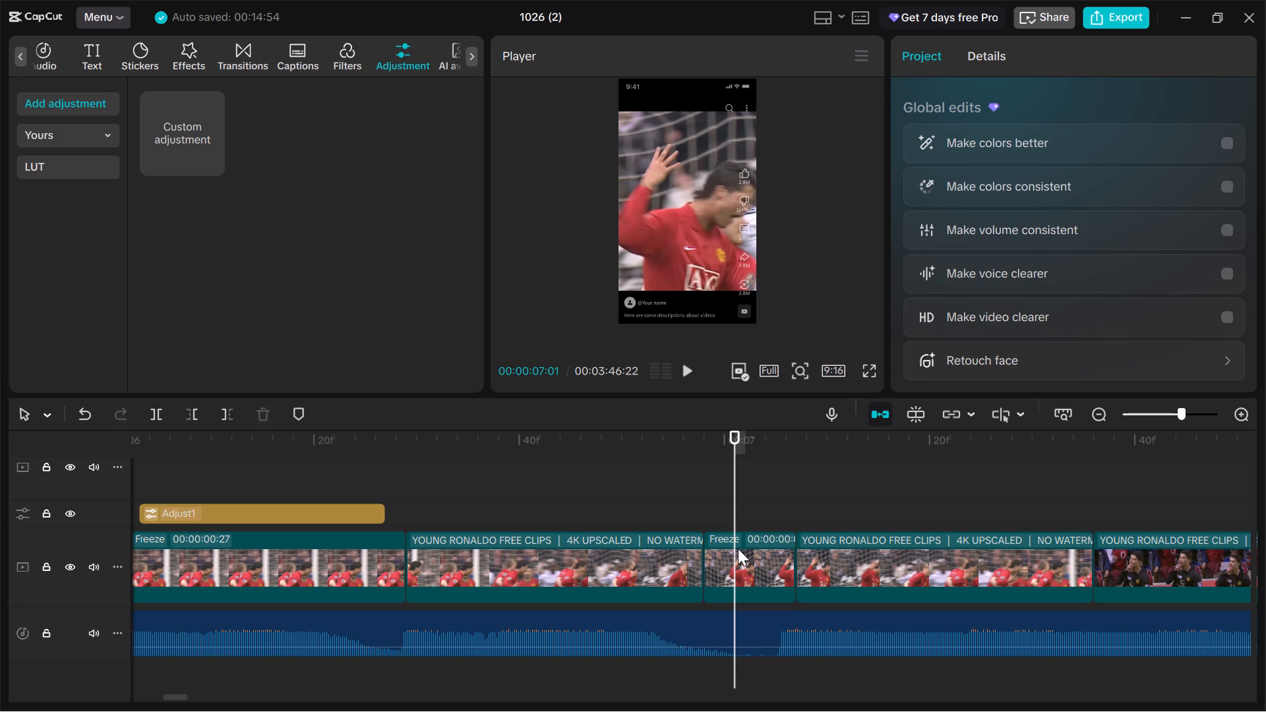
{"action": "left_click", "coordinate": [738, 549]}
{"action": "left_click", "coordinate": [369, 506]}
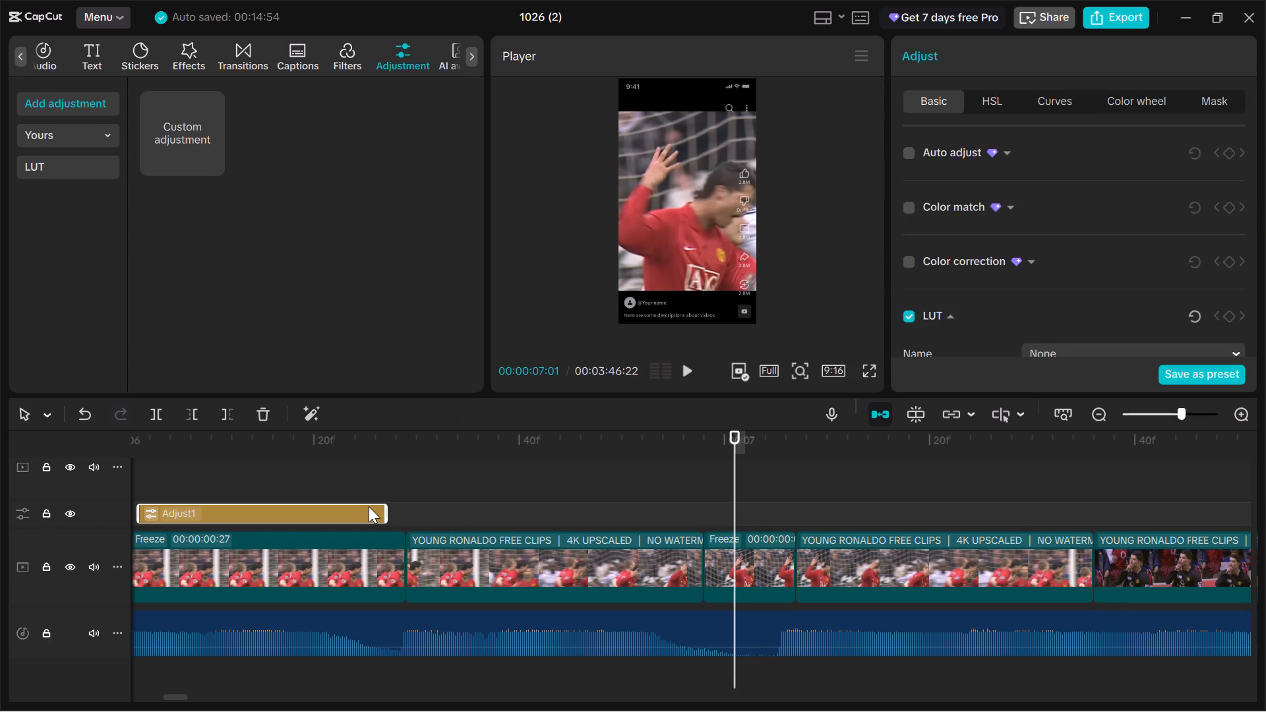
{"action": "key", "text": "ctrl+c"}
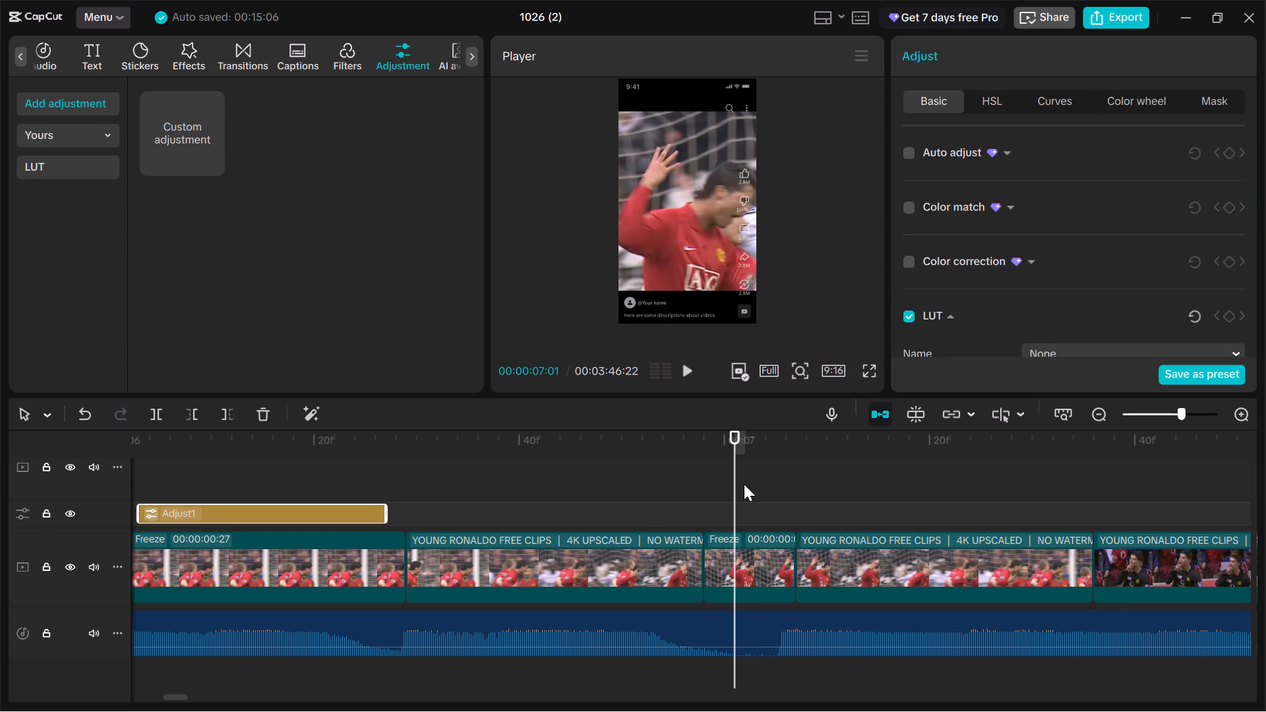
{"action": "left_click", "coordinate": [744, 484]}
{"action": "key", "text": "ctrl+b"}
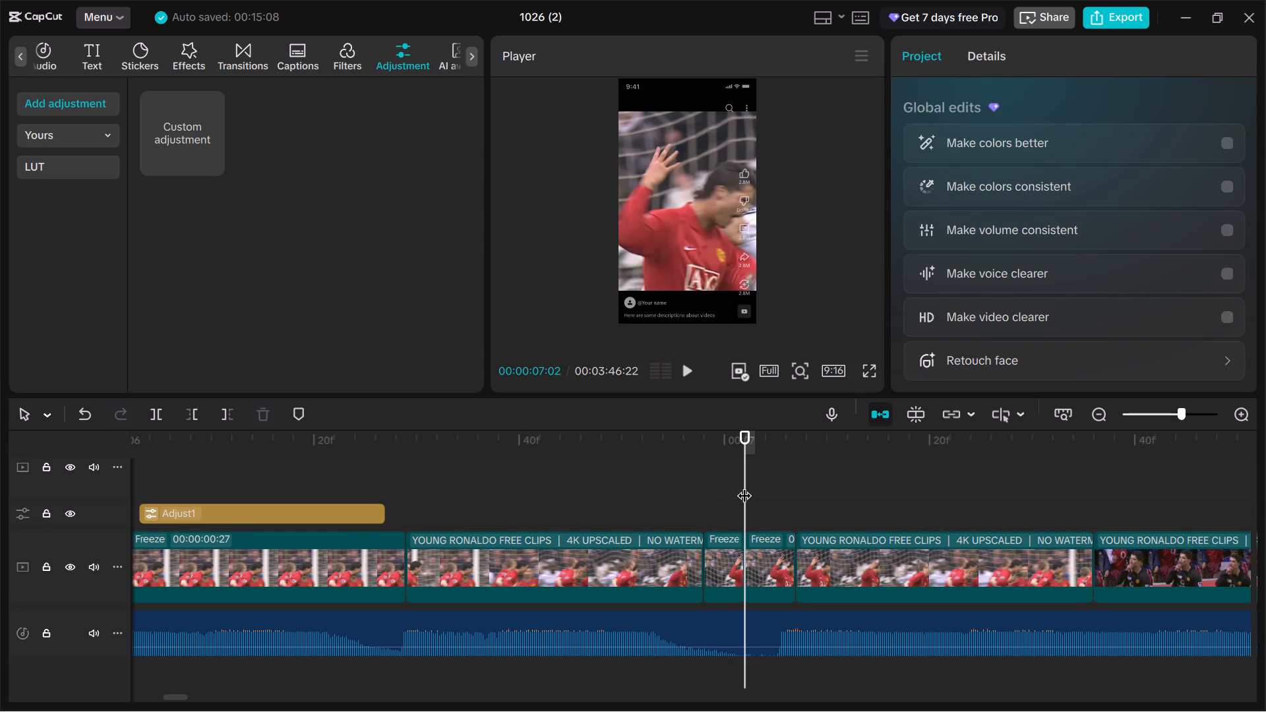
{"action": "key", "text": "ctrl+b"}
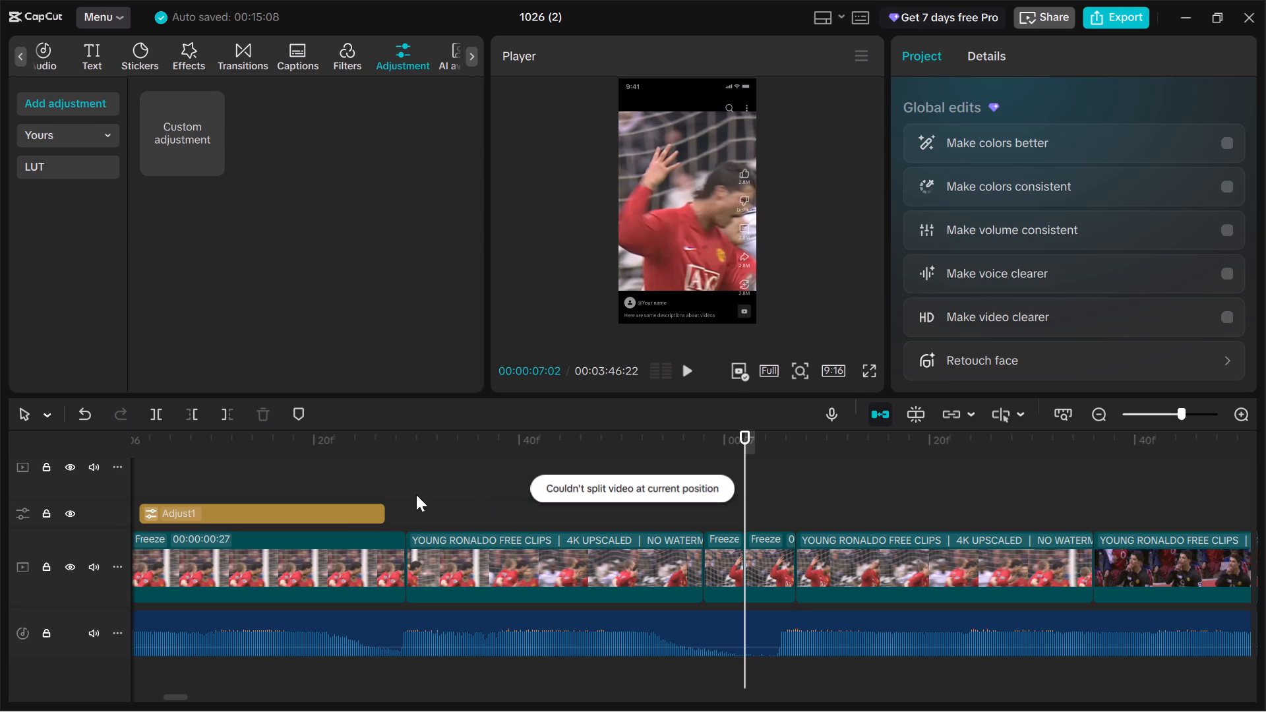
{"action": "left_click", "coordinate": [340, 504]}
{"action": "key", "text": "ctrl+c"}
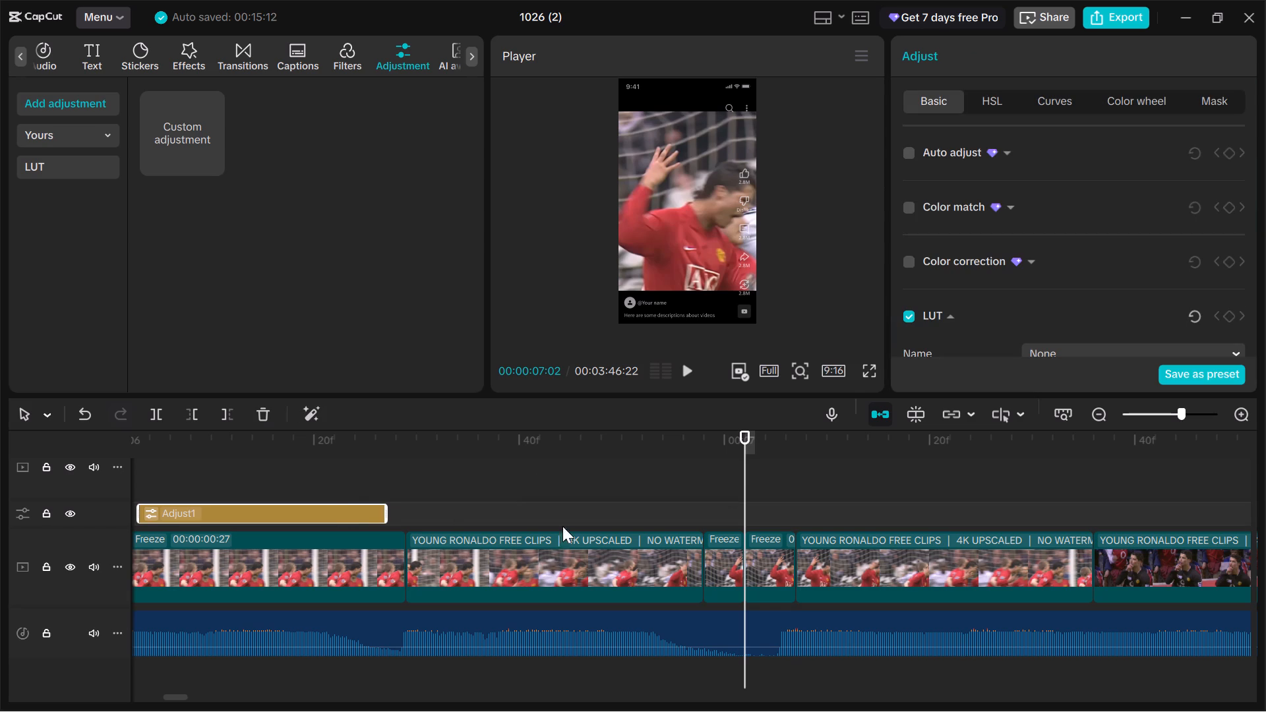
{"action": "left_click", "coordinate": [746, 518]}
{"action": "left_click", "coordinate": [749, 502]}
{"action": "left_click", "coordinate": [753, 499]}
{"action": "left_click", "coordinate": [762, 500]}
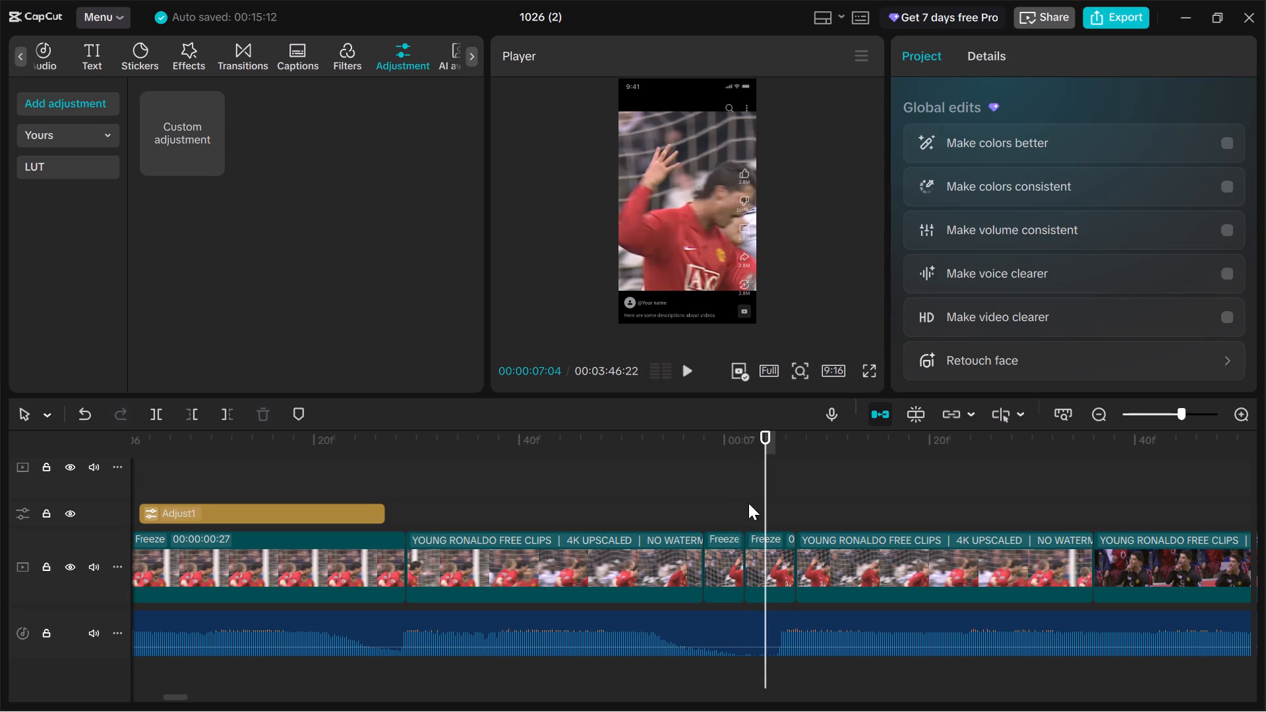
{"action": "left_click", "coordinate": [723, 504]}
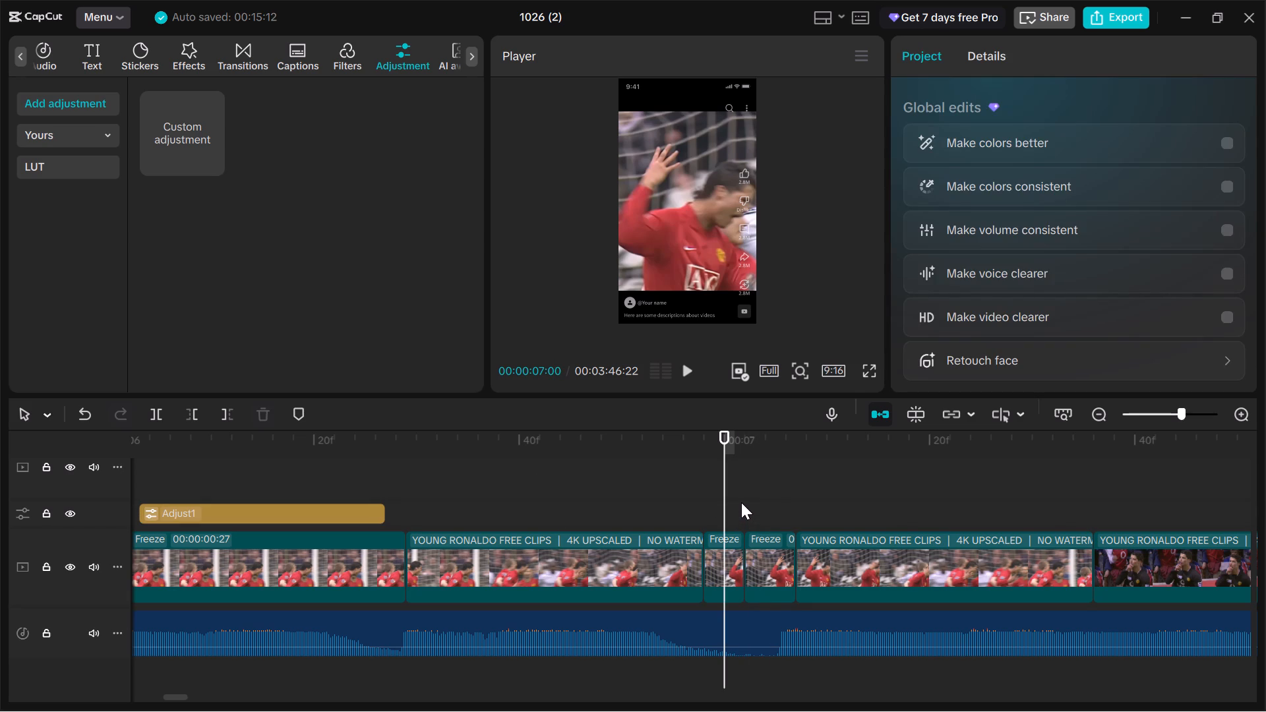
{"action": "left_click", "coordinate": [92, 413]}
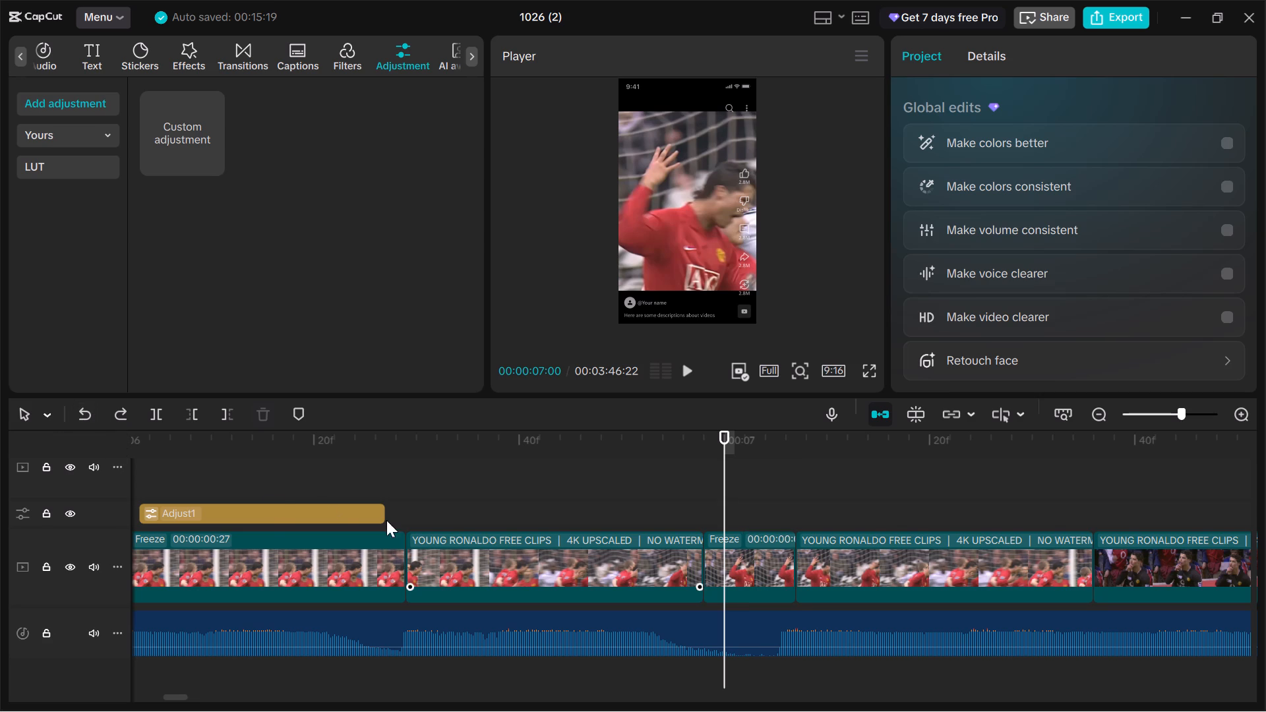
Copy the first freeze's Adjust1 layer over the second freeze frame, aligning its start and trimming its end to match that freeze.
{"action": "left_click", "coordinate": [273, 504]}
{"action": "left_click", "coordinate": [273, 504]}
{"action": "left_click", "coordinate": [315, 514]}
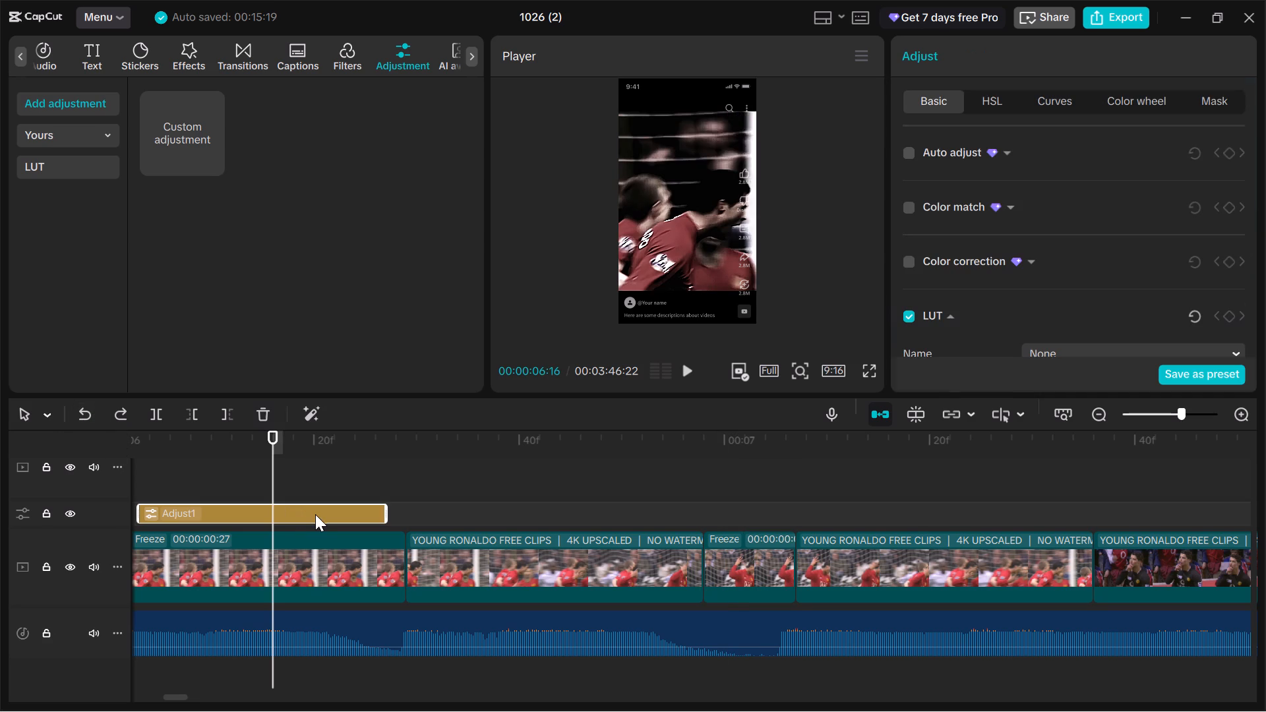
{"action": "key", "text": "ctrl+c"}
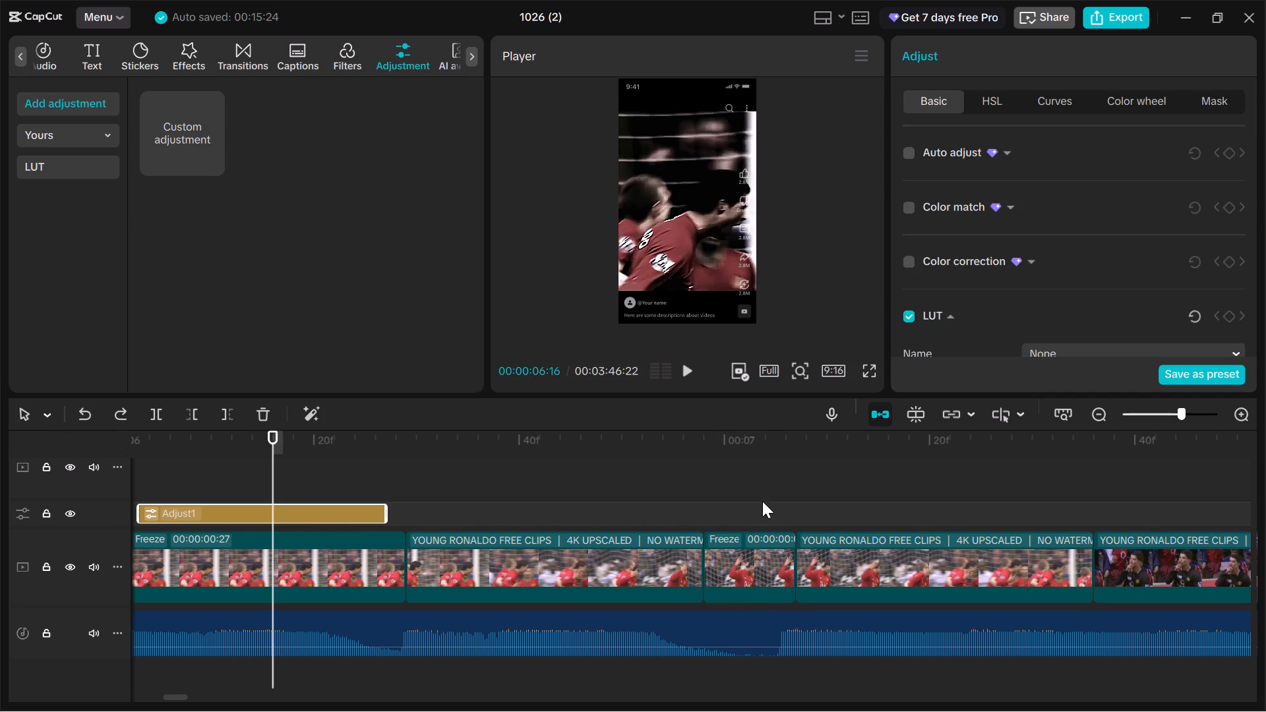
{"action": "left_click", "coordinate": [762, 501]}
{"action": "key", "text": "ctrl+v"}
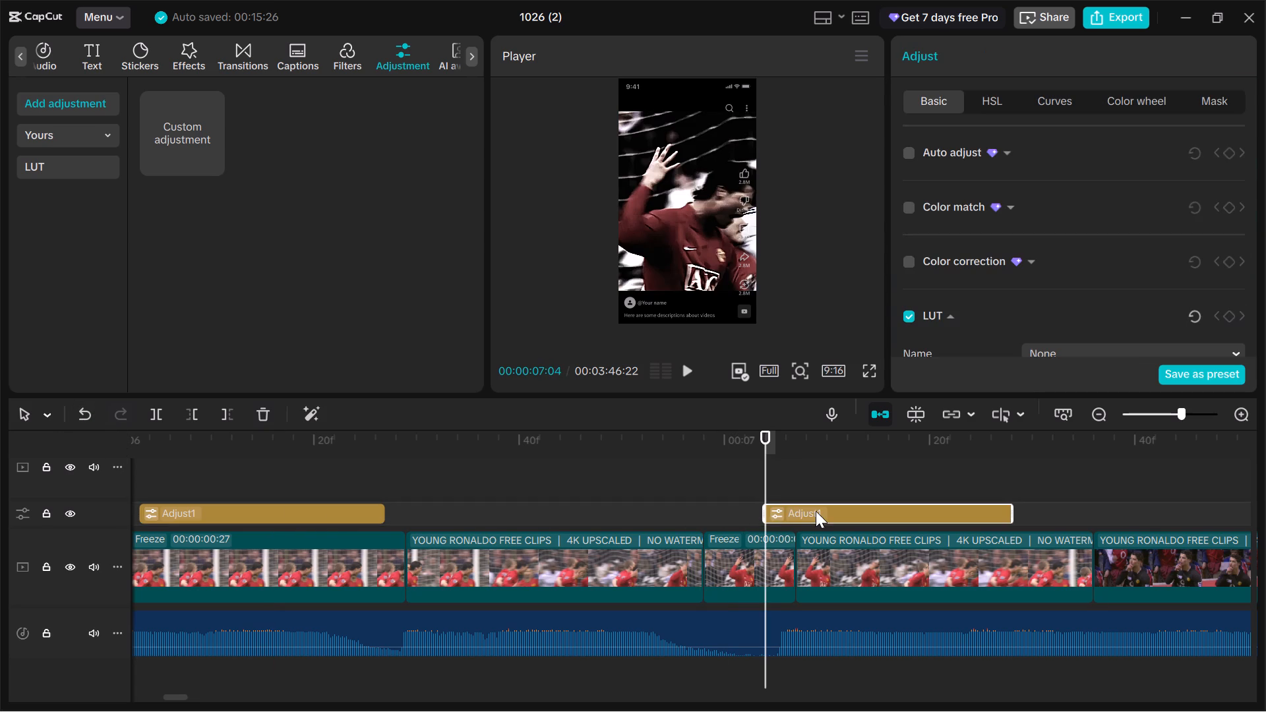
{"action": "left_click_drag", "start_coordinate": [816, 511], "coordinate": [757, 519]}
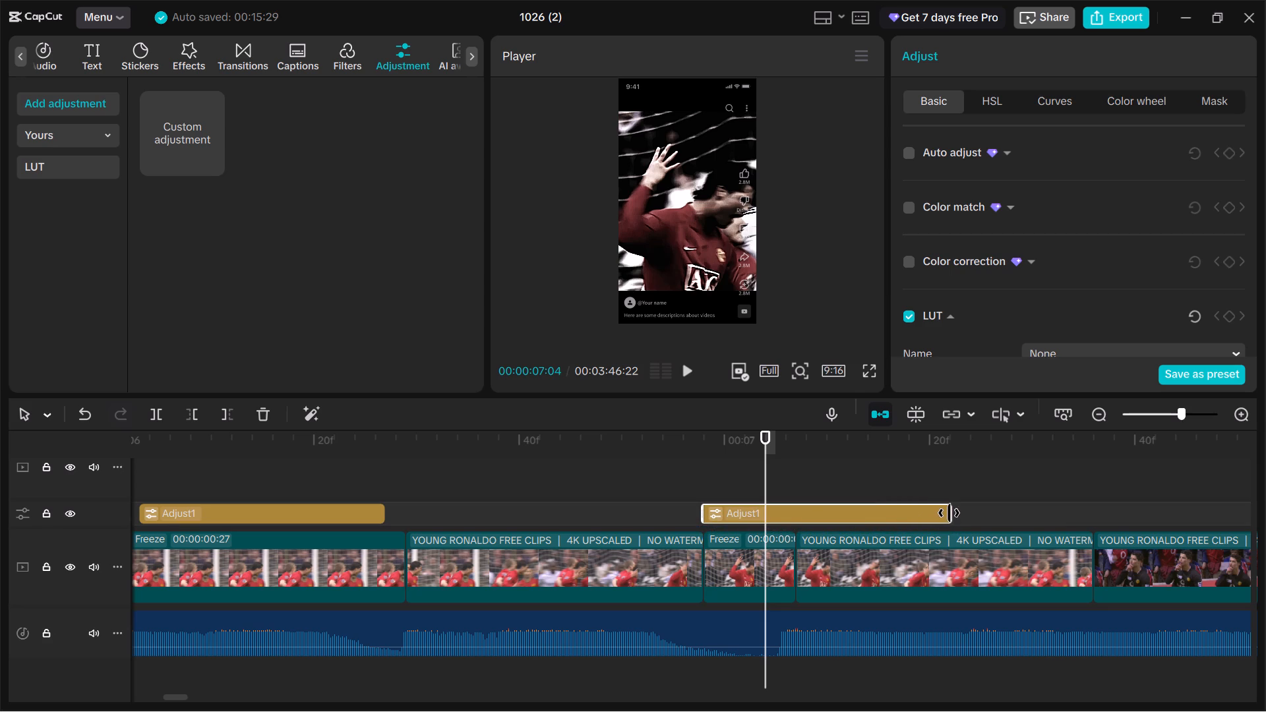
{"action": "left_click_drag", "start_coordinate": [949, 513], "coordinate": [795, 521]}
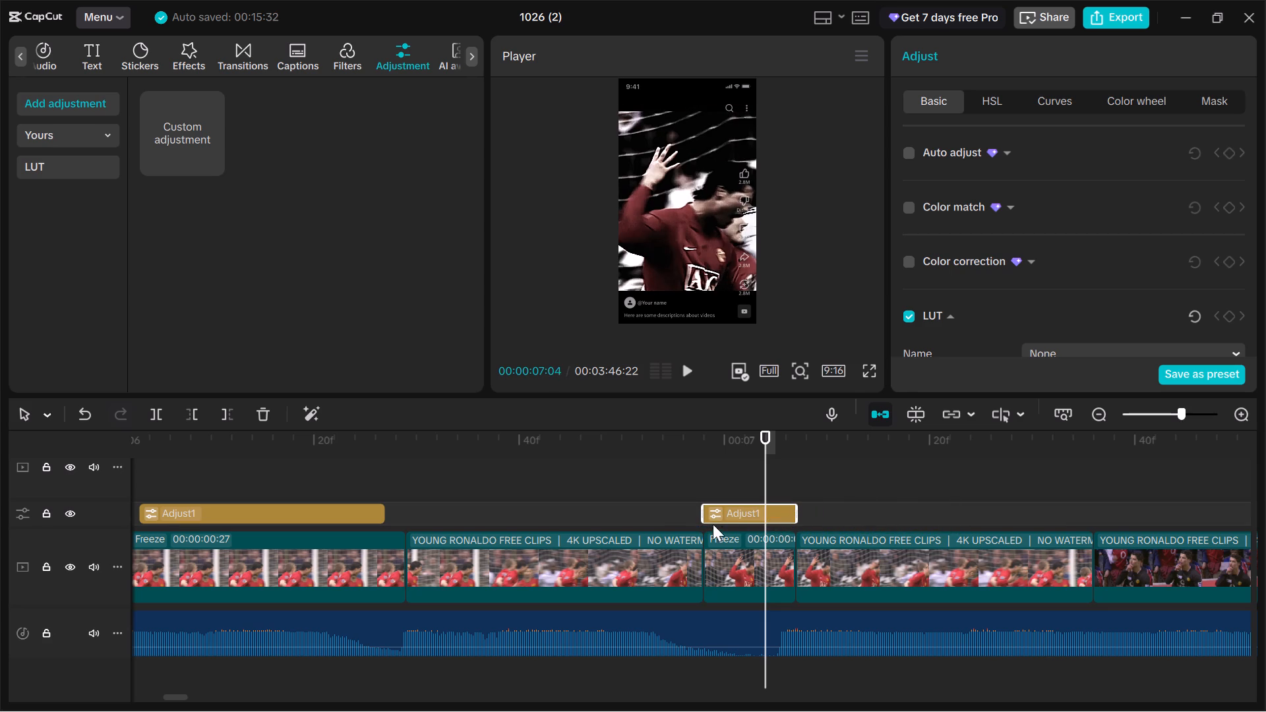
Replay the section before and through the newly graded second freeze, stopping at 00:00:07:12 in the reversed clip.
{"action": "left_click_drag", "start_coordinate": [767, 483], "coordinate": [390, 510]}
{"action": "left_click", "coordinate": [686, 374]}
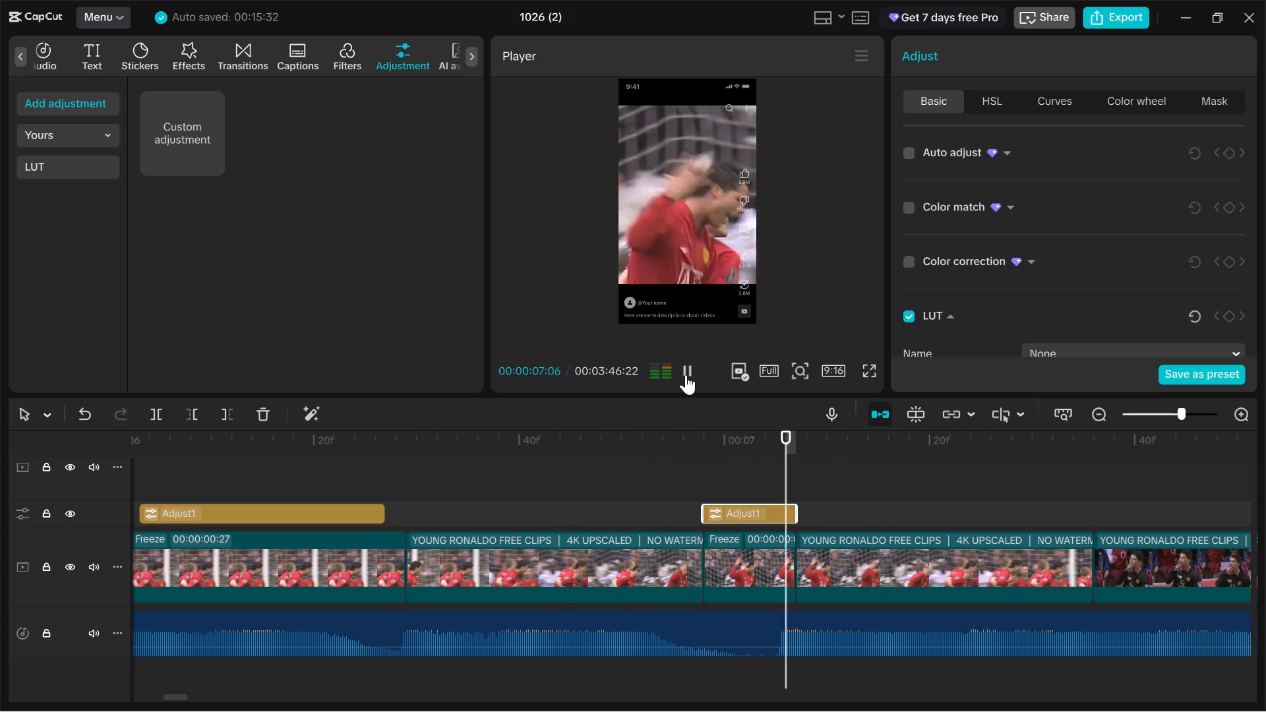
{"action": "left_click", "coordinate": [690, 380]}
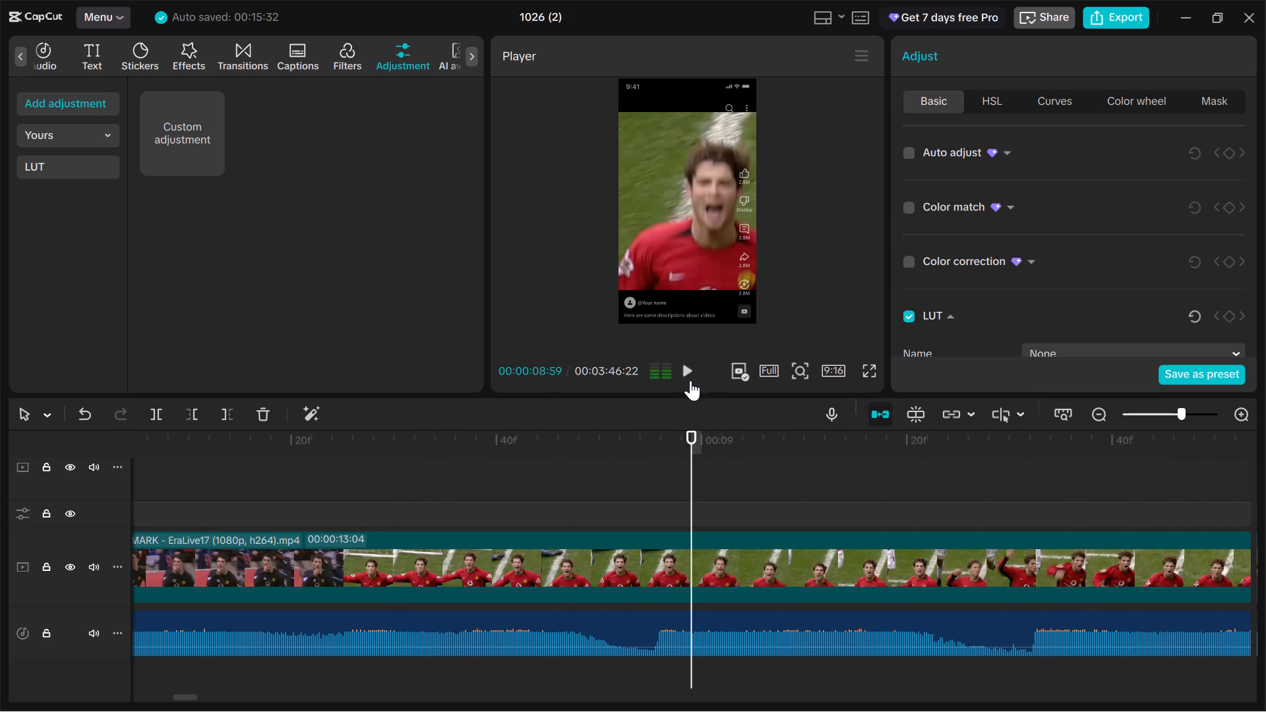
{"action": "left_click_drag", "start_coordinate": [478, 479], "coordinate": [466, 489]}
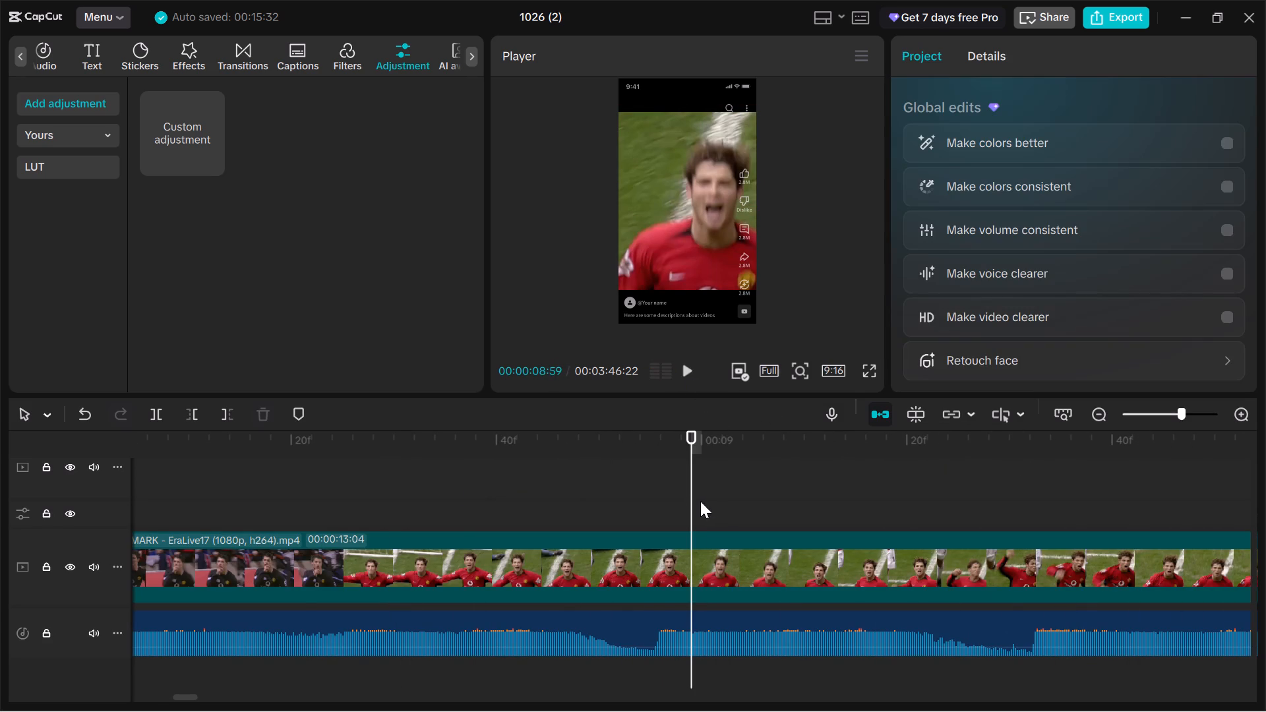
{"action": "left_click_drag", "start_coordinate": [686, 500], "coordinate": [700, 542]}
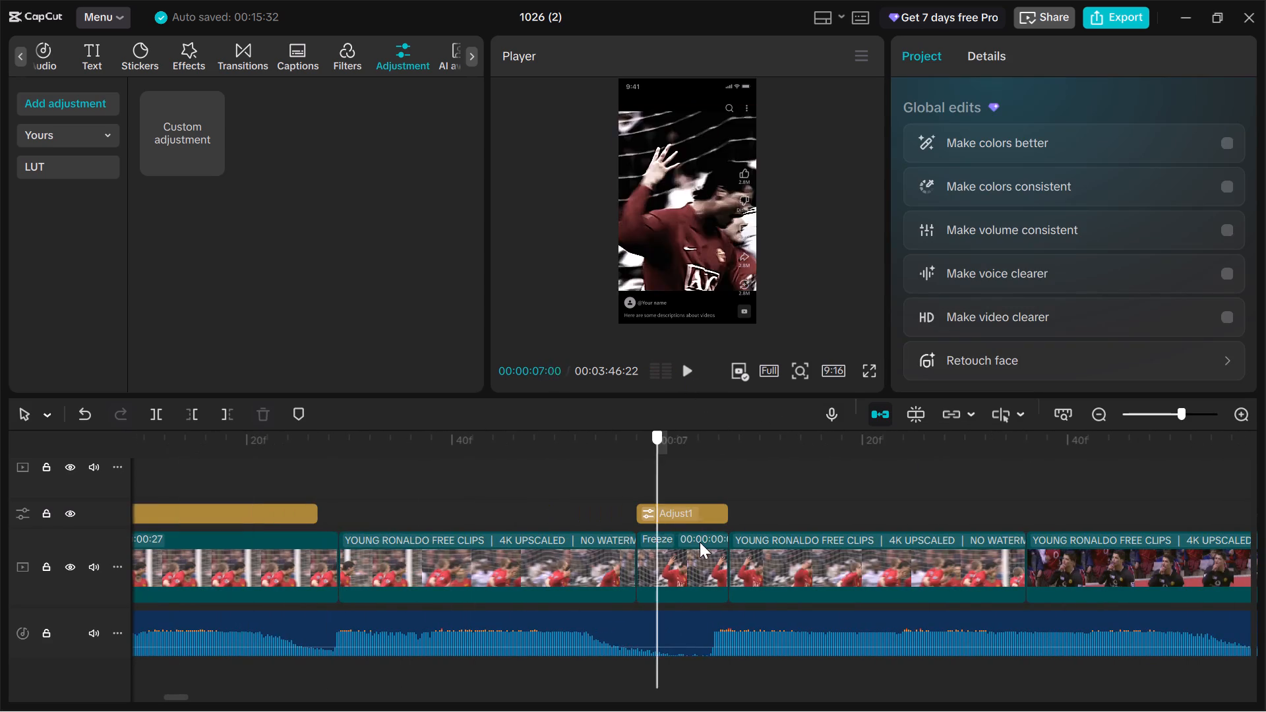
{"action": "left_click_drag", "start_coordinate": [700, 542], "coordinate": [541, 520]}
{"action": "double_click", "coordinate": [694, 363]}
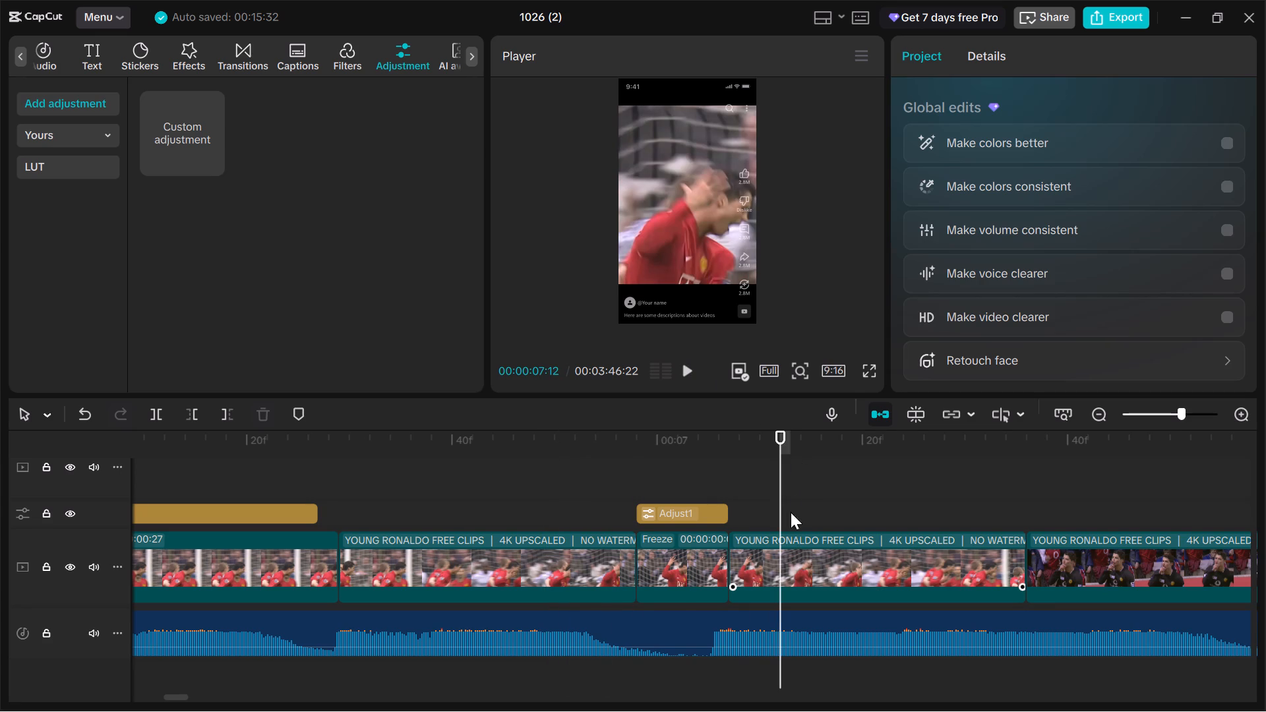
Shorten the reversed clip after the second freeze by splitting it at 00:00:07:12 and deleting the part after the split.
{"action": "left_click", "coordinate": [804, 547]}
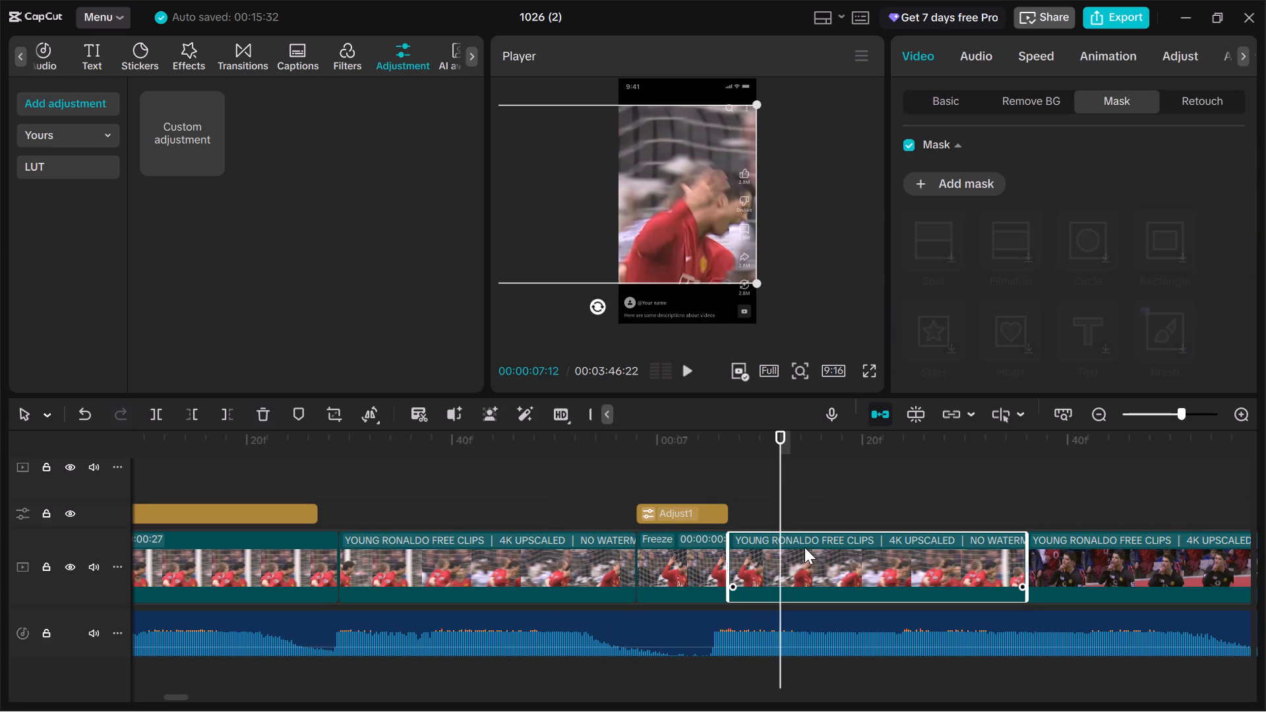
{"action": "key", "text": "ctrl+b"}
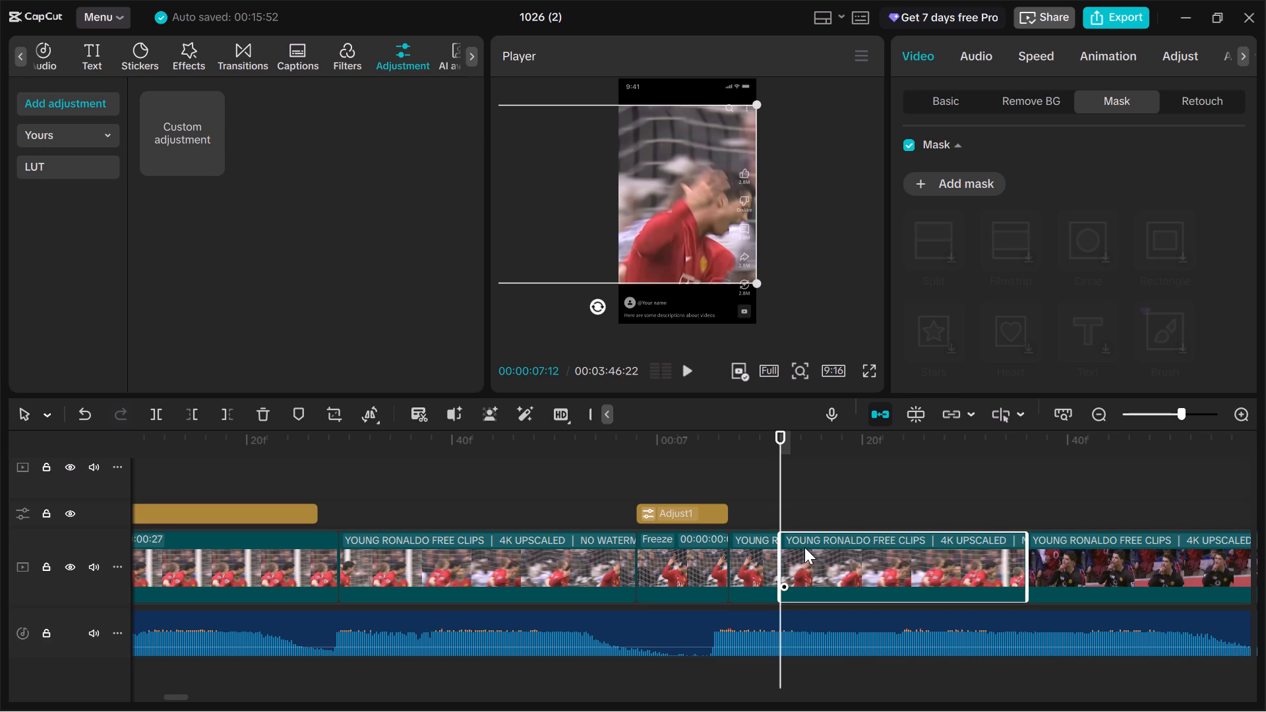
{"action": "key", "text": "BackSpace"}
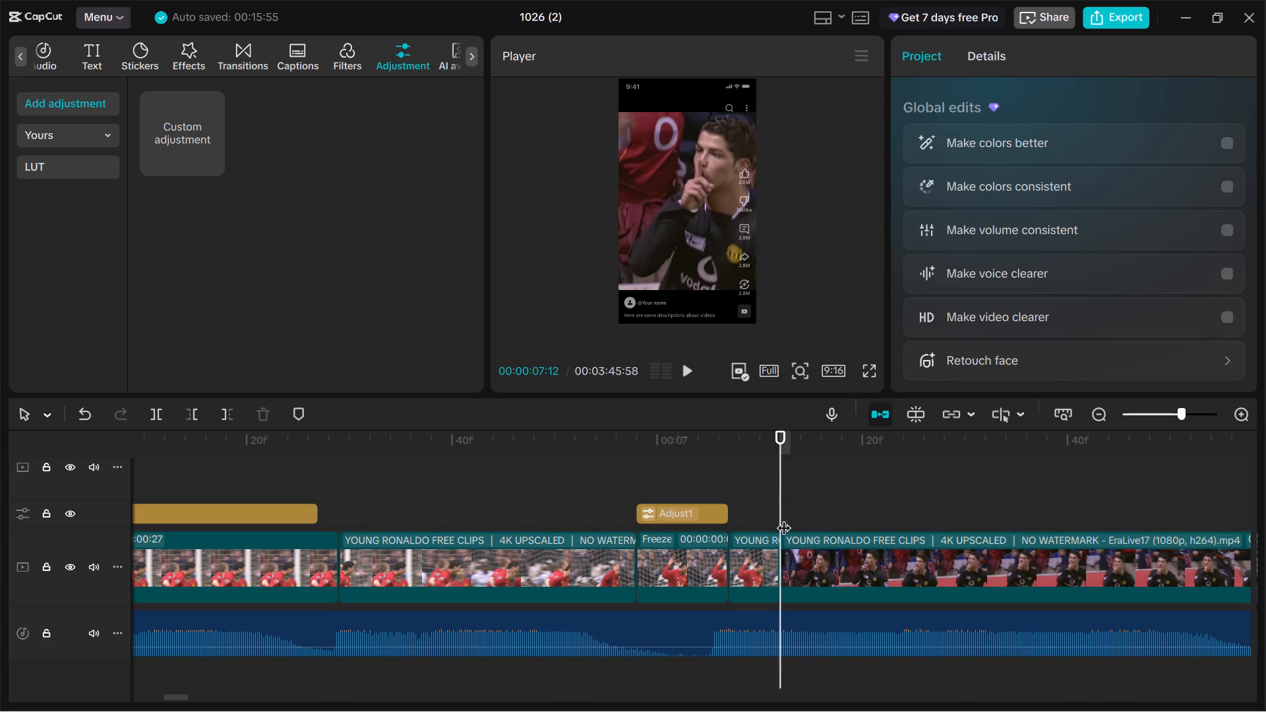
Duplicate the shortened reversed clip and insert the copy on the main track between it and the black-jersey clip.
{"action": "left_click_drag", "start_coordinate": [781, 512], "coordinate": [749, 516]}
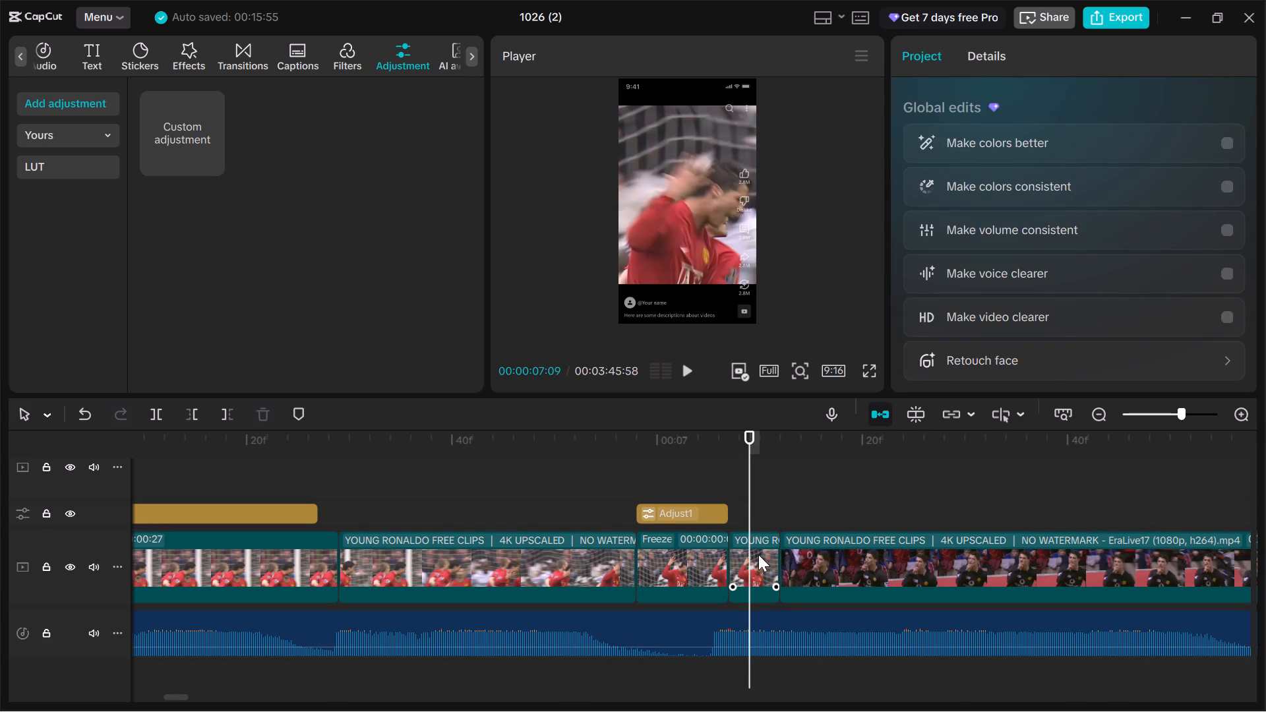
{"action": "left_click", "coordinate": [758, 554]}
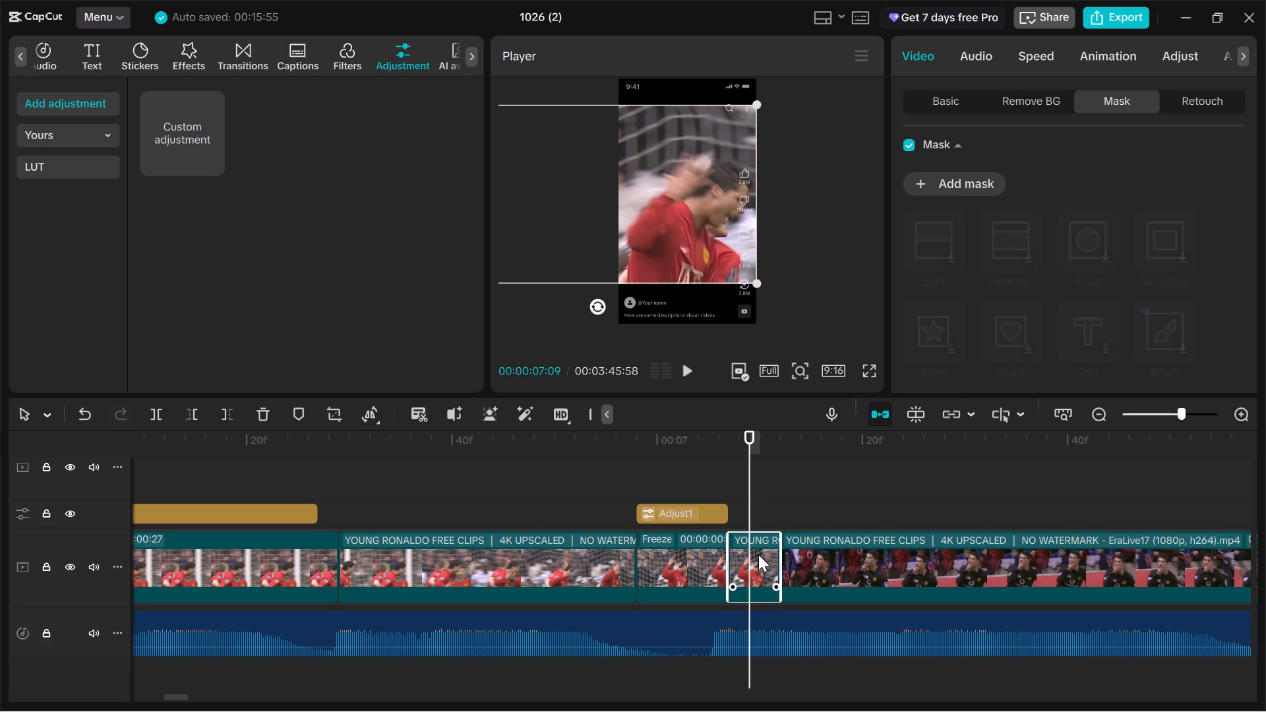
{"action": "key", "text": "ctrl+c"}
{"action": "left_click", "coordinate": [795, 516]}
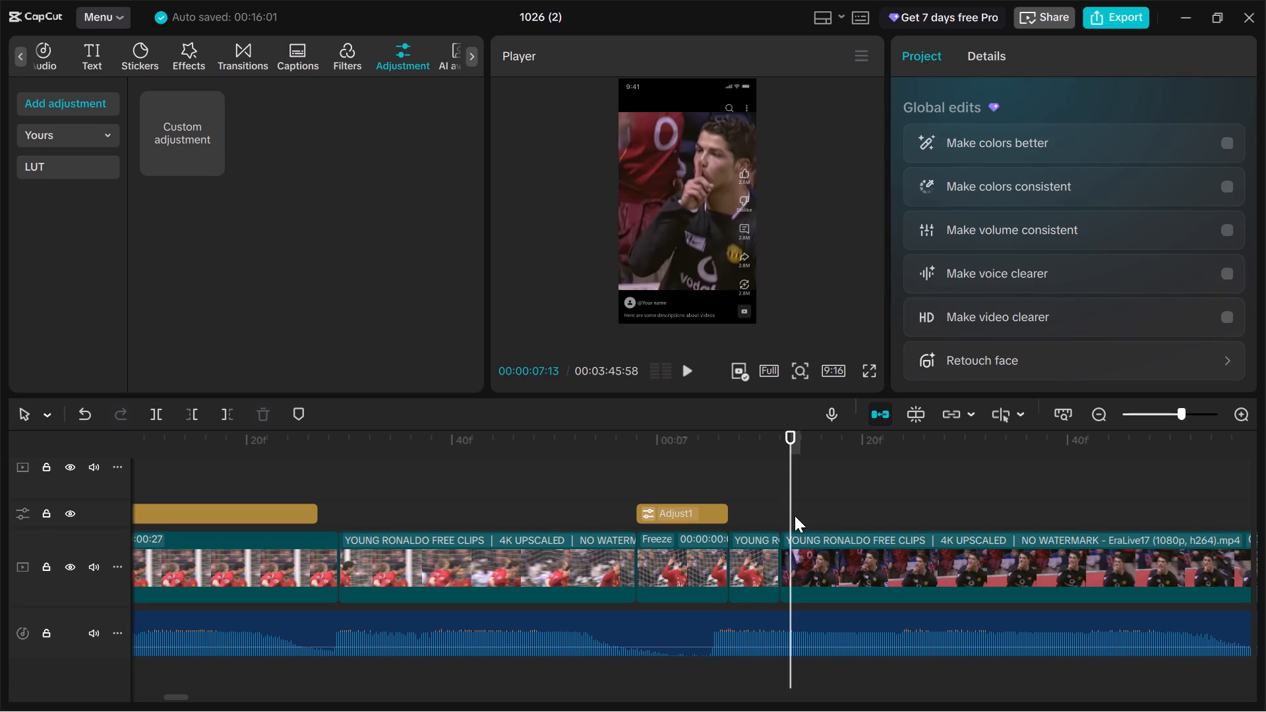
{"action": "key", "text": "ctrl+b"}
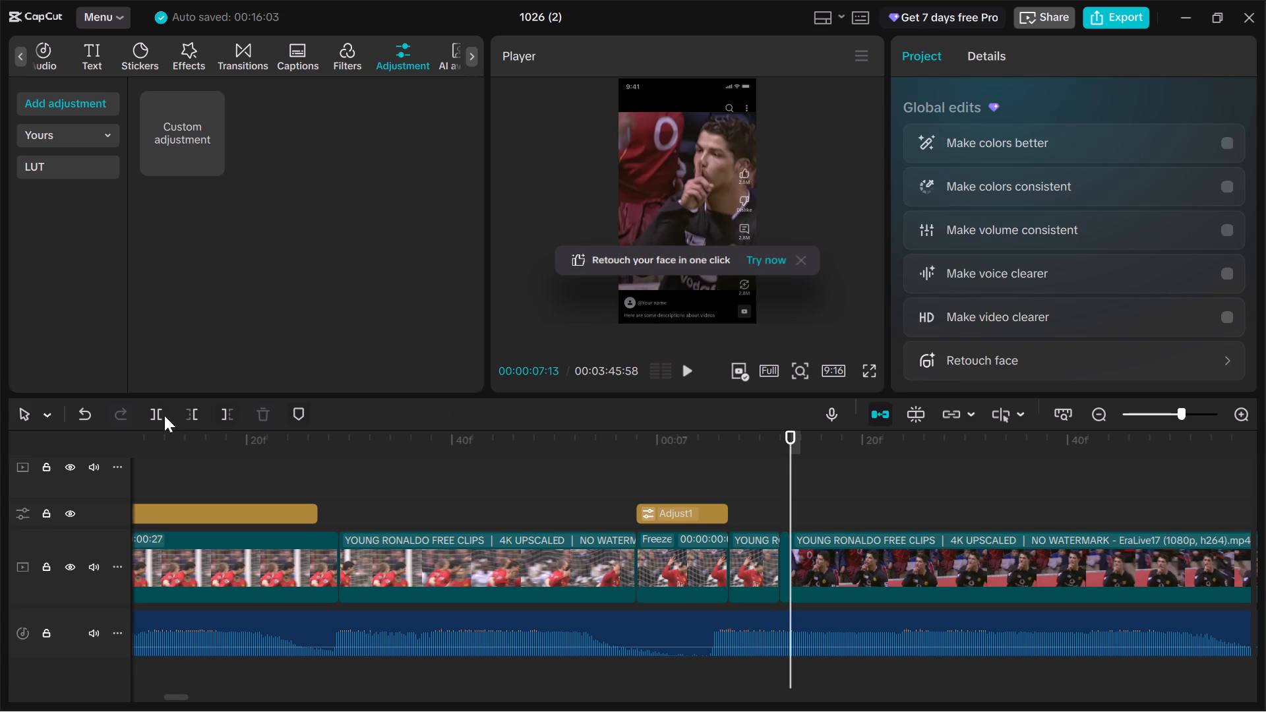
{"action": "left_click", "coordinate": [88, 409]}
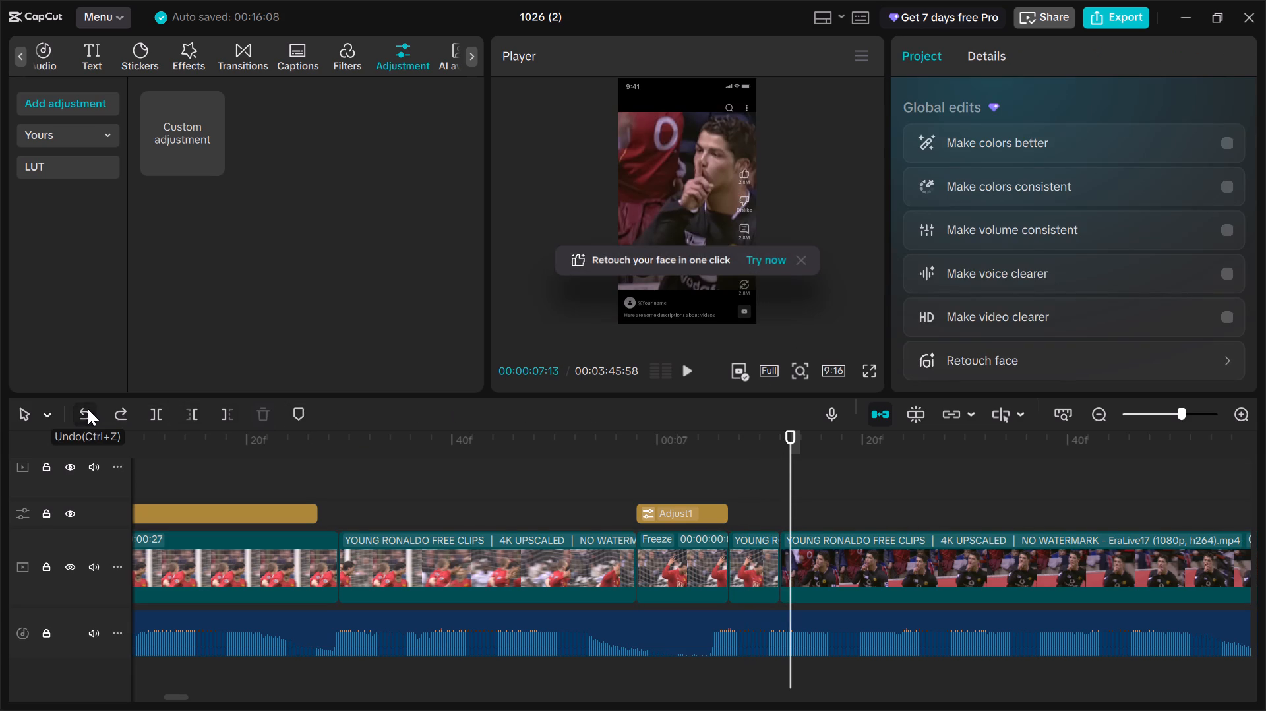
{"action": "key", "text": "ctrl+v"}
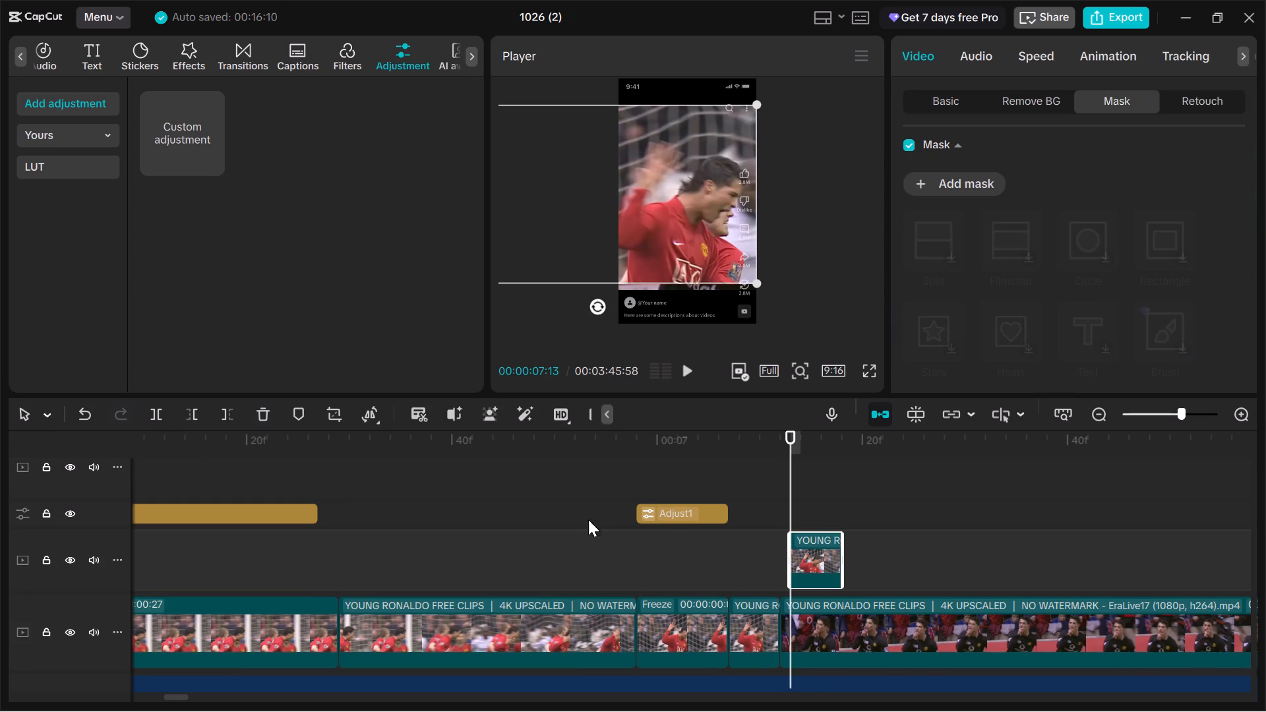
{"action": "left_click_drag", "start_coordinate": [808, 561], "coordinate": [799, 628]}
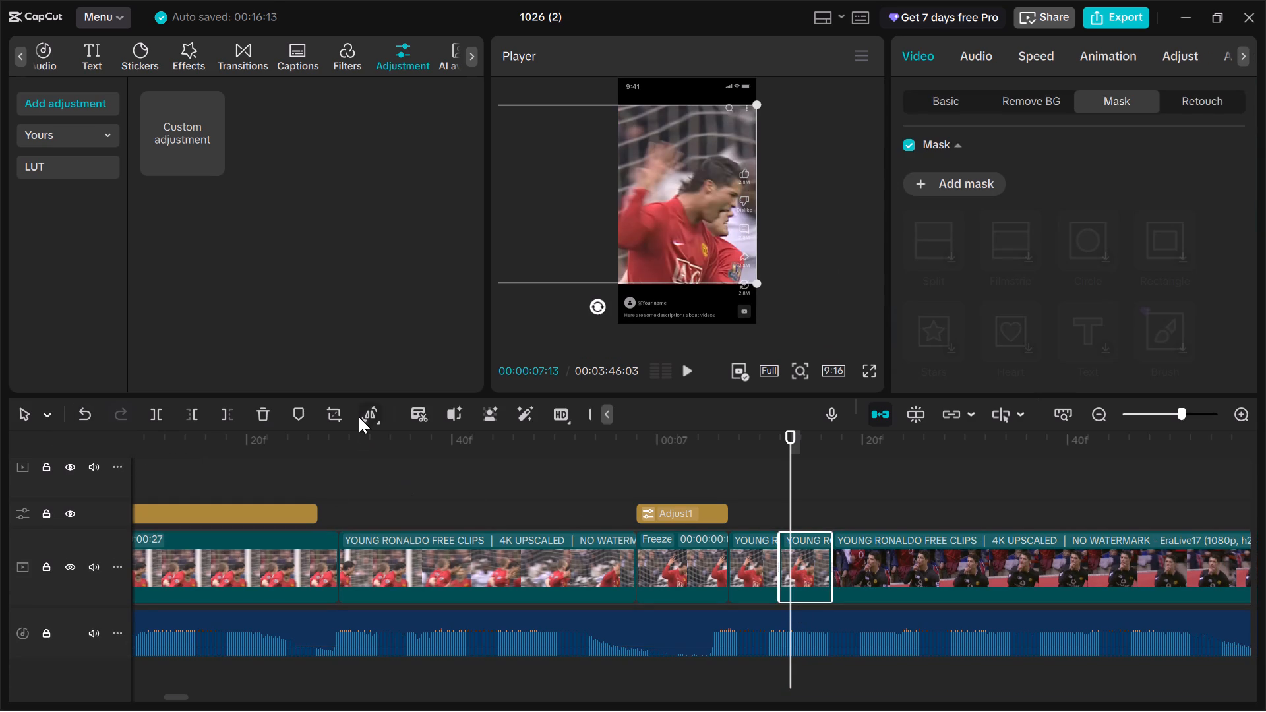
Reverse the duplicated short clip before the black-jersey shot.
{"action": "left_click", "coordinate": [359, 419]}
{"action": "left_click", "coordinate": [402, 490]}
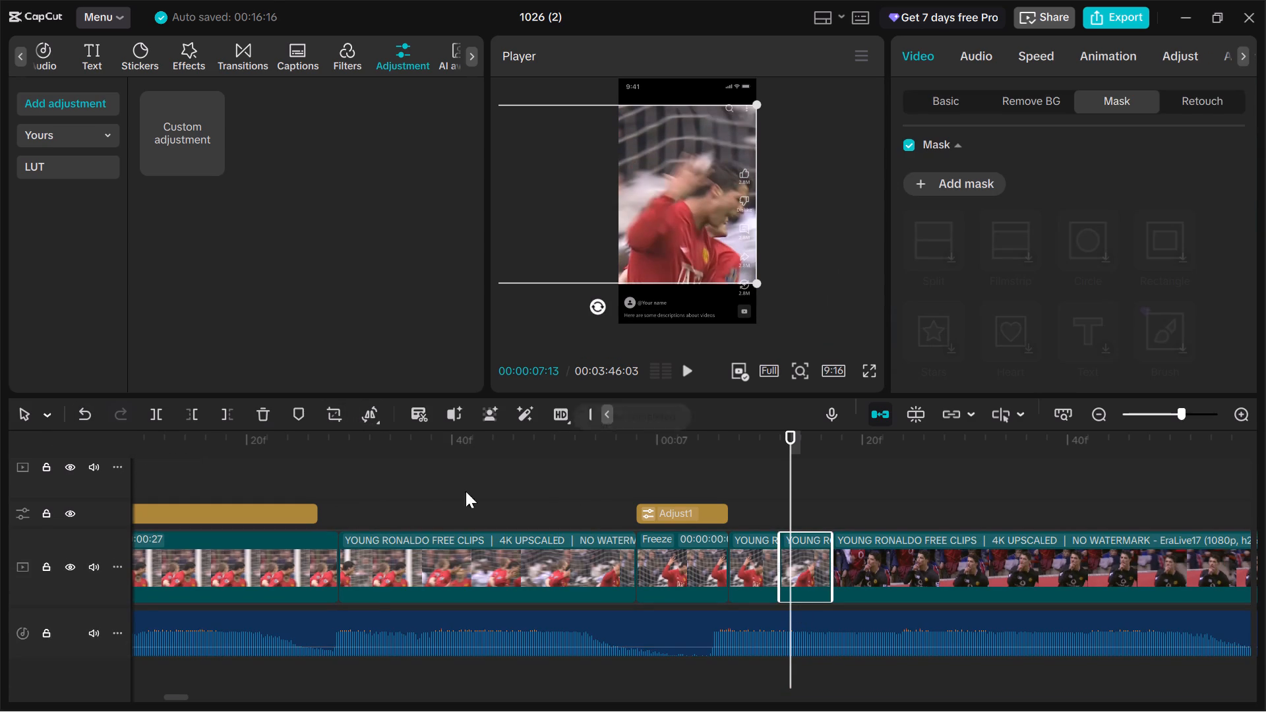
Replay the second freeze and the two short reversed clips into the black-jersey shot, and scrub closely through the cuts.
{"action": "left_click_drag", "start_coordinate": [787, 502], "coordinate": [621, 514]}
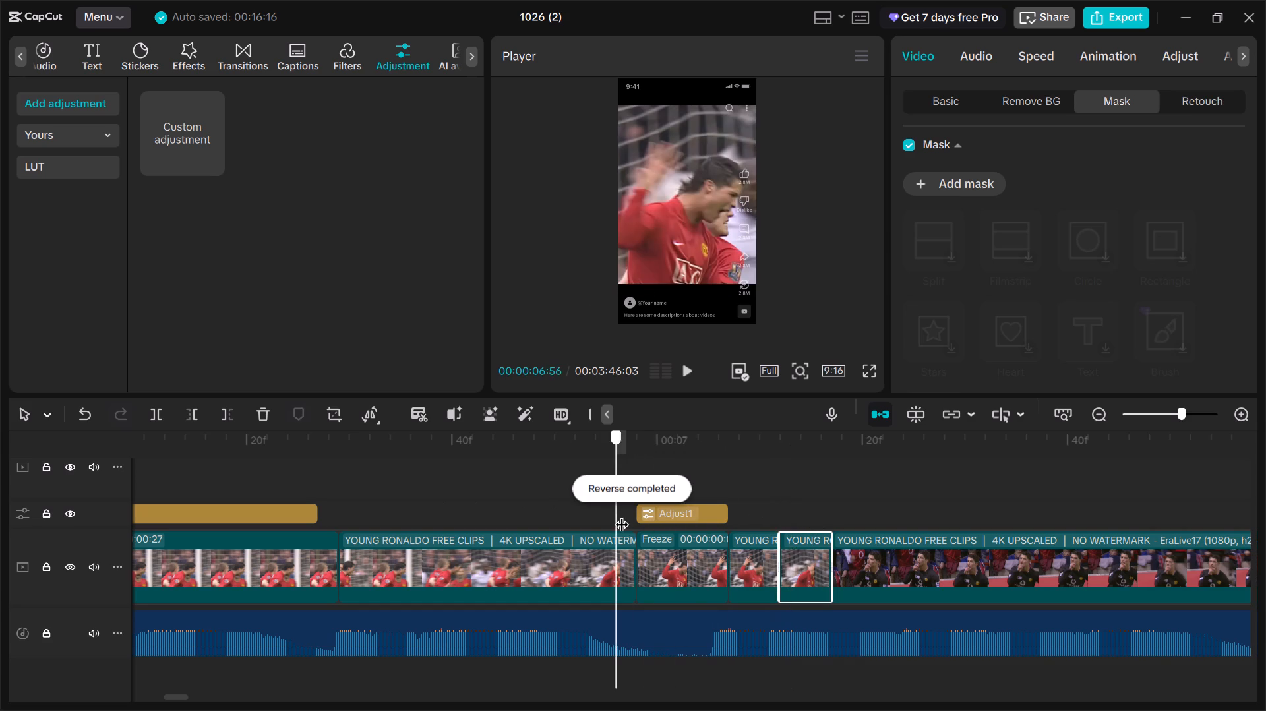
{"action": "left_click", "coordinate": [684, 370]}
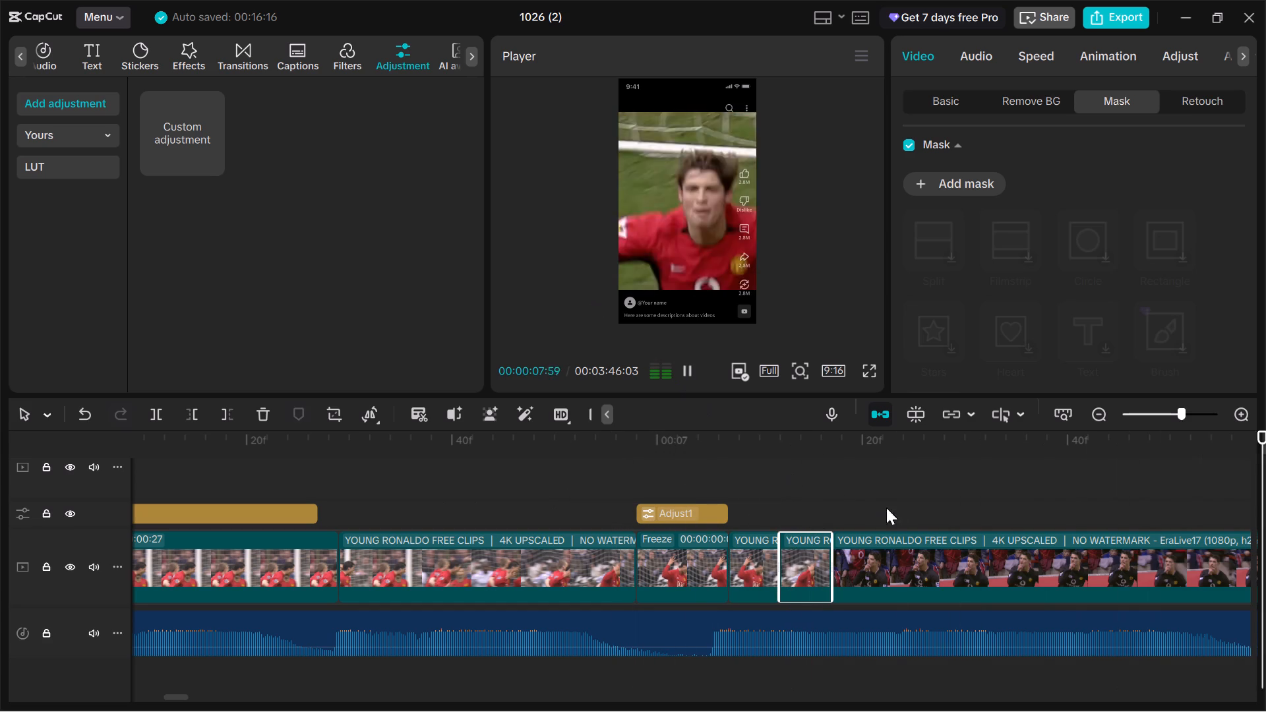
{"action": "left_click", "coordinate": [642, 482]}
{"action": "left_click_drag", "start_coordinate": [638, 447], "coordinate": [452, 472]}
{"action": "left_click", "coordinate": [689, 374]}
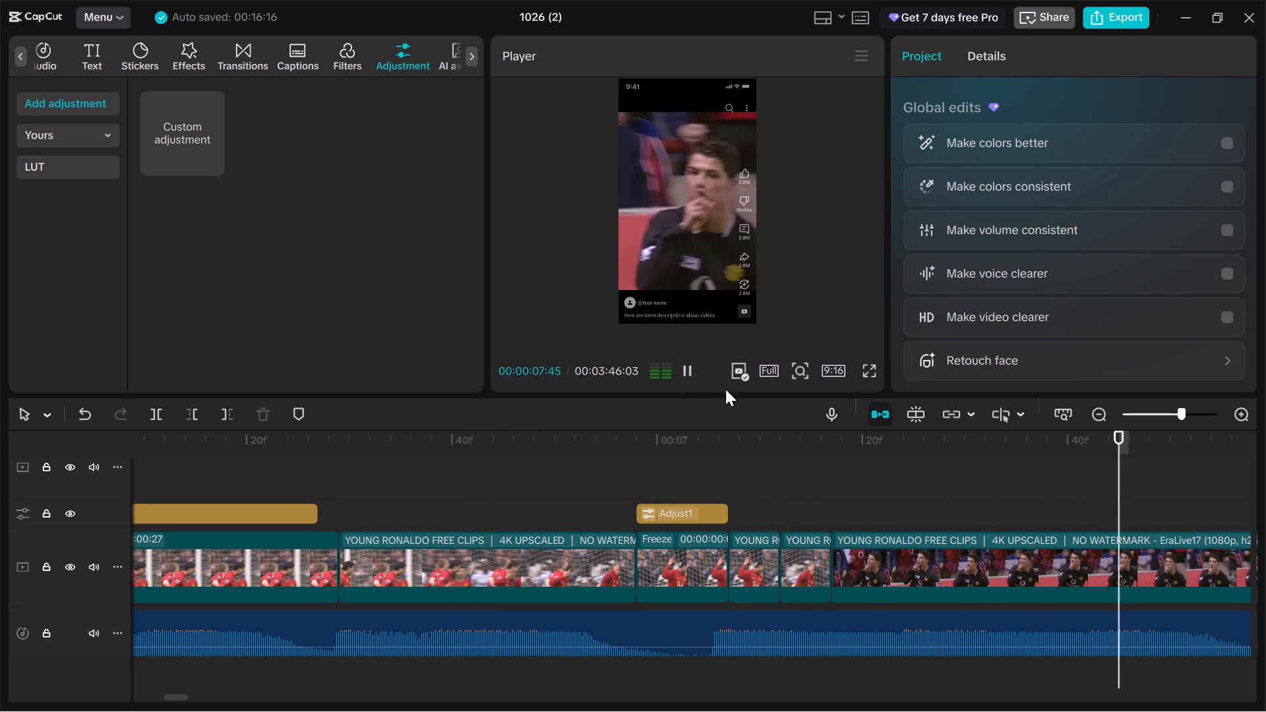
{"action": "left_click", "coordinate": [819, 548]}
{"action": "left_click", "coordinate": [763, 556]}
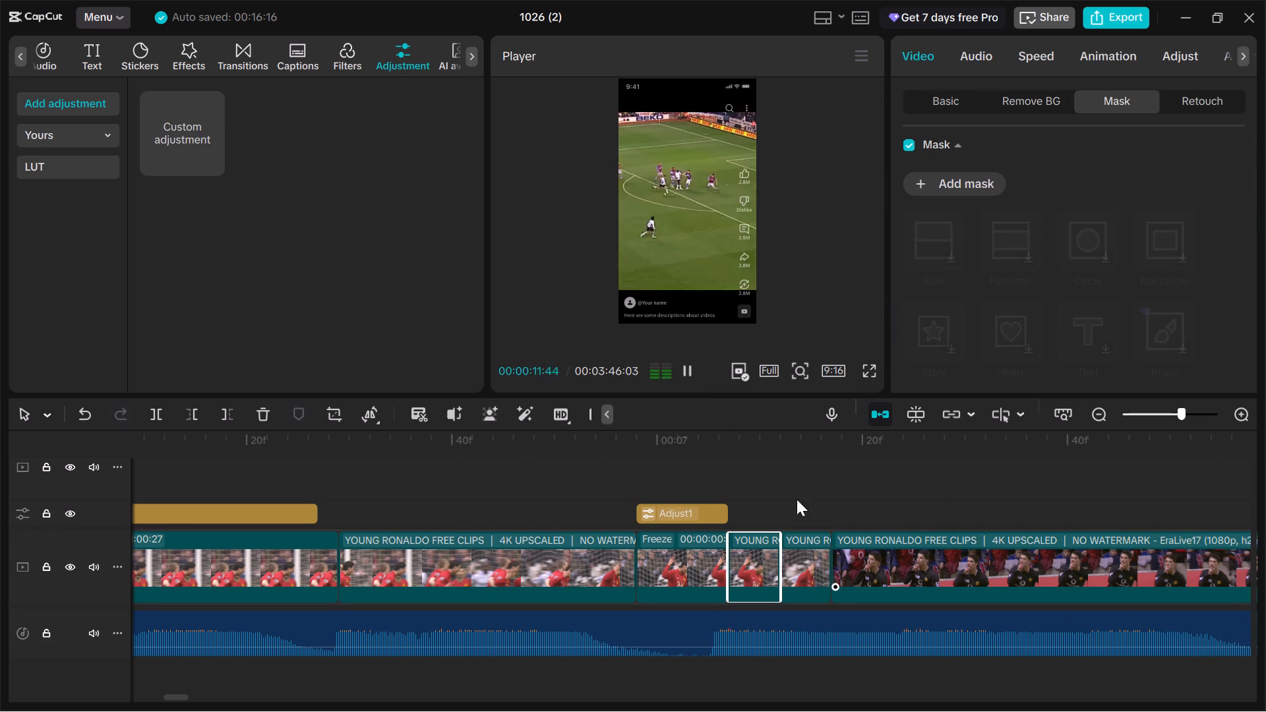
{"action": "left_click", "coordinate": [686, 468]}
{"action": "left_click_drag", "start_coordinate": [692, 466], "coordinate": [754, 479]}
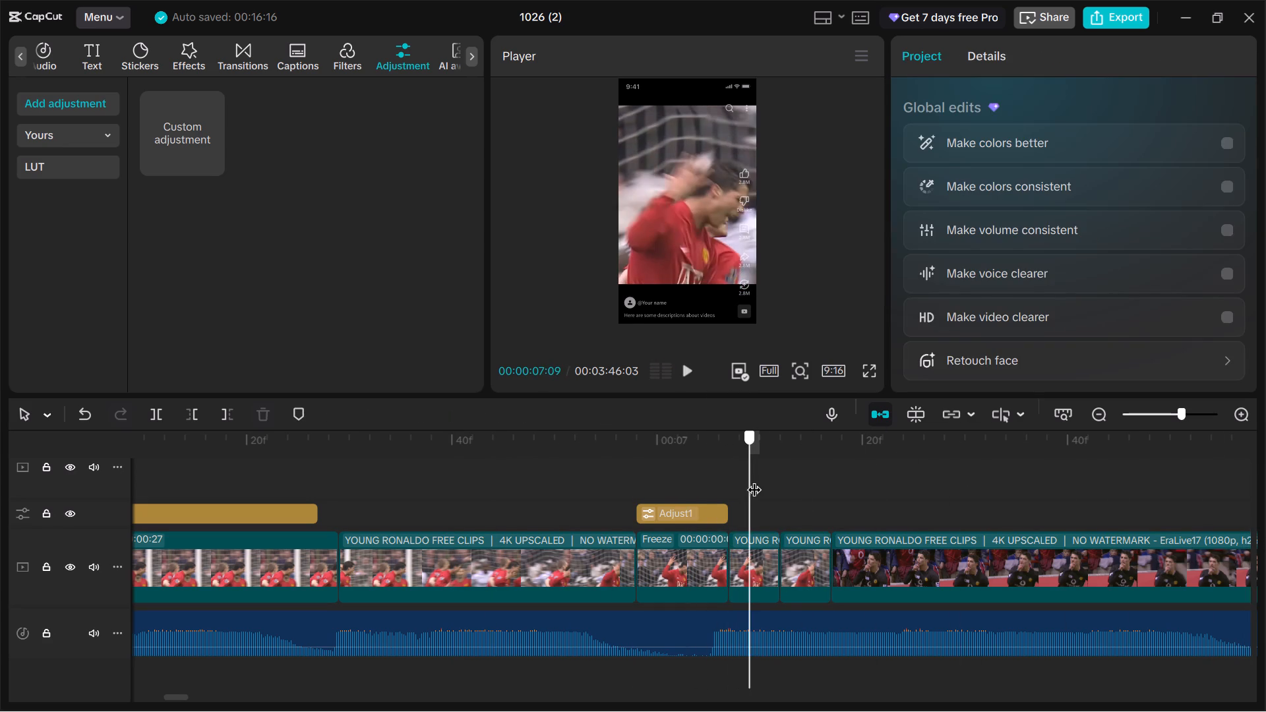
{"action": "left_click_drag", "start_coordinate": [754, 479], "coordinate": [825, 491]}
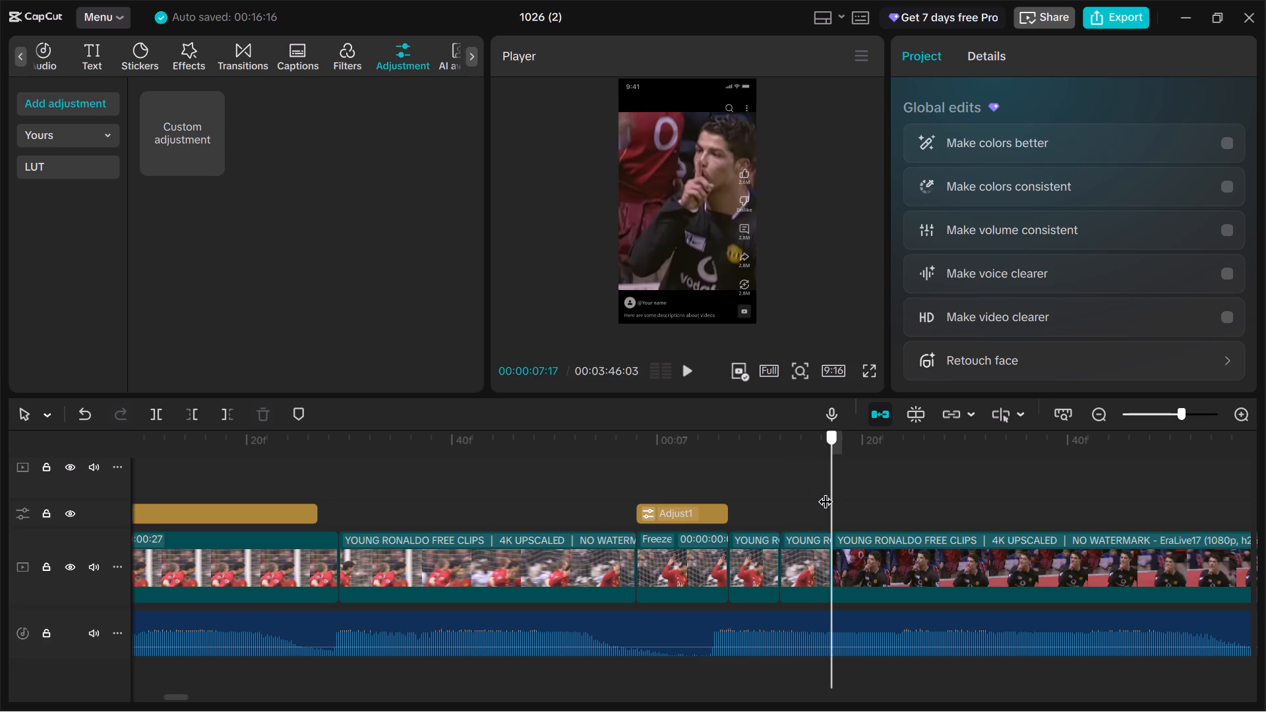
{"action": "left_click_drag", "start_coordinate": [825, 491], "coordinate": [760, 490]}
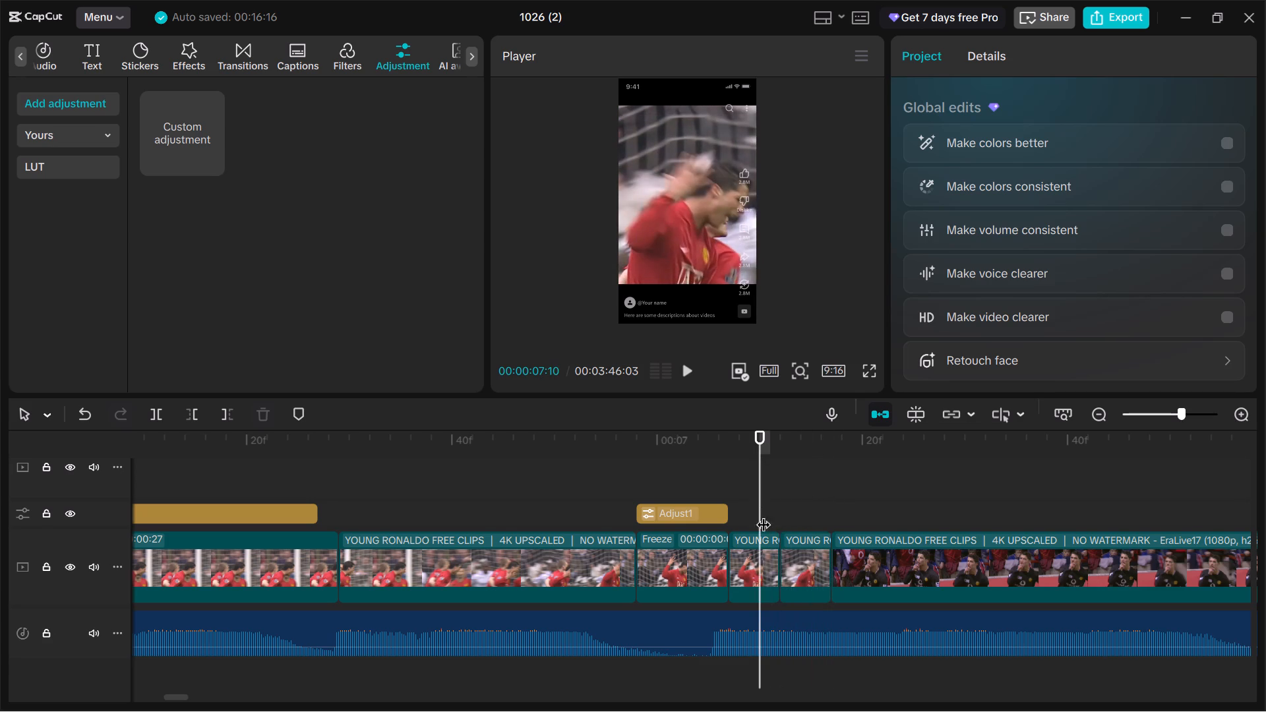
Extend the ends of the two short clips after the second freeze, the later one by about one frame and the earlier by two.
{"action": "left_click", "coordinate": [764, 544]}
{"action": "left_click", "coordinate": [795, 550]}
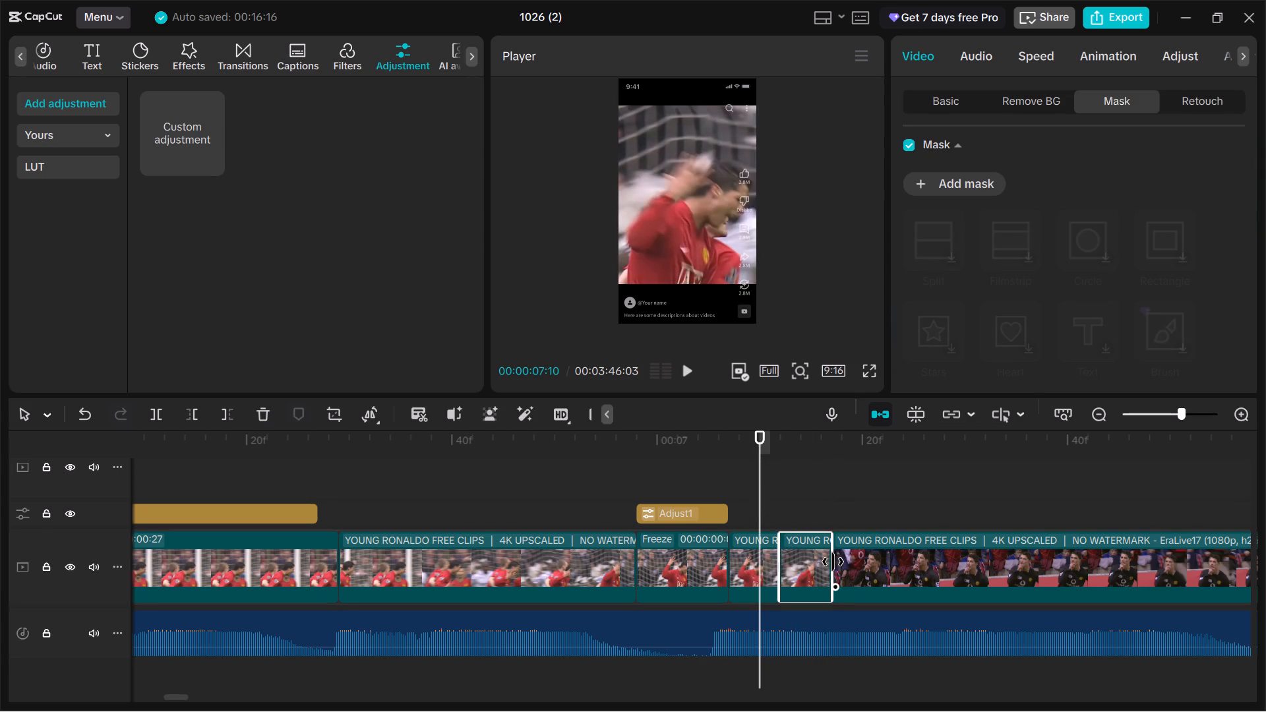
{"action": "left_click_drag", "start_coordinate": [833, 562], "coordinate": [841, 562]}
{"action": "left_click", "coordinate": [763, 556]}
{"action": "left_click_drag", "start_coordinate": [777, 554], "coordinate": [786, 557]}
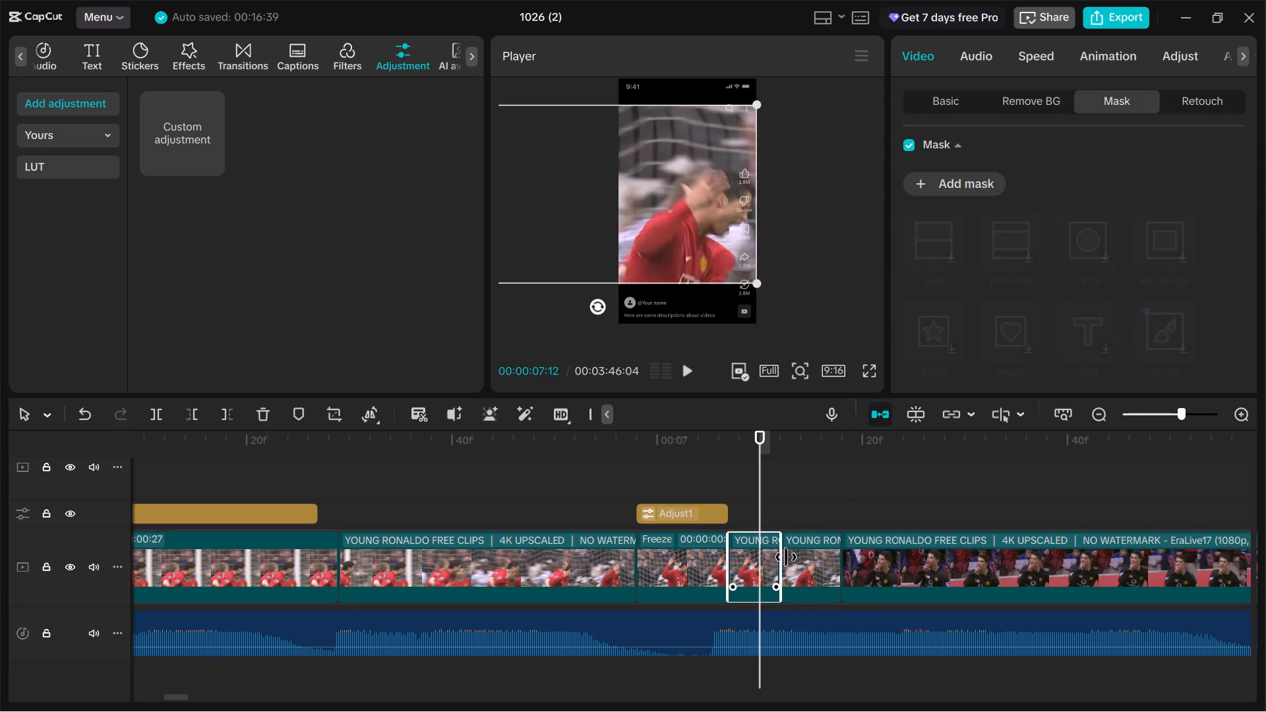
{"action": "left_click_drag", "start_coordinate": [786, 557], "coordinate": [797, 558]}
Replay the section through the second freeze and the two lengthened short clips, starting from 00:00:06:53.
{"action": "left_click_drag", "start_coordinate": [760, 492], "coordinate": [581, 489]}
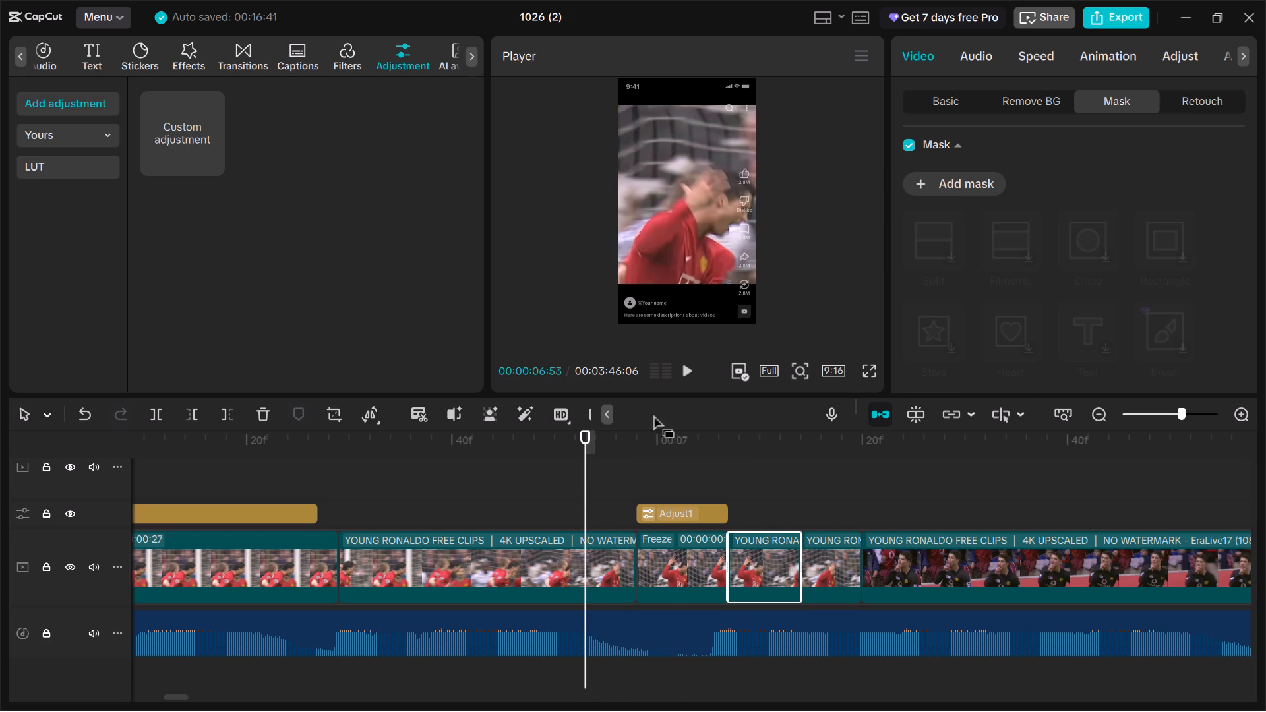
{"action": "left_click", "coordinate": [680, 375]}
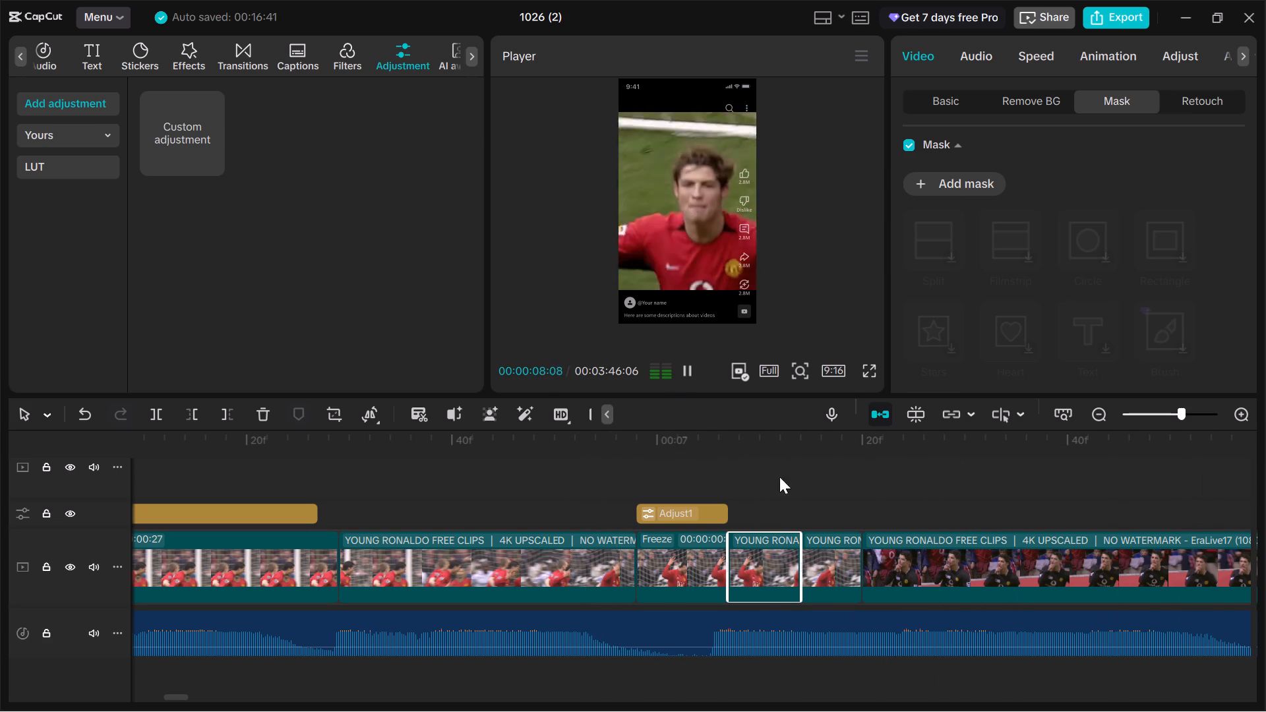
{"action": "left_click", "coordinate": [767, 556]}
{"action": "left_click", "coordinate": [715, 555]}
{"action": "left_click", "coordinate": [757, 554]}
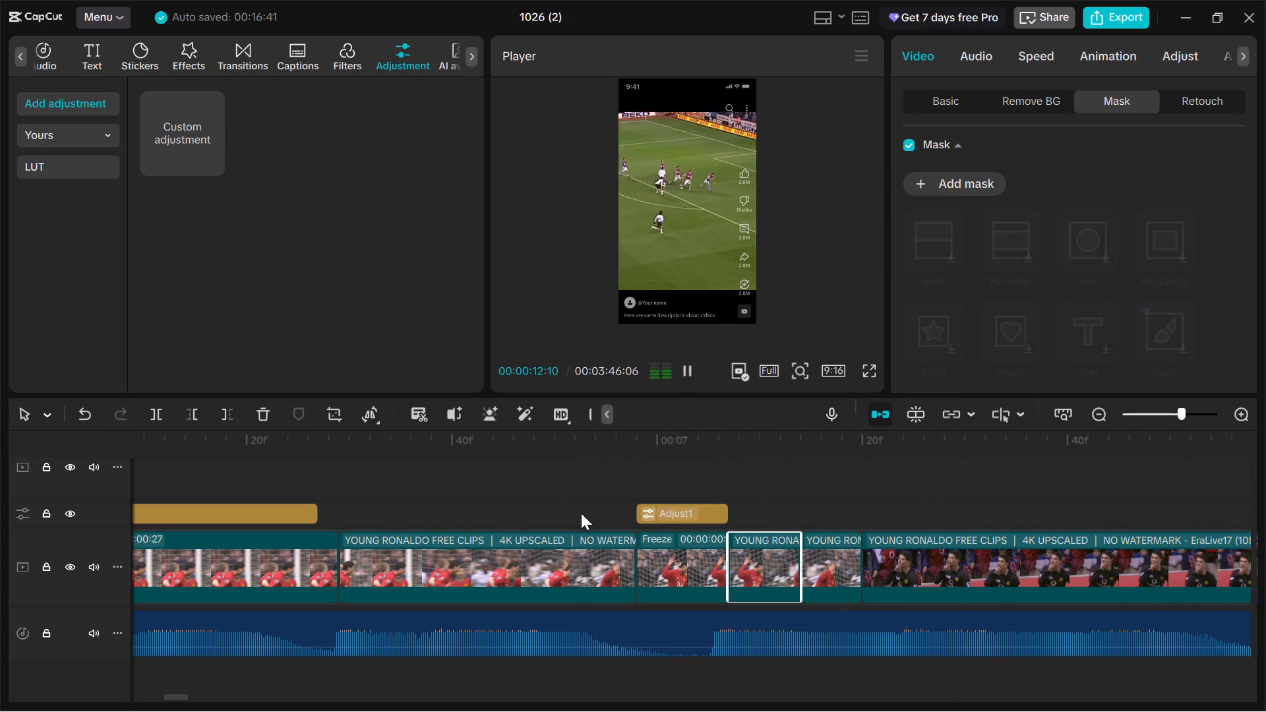
{"action": "left_click", "coordinate": [688, 380]}
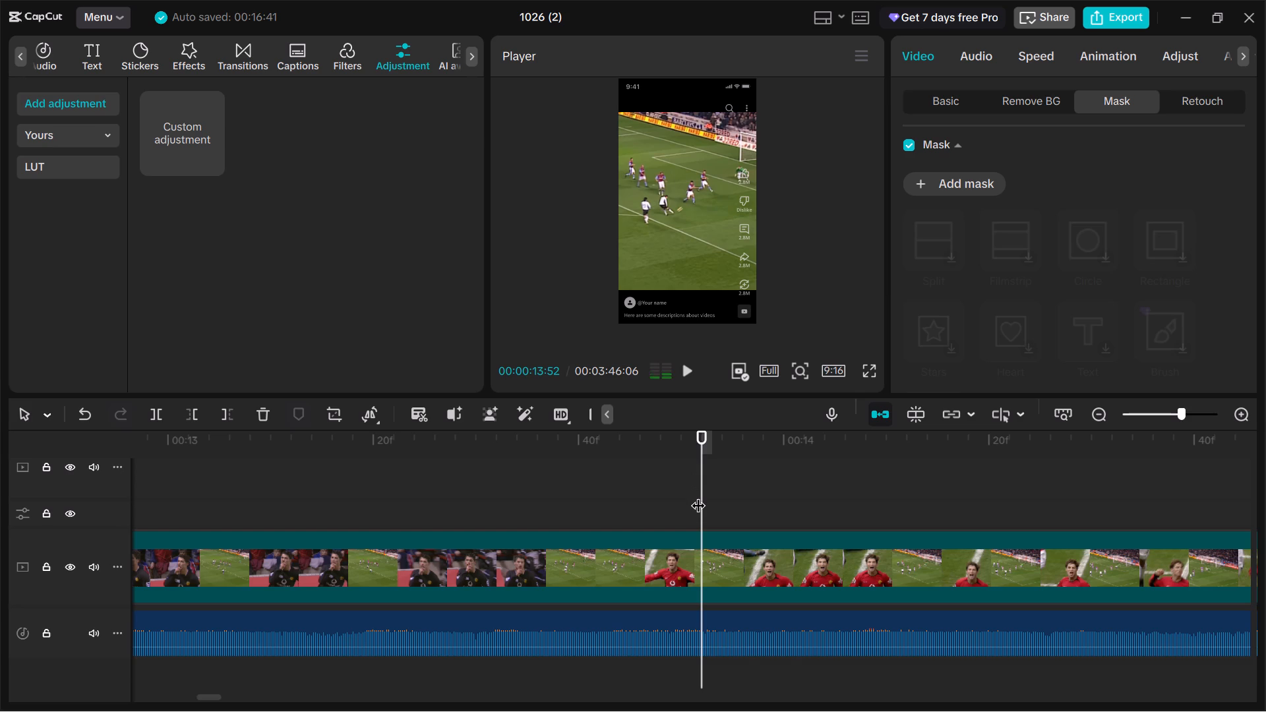
{"action": "left_click_drag", "start_coordinate": [703, 480], "coordinate": [154, 543]}
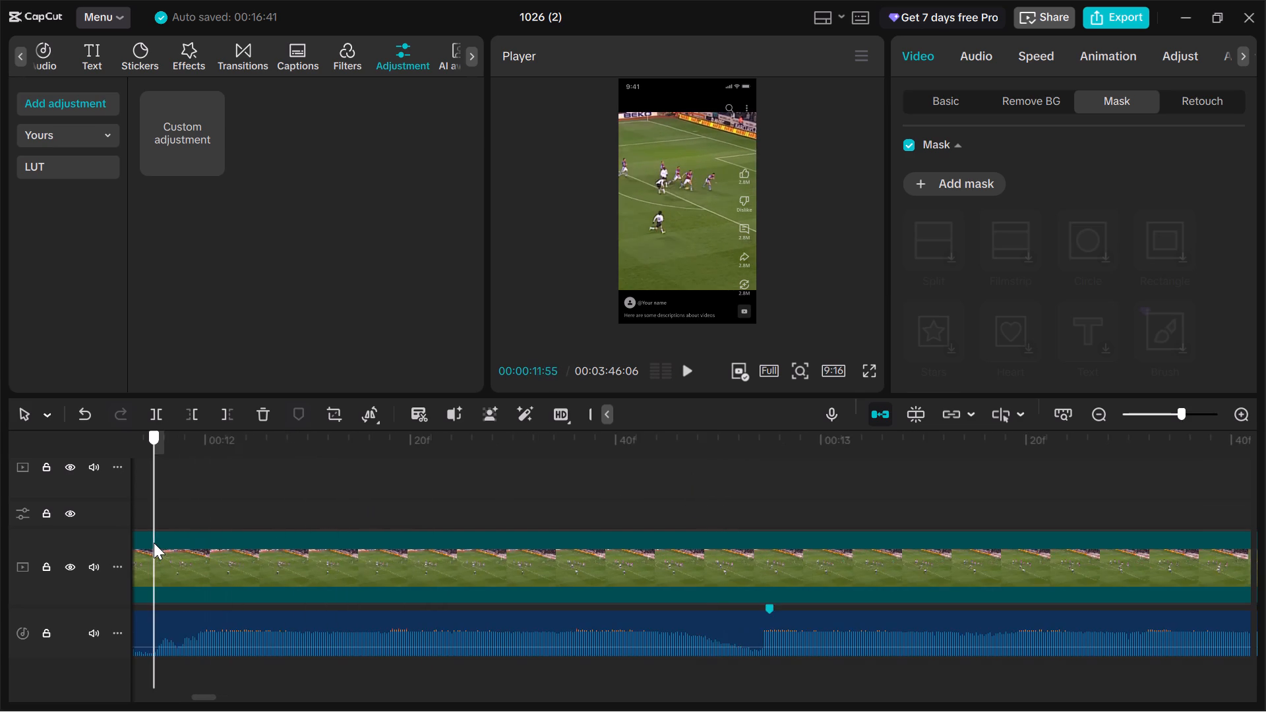
Apply a Custom speed curve to the first short clip after the second freeze, at 00:00:07:07.
{"action": "left_click_drag", "start_coordinate": [154, 543], "coordinate": [641, 576]}
{"action": "left_click", "coordinate": [673, 556]}
{"action": "left_click", "coordinate": [1021, 57]}
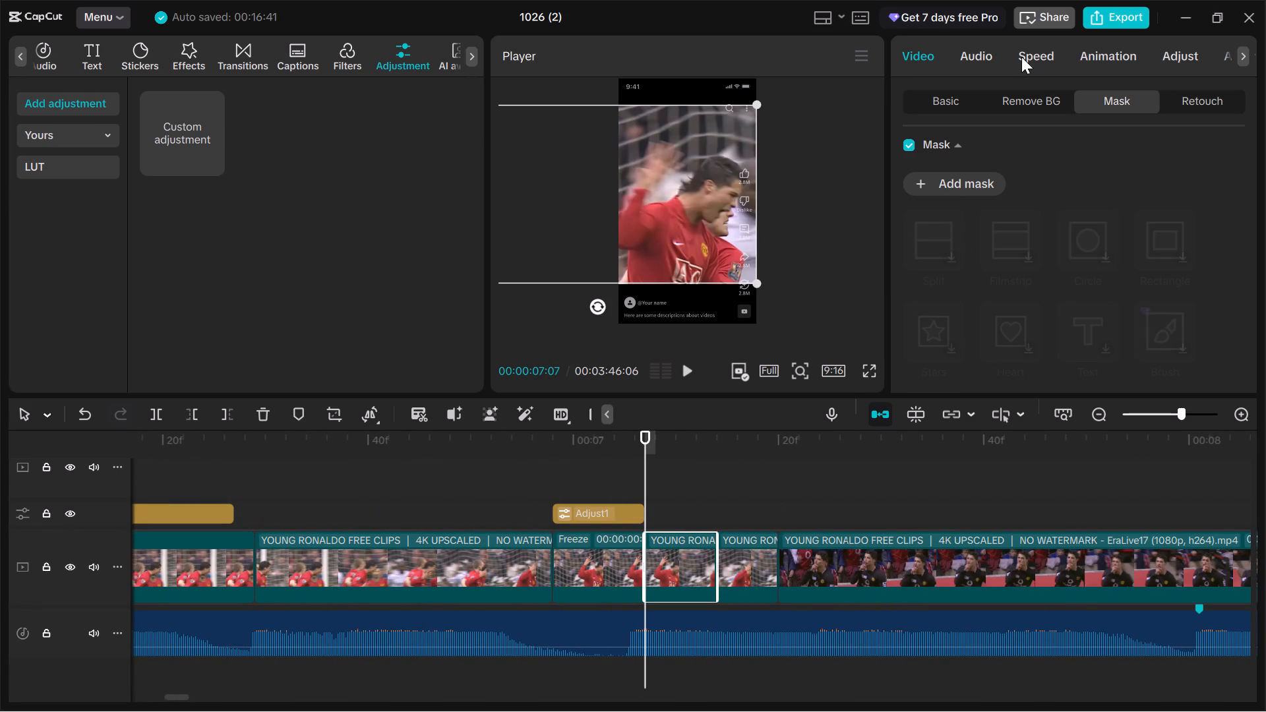
{"action": "left_click", "coordinate": [1026, 100]}
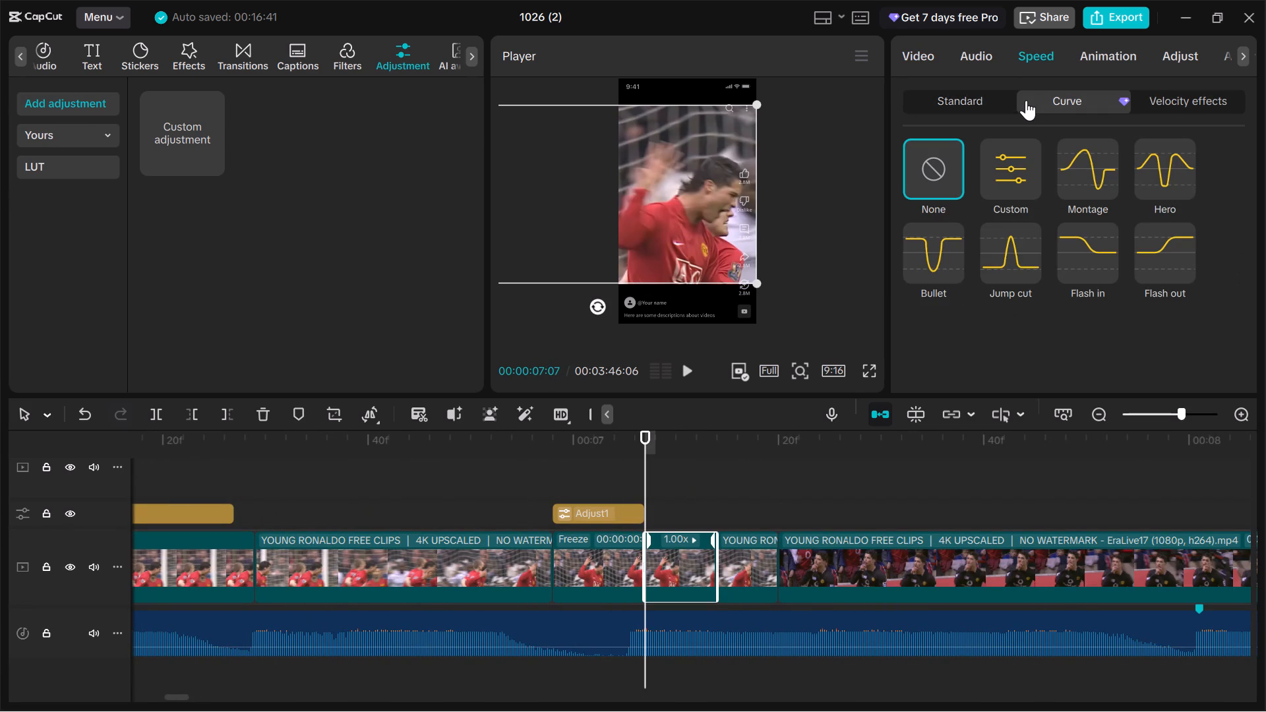
{"action": "left_click", "coordinate": [1024, 167]}
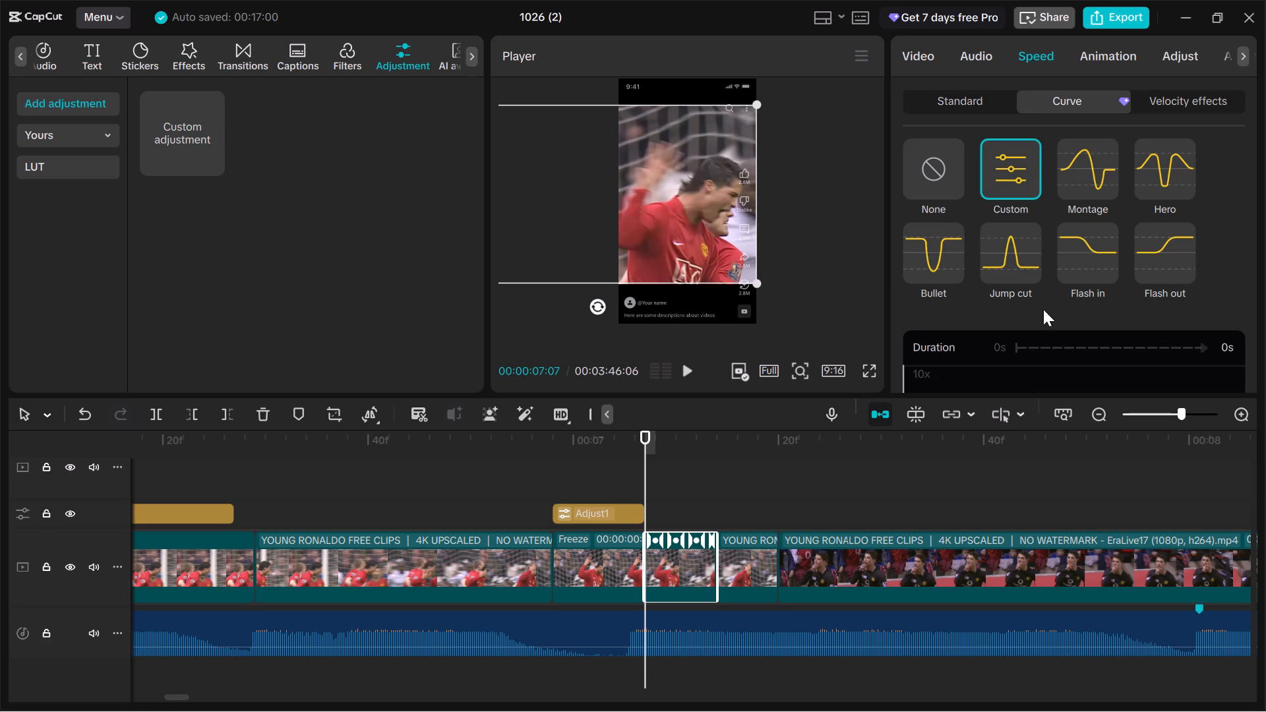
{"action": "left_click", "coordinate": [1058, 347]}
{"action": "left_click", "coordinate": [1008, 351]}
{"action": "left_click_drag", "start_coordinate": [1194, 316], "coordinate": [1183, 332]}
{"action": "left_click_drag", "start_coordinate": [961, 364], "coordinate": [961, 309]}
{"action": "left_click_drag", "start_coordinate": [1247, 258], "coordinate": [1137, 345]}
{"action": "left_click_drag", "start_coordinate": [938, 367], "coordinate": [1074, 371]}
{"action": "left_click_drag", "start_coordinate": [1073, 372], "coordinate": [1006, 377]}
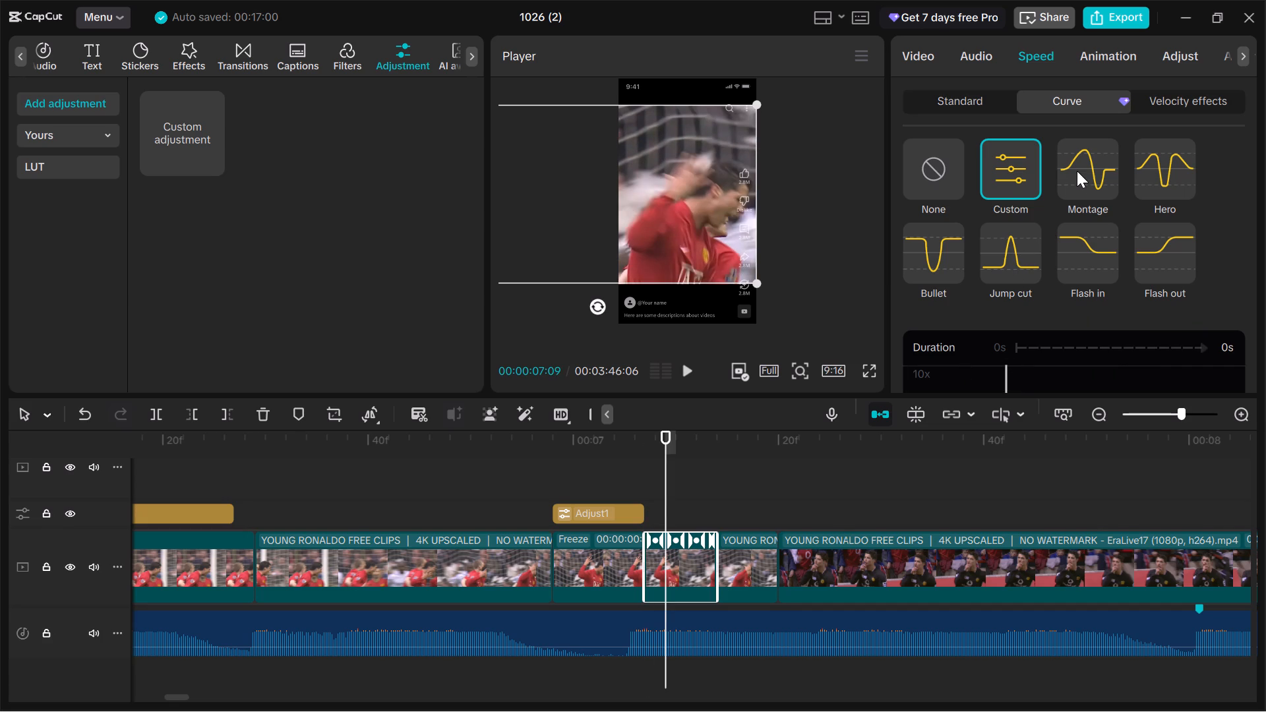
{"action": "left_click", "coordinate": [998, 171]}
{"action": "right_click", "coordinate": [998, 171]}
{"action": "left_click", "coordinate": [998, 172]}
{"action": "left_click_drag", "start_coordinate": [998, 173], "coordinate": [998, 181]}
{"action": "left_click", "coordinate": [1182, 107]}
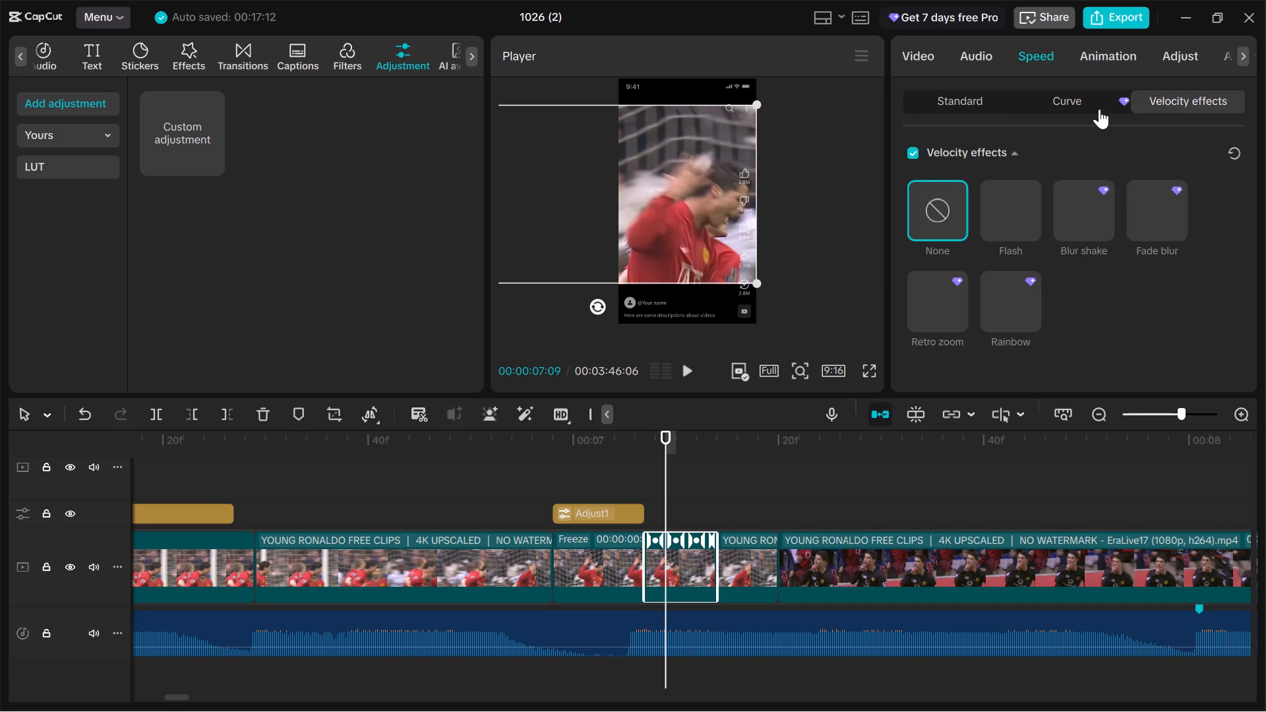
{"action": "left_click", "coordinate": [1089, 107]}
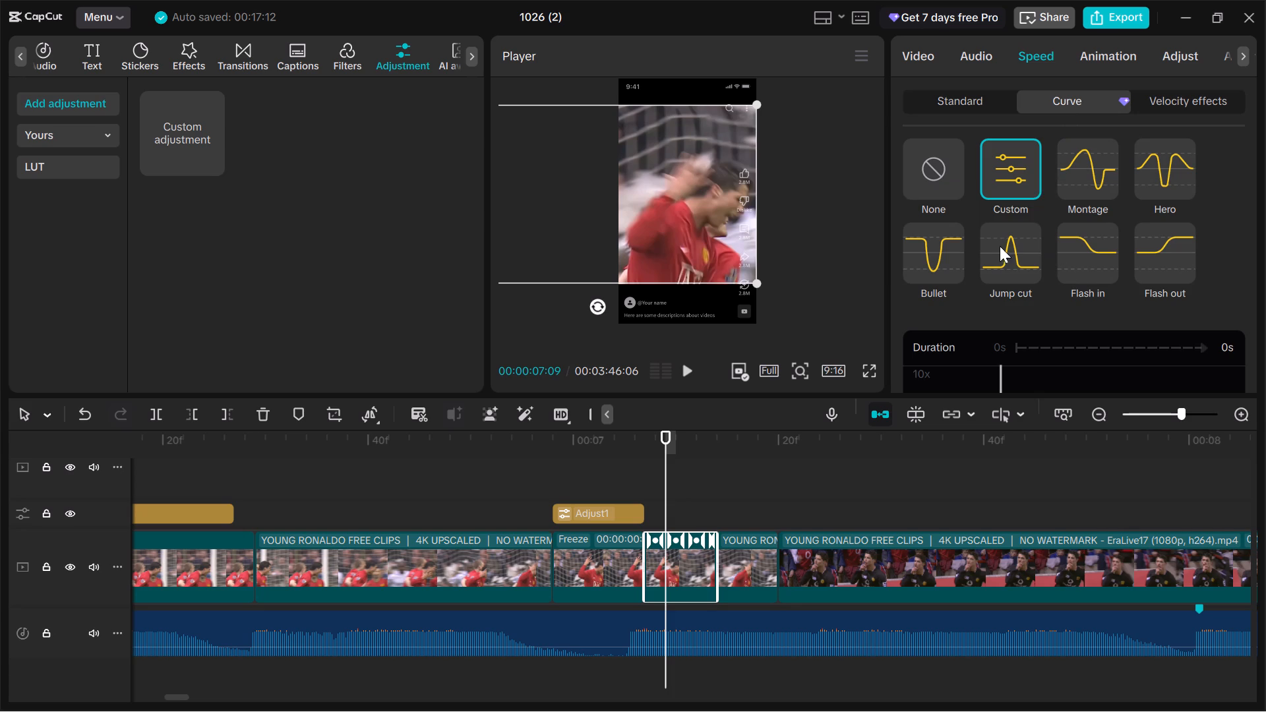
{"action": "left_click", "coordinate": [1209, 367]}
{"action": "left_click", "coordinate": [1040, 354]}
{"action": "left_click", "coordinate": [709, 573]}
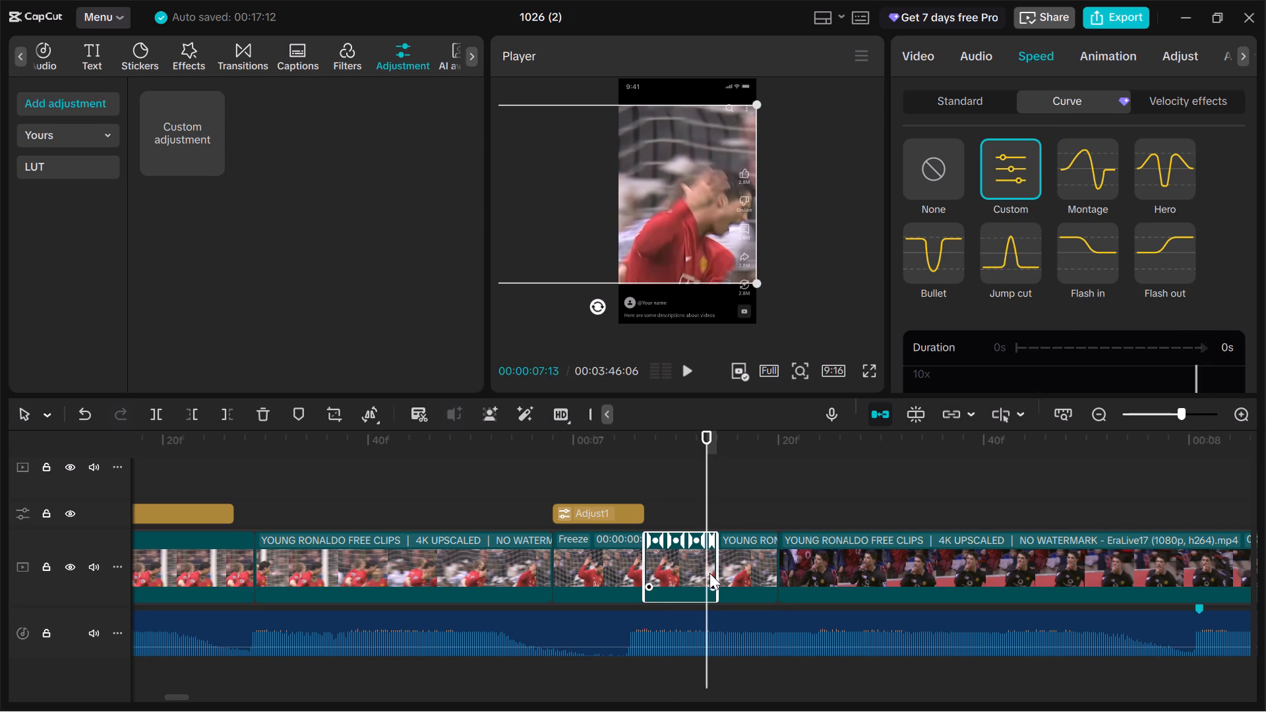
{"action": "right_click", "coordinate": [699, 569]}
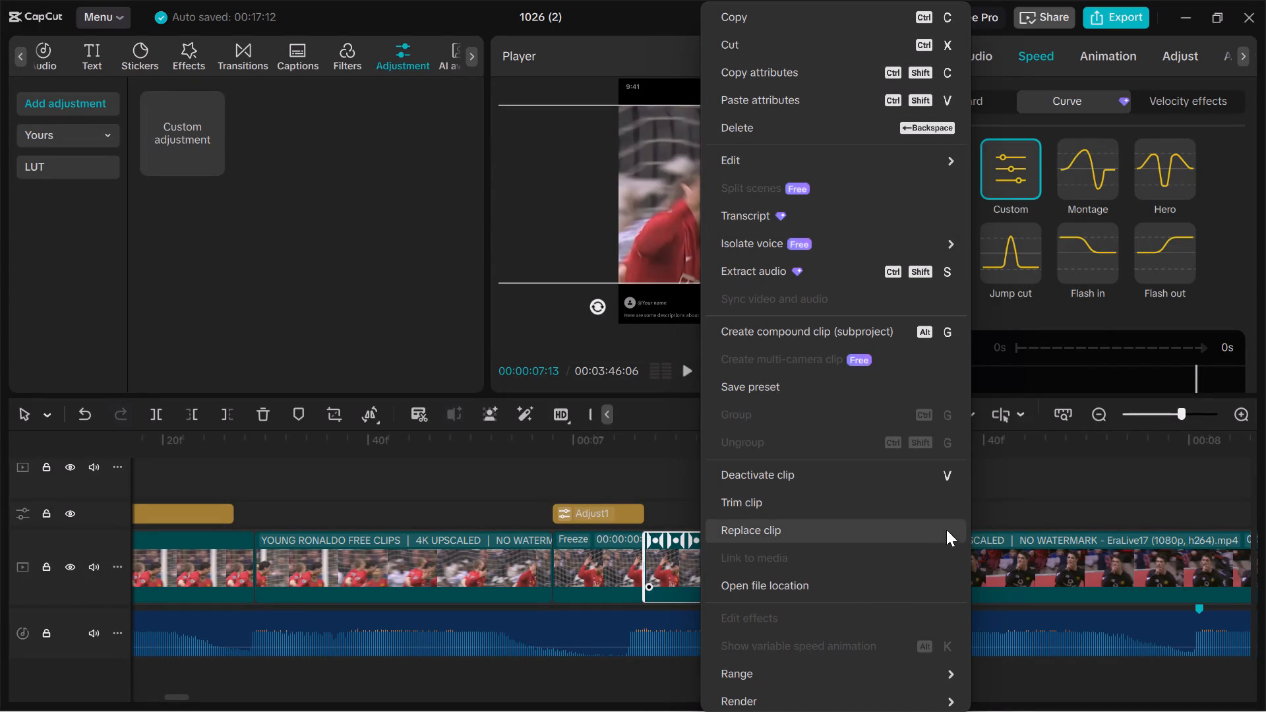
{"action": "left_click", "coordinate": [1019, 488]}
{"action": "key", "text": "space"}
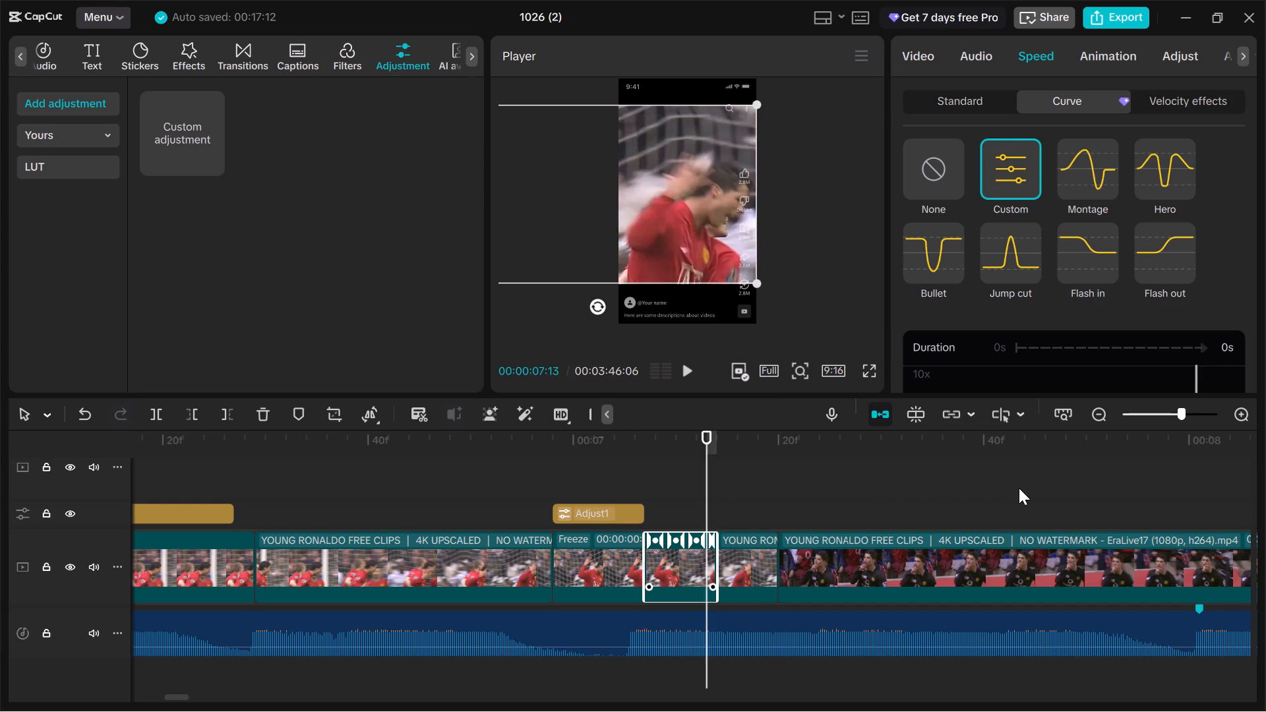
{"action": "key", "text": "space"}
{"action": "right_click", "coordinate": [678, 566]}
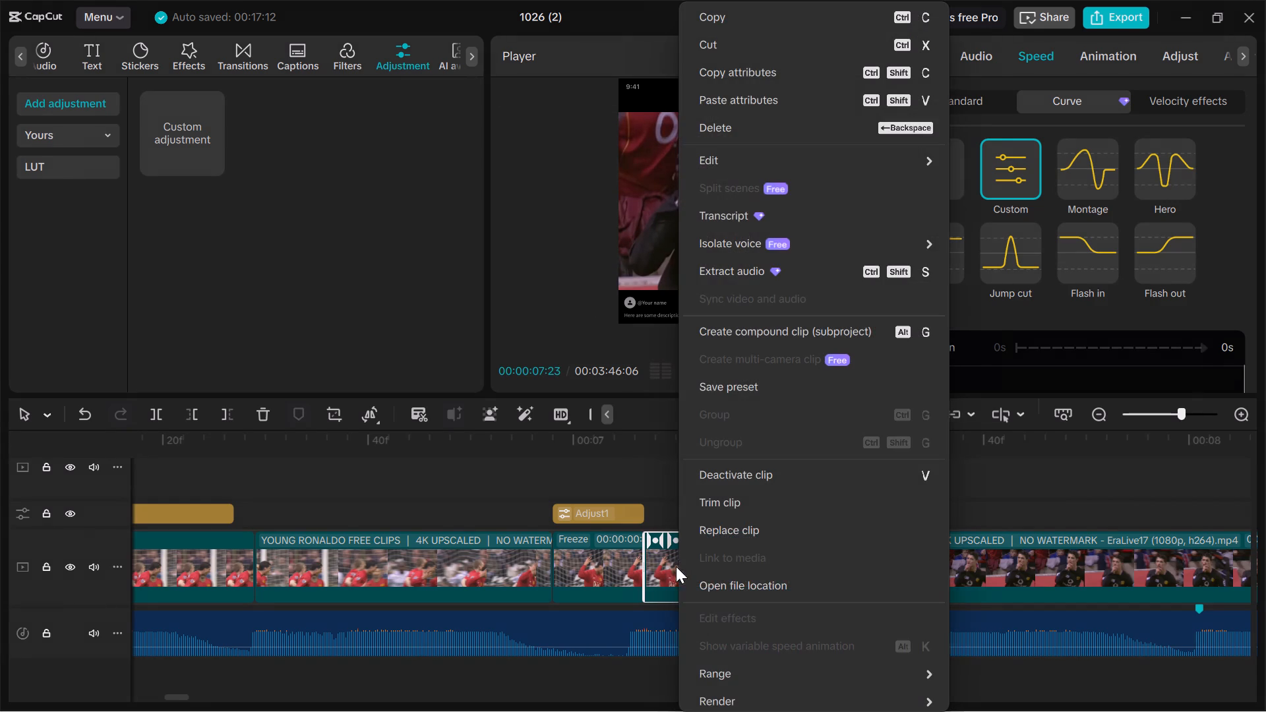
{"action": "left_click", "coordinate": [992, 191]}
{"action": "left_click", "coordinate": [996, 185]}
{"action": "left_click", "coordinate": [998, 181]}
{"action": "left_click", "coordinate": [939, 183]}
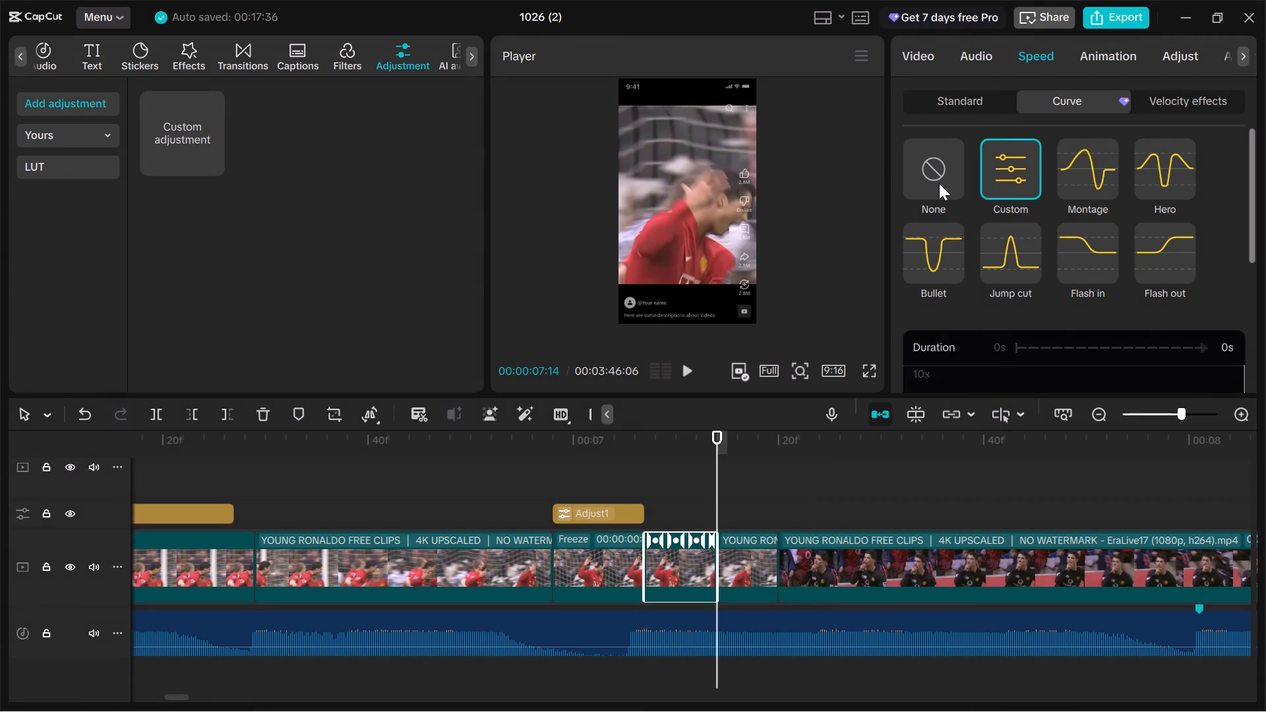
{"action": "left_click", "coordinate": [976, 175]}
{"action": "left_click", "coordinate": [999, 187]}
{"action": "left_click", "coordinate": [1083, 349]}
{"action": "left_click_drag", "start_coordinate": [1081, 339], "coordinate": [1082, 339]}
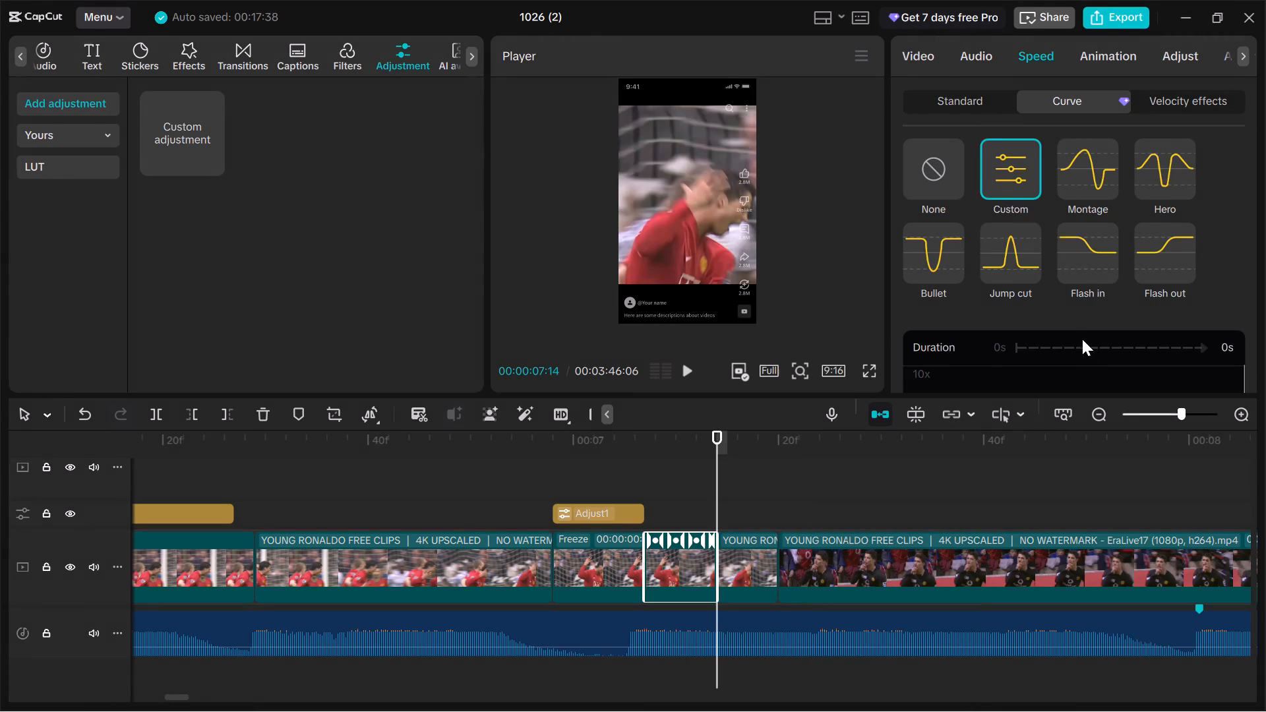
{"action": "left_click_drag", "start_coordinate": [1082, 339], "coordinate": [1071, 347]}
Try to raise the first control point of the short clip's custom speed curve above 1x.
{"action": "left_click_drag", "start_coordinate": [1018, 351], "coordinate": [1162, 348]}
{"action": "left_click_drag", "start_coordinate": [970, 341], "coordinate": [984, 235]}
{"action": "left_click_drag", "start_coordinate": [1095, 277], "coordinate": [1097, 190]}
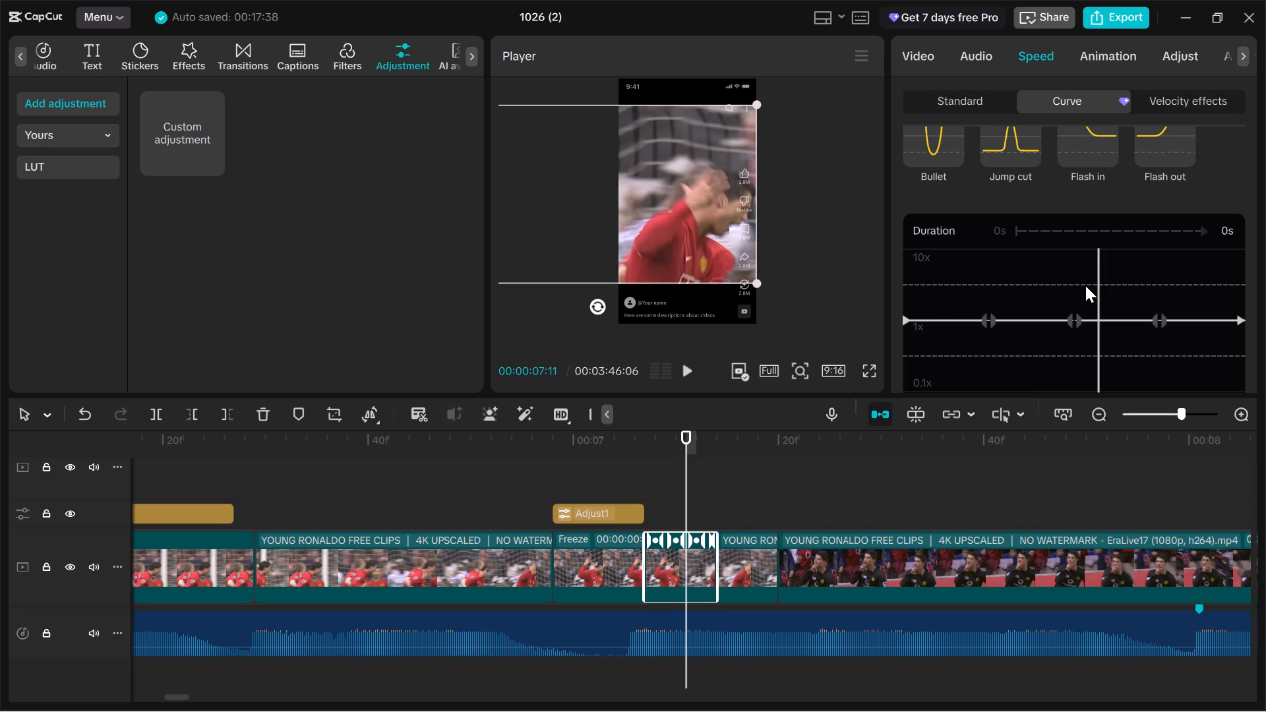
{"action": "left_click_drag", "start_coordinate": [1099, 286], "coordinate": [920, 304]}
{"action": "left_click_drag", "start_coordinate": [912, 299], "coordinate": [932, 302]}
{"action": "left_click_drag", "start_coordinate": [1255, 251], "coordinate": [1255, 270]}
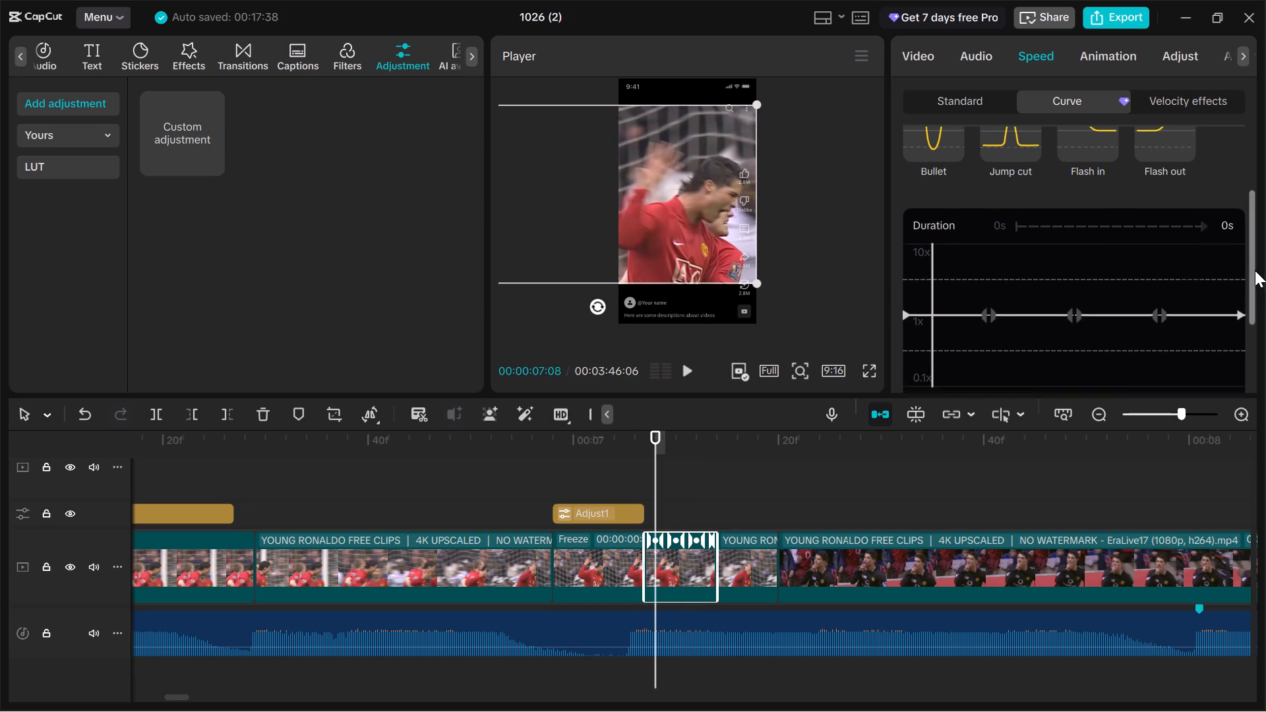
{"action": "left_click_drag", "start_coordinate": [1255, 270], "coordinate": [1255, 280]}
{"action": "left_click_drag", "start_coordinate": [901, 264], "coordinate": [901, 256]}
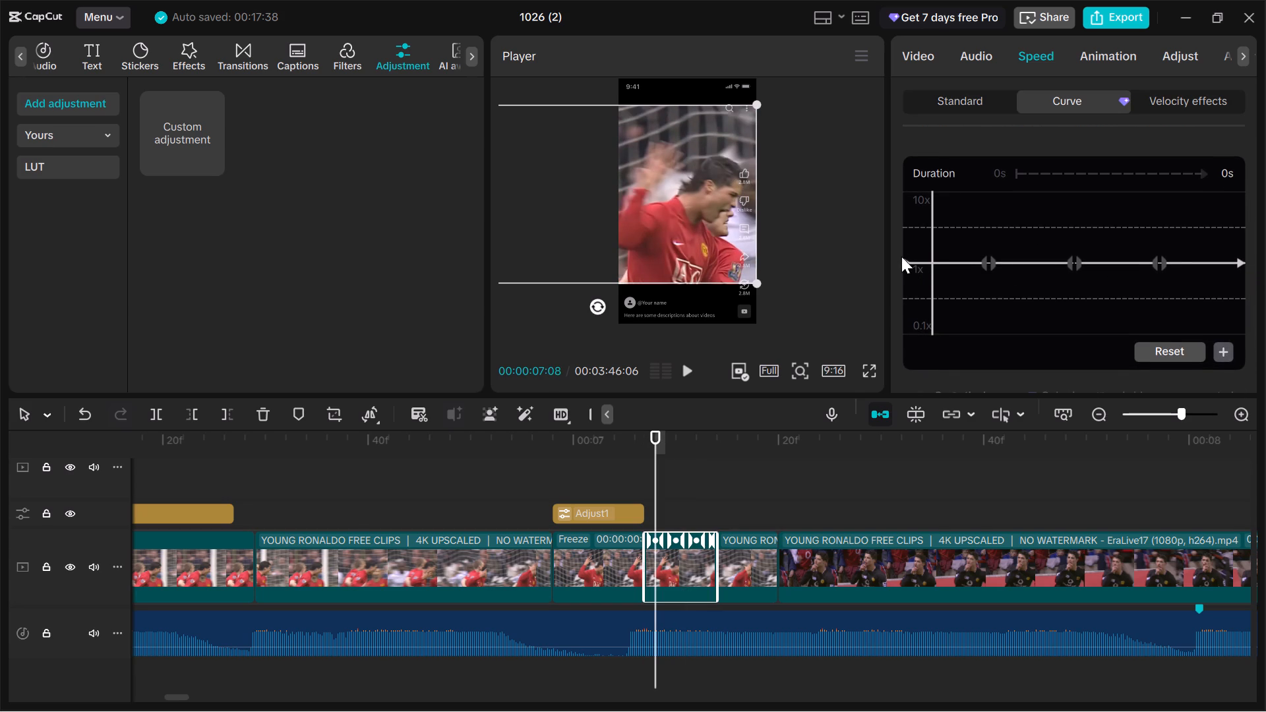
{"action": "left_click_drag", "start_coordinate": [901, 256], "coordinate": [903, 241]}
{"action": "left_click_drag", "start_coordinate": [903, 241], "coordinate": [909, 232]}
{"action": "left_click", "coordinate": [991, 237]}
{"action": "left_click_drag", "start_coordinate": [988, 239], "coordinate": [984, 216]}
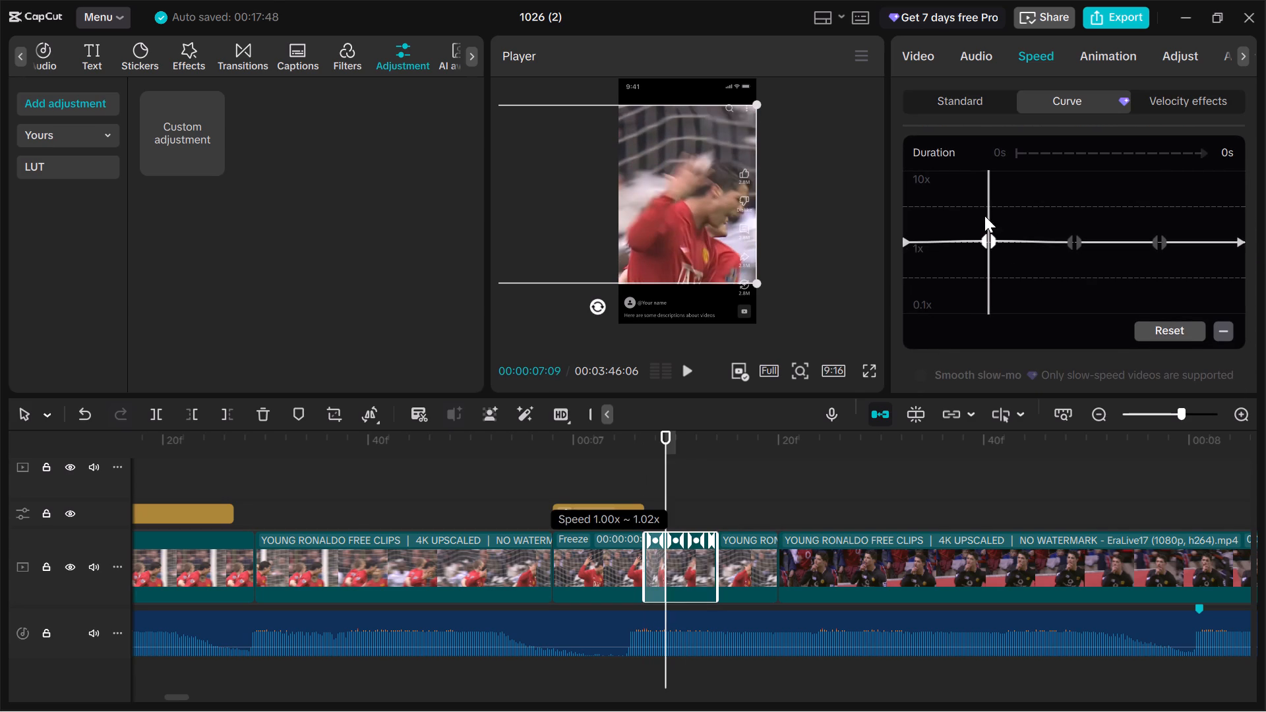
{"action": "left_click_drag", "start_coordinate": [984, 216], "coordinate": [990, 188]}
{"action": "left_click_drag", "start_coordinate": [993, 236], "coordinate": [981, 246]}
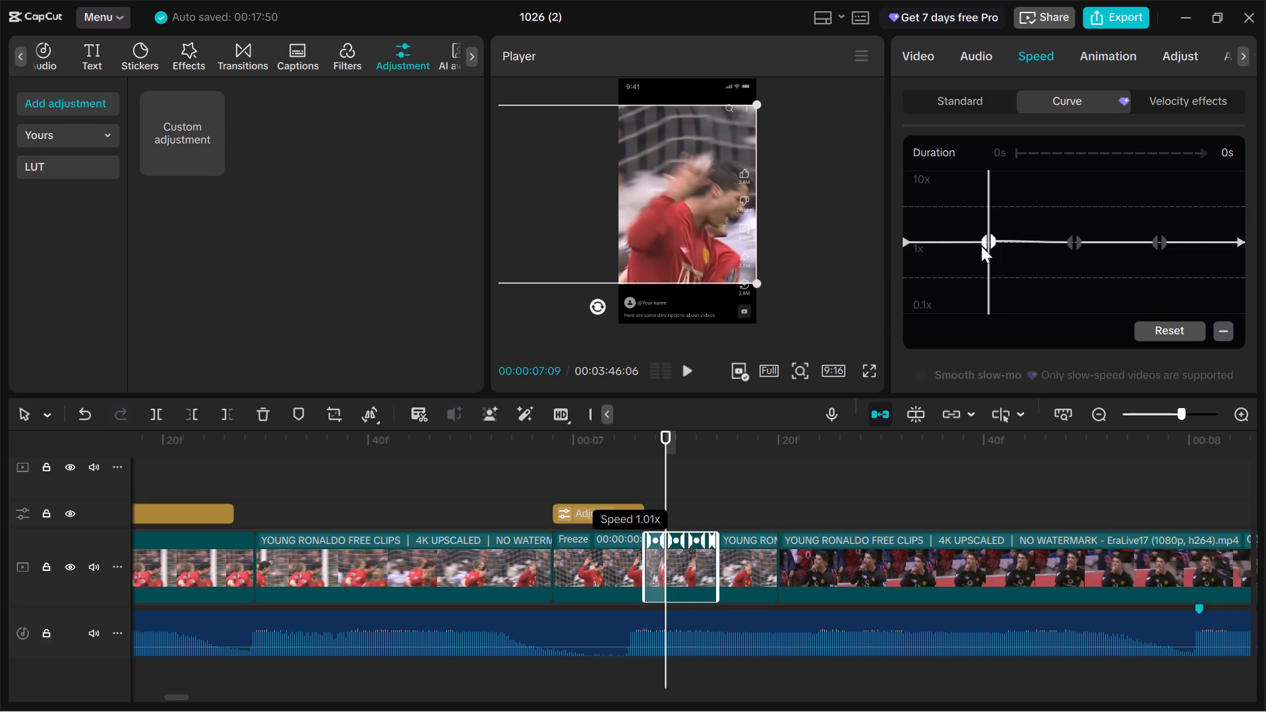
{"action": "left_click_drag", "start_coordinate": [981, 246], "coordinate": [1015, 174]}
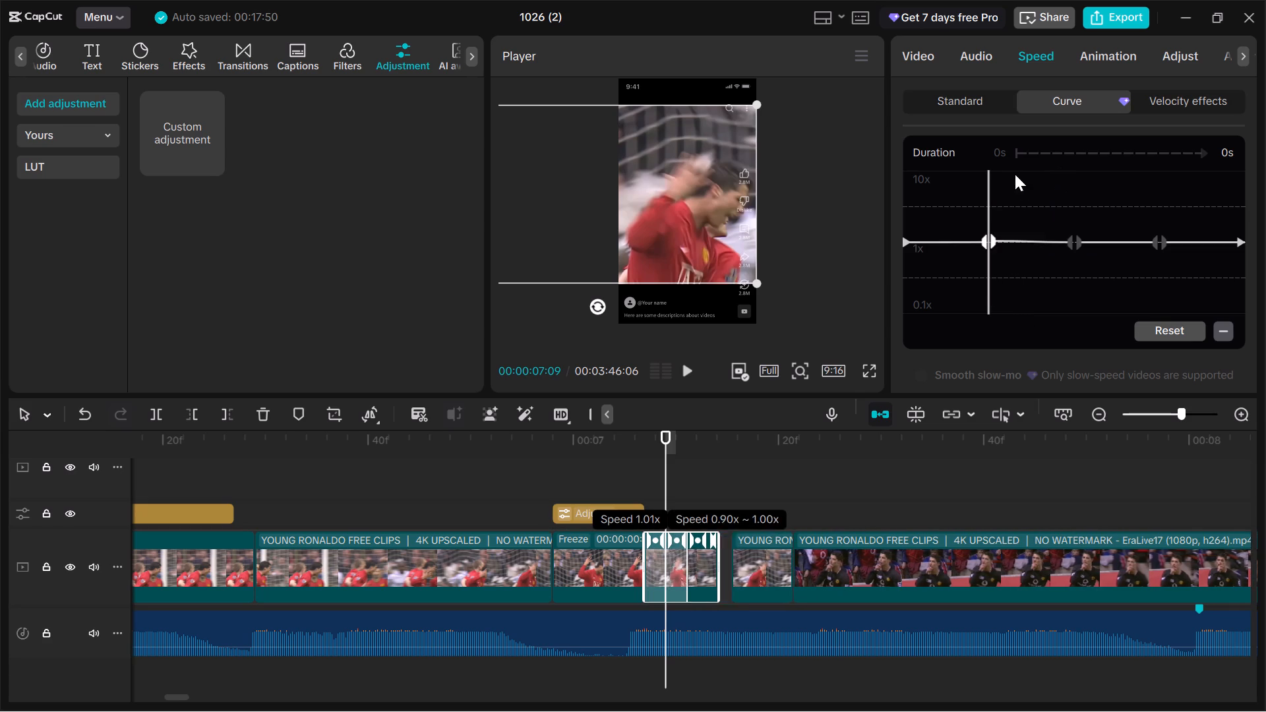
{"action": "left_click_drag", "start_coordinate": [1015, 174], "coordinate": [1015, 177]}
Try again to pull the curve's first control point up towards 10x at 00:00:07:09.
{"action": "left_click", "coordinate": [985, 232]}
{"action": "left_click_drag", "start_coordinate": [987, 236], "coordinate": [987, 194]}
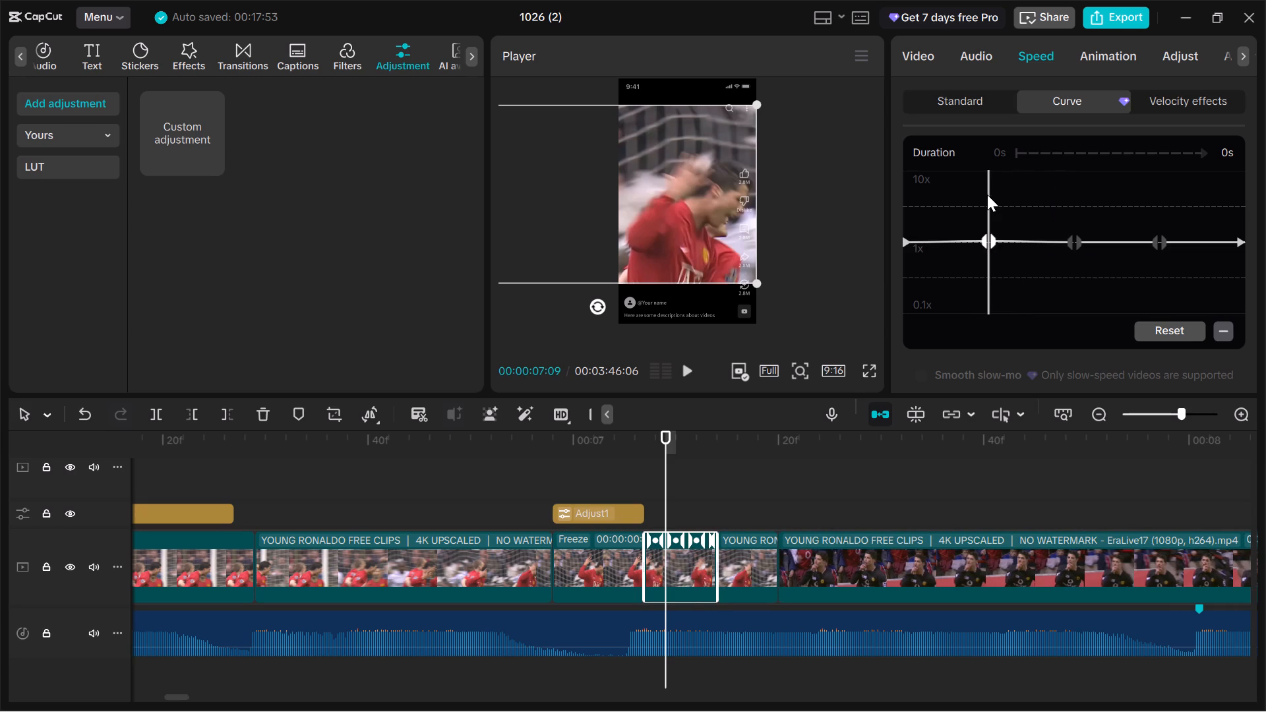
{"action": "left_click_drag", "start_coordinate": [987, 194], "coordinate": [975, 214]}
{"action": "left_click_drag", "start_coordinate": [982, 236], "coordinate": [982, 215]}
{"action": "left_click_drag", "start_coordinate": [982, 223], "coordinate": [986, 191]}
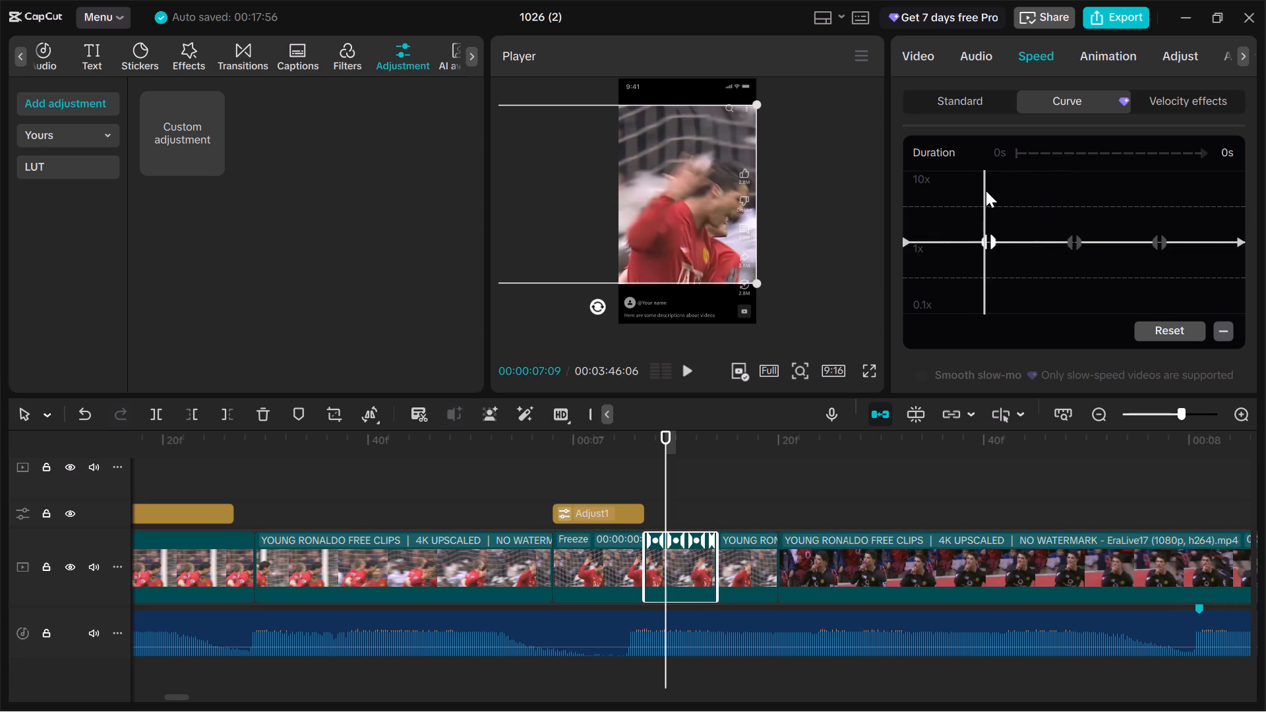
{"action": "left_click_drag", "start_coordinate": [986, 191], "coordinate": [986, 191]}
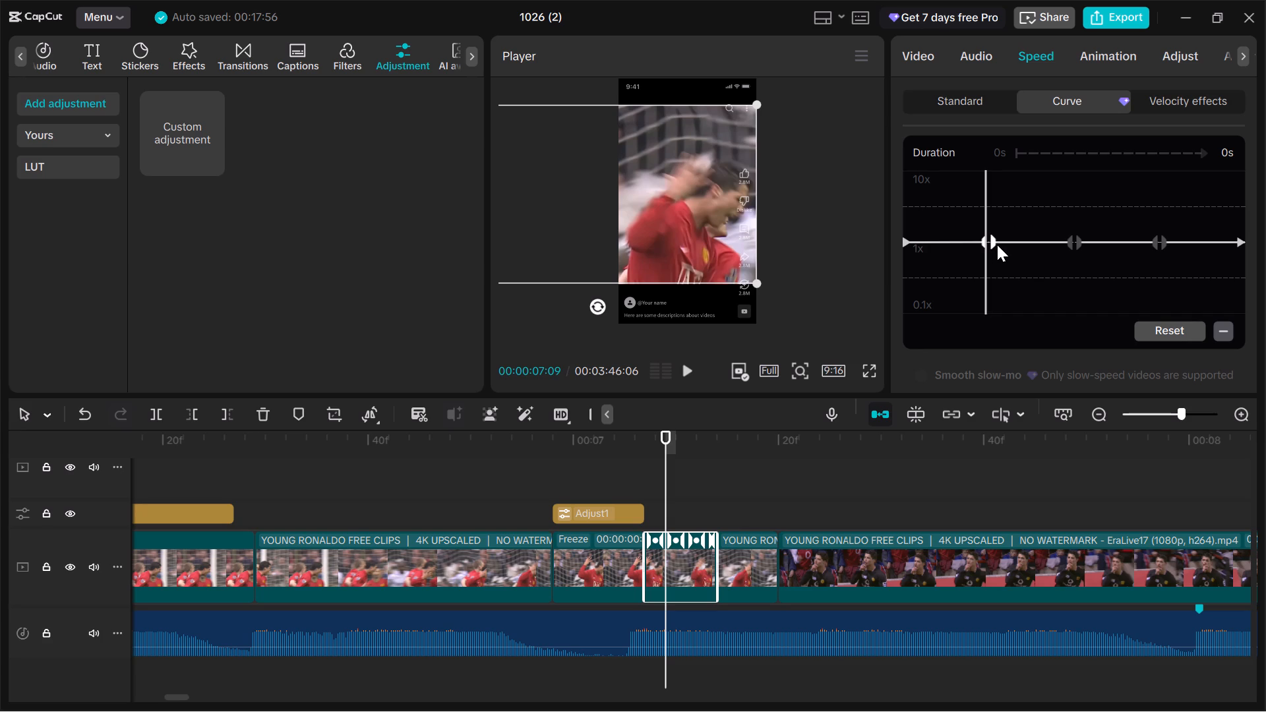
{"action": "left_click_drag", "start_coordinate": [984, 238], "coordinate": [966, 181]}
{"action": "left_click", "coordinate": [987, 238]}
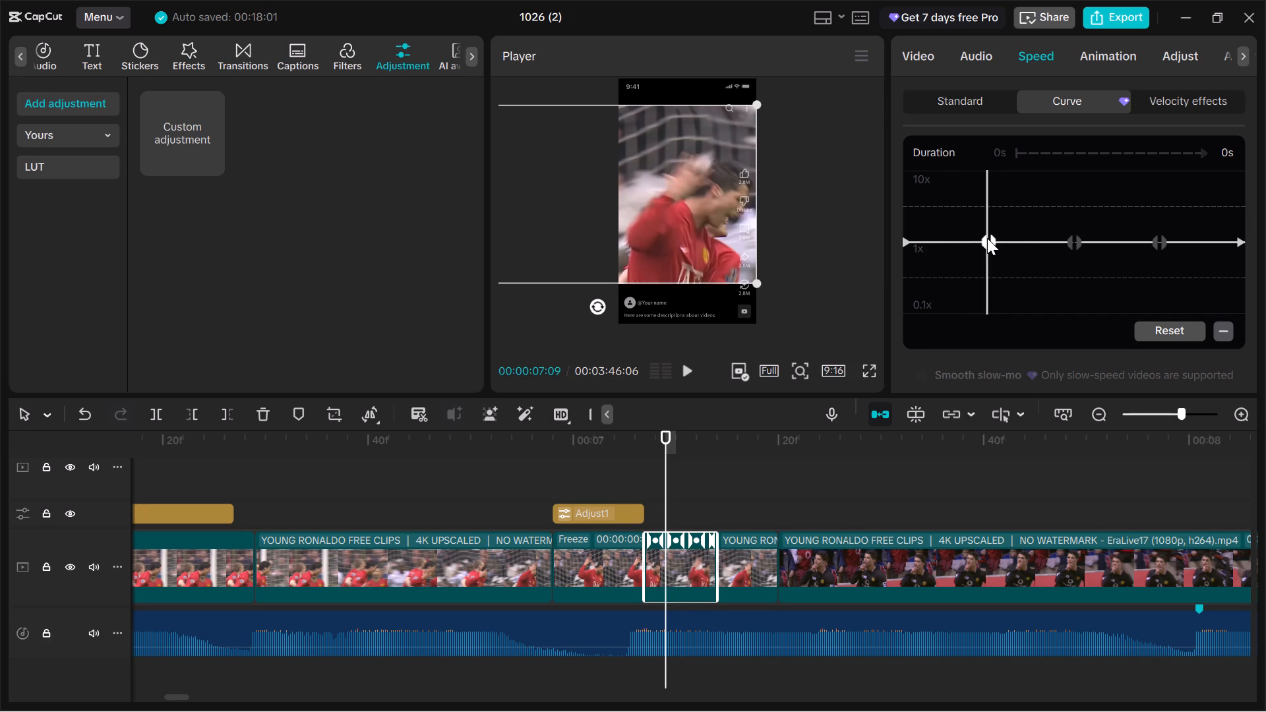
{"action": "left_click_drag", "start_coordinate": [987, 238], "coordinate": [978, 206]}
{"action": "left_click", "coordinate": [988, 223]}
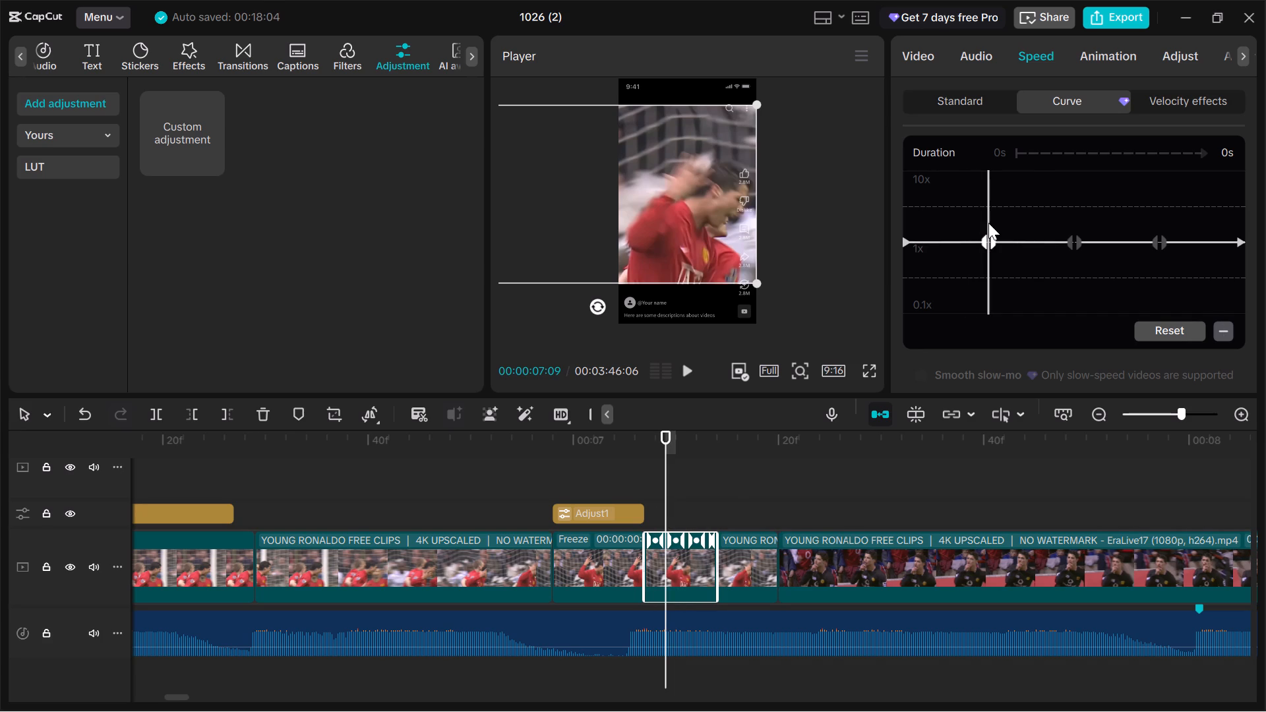
Step frame by frame from 00:00:06:29 towards the second freeze to check the motion leading into it.
{"action": "key", "text": "Up"}
{"action": "key", "text": "Up"}
{"action": "key", "text": "Up"}
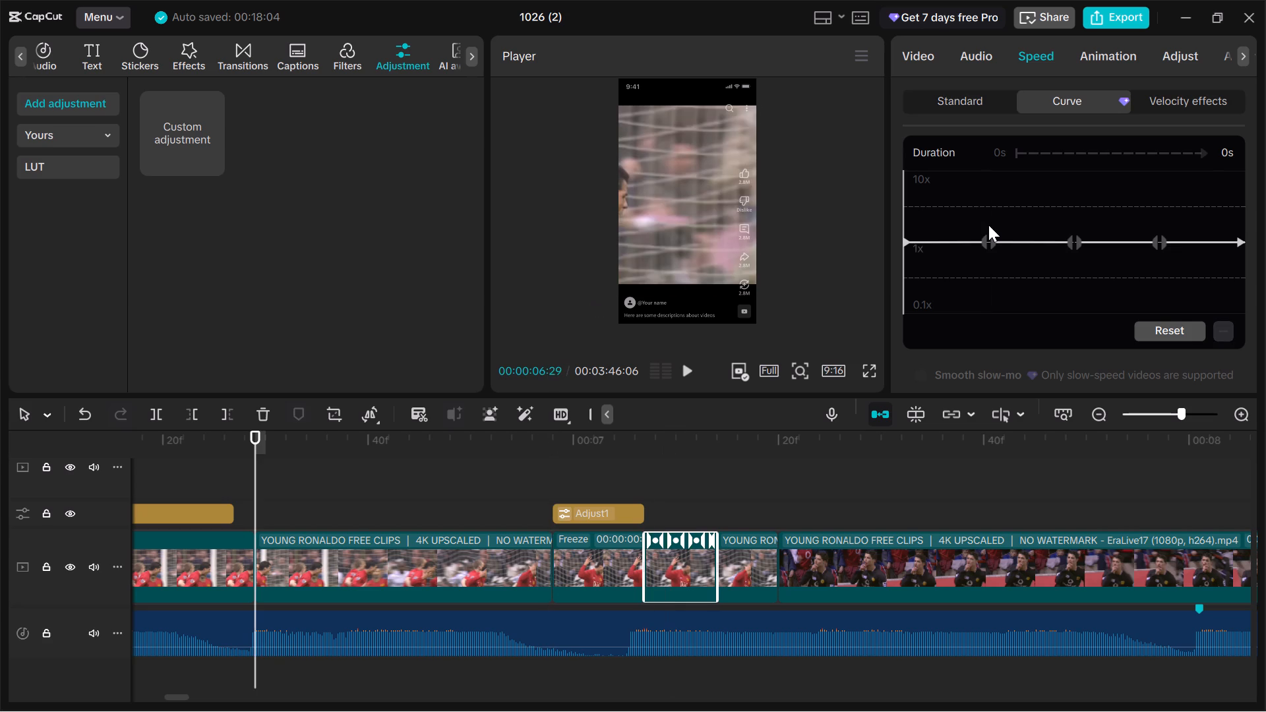
{"action": "key", "text": "Right"}
{"action": "key", "text": "Right"}
{"action": "key", "text": "Right"}
{"action": "key", "text": "Right"}
{"action": "key", "text": "Right"}
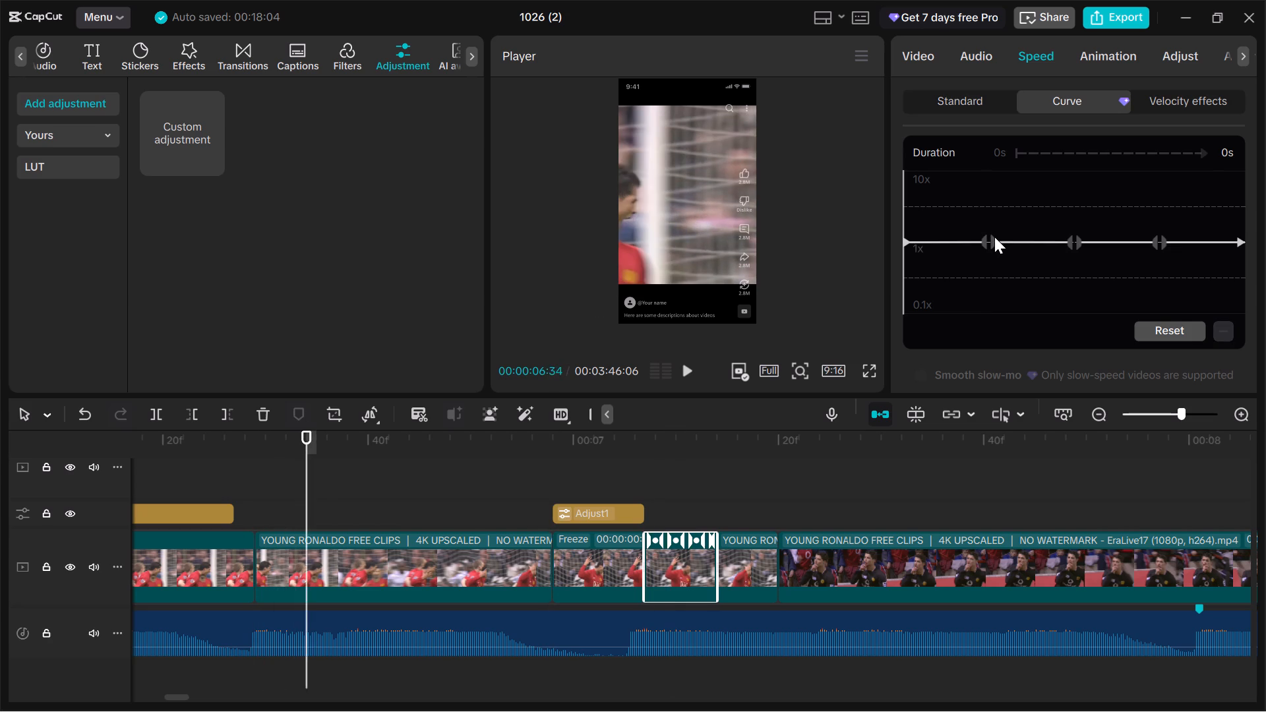
{"action": "key", "text": "Right"}
{"action": "key", "text": "Right"}
{"action": "key", "text": "Right"}
{"action": "key", "text": "Right"}
{"action": "key", "text": "Right"}
{"action": "key", "text": "Right"}
{"action": "key", "text": "Right"}
{"action": "key", "text": "Right"}
{"action": "key", "text": "Right"}
{"action": "key", "text": "Right"}
{"action": "key", "text": "Right"}
{"action": "key", "text": "Right"}
{"action": "key", "text": "Right"}
{"action": "key", "text": "Right"}
{"action": "key", "text": "Right"}
{"action": "key", "text": "Right"}
{"action": "key", "text": "Right"}
{"action": "key", "text": "Right"}
{"action": "key", "text": "Right"}
{"action": "key", "text": "Right"}
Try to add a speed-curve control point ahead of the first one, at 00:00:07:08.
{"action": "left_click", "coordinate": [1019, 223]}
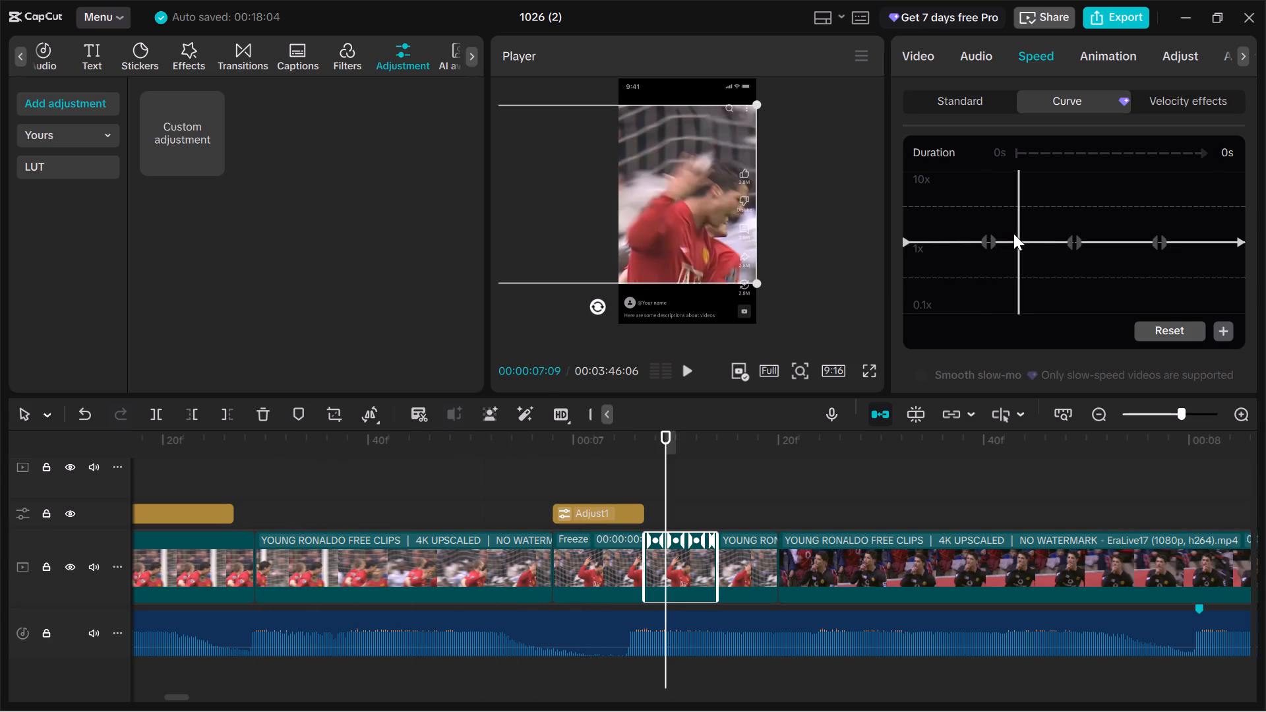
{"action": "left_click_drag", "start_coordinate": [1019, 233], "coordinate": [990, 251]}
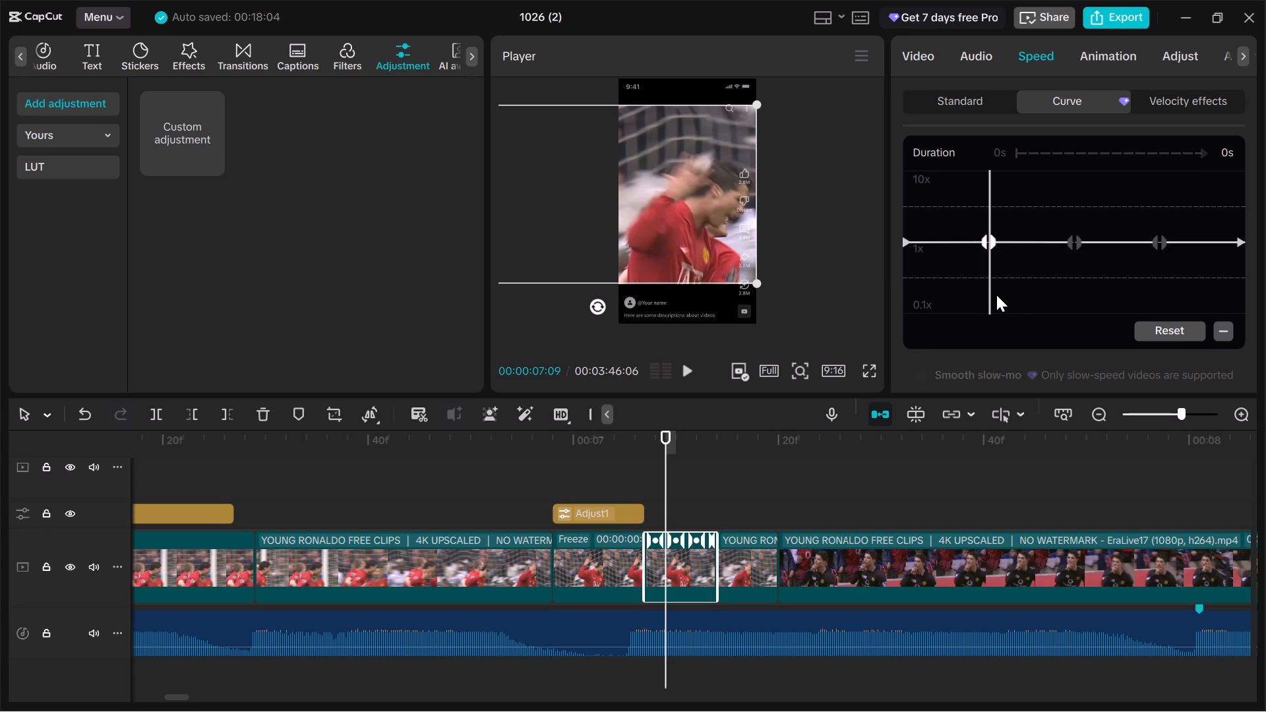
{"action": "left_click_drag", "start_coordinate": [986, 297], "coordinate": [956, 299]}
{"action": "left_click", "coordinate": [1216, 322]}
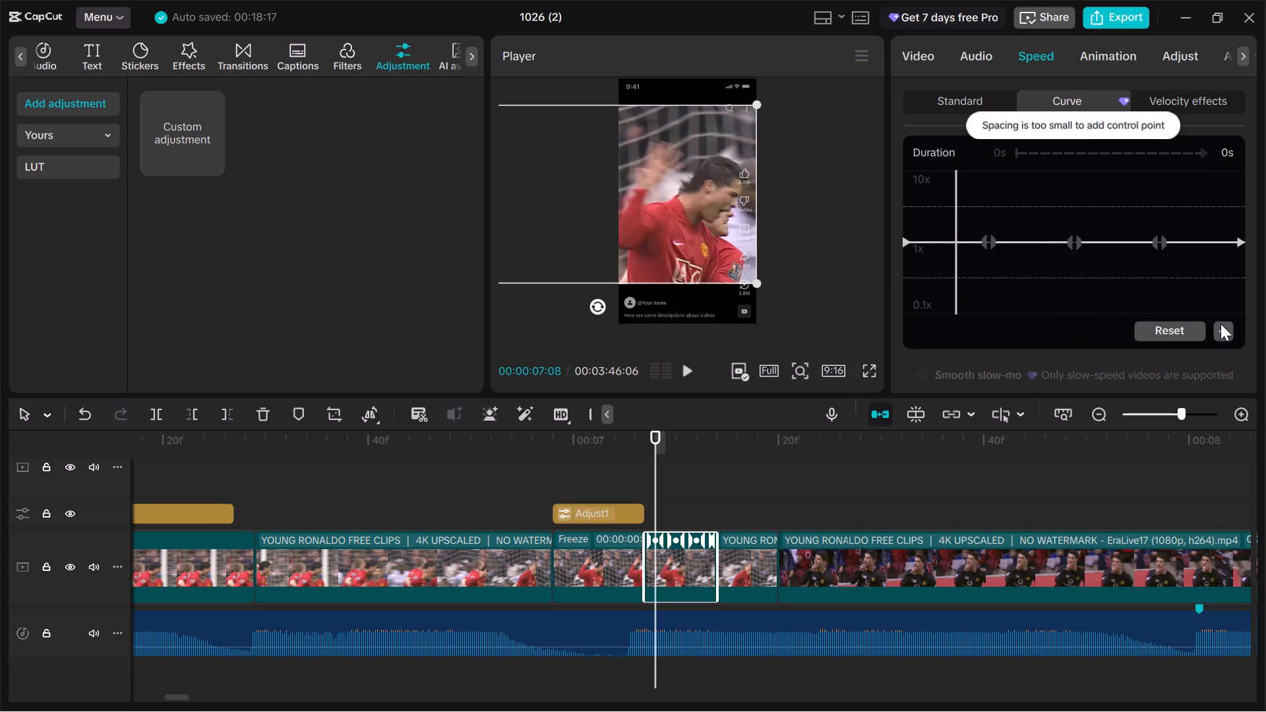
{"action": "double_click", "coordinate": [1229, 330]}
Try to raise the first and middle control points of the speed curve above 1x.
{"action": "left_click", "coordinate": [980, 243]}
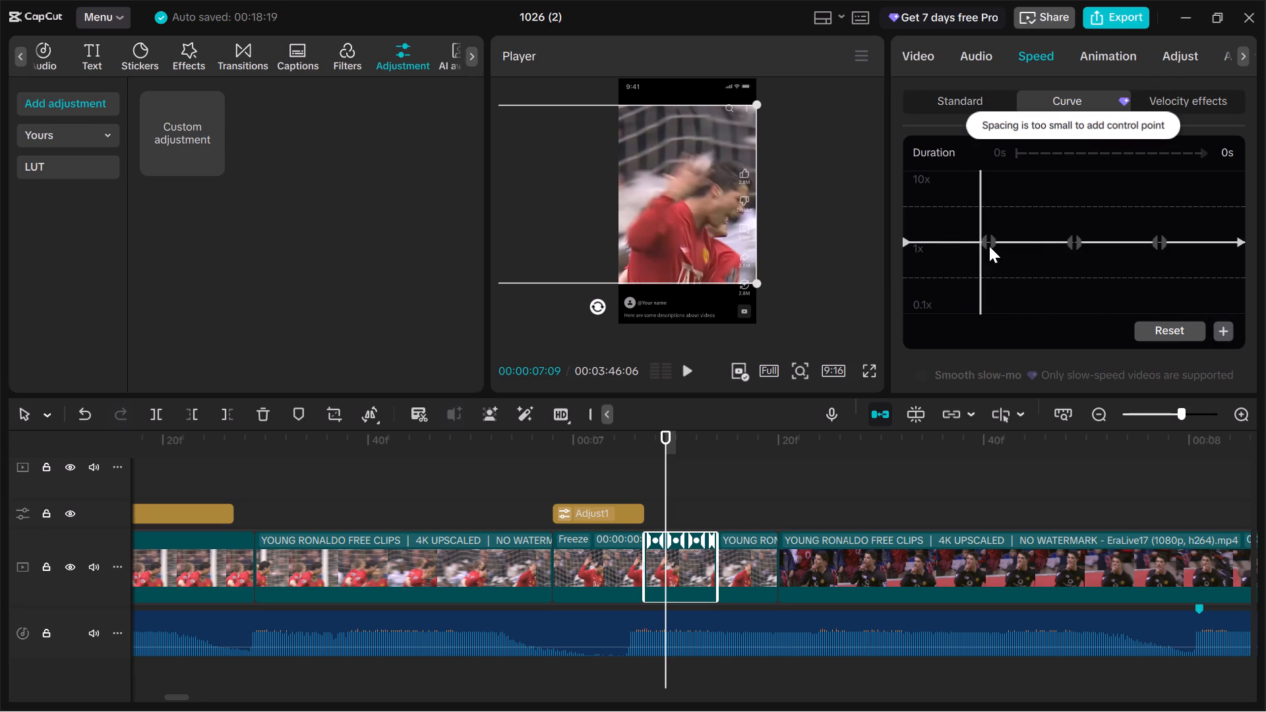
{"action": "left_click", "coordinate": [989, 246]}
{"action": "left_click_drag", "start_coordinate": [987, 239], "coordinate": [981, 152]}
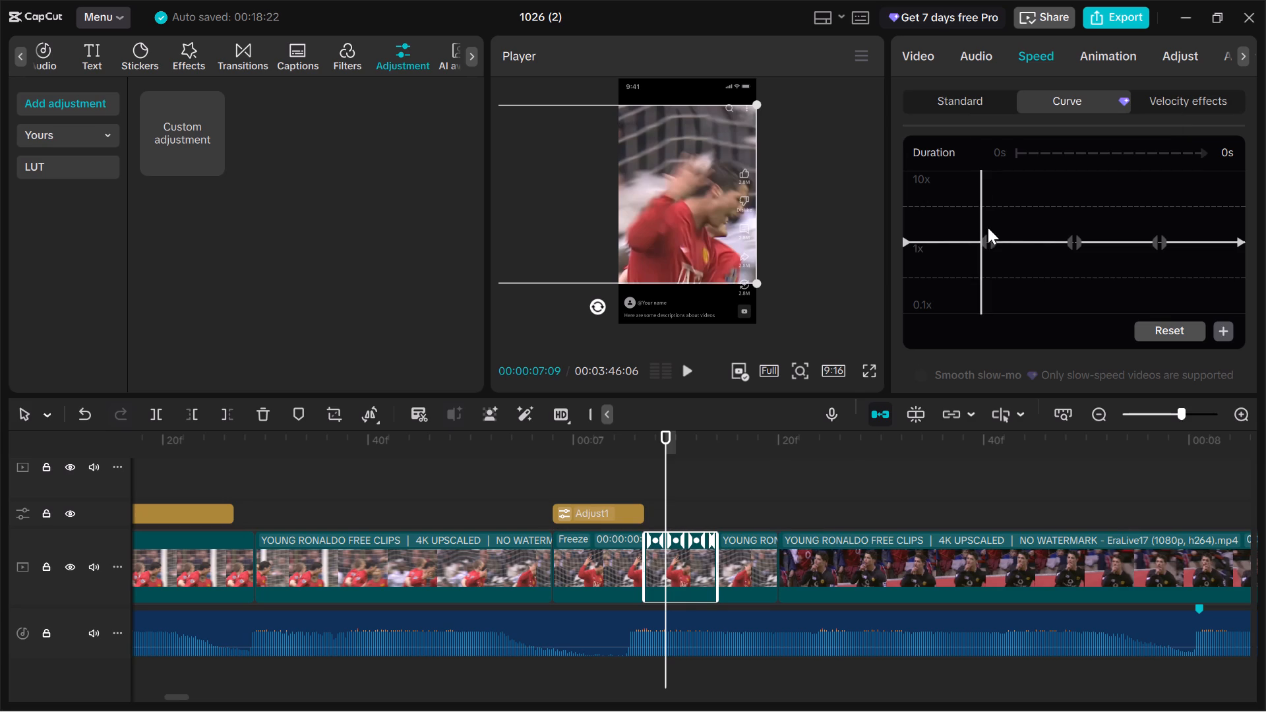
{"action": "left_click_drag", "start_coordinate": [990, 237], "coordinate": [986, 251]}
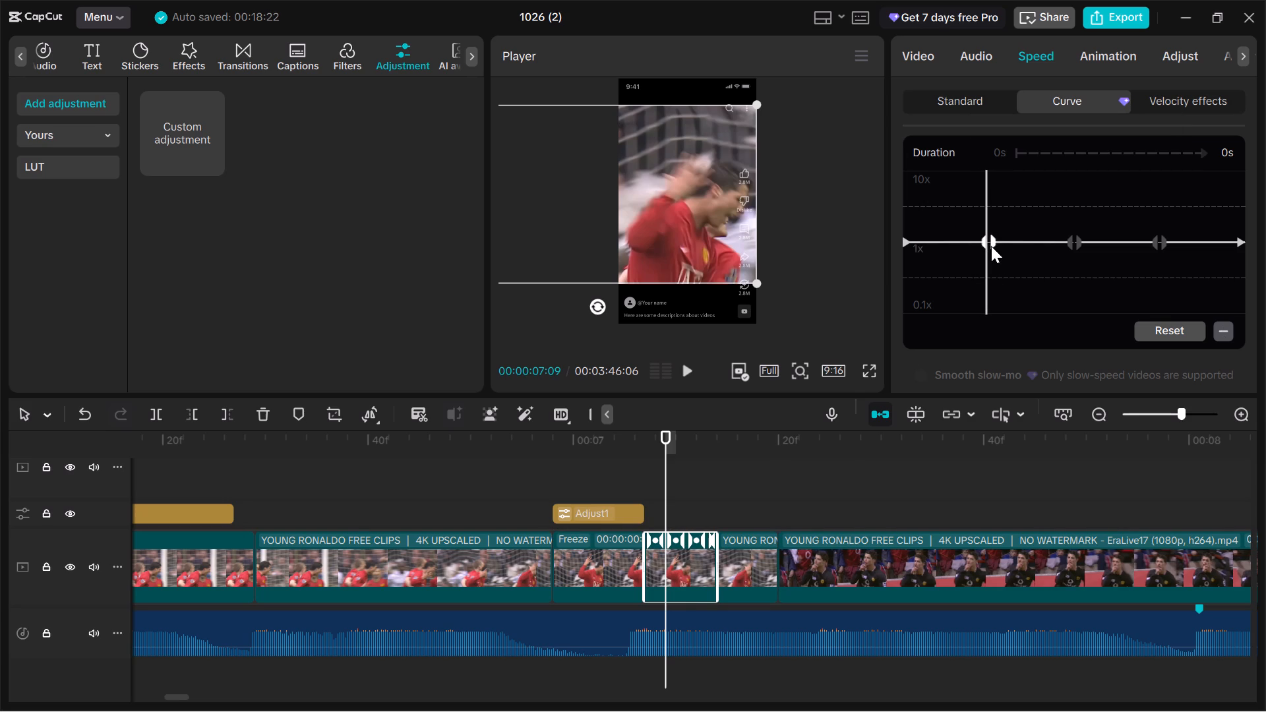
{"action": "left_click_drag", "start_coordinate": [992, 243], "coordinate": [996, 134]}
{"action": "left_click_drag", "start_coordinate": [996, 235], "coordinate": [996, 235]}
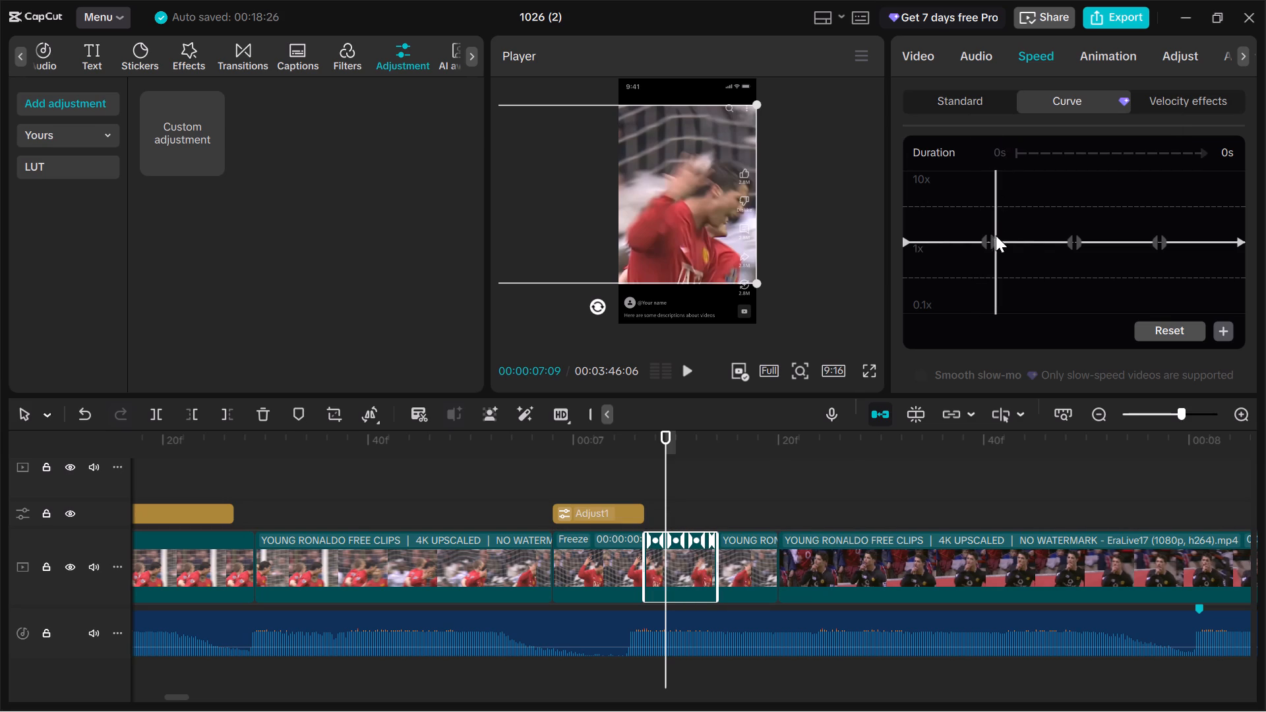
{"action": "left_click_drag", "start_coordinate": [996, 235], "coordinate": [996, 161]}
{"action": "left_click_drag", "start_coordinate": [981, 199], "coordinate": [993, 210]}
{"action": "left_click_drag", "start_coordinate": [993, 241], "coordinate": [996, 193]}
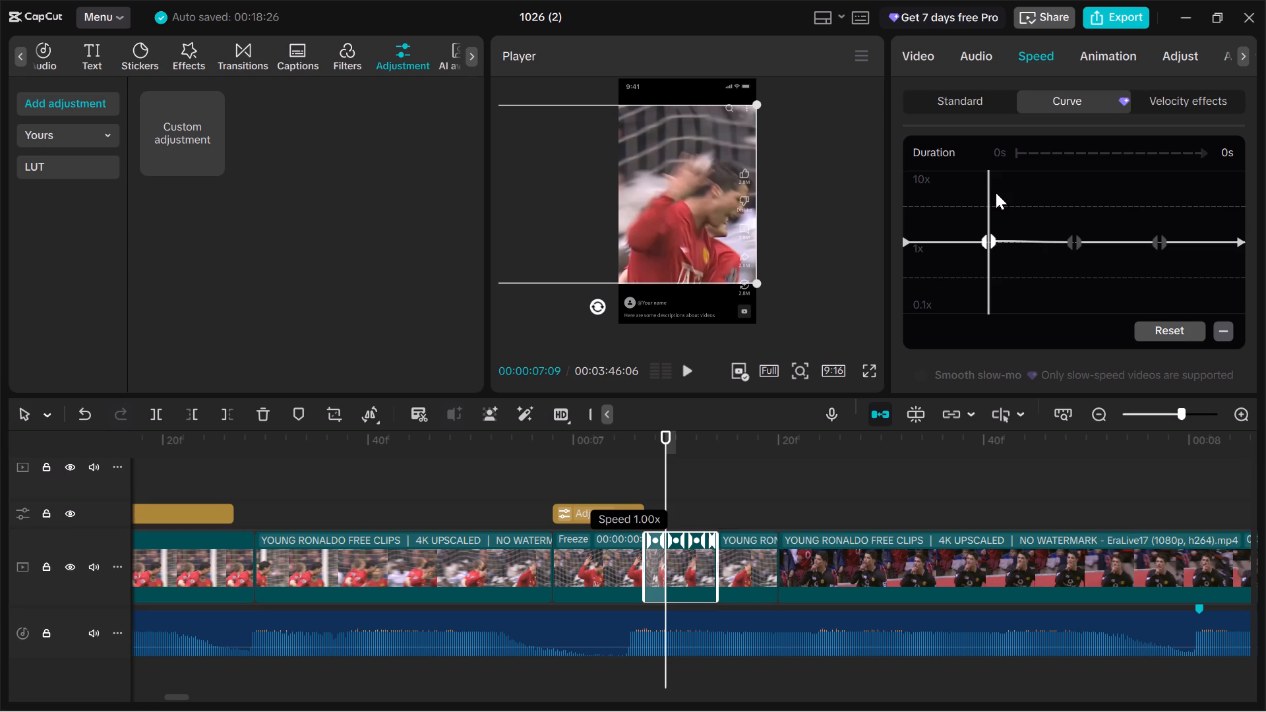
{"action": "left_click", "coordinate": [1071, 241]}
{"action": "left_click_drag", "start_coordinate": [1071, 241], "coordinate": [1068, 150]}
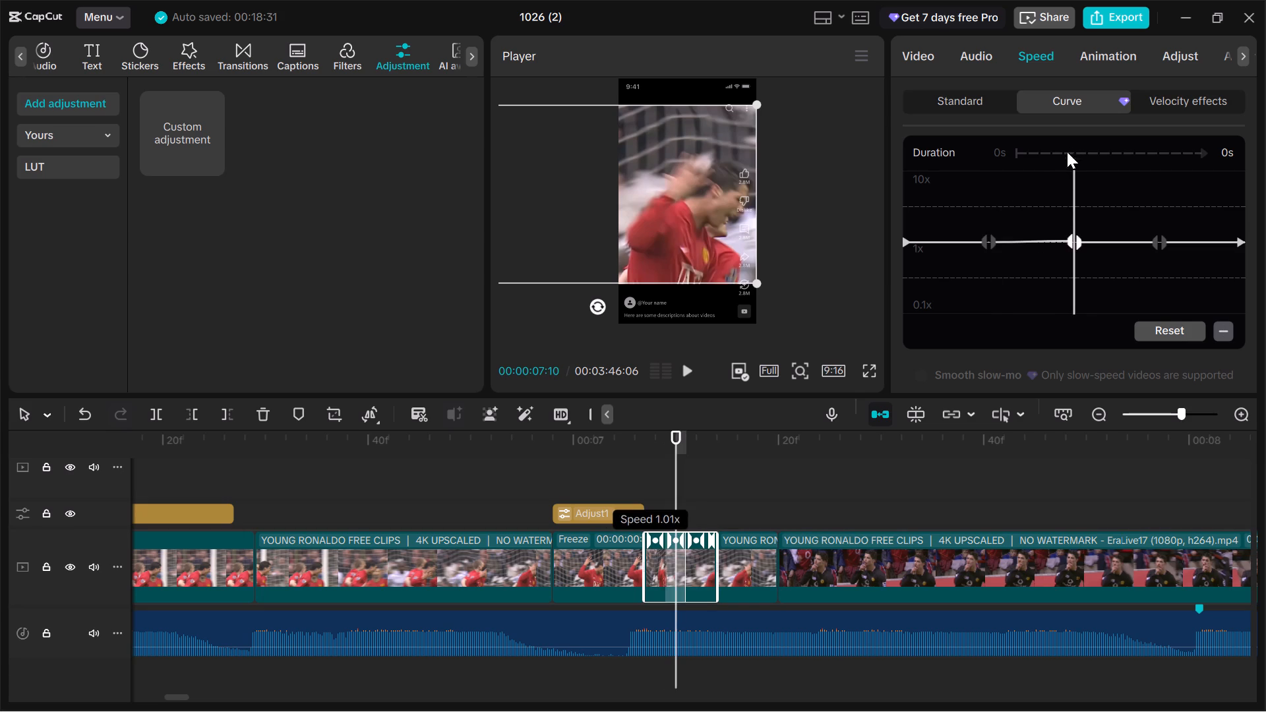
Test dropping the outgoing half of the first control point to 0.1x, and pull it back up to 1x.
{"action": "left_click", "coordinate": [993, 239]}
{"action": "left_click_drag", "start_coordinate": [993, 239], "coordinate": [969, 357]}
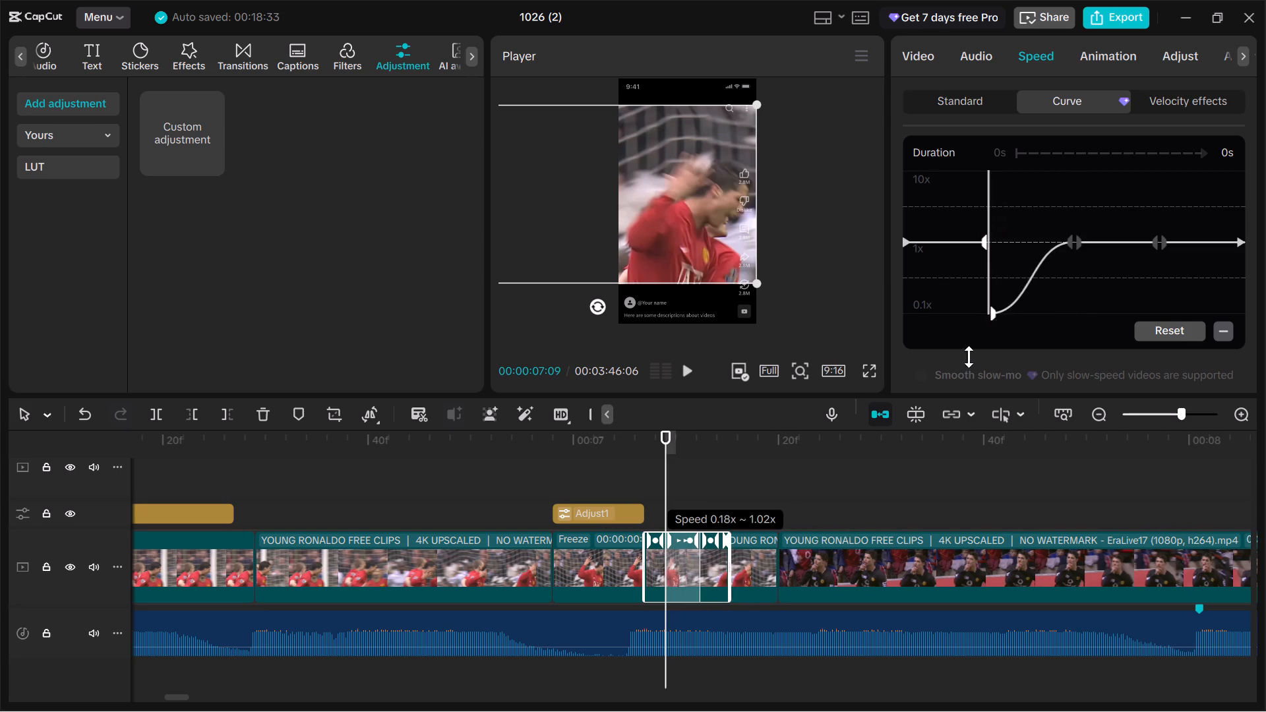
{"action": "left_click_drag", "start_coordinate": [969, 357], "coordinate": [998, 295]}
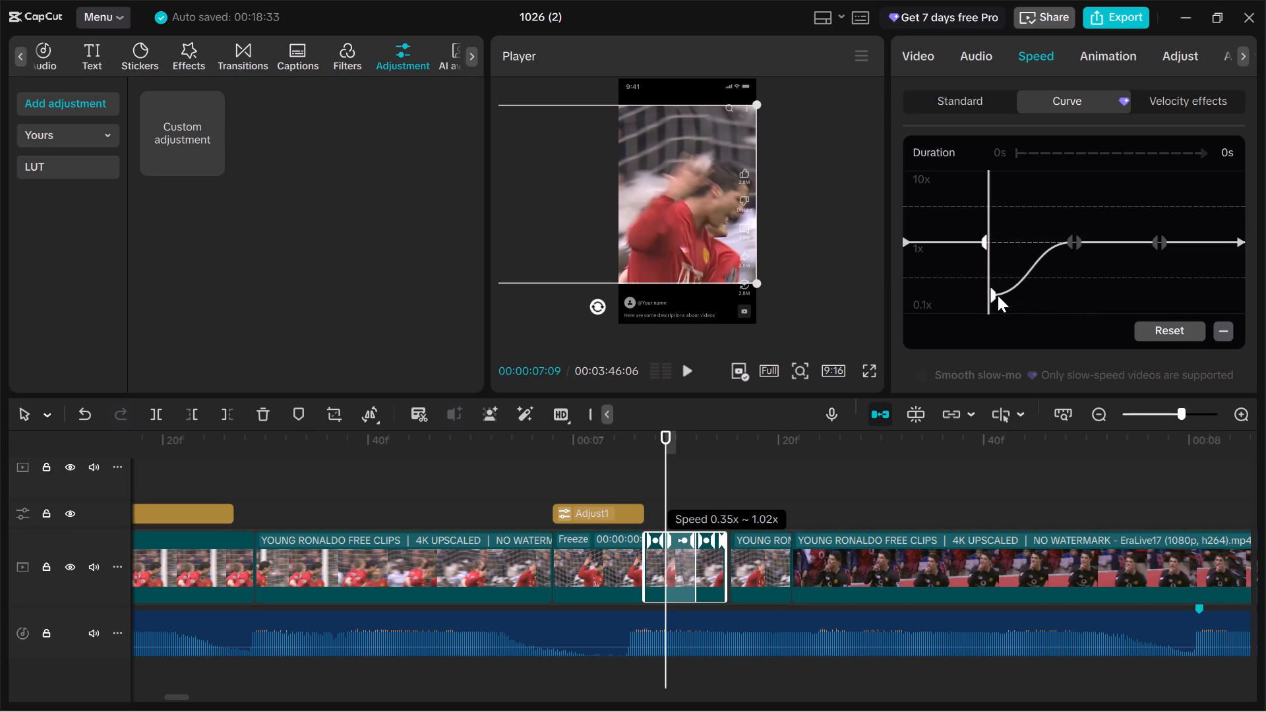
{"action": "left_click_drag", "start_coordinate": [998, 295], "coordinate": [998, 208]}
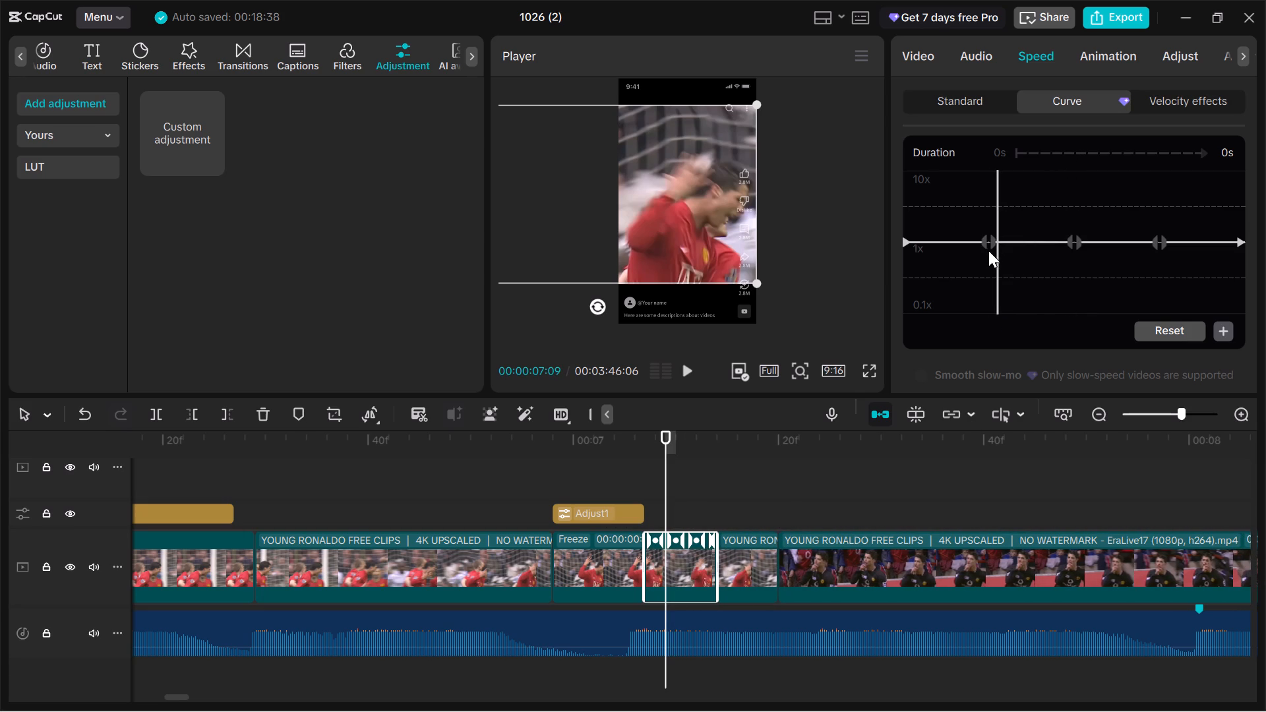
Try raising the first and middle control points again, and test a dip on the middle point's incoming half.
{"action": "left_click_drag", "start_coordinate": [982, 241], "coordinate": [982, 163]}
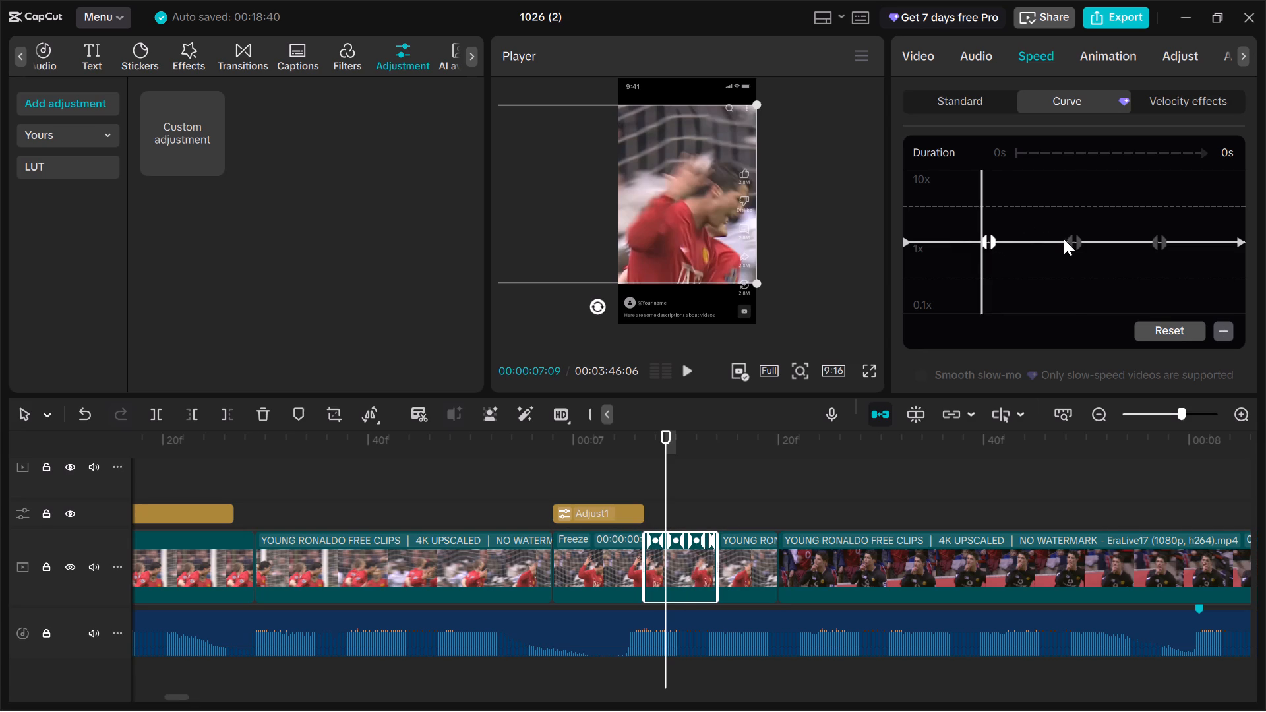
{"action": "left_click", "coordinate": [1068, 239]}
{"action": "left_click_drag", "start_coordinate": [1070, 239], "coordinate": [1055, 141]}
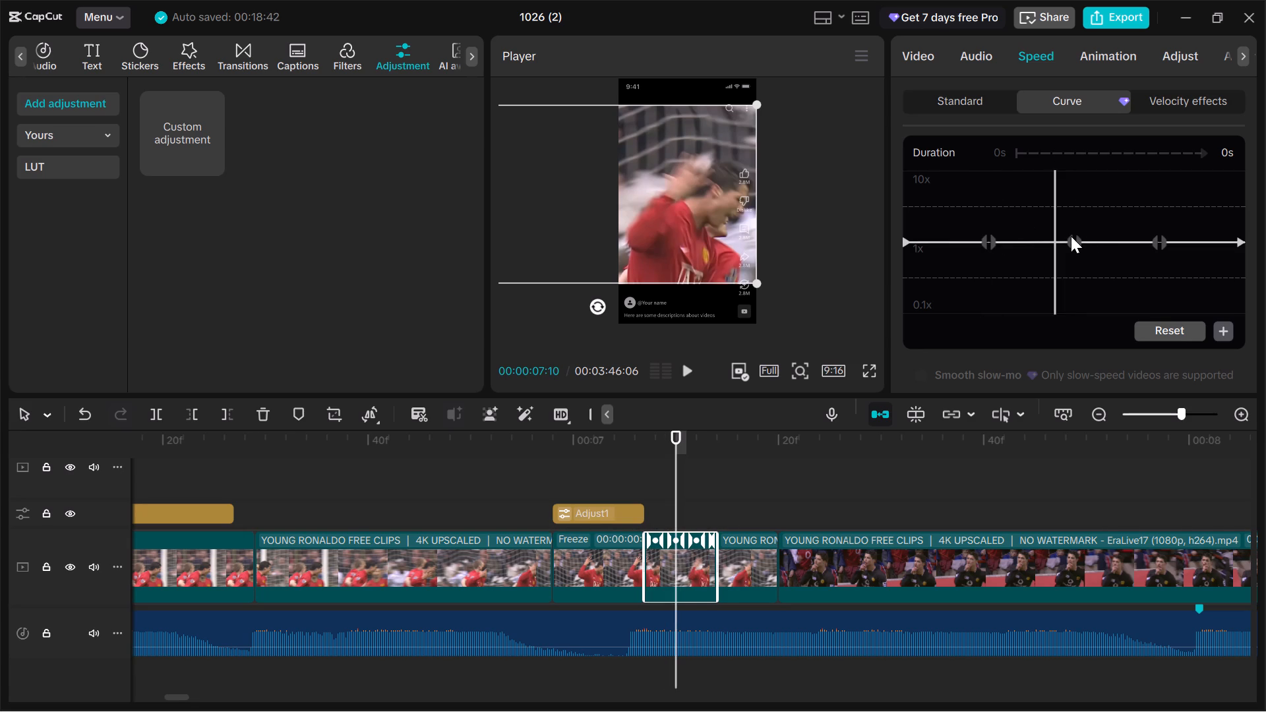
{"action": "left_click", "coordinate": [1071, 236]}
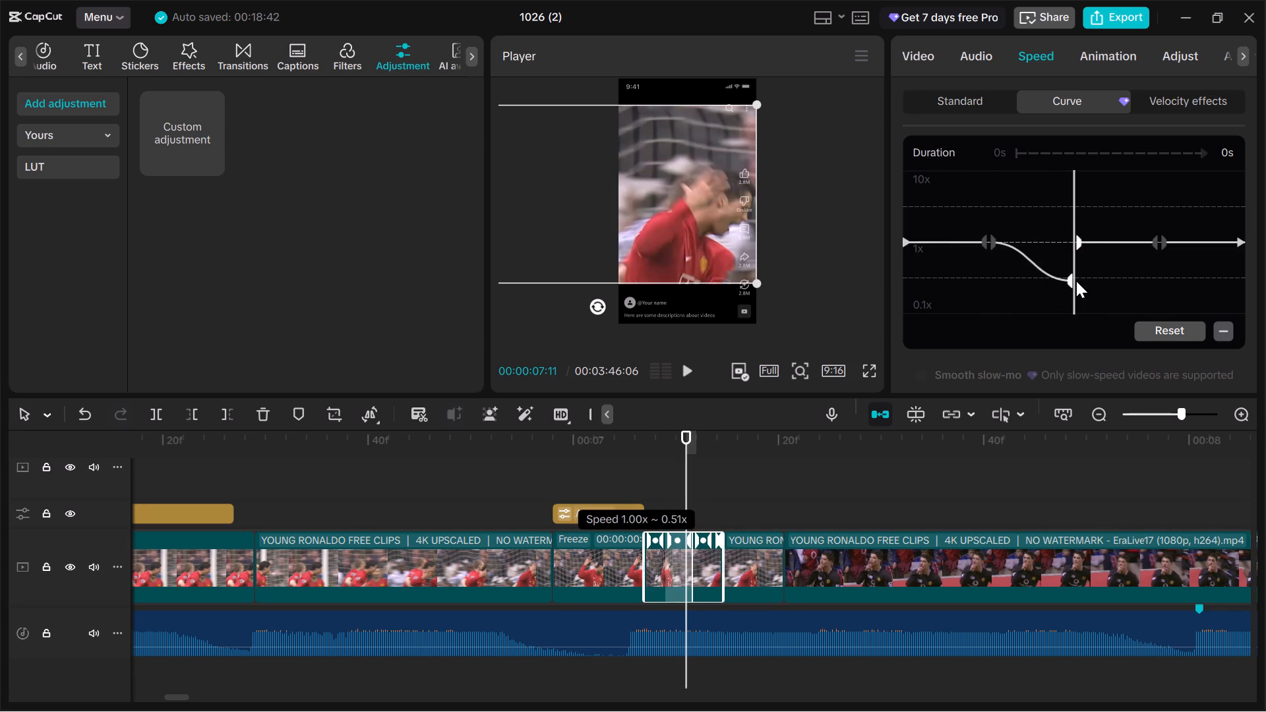
Lower the third control point's incoming half close to 0.1x and the middle point's outgoing half moderately below 1x.
{"action": "left_click_drag", "start_coordinate": [1153, 243], "coordinate": [1155, 247]}
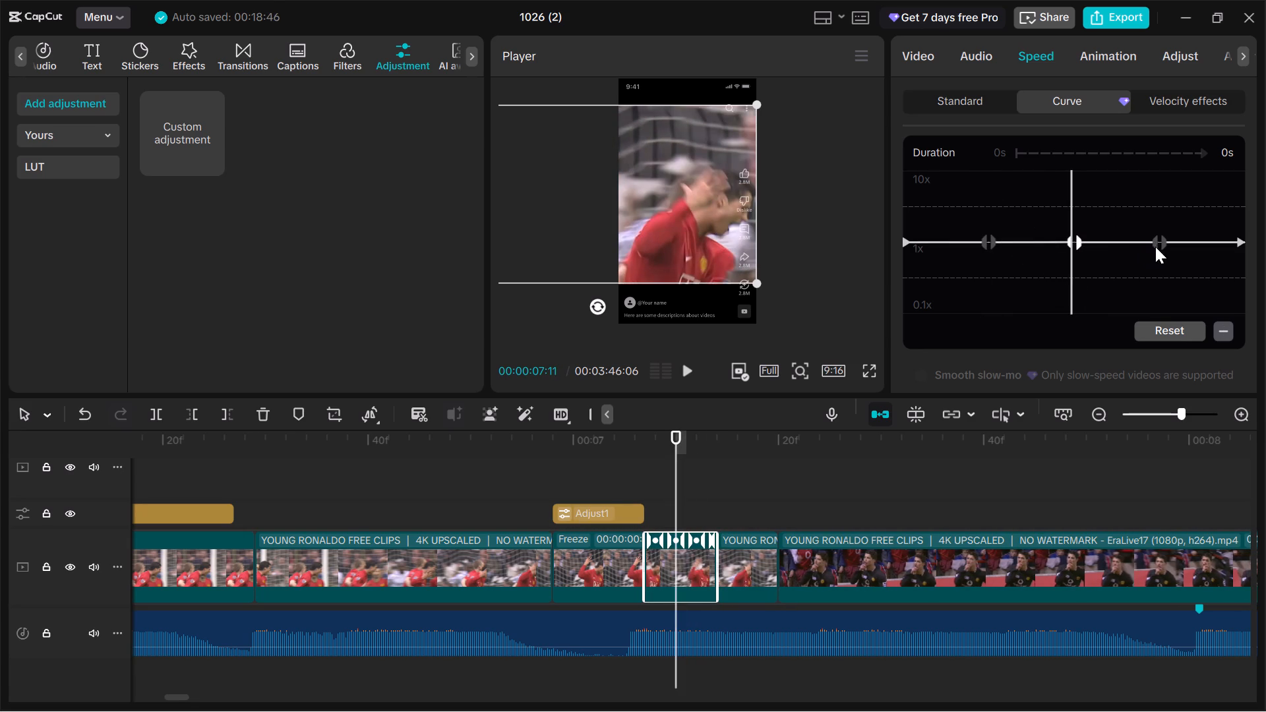
{"action": "left_click_drag", "start_coordinate": [1155, 247], "coordinate": [1178, 286]}
{"action": "left_click_drag", "start_coordinate": [1153, 240], "coordinate": [1160, 297]}
{"action": "left_click_drag", "start_coordinate": [1077, 247], "coordinate": [1083, 267]}
{"action": "left_click_drag", "start_coordinate": [1167, 241], "coordinate": [1176, 275]}
{"action": "left_click_drag", "start_coordinate": [1227, 243], "coordinate": [1234, 254]}
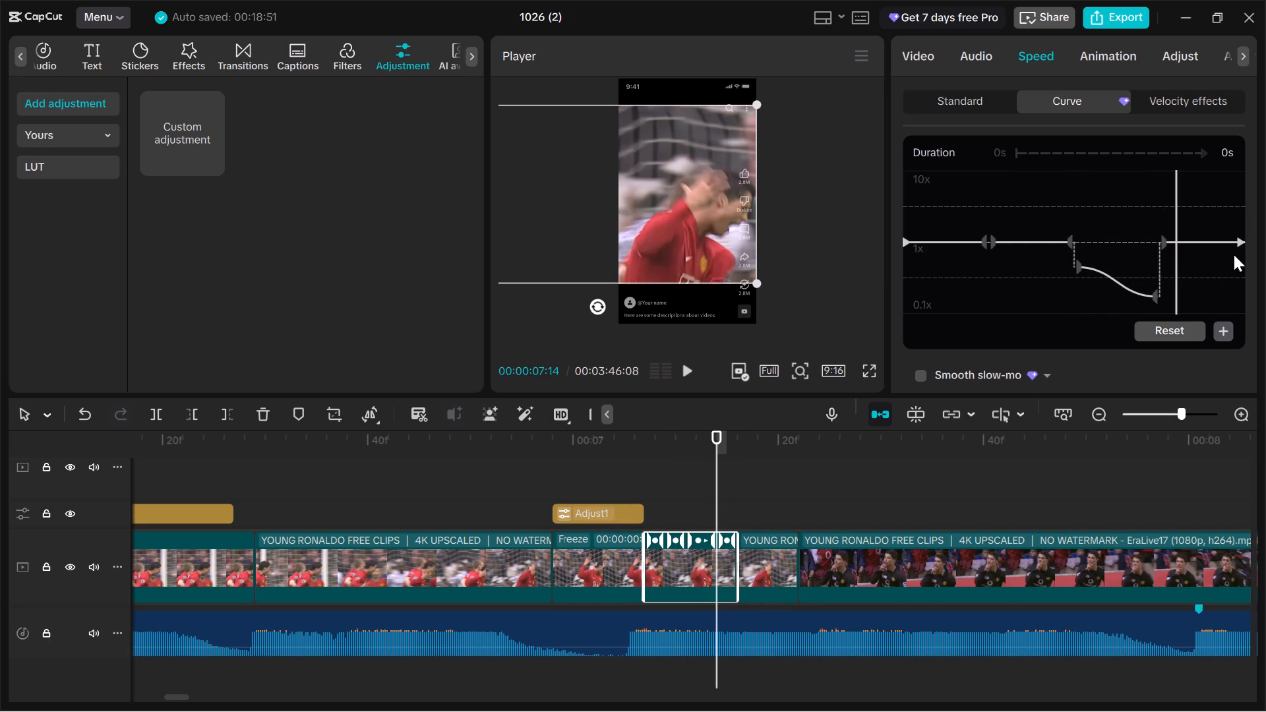
{"action": "left_click_drag", "start_coordinate": [1234, 254], "coordinate": [1243, 285]}
Lower the middle point's incoming half to meet its outgoing half, and both halves of the first point slightly below 1x.
{"action": "left_click_drag", "start_coordinate": [1064, 239], "coordinate": [1065, 253]}
{"action": "left_click", "coordinate": [1065, 240]}
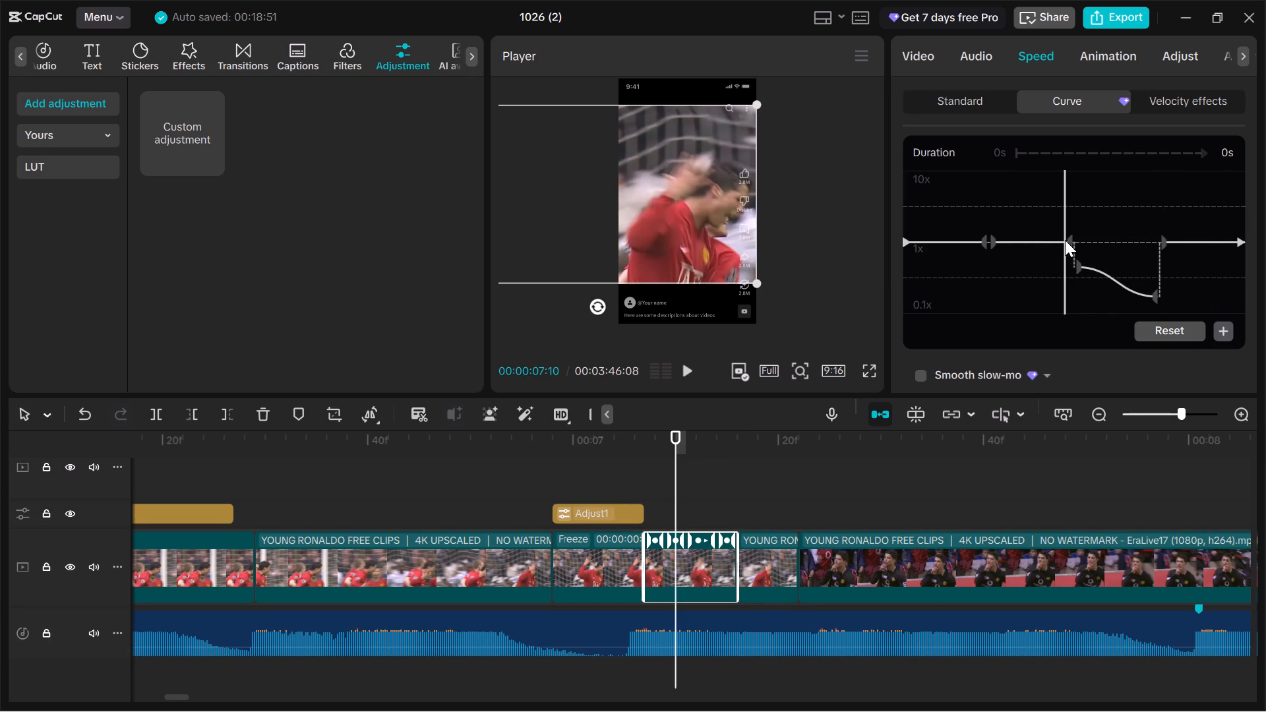
{"action": "left_click_drag", "start_coordinate": [1068, 239], "coordinate": [1071, 266]}
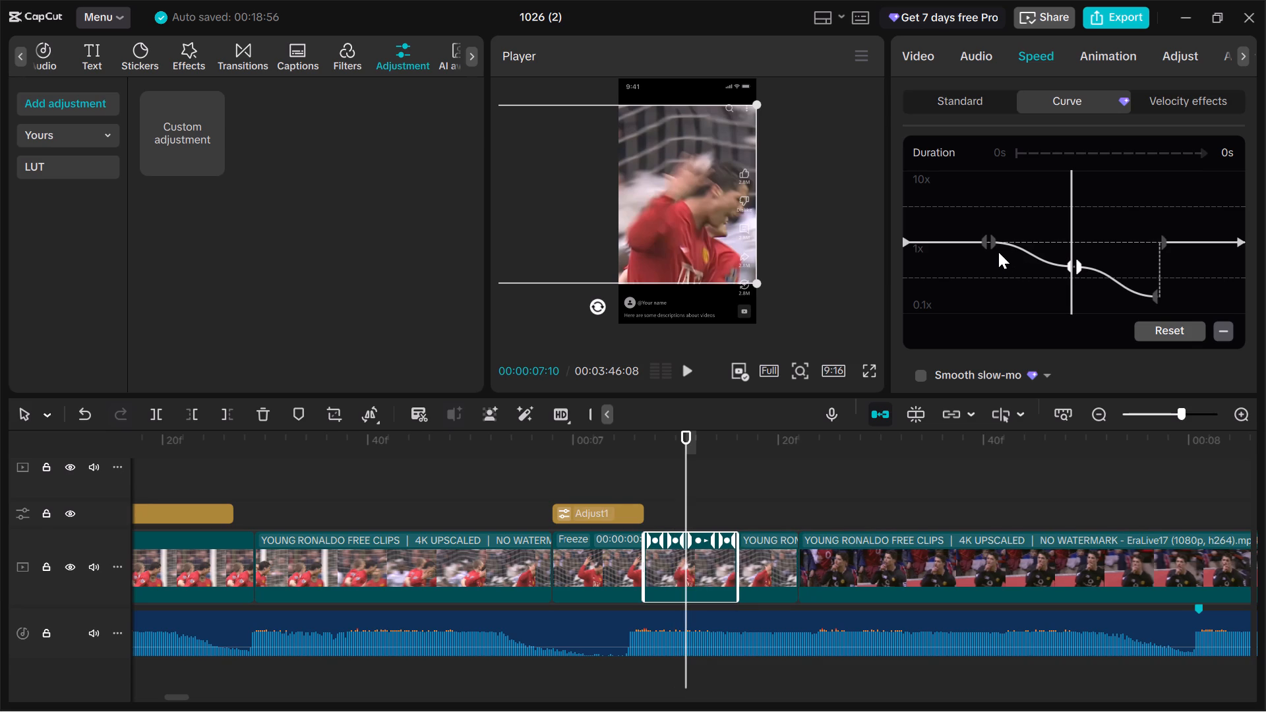
{"action": "left_click_drag", "start_coordinate": [993, 243], "coordinate": [994, 258]}
{"action": "left_click_drag", "start_coordinate": [982, 243], "coordinate": [982, 258]}
Lower the third control point's outgoing half to meet its incoming half, smoothing the slow dip before the clip's end.
{"action": "left_click_drag", "start_coordinate": [1166, 235], "coordinate": [1166, 245]}
{"action": "left_click_drag", "start_coordinate": [1164, 243], "coordinate": [1177, 291]}
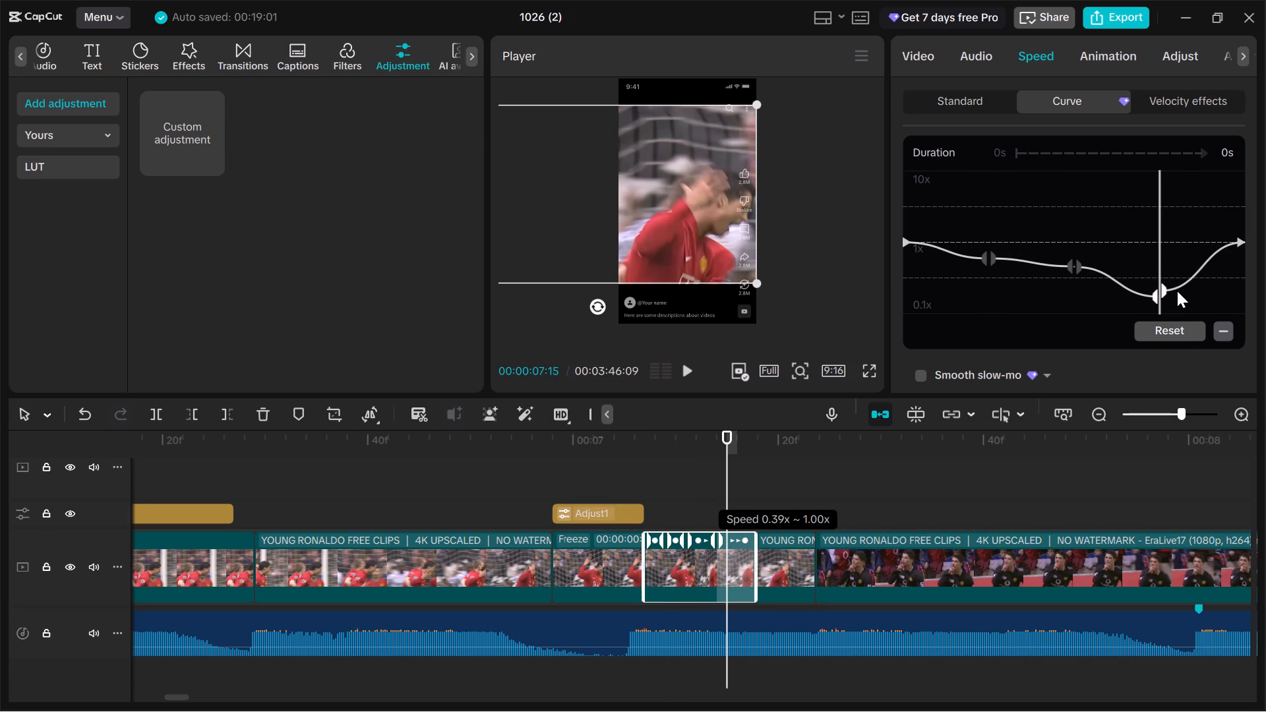
{"action": "left_click_drag", "start_coordinate": [1177, 291], "coordinate": [1178, 297]}
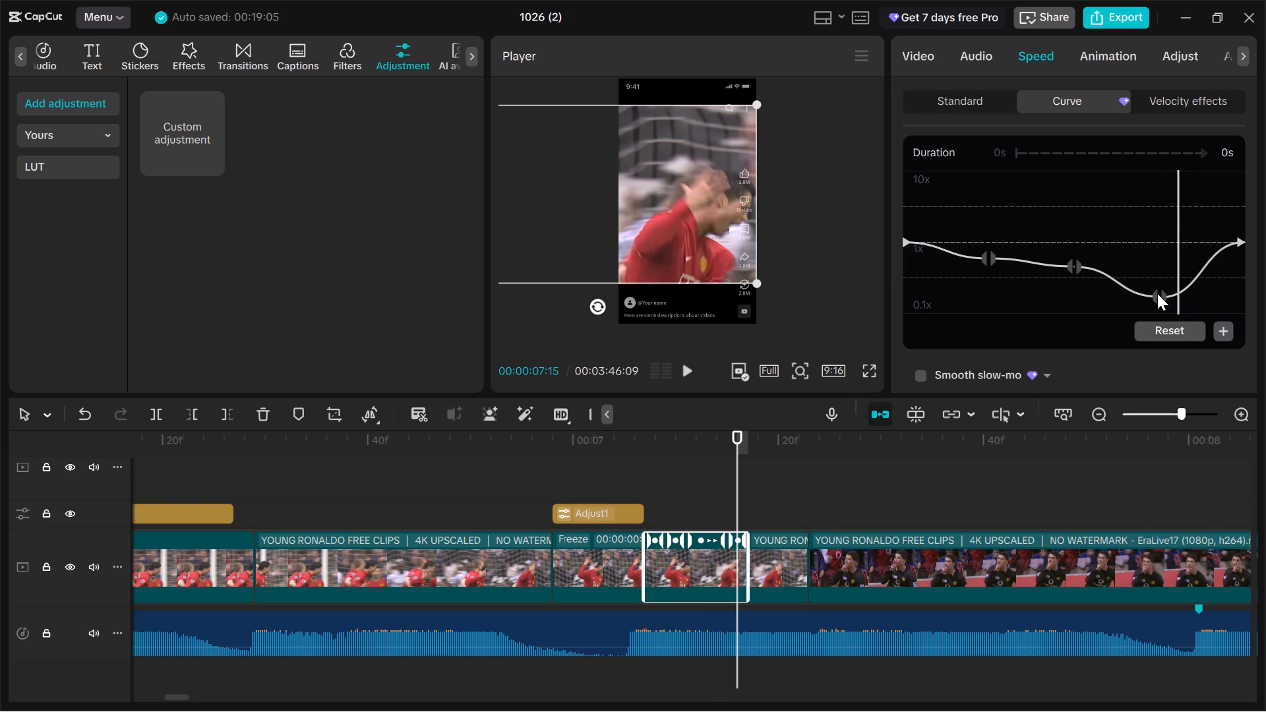
Lower the middle control point's outgoing half slightly, raise both halves of the first point to 1x, and play the result from the freeze frame.
{"action": "left_click_drag", "start_coordinate": [1081, 262], "coordinate": [1081, 274]}
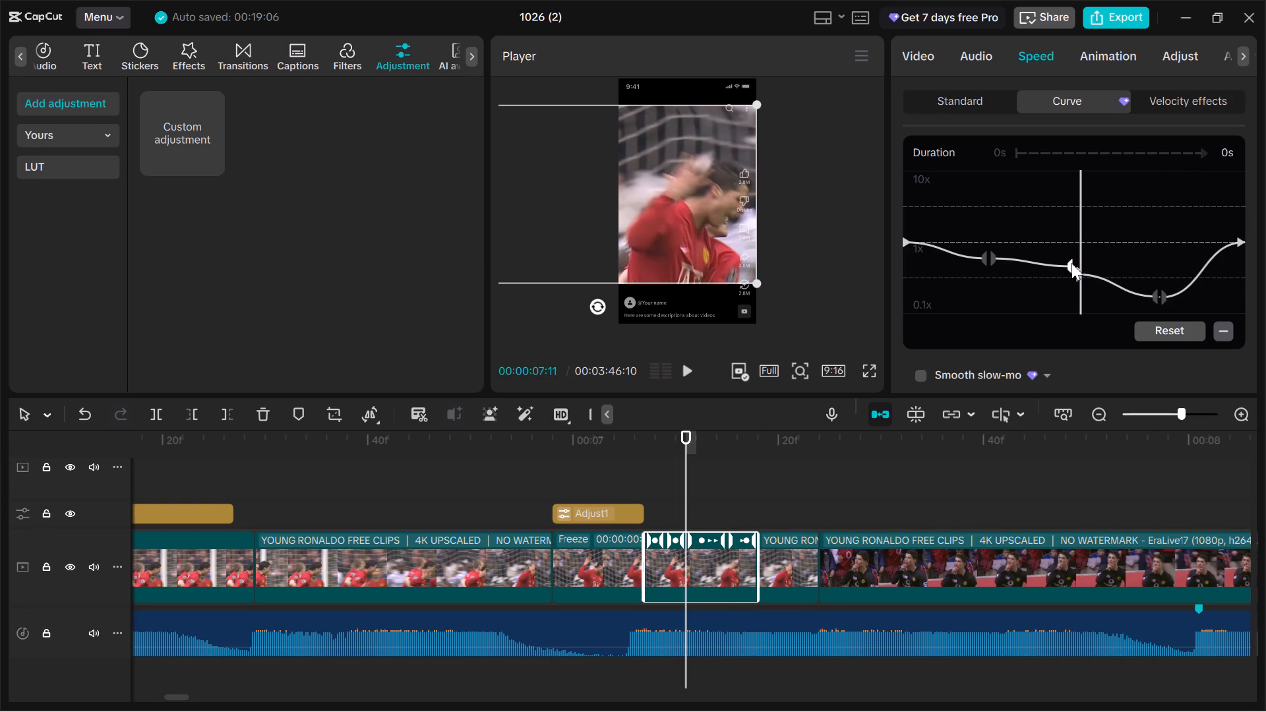
{"action": "left_click_drag", "start_coordinate": [979, 259], "coordinate": [980, 242]}
{"action": "left_click_drag", "start_coordinate": [980, 255], "coordinate": [984, 216]}
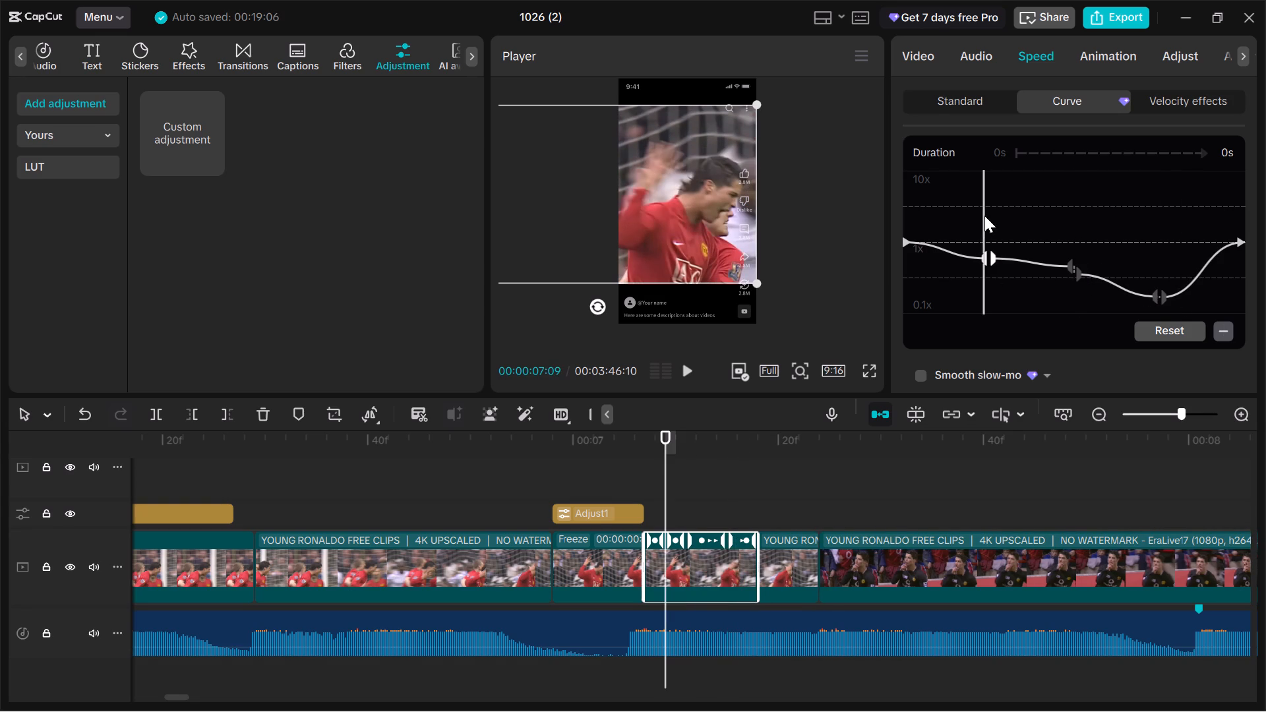
{"action": "left_click_drag", "start_coordinate": [984, 216], "coordinate": [985, 211]}
{"action": "left_click_drag", "start_coordinate": [984, 251], "coordinate": [981, 209]}
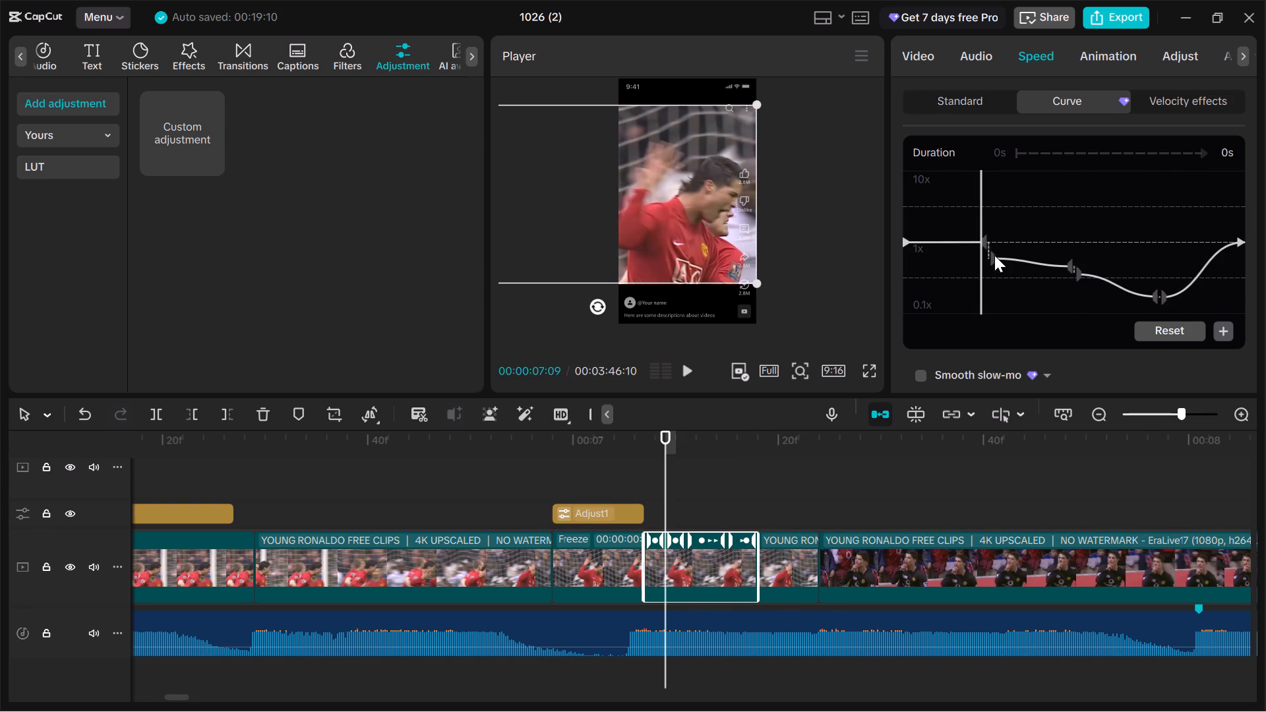
{"action": "left_click_drag", "start_coordinate": [994, 254], "coordinate": [997, 228]}
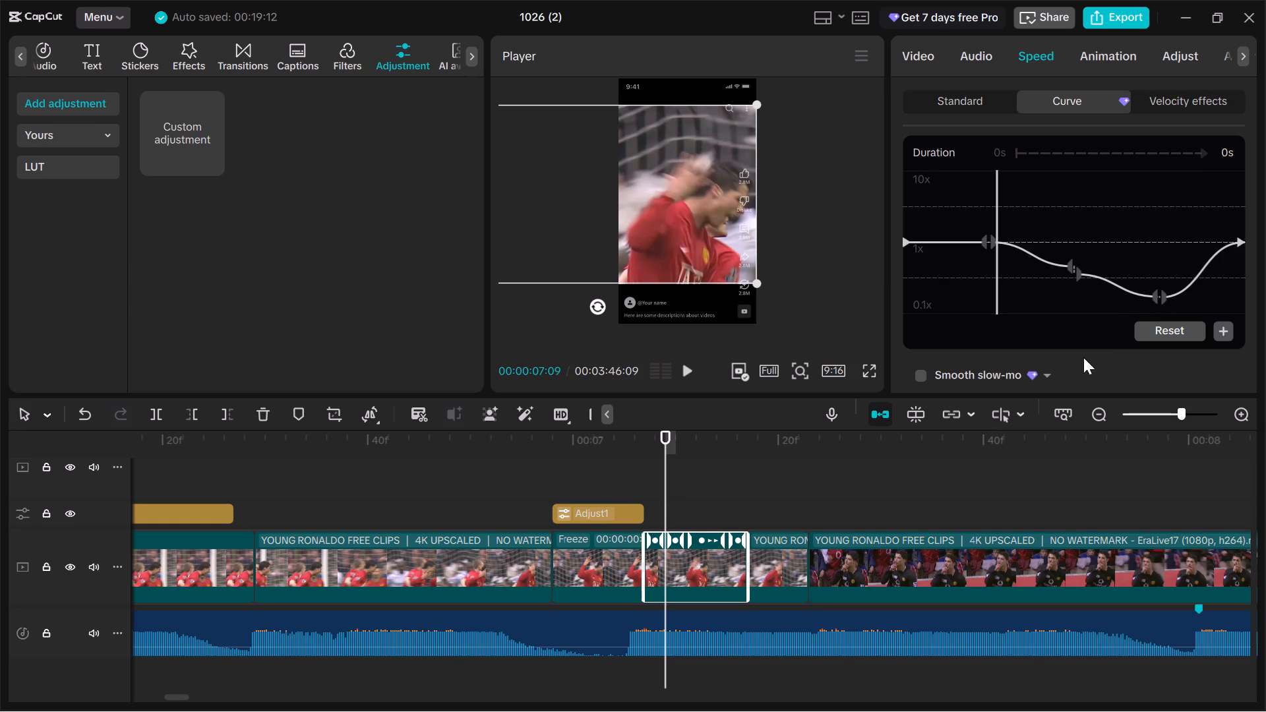
{"action": "left_click_drag", "start_coordinate": [665, 438], "coordinate": [633, 451]}
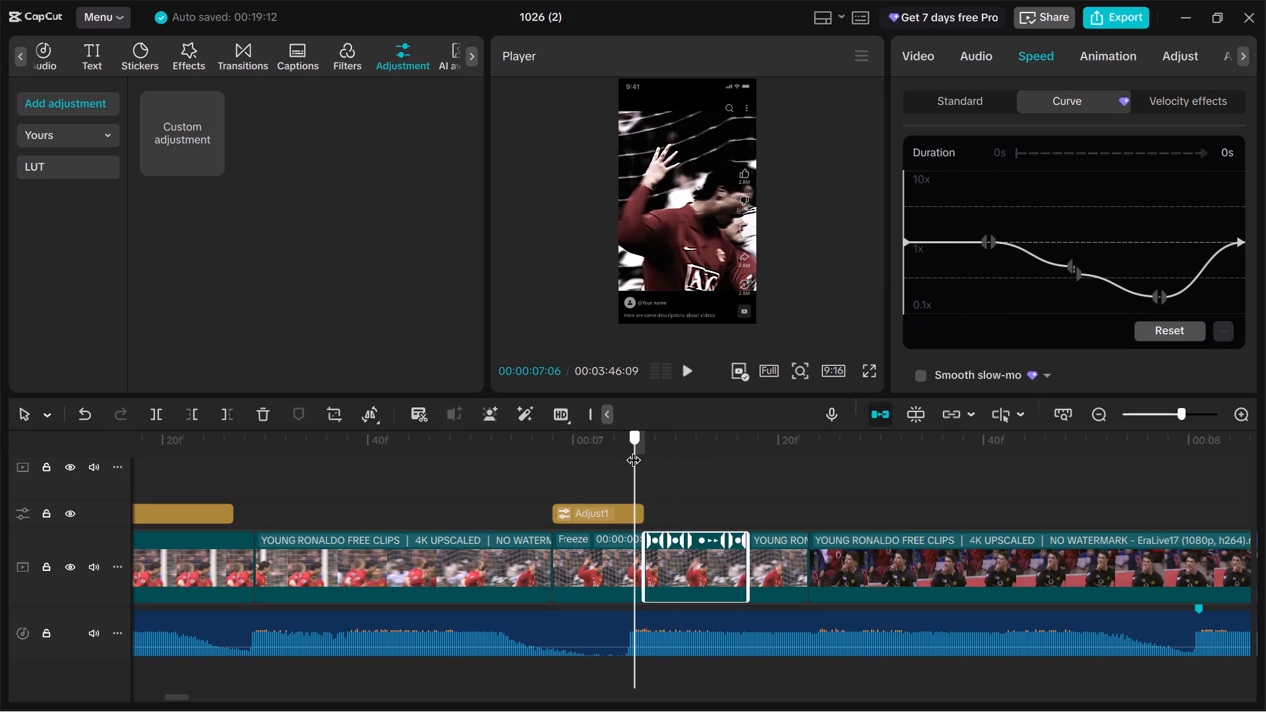
{"action": "left_click", "coordinate": [692, 369]}
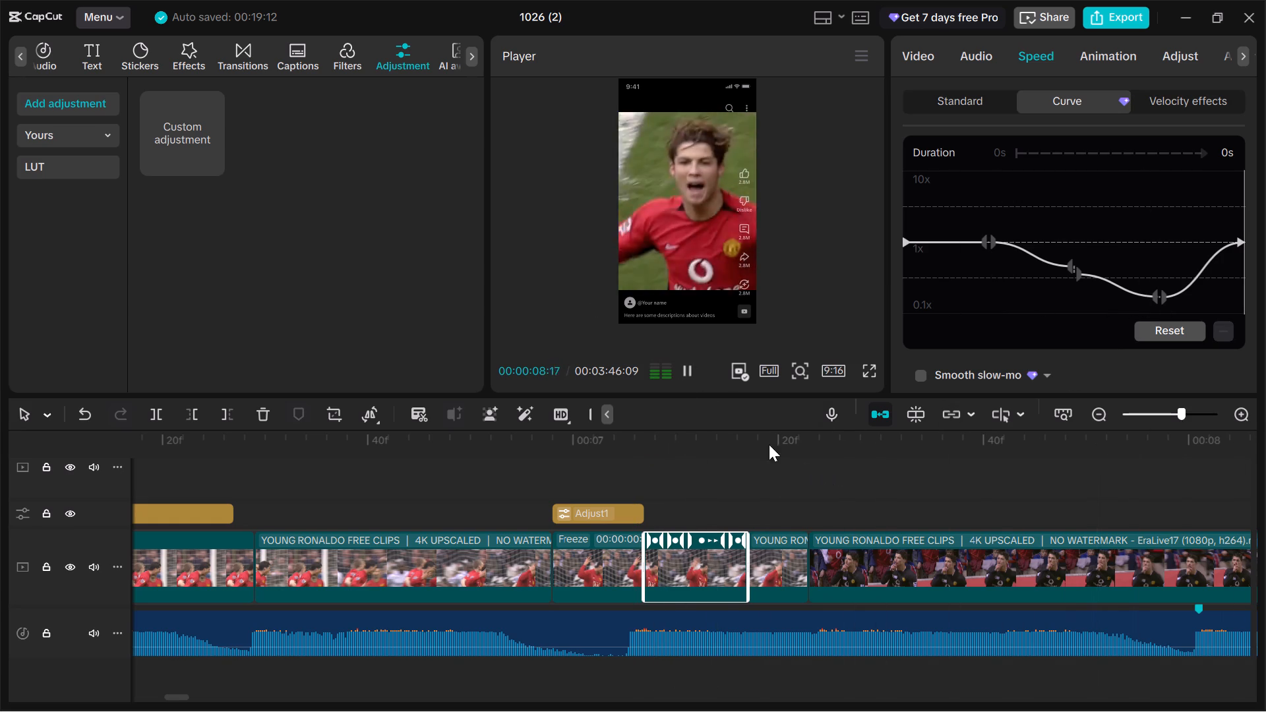
Lower both halves of the third control point to 0.1x and the middle point's incoming half to meet its outgoing half, and preview the clip.
{"action": "left_click_drag", "start_coordinate": [1156, 295], "coordinate": [1156, 310]}
{"action": "left_click_drag", "start_coordinate": [1162, 294], "coordinate": [1170, 317]}
{"action": "left_click_drag", "start_coordinate": [1155, 309], "coordinate": [1155, 314]}
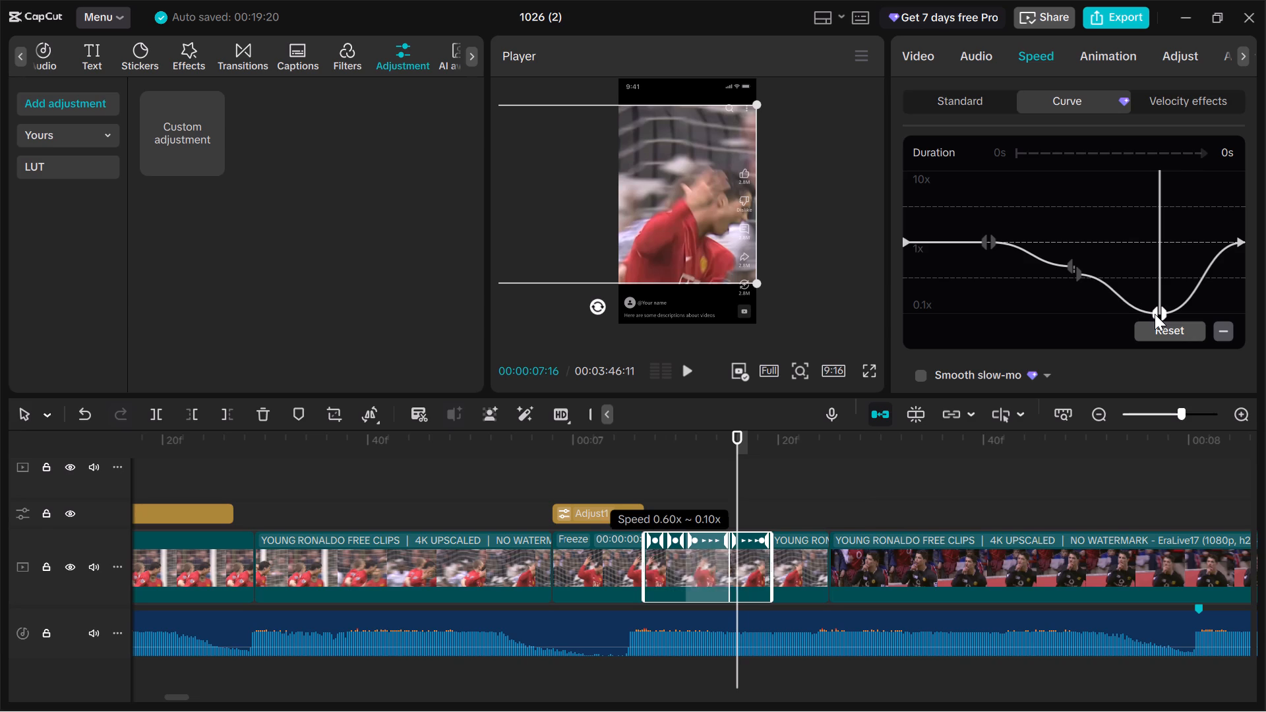
{"action": "left_click_drag", "start_coordinate": [1155, 314], "coordinate": [1128, 314]}
{"action": "left_click_drag", "start_coordinate": [1070, 264], "coordinate": [1070, 273]}
{"action": "left_click_drag", "start_coordinate": [689, 446], "coordinate": [681, 458]}
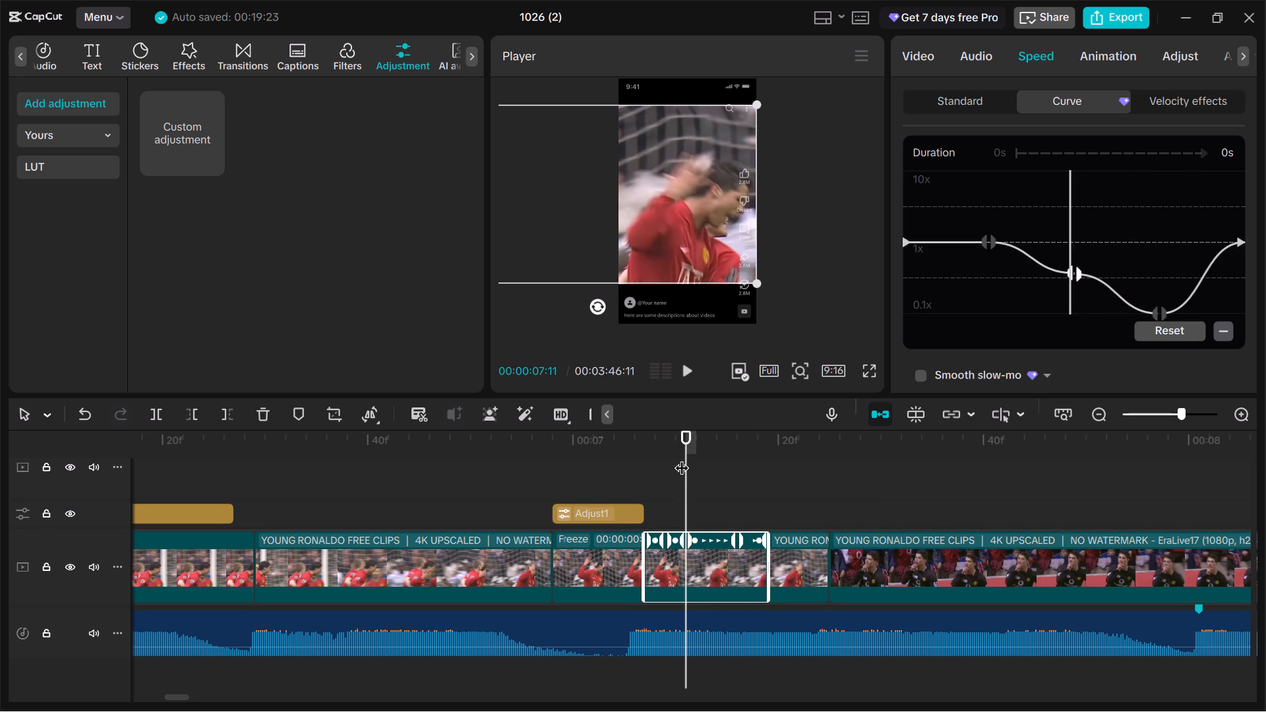
{"action": "left_click_drag", "start_coordinate": [681, 458], "coordinate": [636, 479]}
{"action": "left_click", "coordinate": [685, 371]}
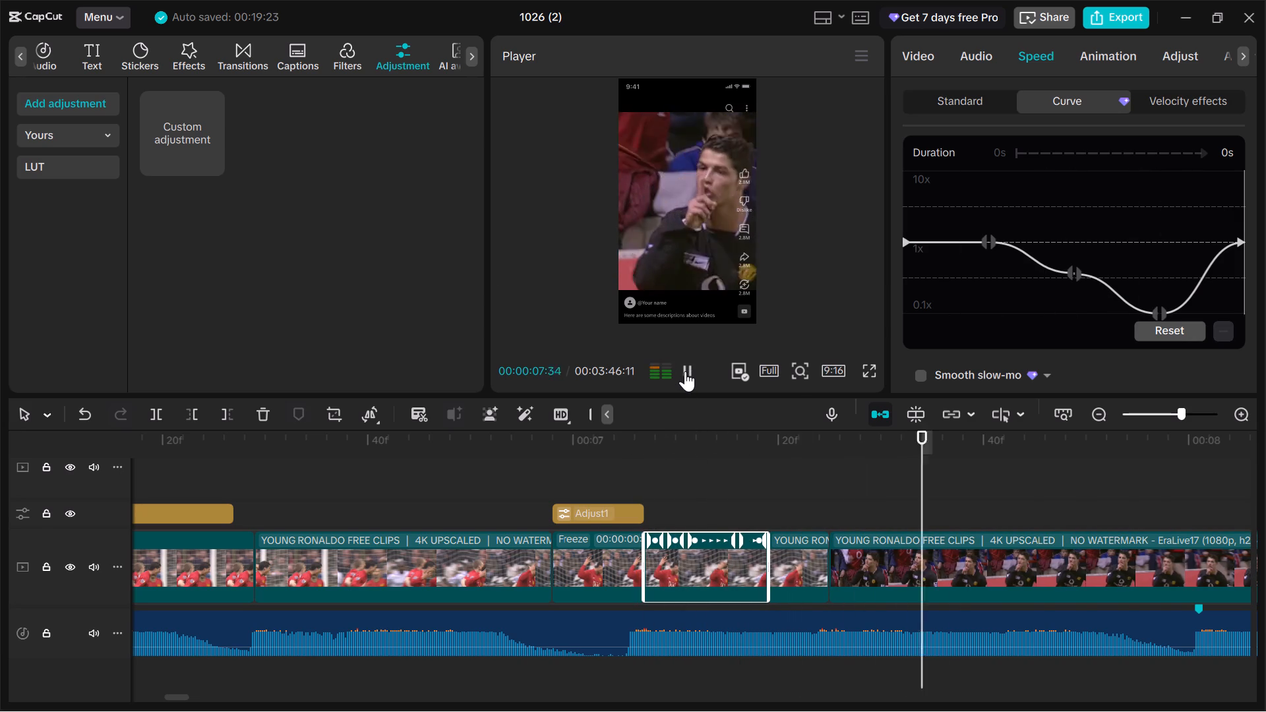
Copy the attributes of the speed-curved clip directly after the second freeze frame.
{"action": "left_click", "coordinate": [786, 540]}
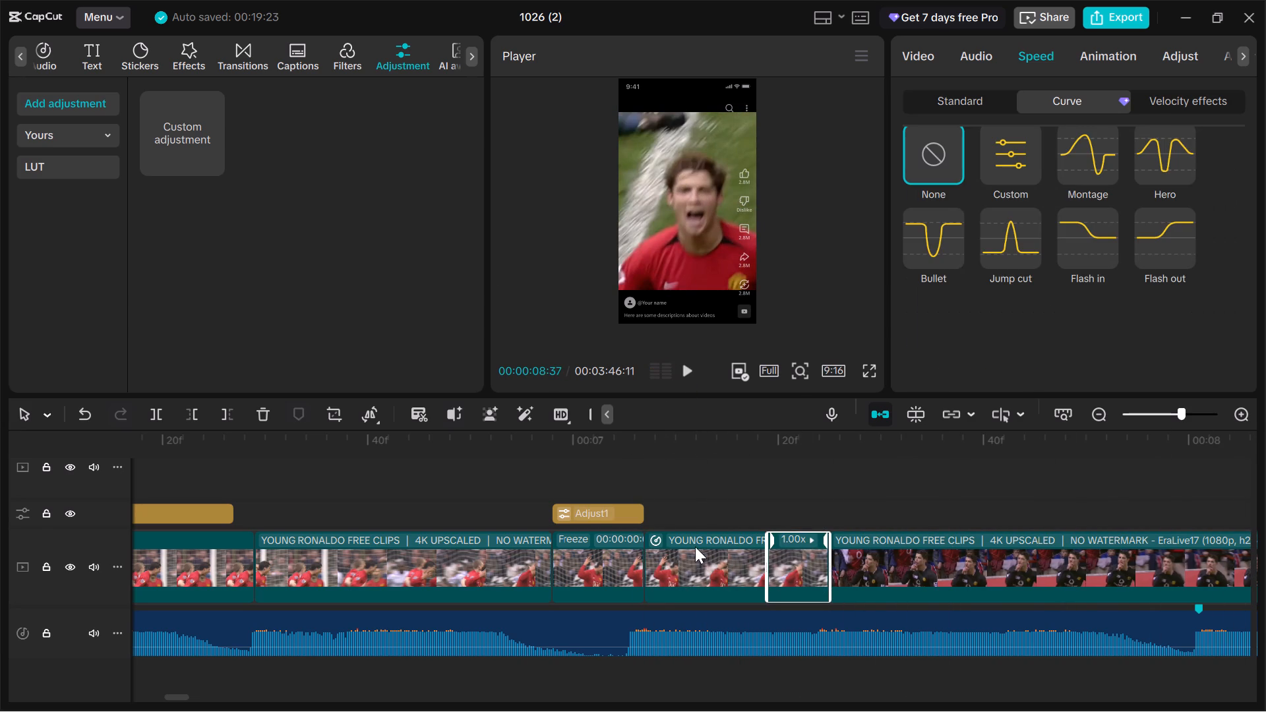
{"action": "left_click", "coordinate": [694, 554]}
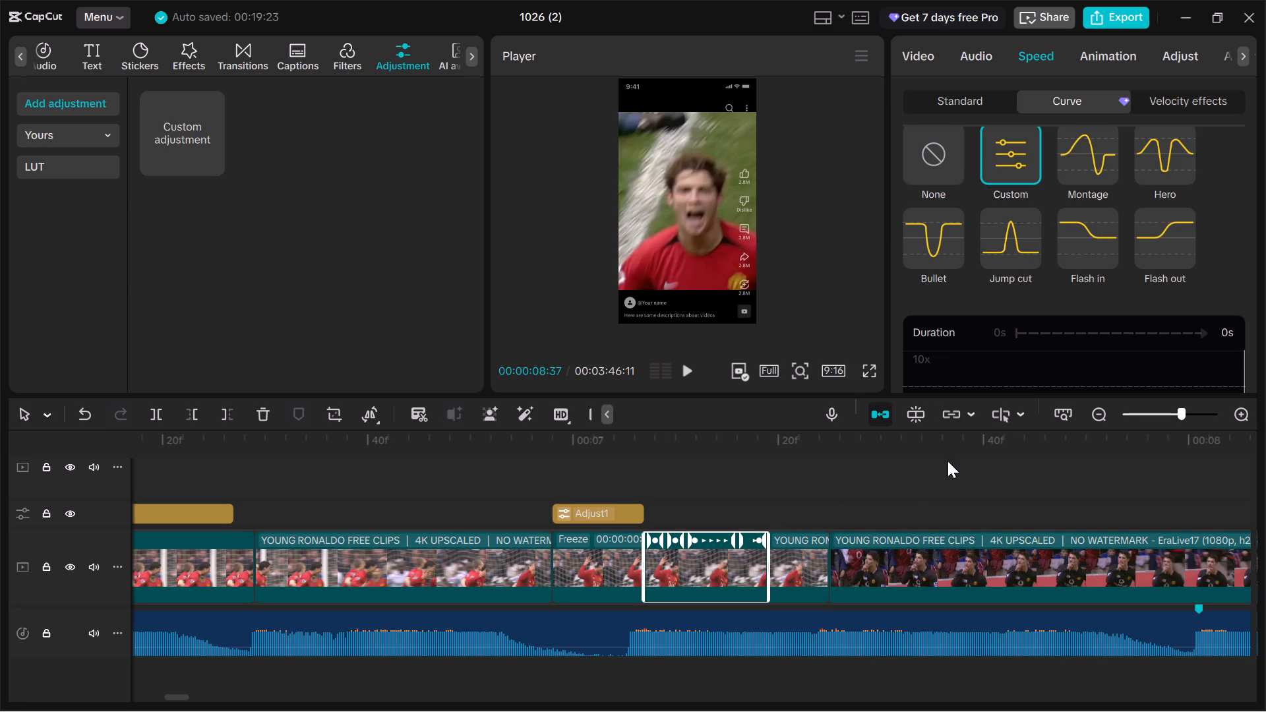
{"action": "right_click", "coordinate": [694, 558]}
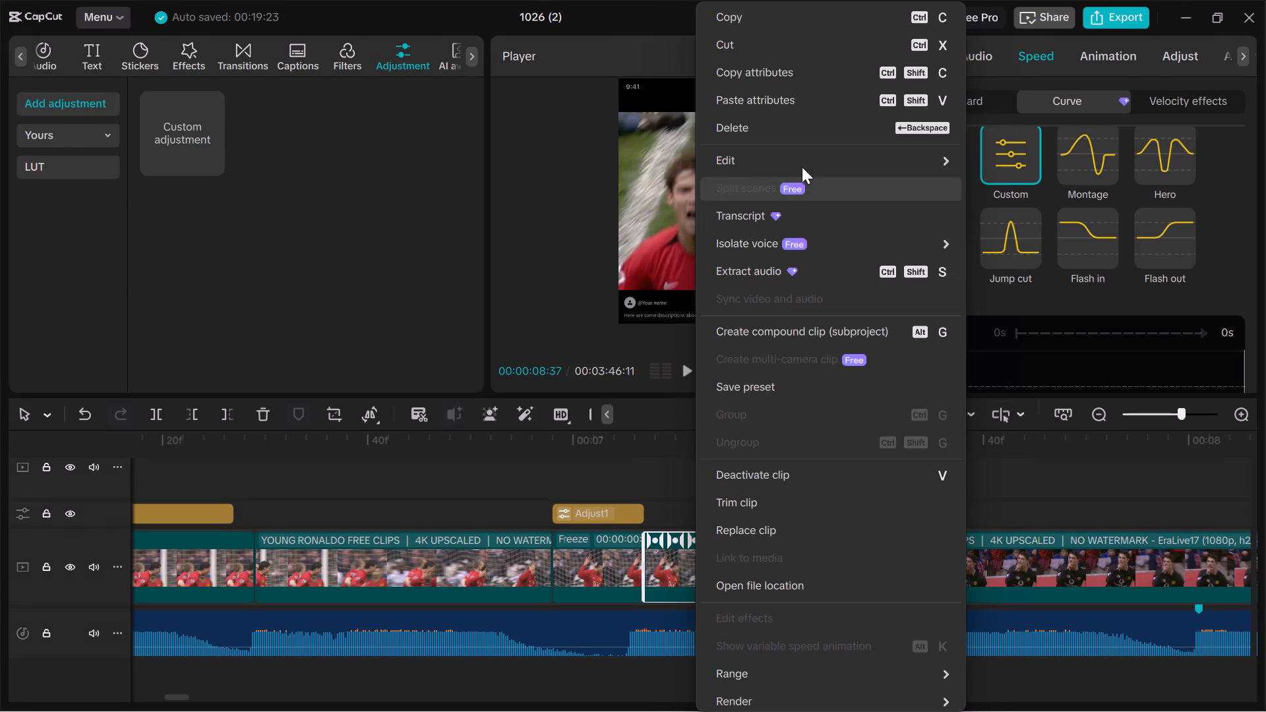
{"action": "left_click", "coordinate": [810, 81]}
Paste only the speed Curve attribute onto the short clip that follows, leaving out all video and audio attributes.
{"action": "left_click", "coordinate": [791, 569]}
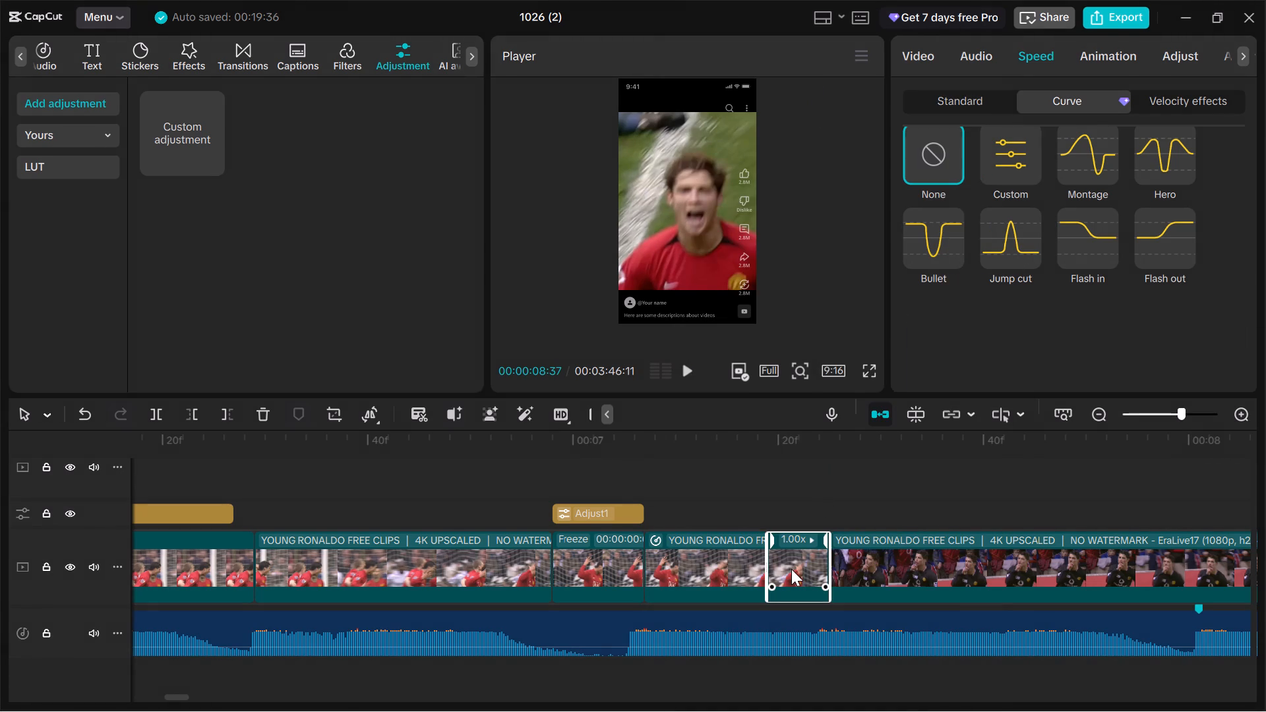
{"action": "right_click", "coordinate": [791, 569]}
{"action": "left_click", "coordinate": [919, 87]}
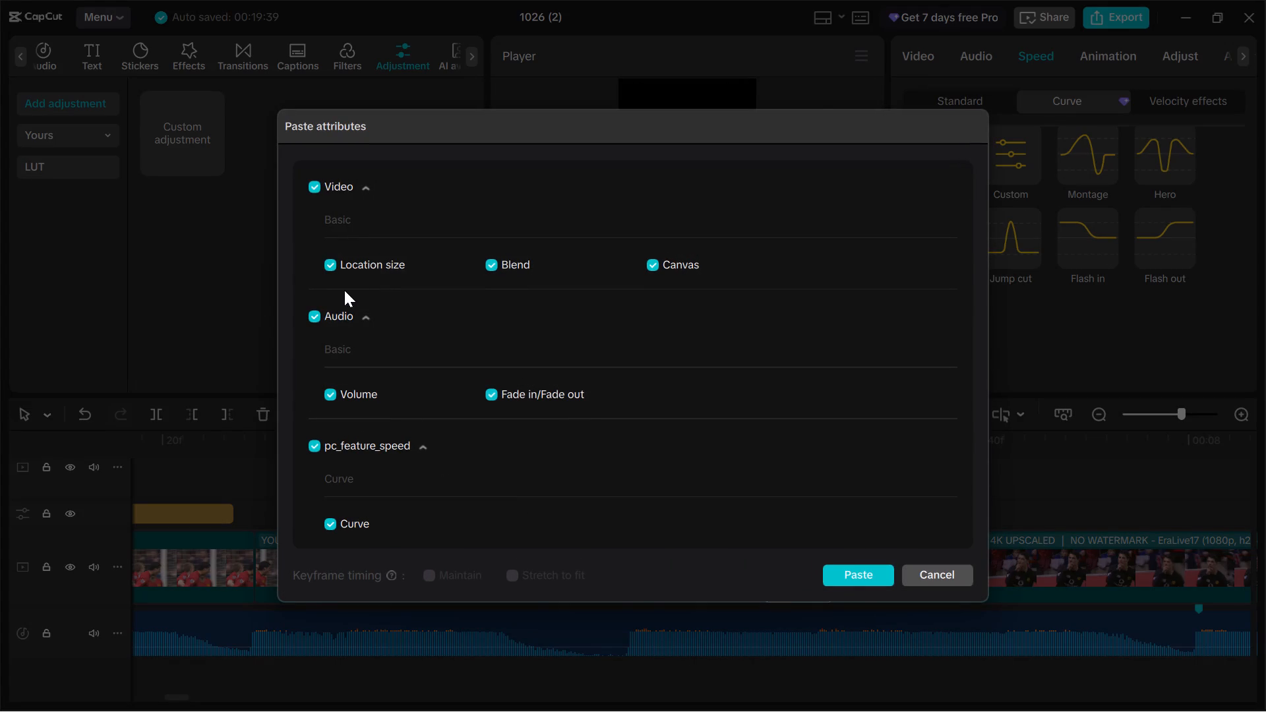
{"action": "scroll", "coordinate": [347, 294], "scroll_direction": "down", "scroll_amount": 5}
{"action": "scroll", "coordinate": [413, 353], "scroll_direction": "down", "scroll_amount": 1}
{"action": "left_click", "coordinate": [334, 392]}
{"action": "left_click", "coordinate": [493, 396]}
{"action": "left_click", "coordinate": [485, 270]}
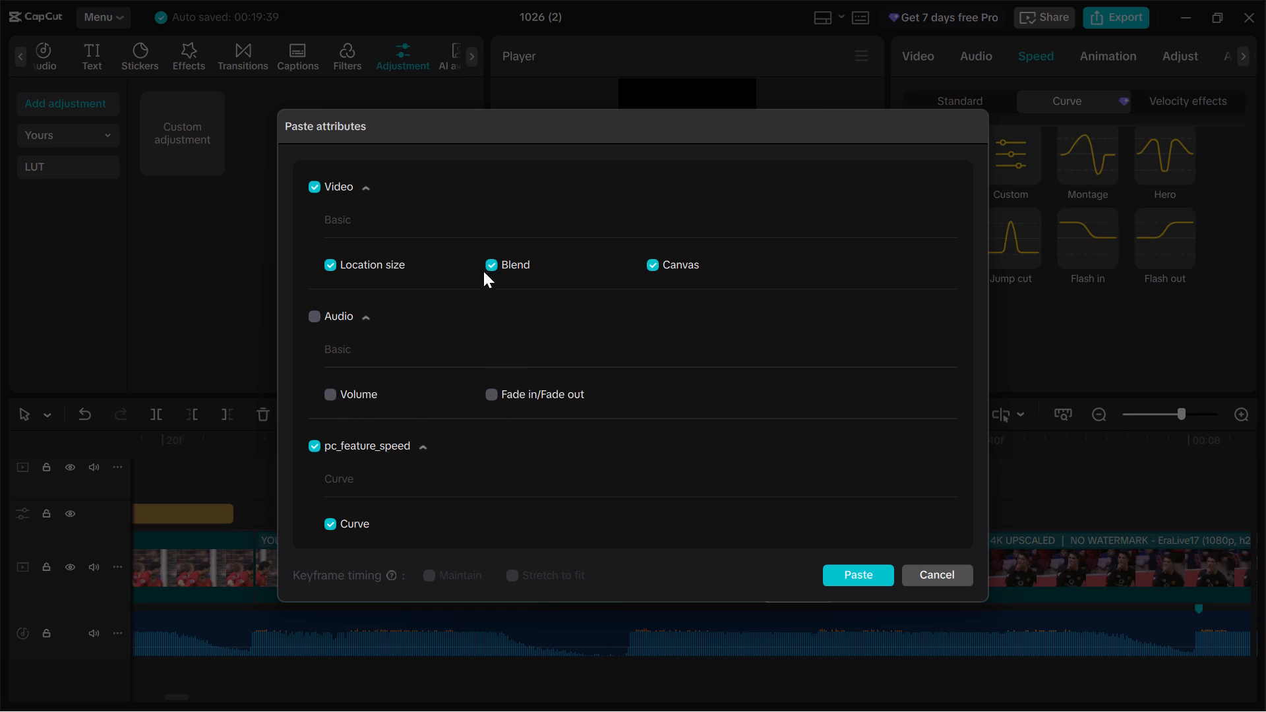
{"action": "left_click", "coordinate": [333, 271]}
{"action": "left_click", "coordinate": [498, 266]}
{"action": "left_click", "coordinate": [653, 268]}
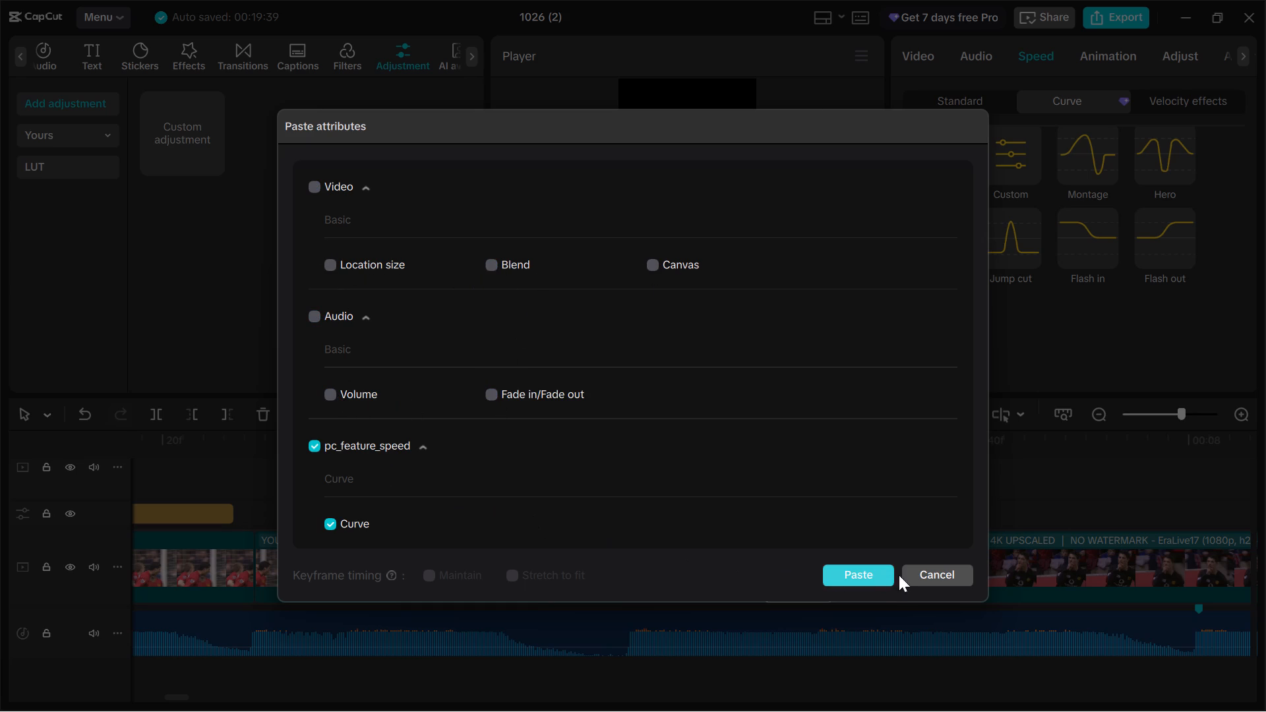
{"action": "left_click", "coordinate": [876, 574]}
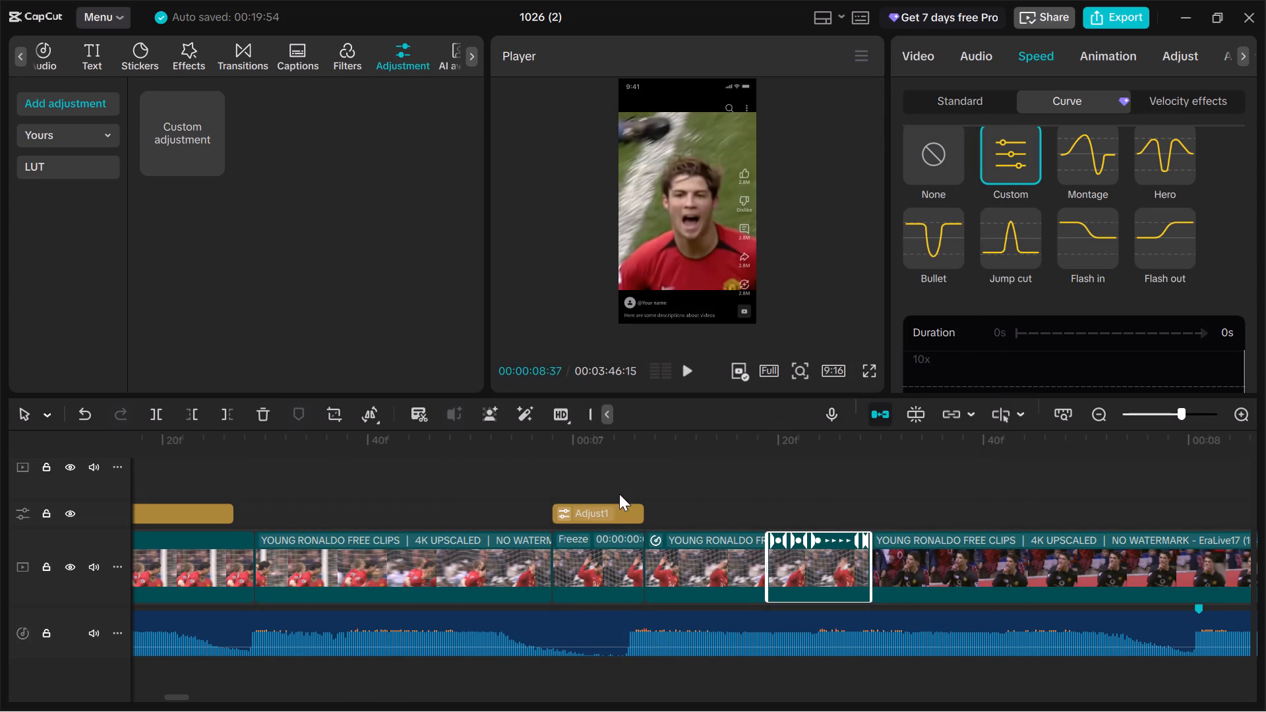
Play back the freeze frame and the two speed-curved clips after it several times to check their timing against the music.
{"action": "left_click", "coordinate": [646, 472]}
{"action": "left_click", "coordinate": [693, 375]}
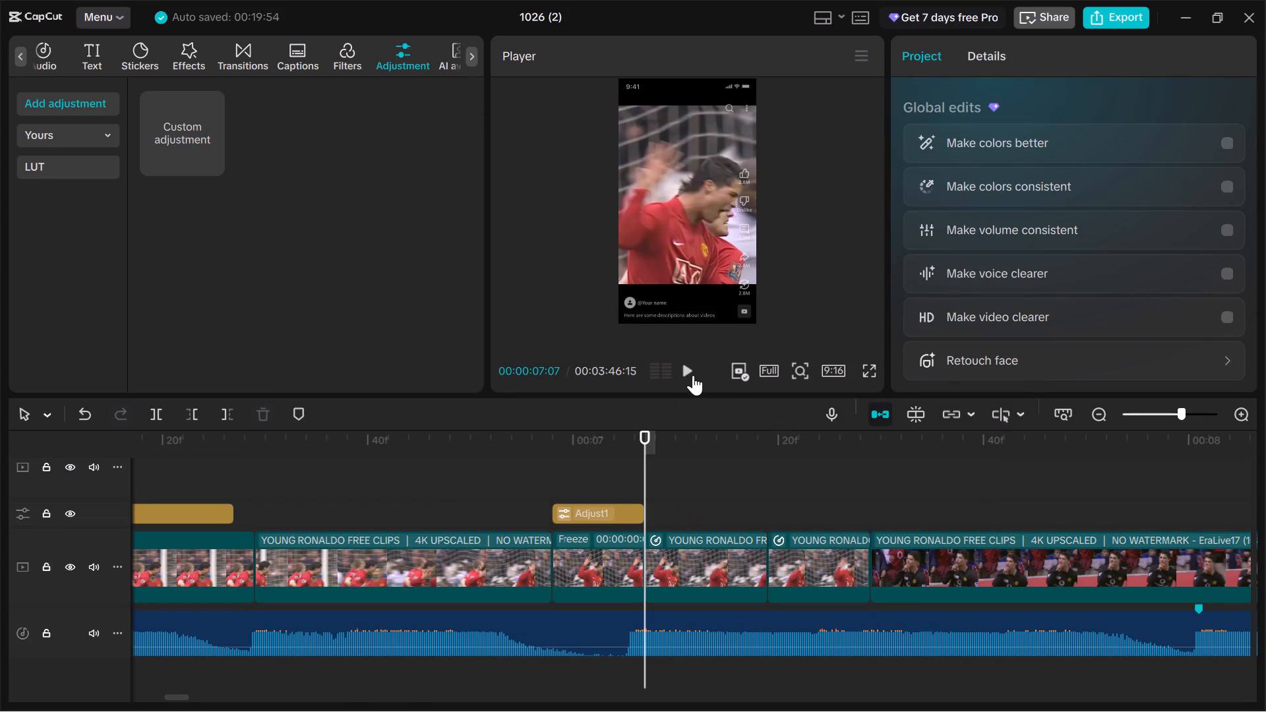
{"action": "left_click", "coordinate": [693, 375]}
{"action": "left_click_drag", "start_coordinate": [913, 459], "coordinate": [575, 502]}
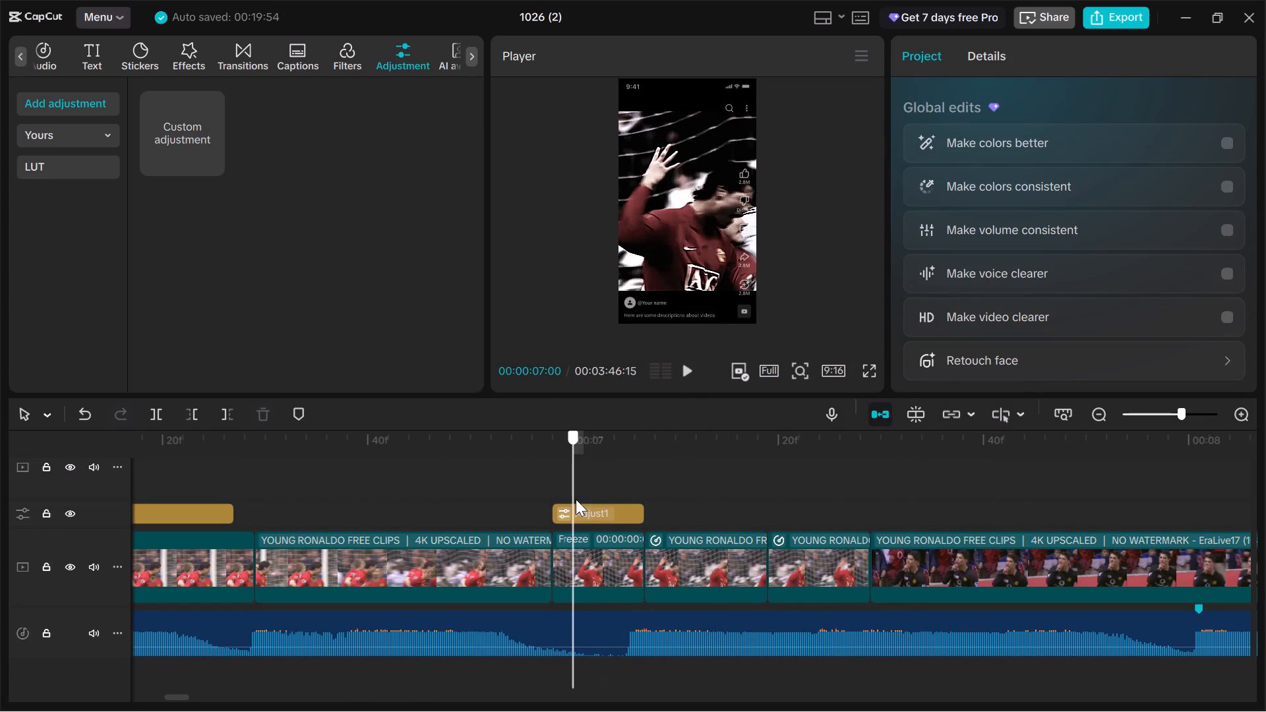
{"action": "left_click", "coordinate": [686, 373]}
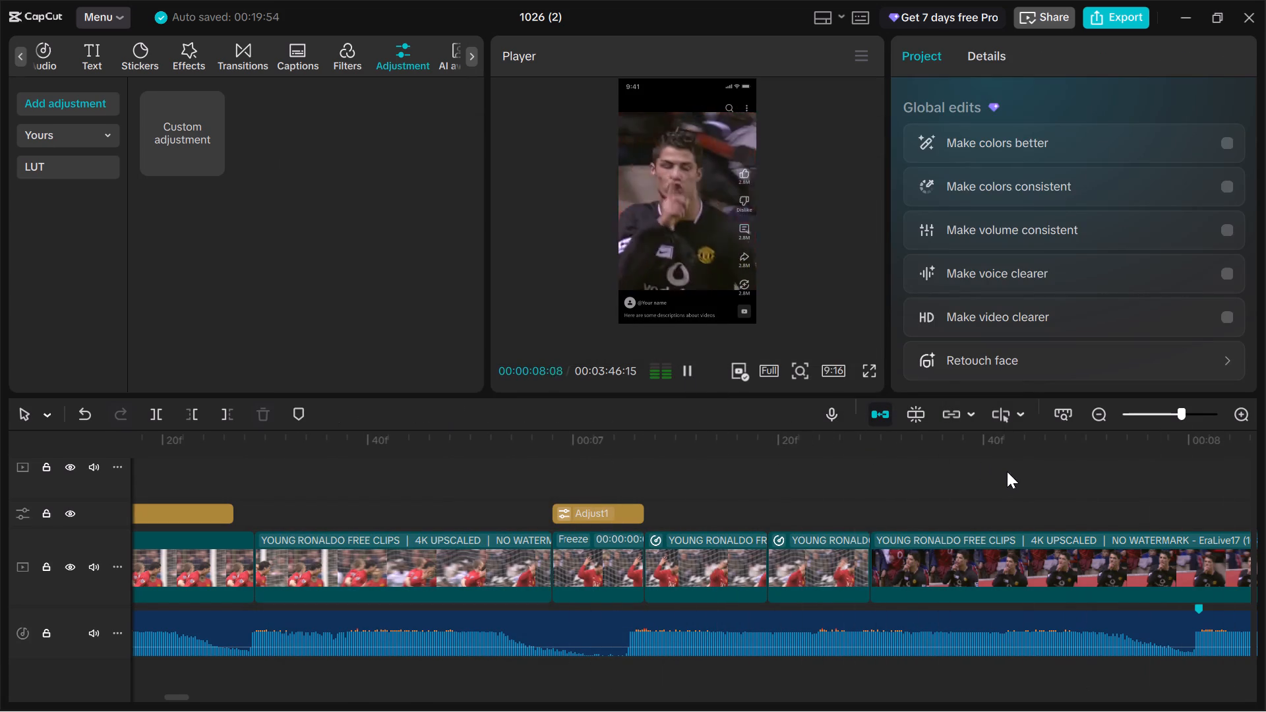
{"action": "left_click", "coordinate": [692, 378]}
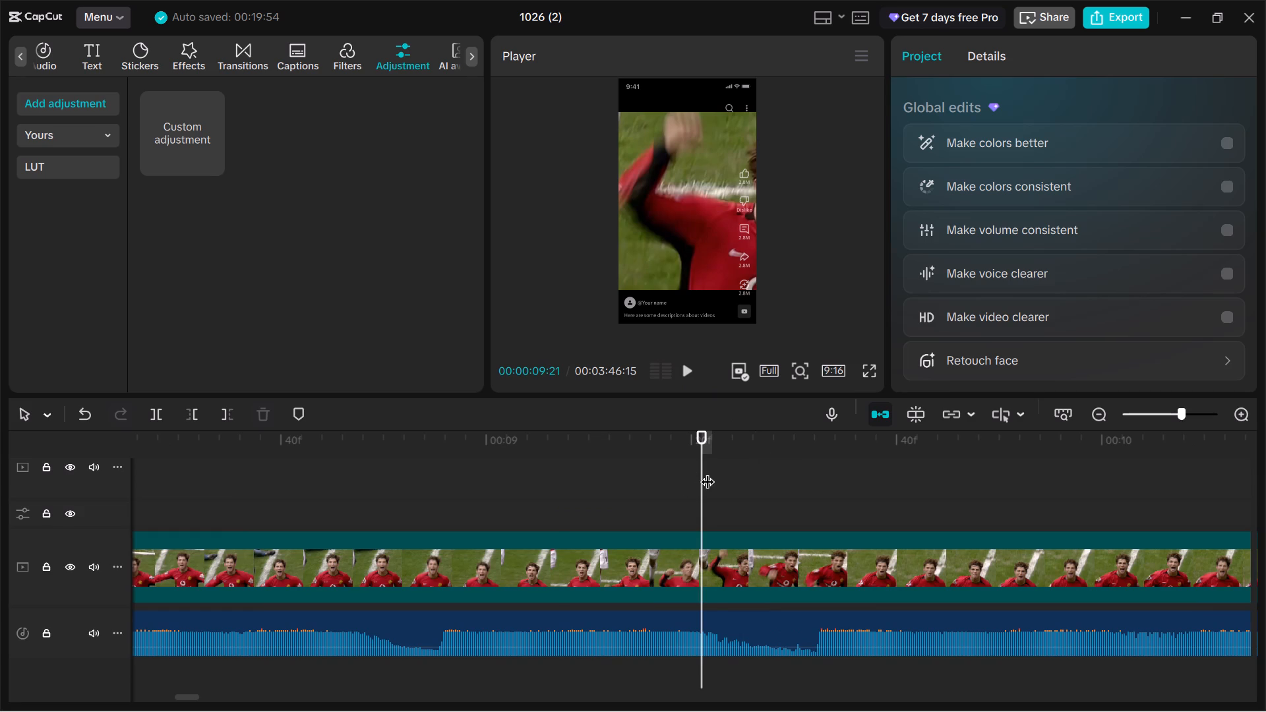
{"action": "left_click_drag", "start_coordinate": [707, 471], "coordinate": [632, 558]}
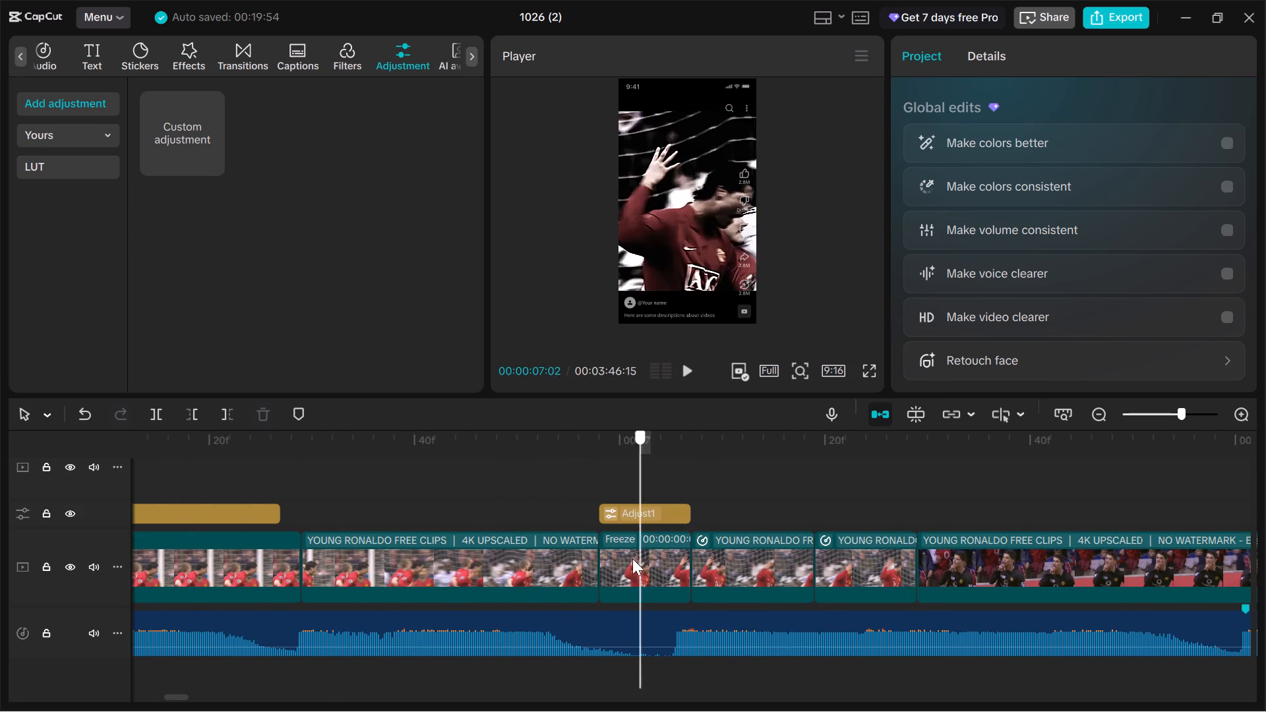
{"action": "left_click_drag", "start_coordinate": [632, 558], "coordinate": [574, 551]}
{"action": "left_click", "coordinate": [683, 371]}
{"action": "left_click", "coordinate": [683, 371]}
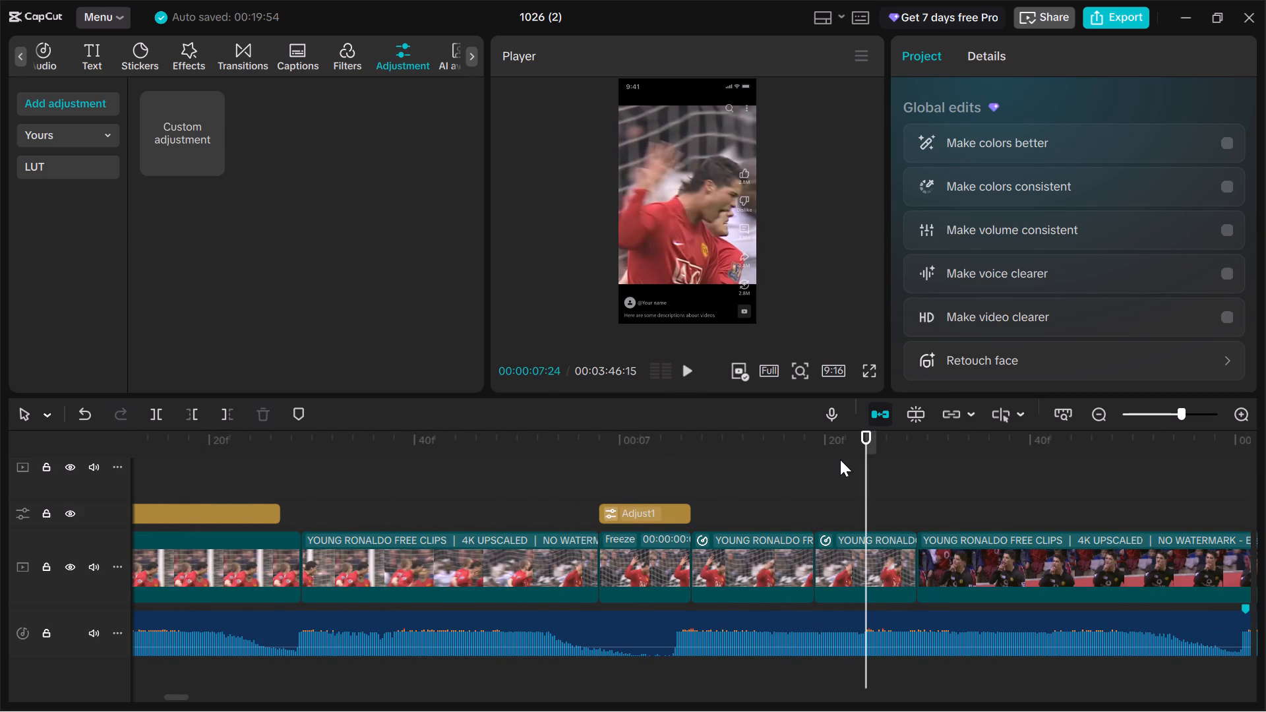
{"action": "left_click_drag", "start_coordinate": [868, 481], "coordinate": [537, 506]}
{"action": "left_click", "coordinate": [688, 384]}
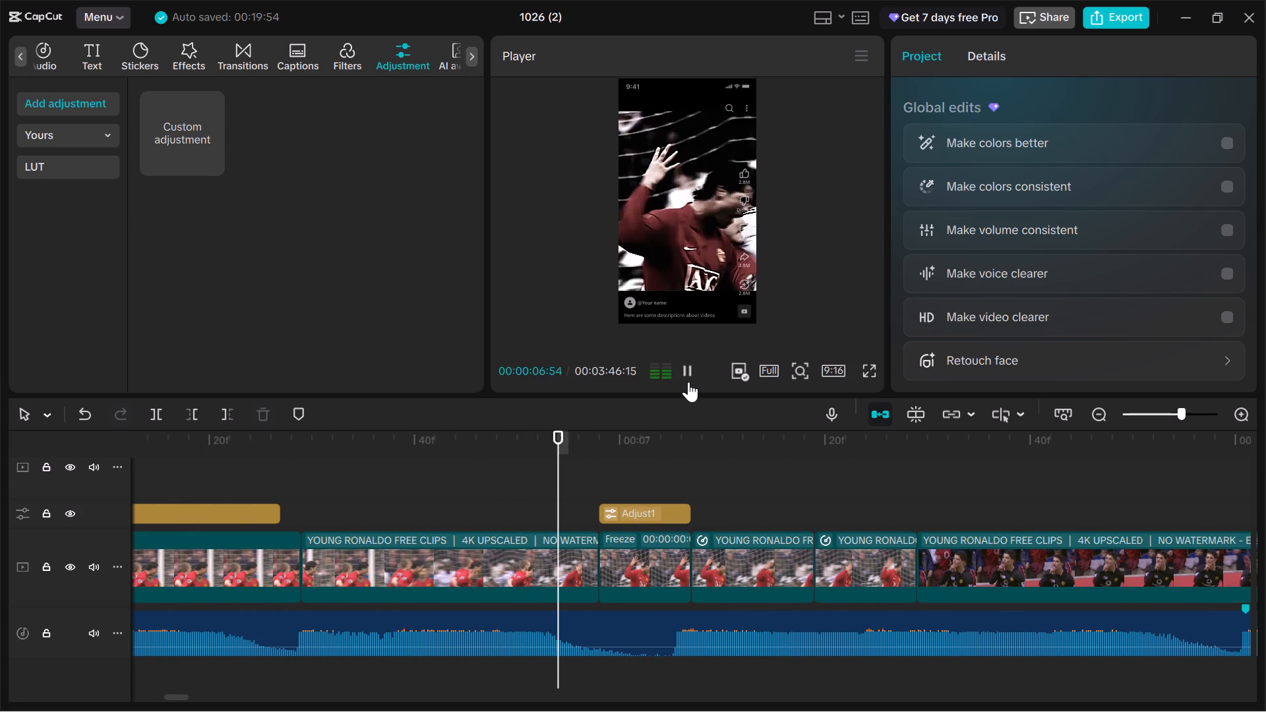
{"action": "left_click", "coordinate": [688, 382]}
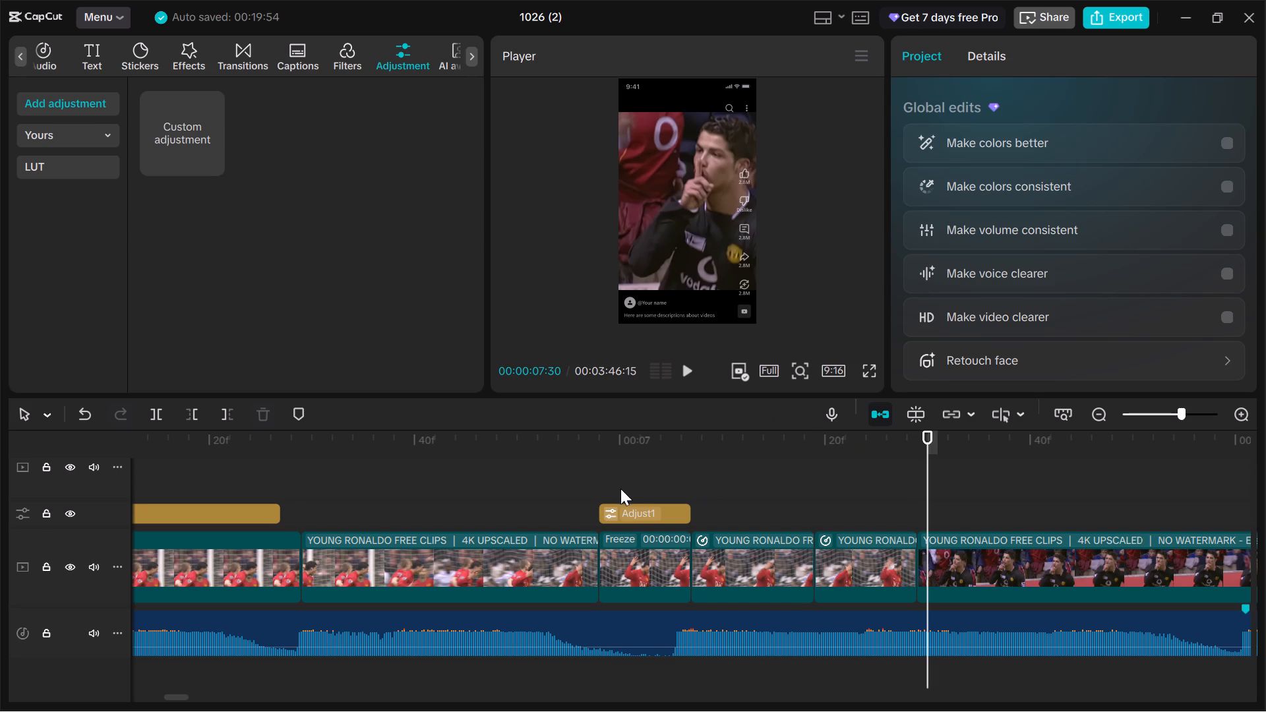
Copy the Adjust1 layer above the freeze frame and paste it at 00:00:07:19, where the second speed-curved clip begins.
{"action": "left_click", "coordinate": [619, 501]}
{"action": "left_click", "coordinate": [622, 504]}
{"action": "left_click", "coordinate": [631, 509]}
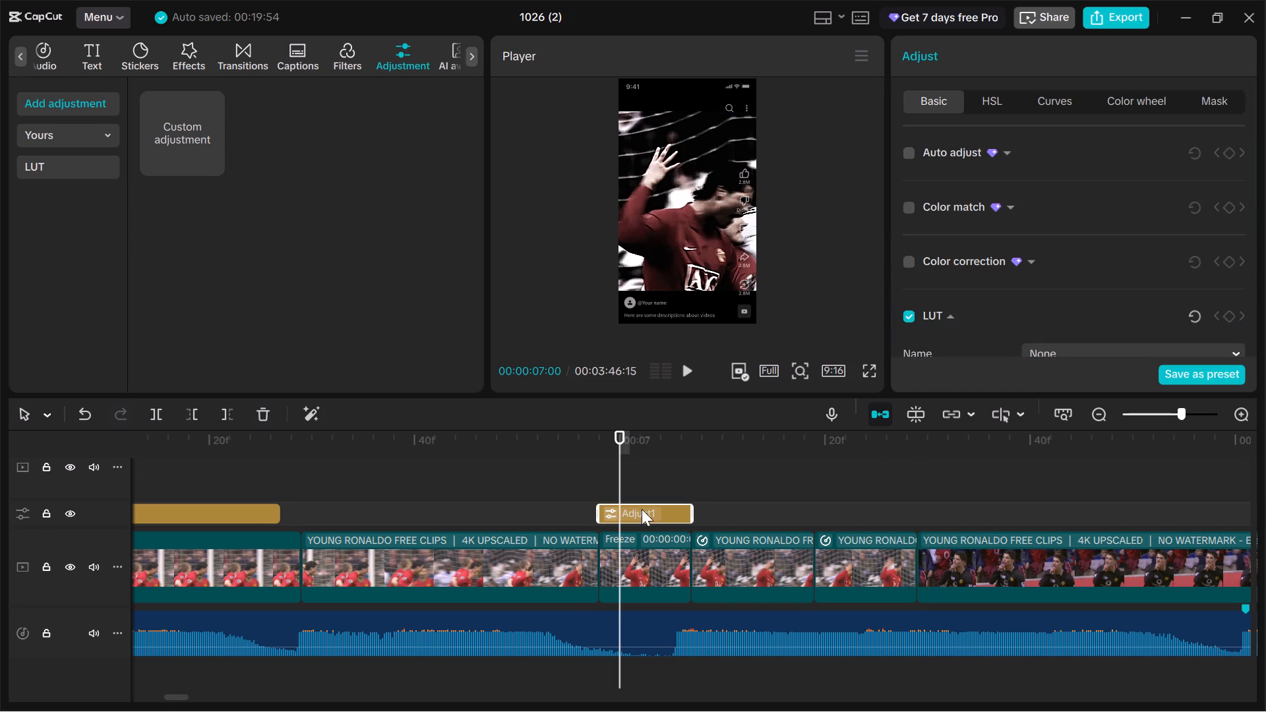
{"action": "key", "text": "ctrl+c"}
{"action": "left_click", "coordinate": [755, 512]}
{"action": "left_click", "coordinate": [814, 512]}
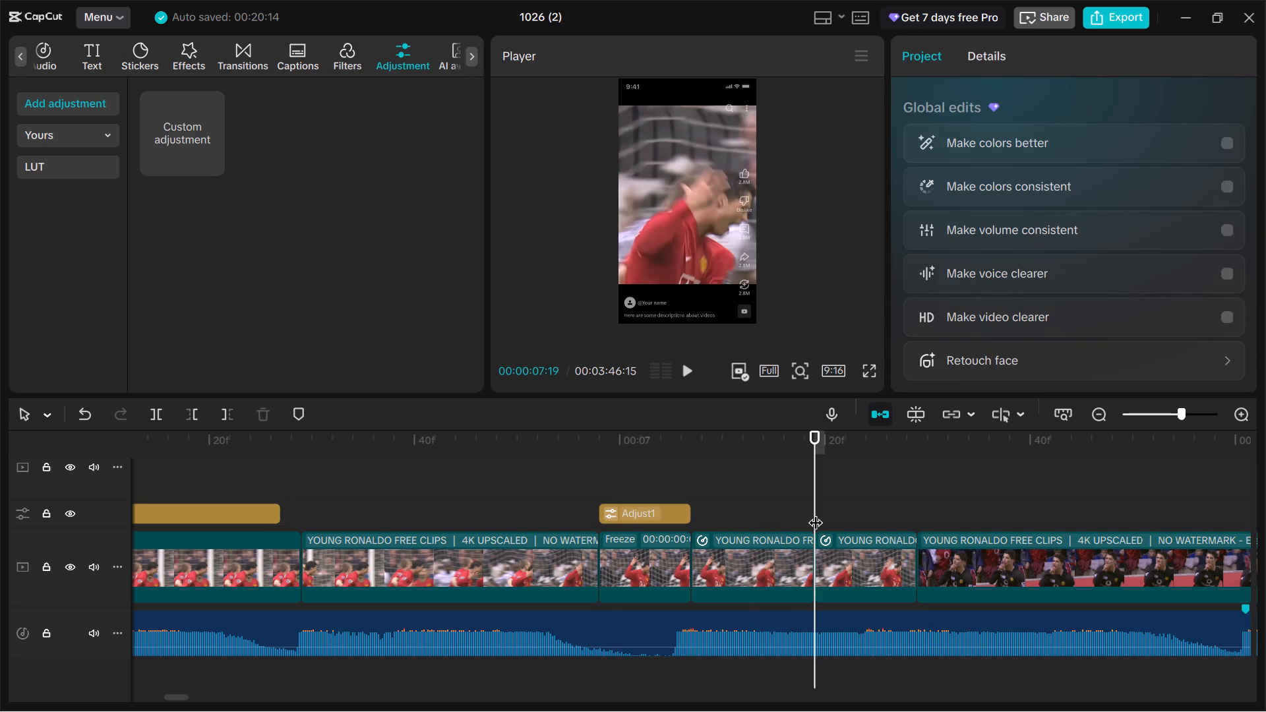
{"action": "key", "text": "ctrl+v"}
Move the pasted Adjust1 layer onto its own adjustment track, starting at 00:00:07:19 with the second speed-curved clip.
{"action": "left_click_drag", "start_coordinate": [845, 512], "coordinate": [850, 512]}
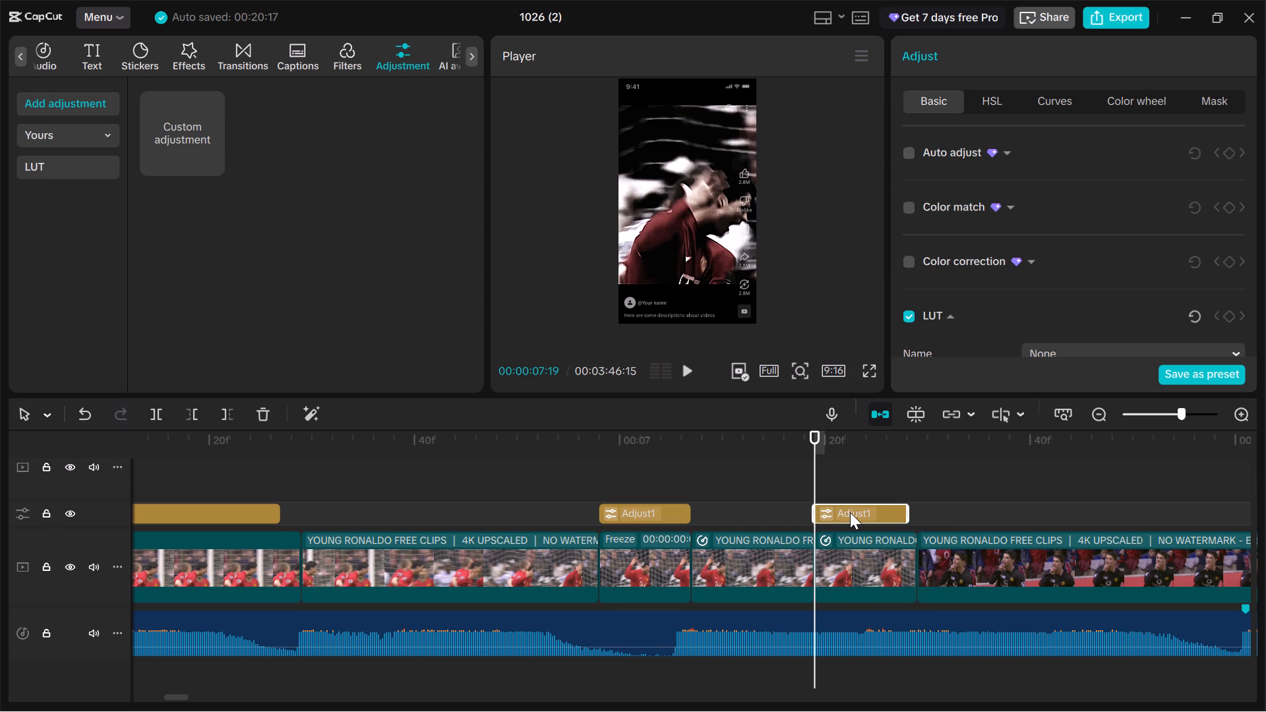
{"action": "left_click_drag", "start_coordinate": [850, 512], "coordinate": [844, 518]}
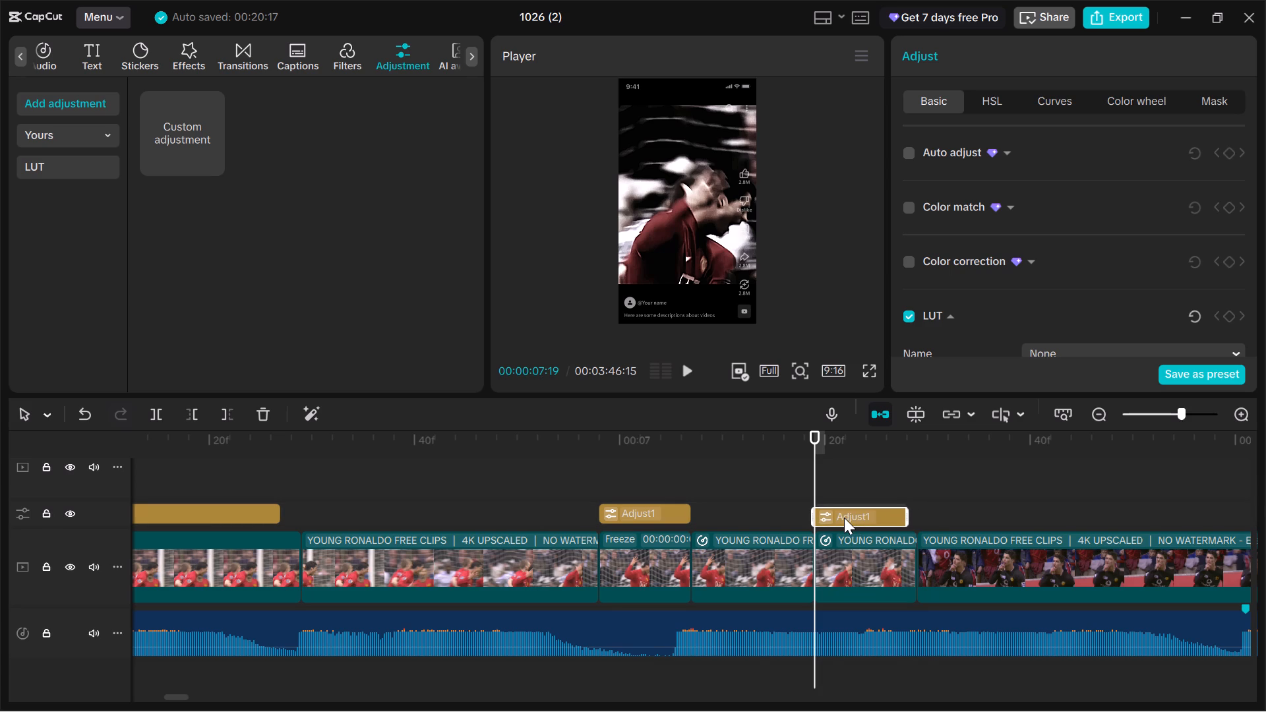
{"action": "left_click_drag", "start_coordinate": [844, 518], "coordinate": [851, 518]}
{"action": "left_click_drag", "start_coordinate": [851, 517], "coordinate": [843, 521]}
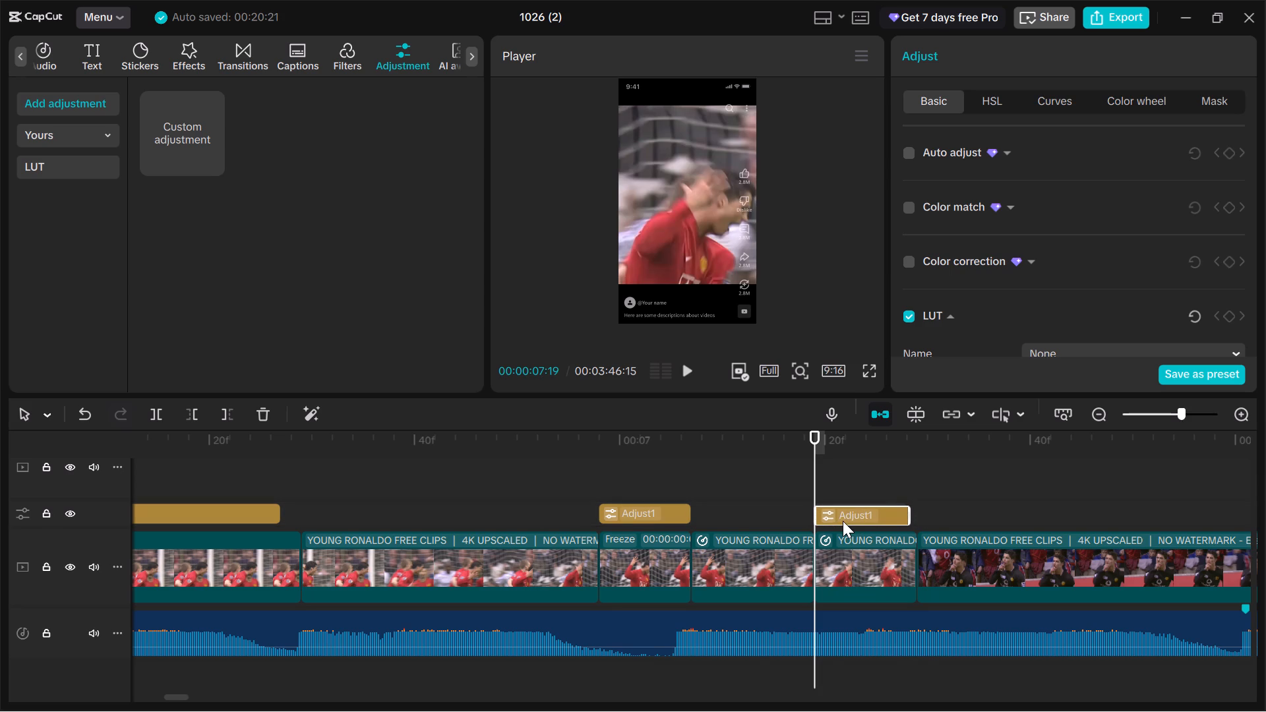
{"action": "left_click_drag", "start_coordinate": [839, 518], "coordinate": [845, 525]}
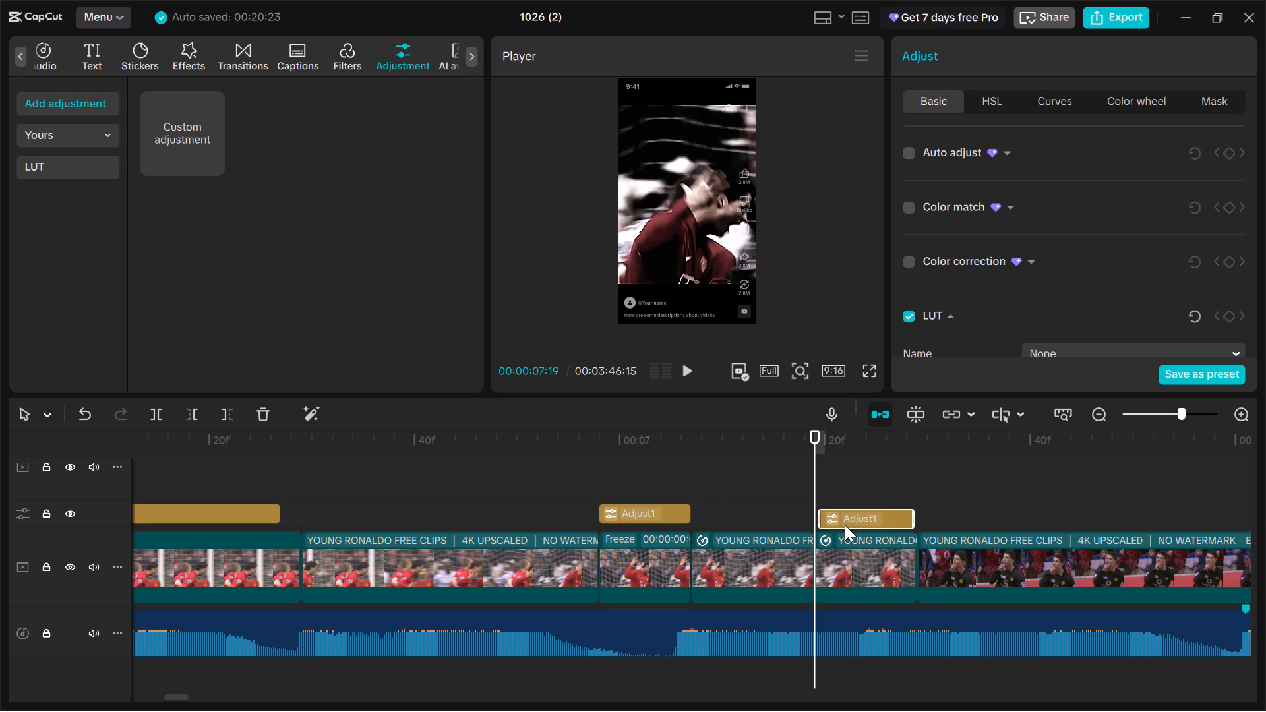
{"action": "left_click_drag", "start_coordinate": [845, 525], "coordinate": [843, 525]}
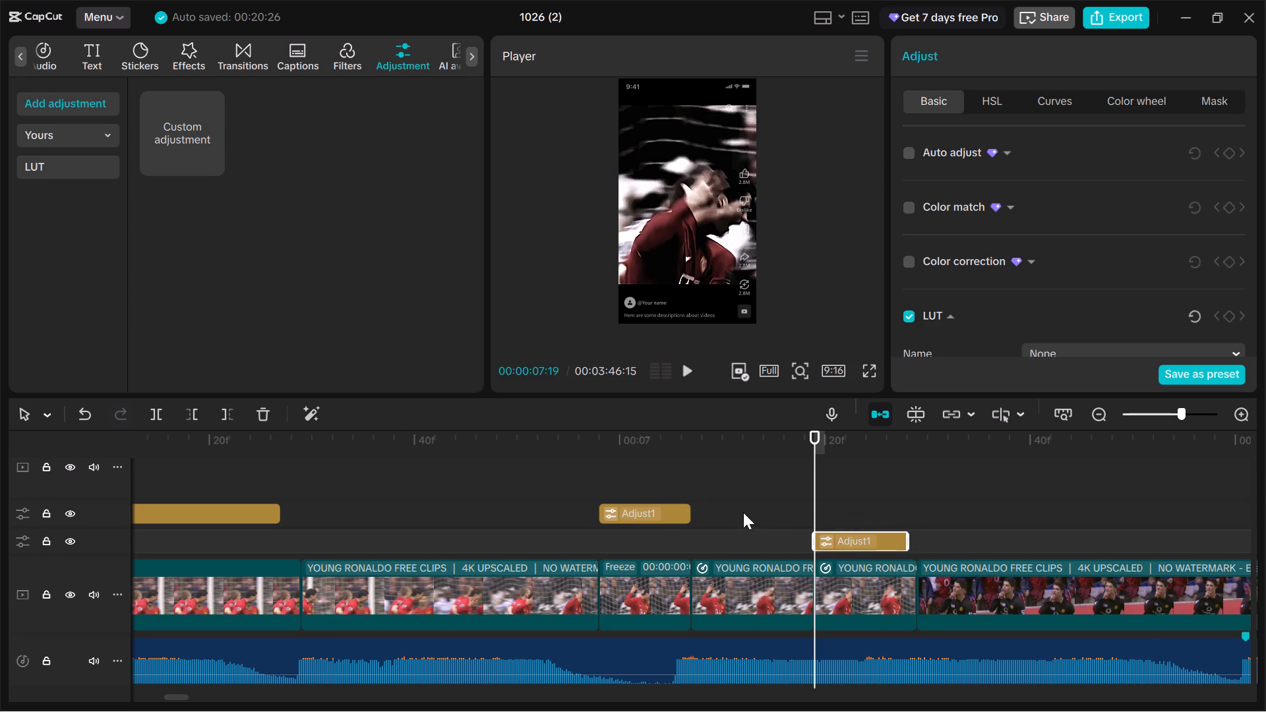
Play back the second freeze frame and the speed-curved clips after it repeatedly to check the pasted grade against the music.
{"action": "left_click", "coordinate": [631, 485]}
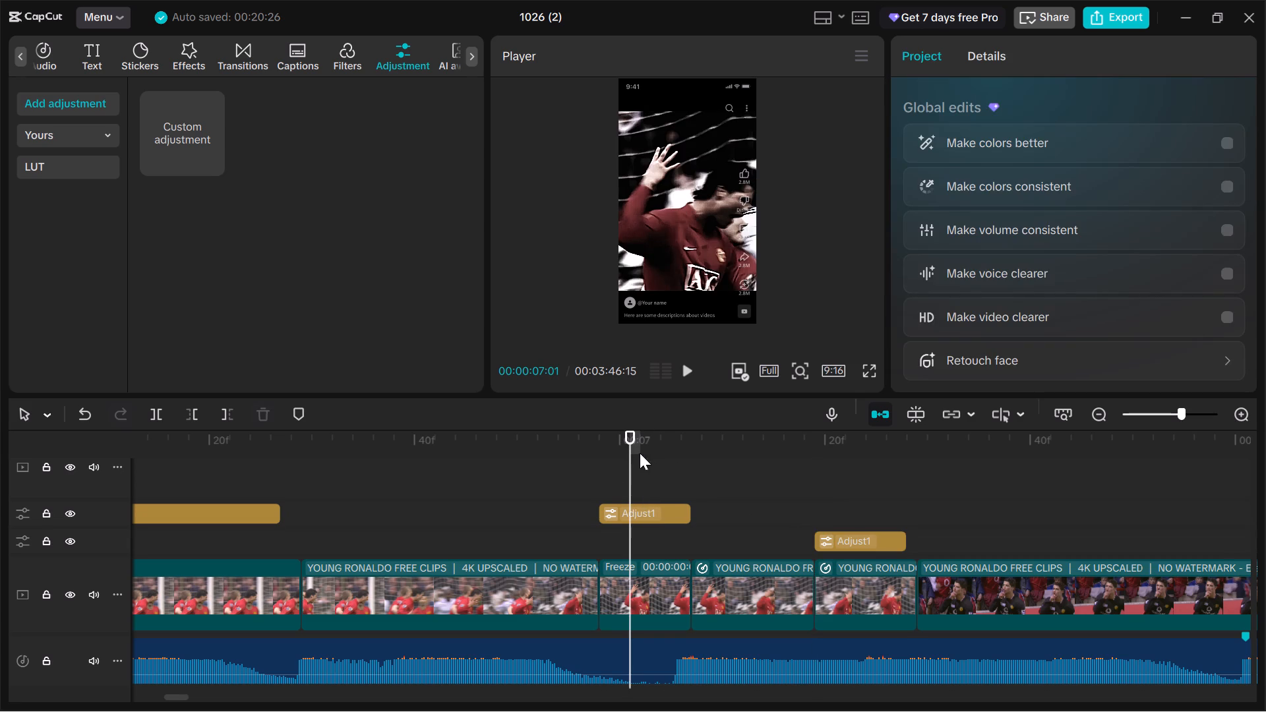
{"action": "left_click_drag", "start_coordinate": [620, 458], "coordinate": [597, 467]}
{"action": "left_click", "coordinate": [685, 374]}
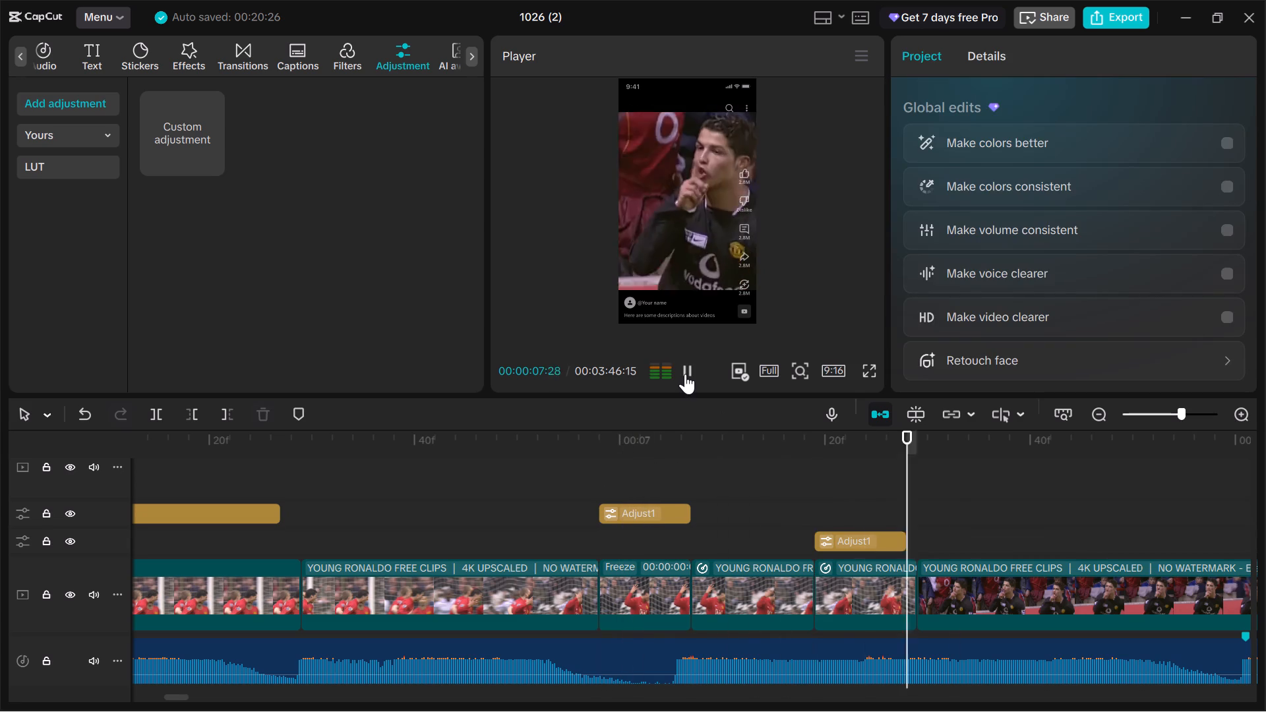
{"action": "left_click", "coordinate": [686, 374]}
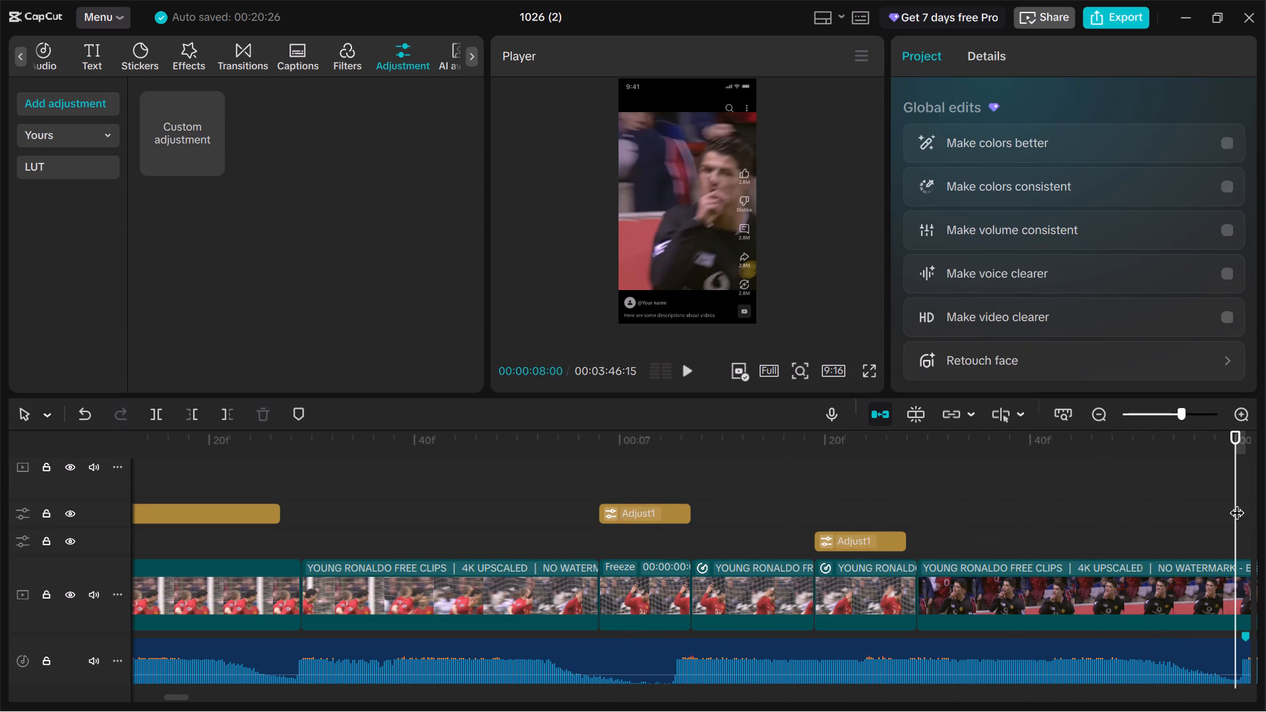
{"action": "left_click_drag", "start_coordinate": [1236, 502], "coordinate": [543, 513]}
{"action": "left_click", "coordinate": [690, 372]}
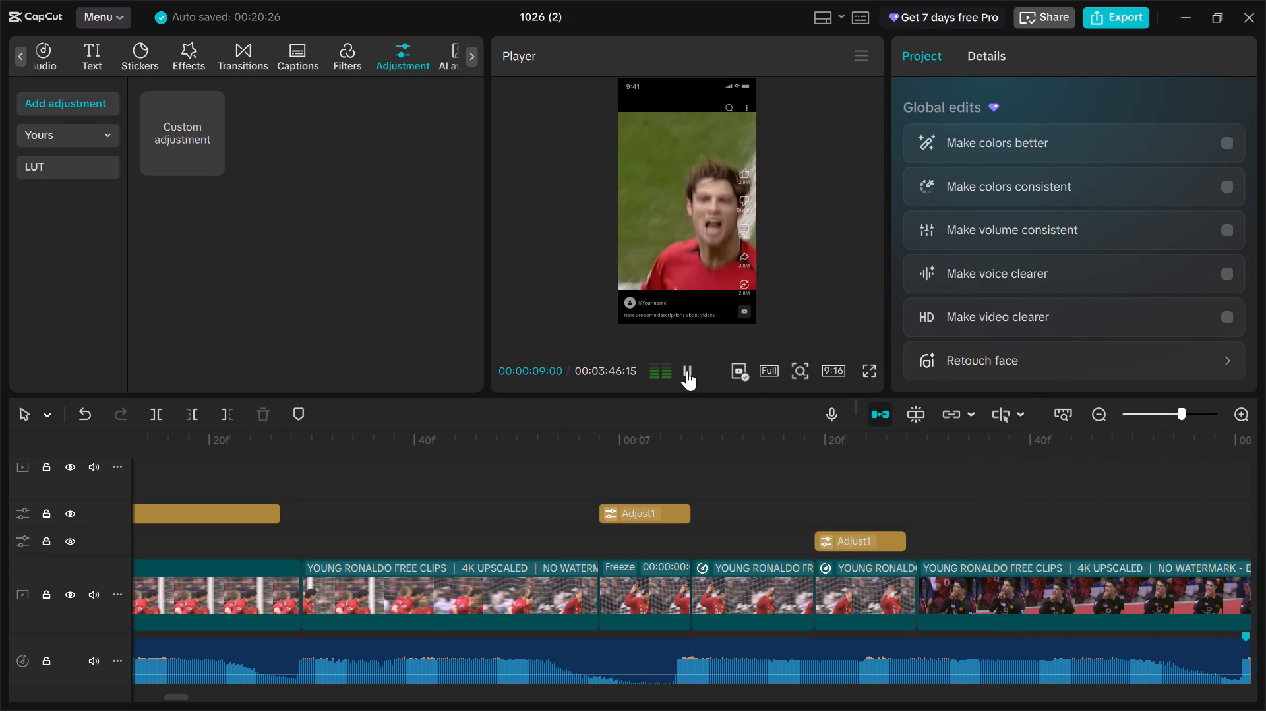
{"action": "left_click", "coordinate": [687, 371]}
{"action": "left_click_drag", "start_coordinate": [687, 488], "coordinate": [148, 545]}
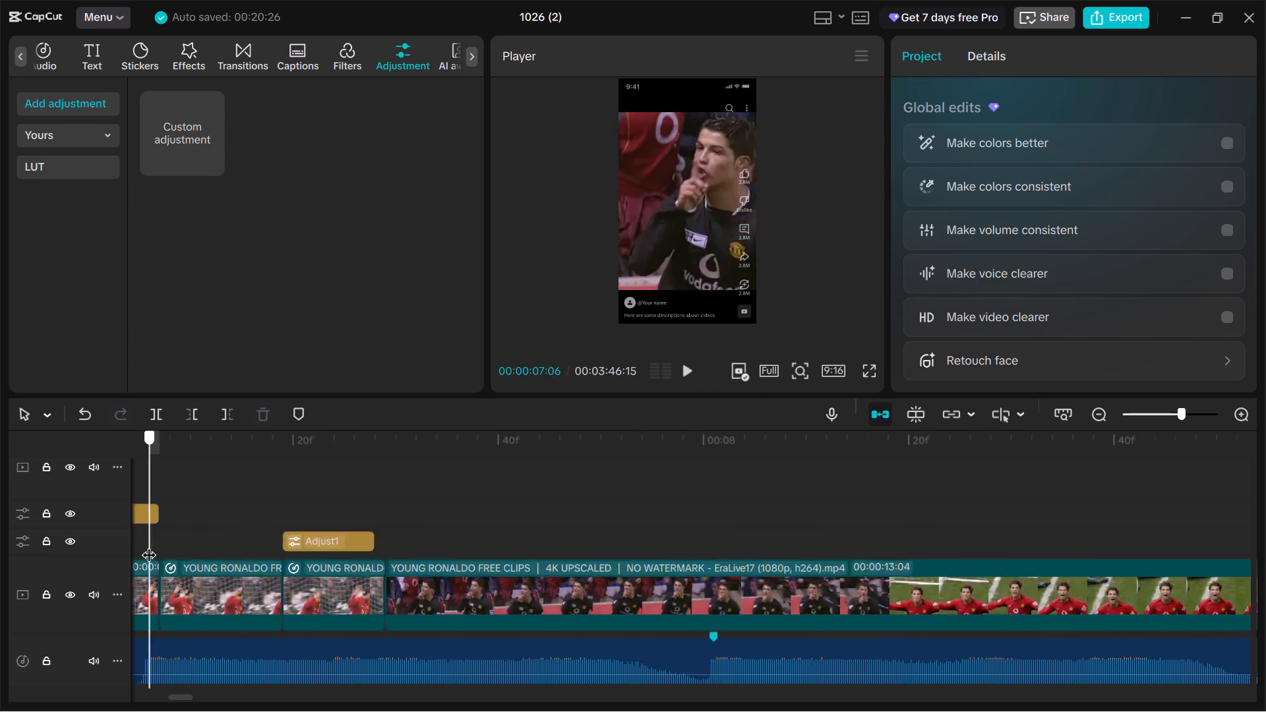
{"action": "left_click_drag", "start_coordinate": [148, 545], "coordinate": [494, 545]}
{"action": "left_click", "coordinate": [684, 372]}
{"action": "left_click", "coordinate": [684, 372]}
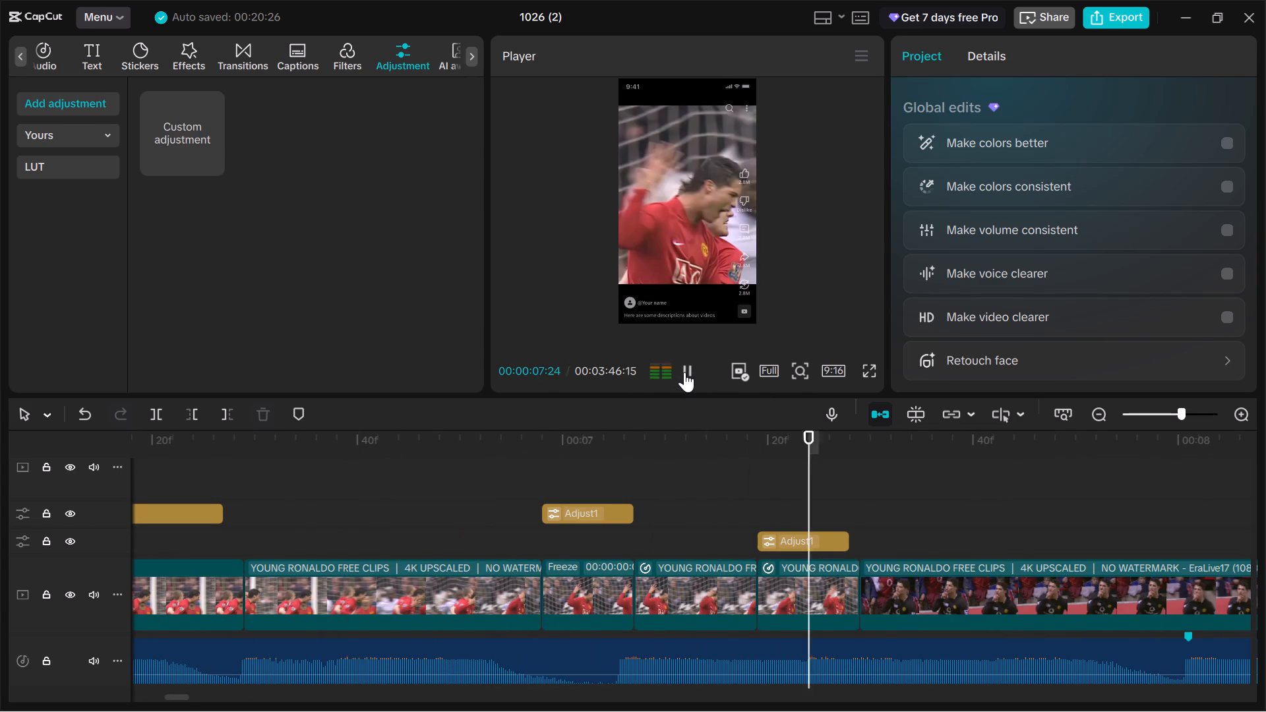
{"action": "left_click_drag", "start_coordinate": [857, 452], "coordinate": [331, 490]}
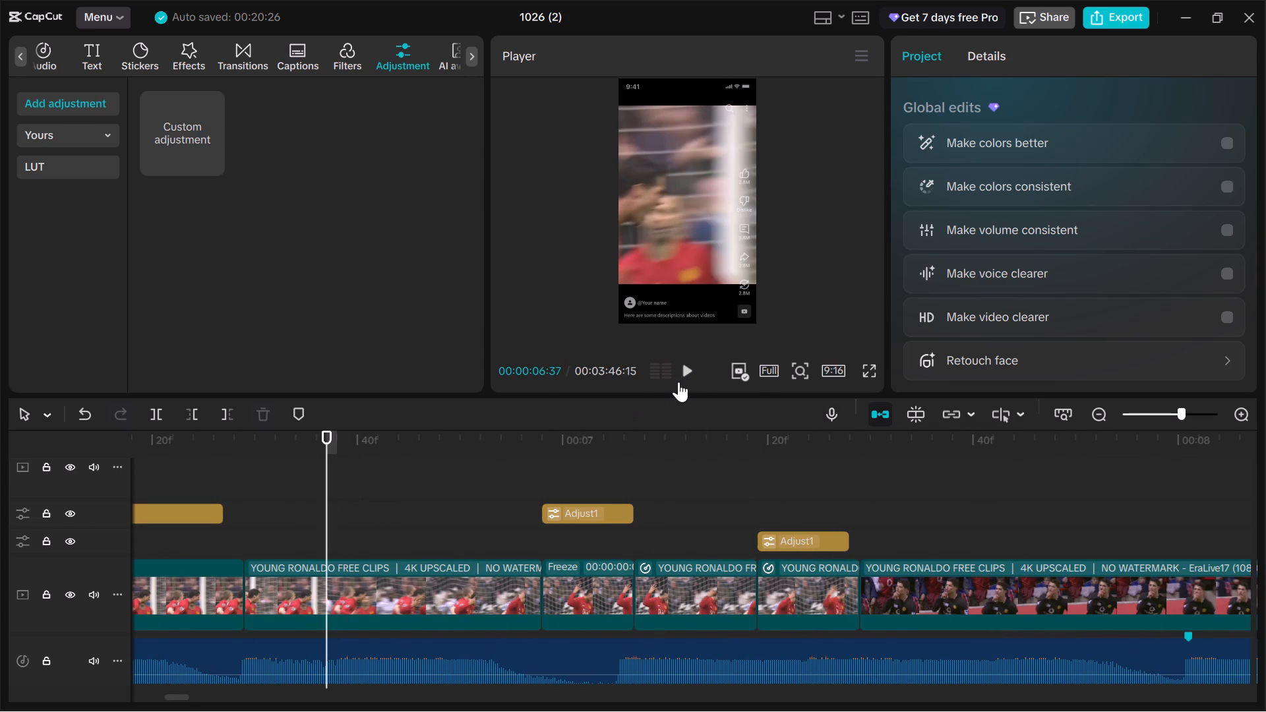
{"action": "left_click", "coordinate": [682, 381]}
{"action": "left_click", "coordinate": [682, 381]}
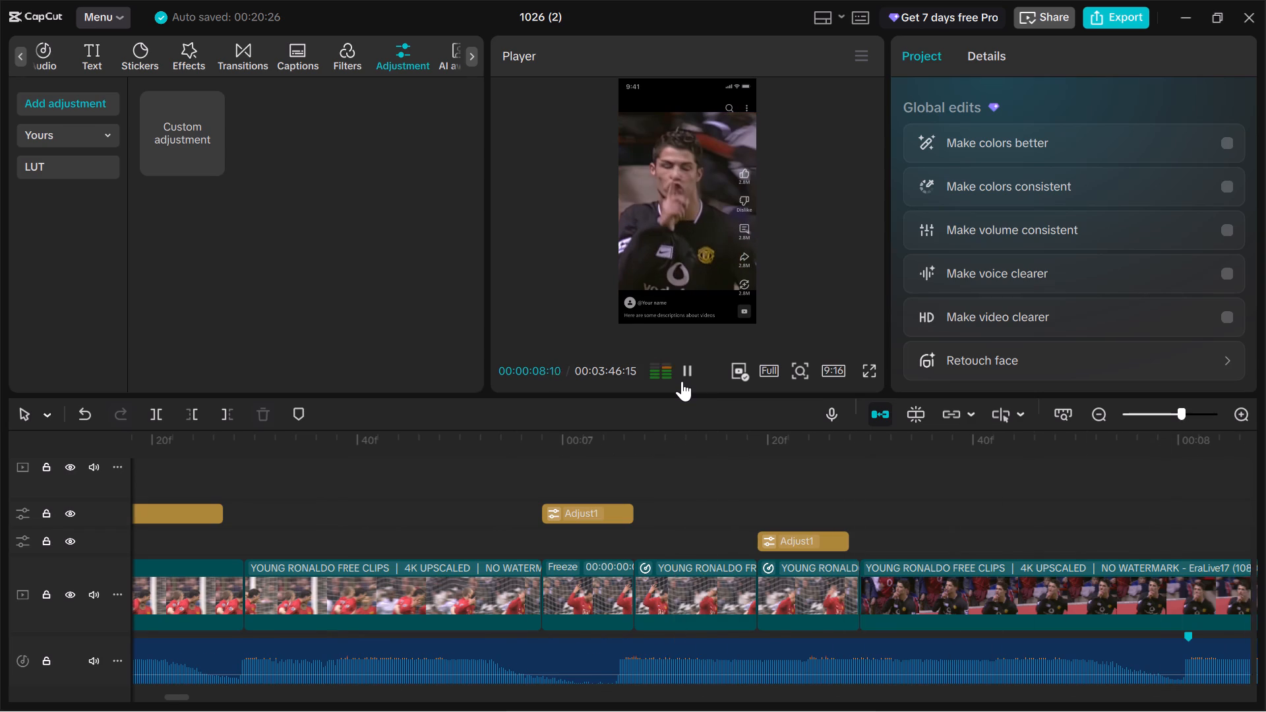
{"action": "left_click_drag", "start_coordinate": [702, 488], "coordinate": [599, 502]}
{"action": "left_click_drag", "start_coordinate": [682, 491], "coordinate": [684, 504]}
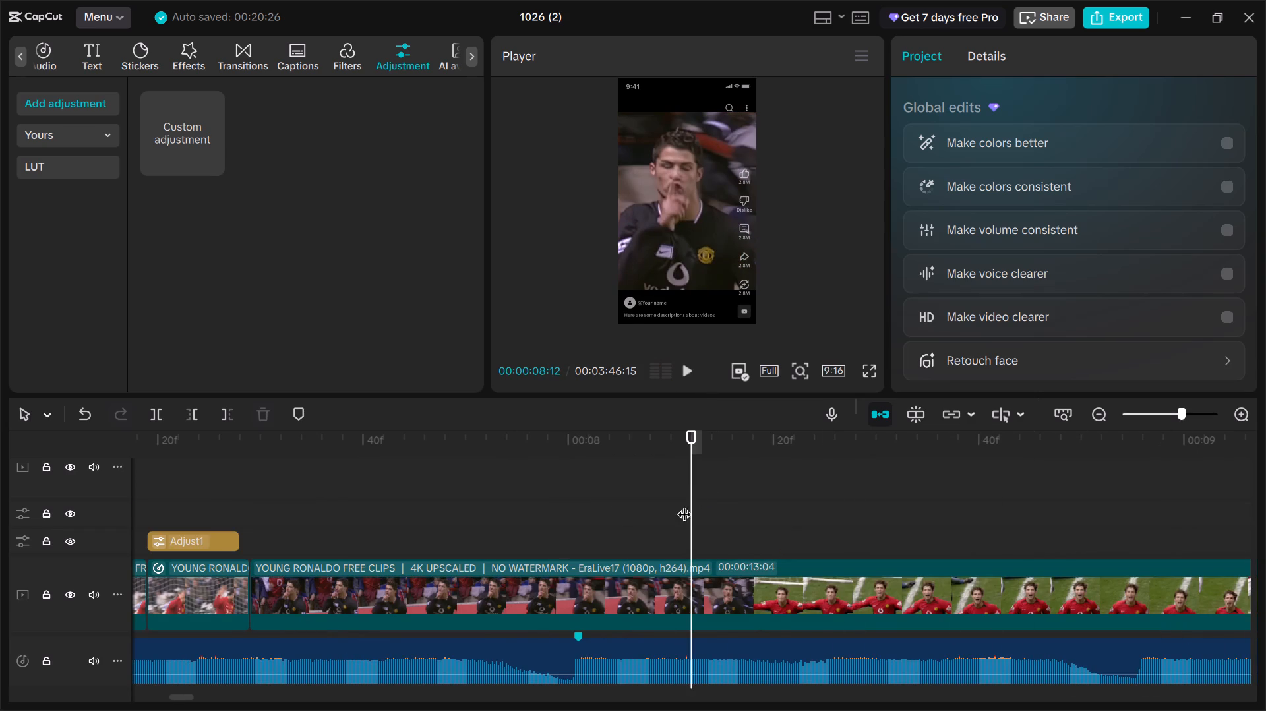
{"action": "left_click_drag", "start_coordinate": [684, 504], "coordinate": [663, 504]}
{"action": "left_click", "coordinate": [684, 491]}
{"action": "left_click_drag", "start_coordinate": [686, 490], "coordinate": [220, 525]}
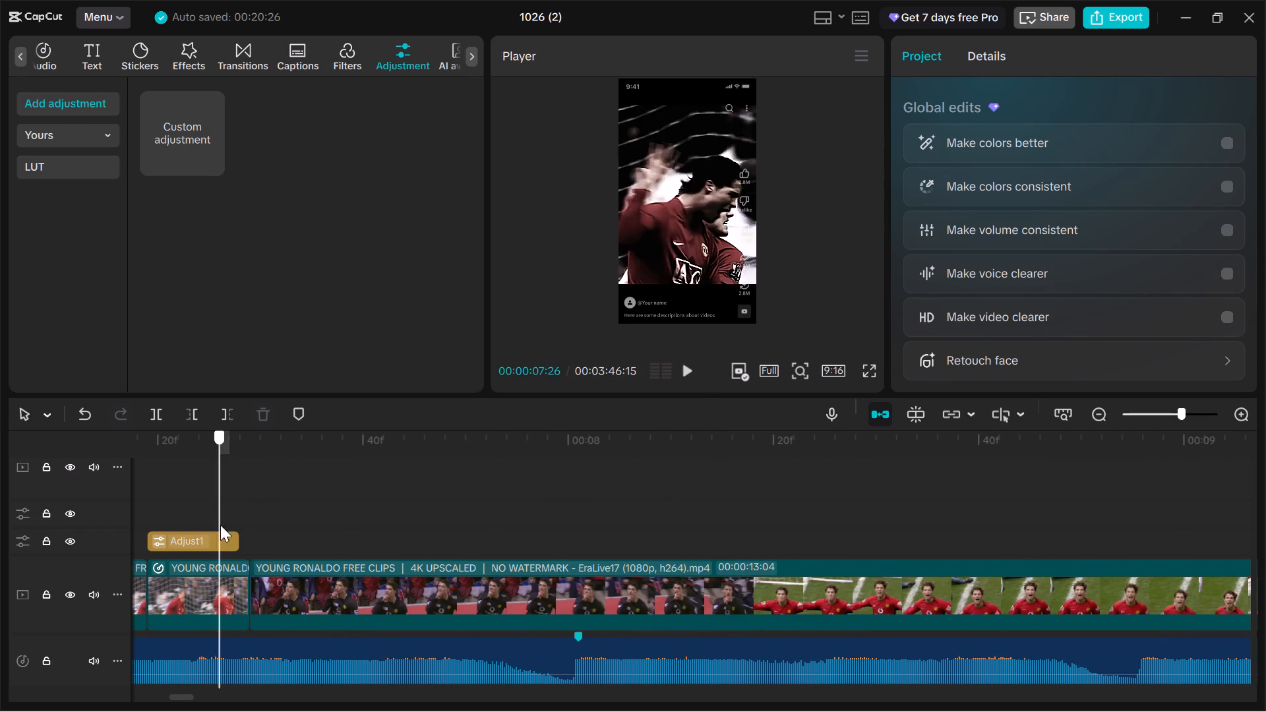
Play the montage from 00:00:06:31 through the uncut footage to 00:00:17:17 and scrub back to the second freeze frame.
{"action": "left_click_drag", "start_coordinate": [220, 525], "coordinate": [845, 512]}
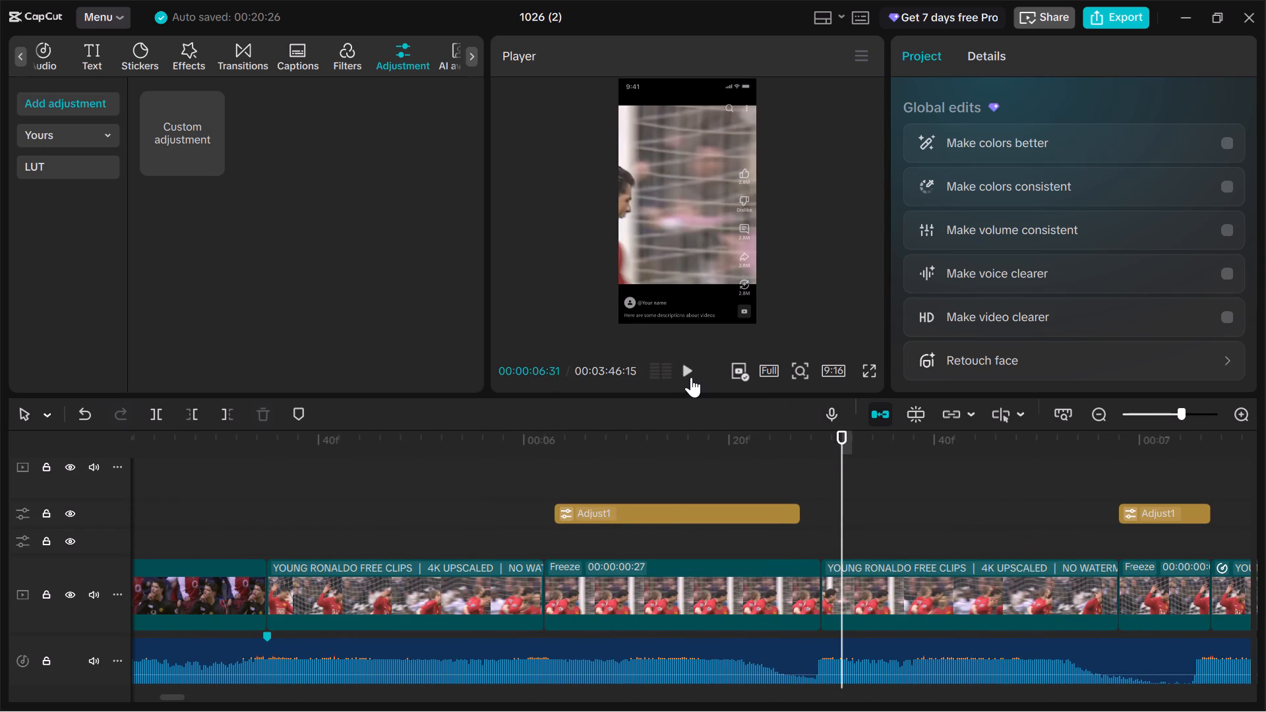
{"action": "left_click", "coordinate": [691, 377]}
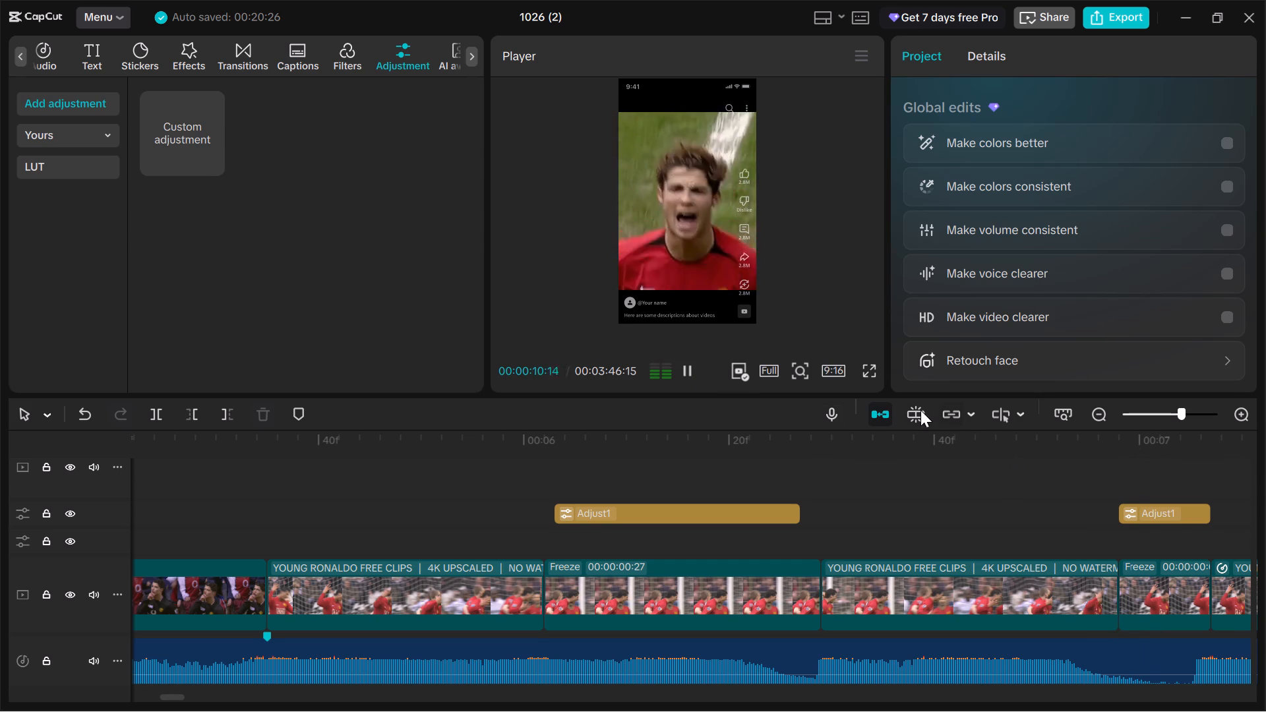
{"action": "key", "text": "space"}
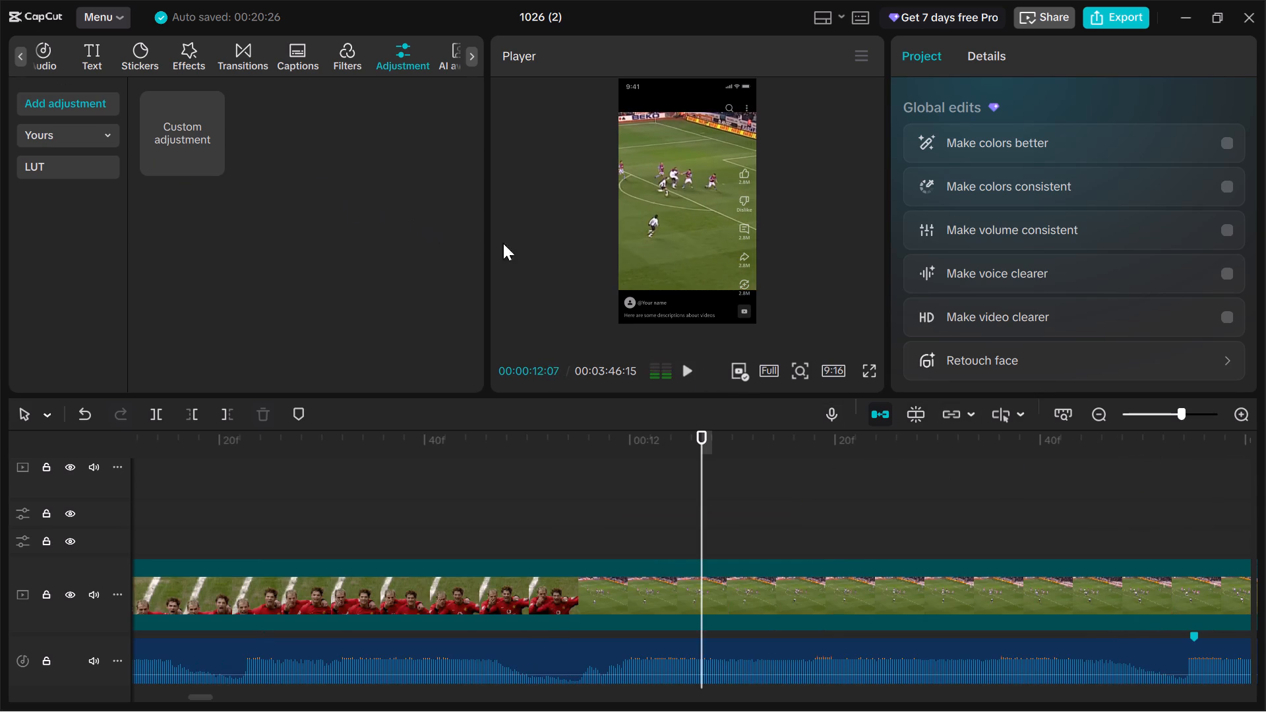
{"action": "key", "text": "space"}
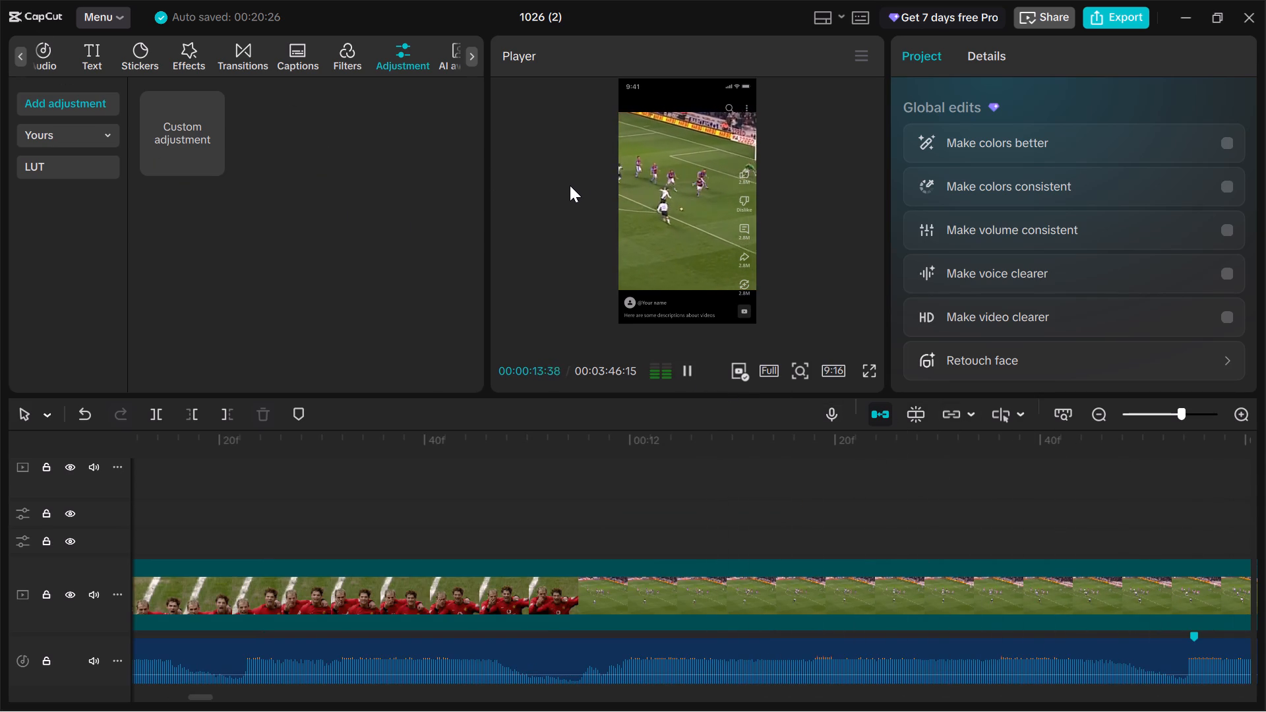
{"action": "key", "text": "Escape"}
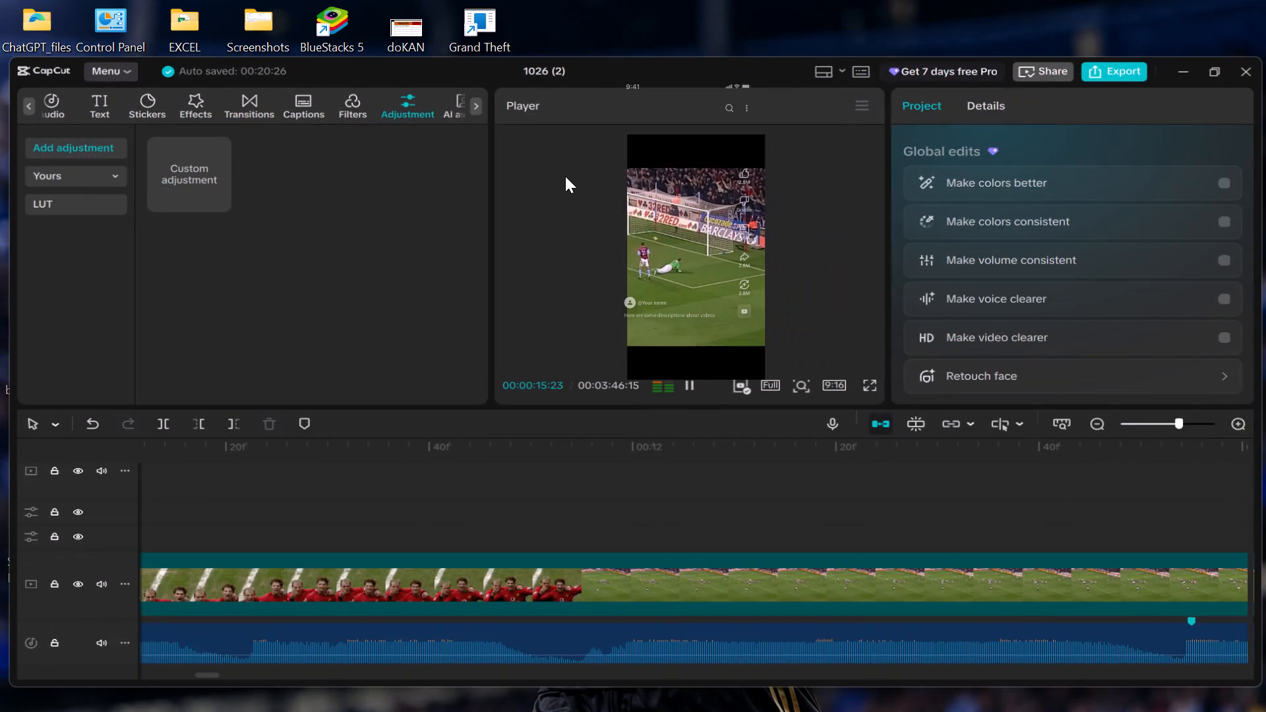
{"action": "left_click", "coordinate": [1208, 75]}
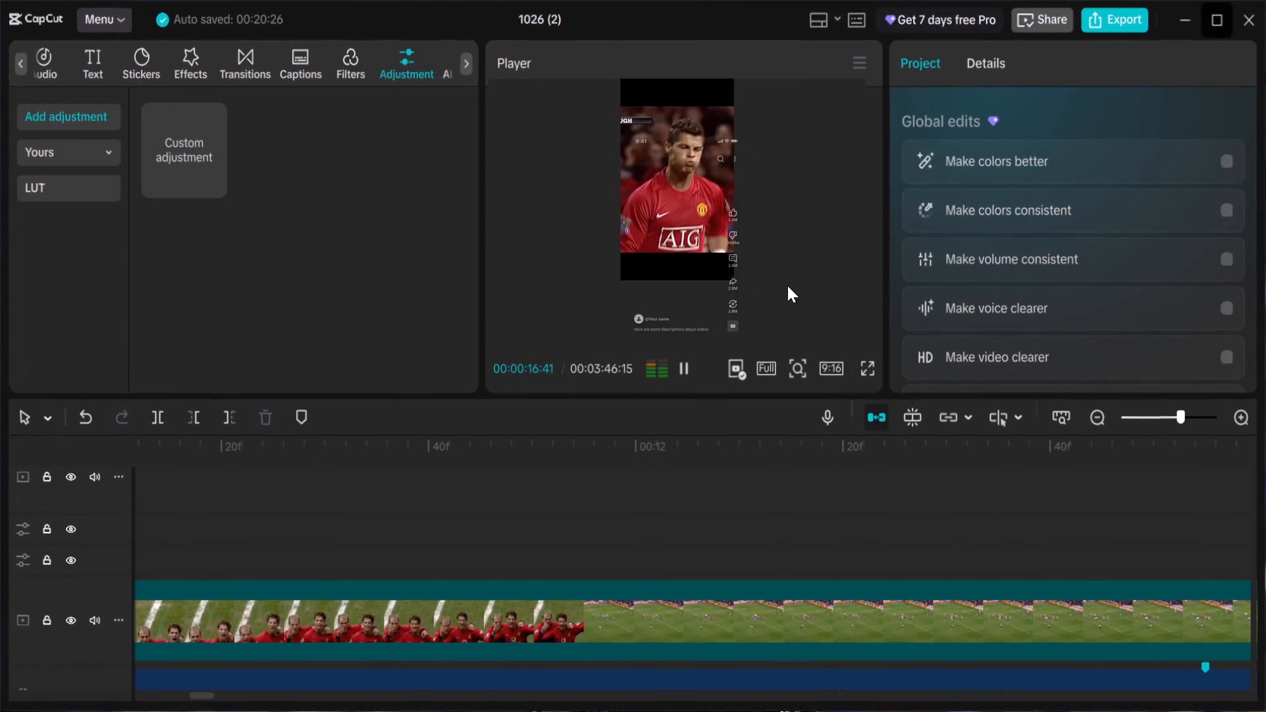
{"action": "left_click", "coordinate": [684, 361]}
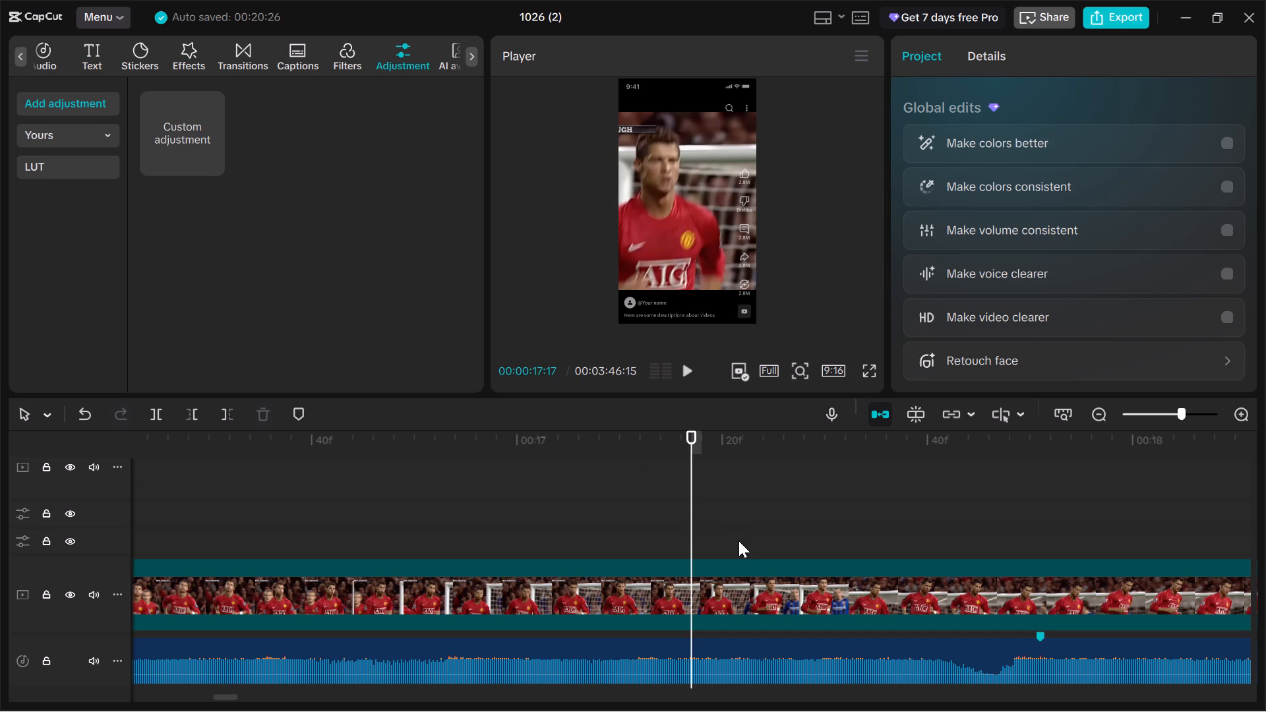
{"action": "left_click_drag", "start_coordinate": [694, 513], "coordinate": [279, 568]}
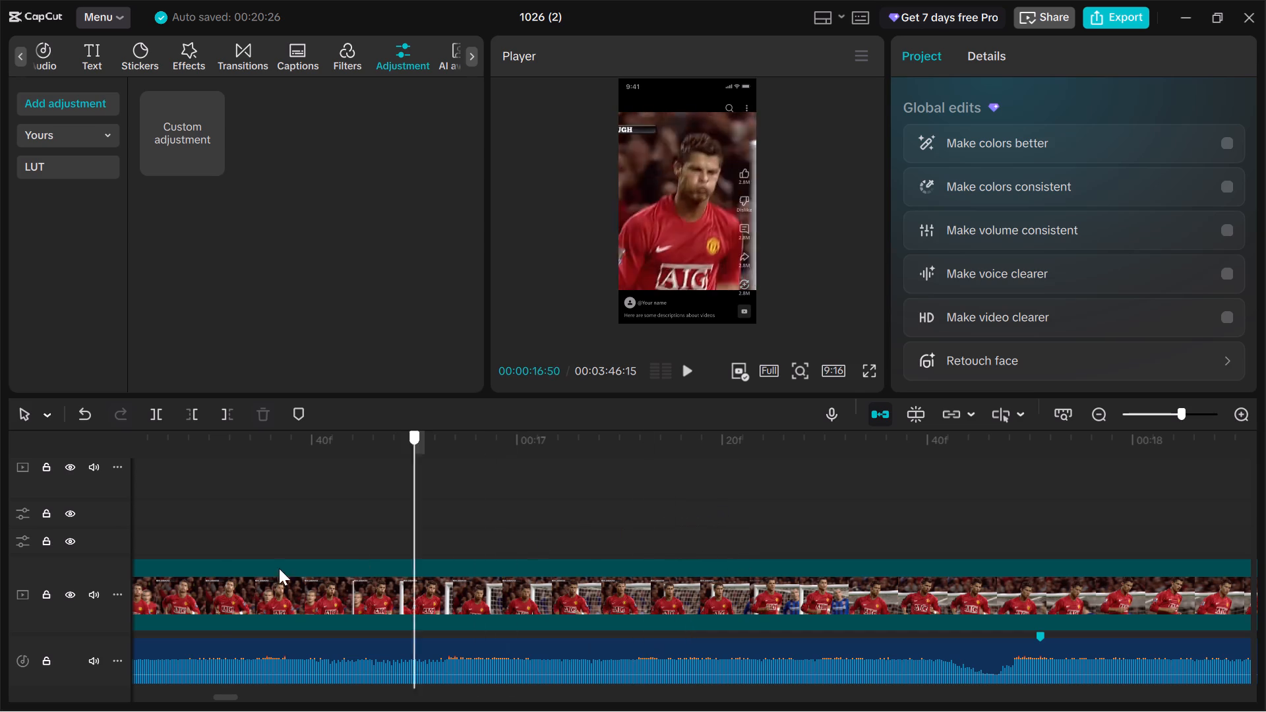
{"action": "left_click_drag", "start_coordinate": [279, 568], "coordinate": [220, 622]}
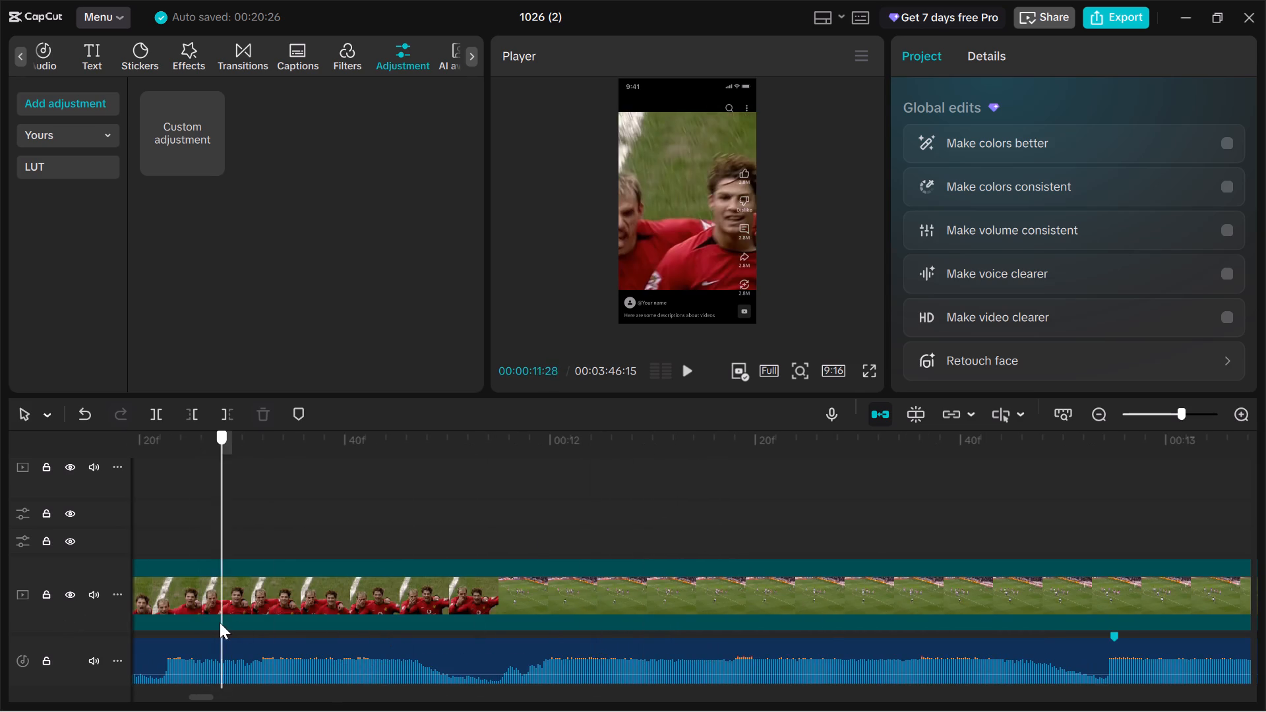
{"action": "left_click_drag", "start_coordinate": [220, 622], "coordinate": [773, 639]}
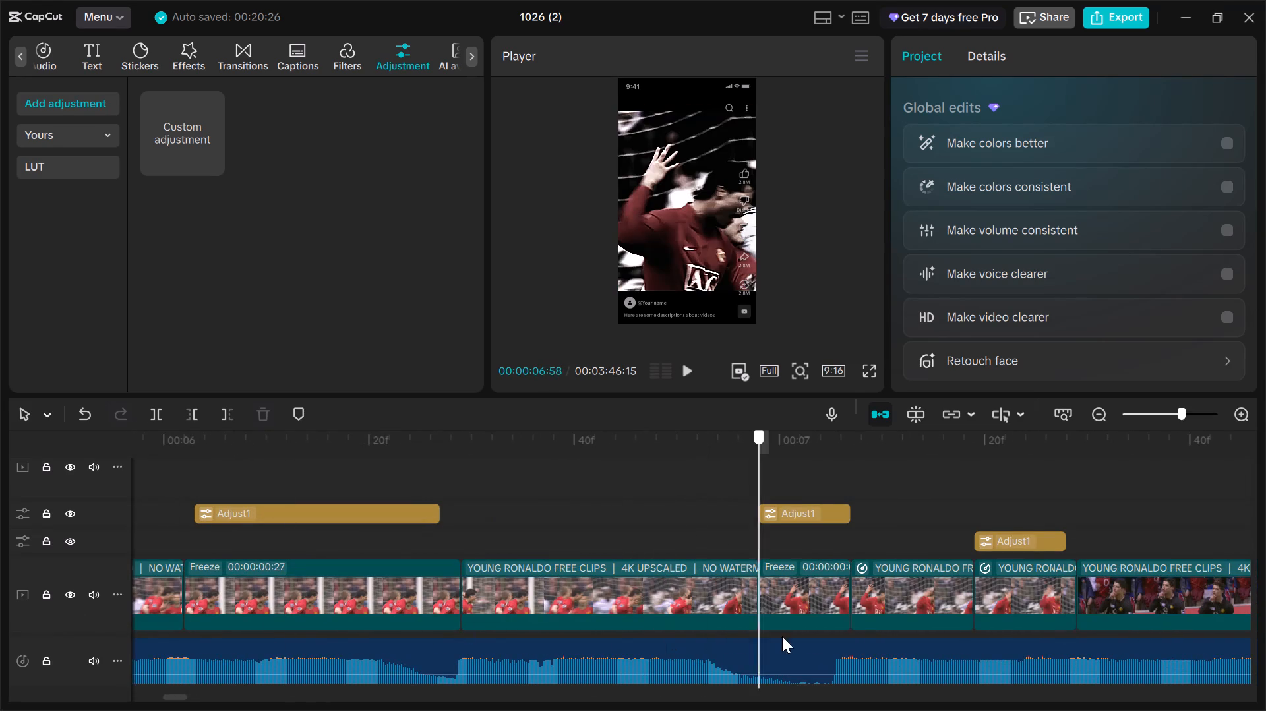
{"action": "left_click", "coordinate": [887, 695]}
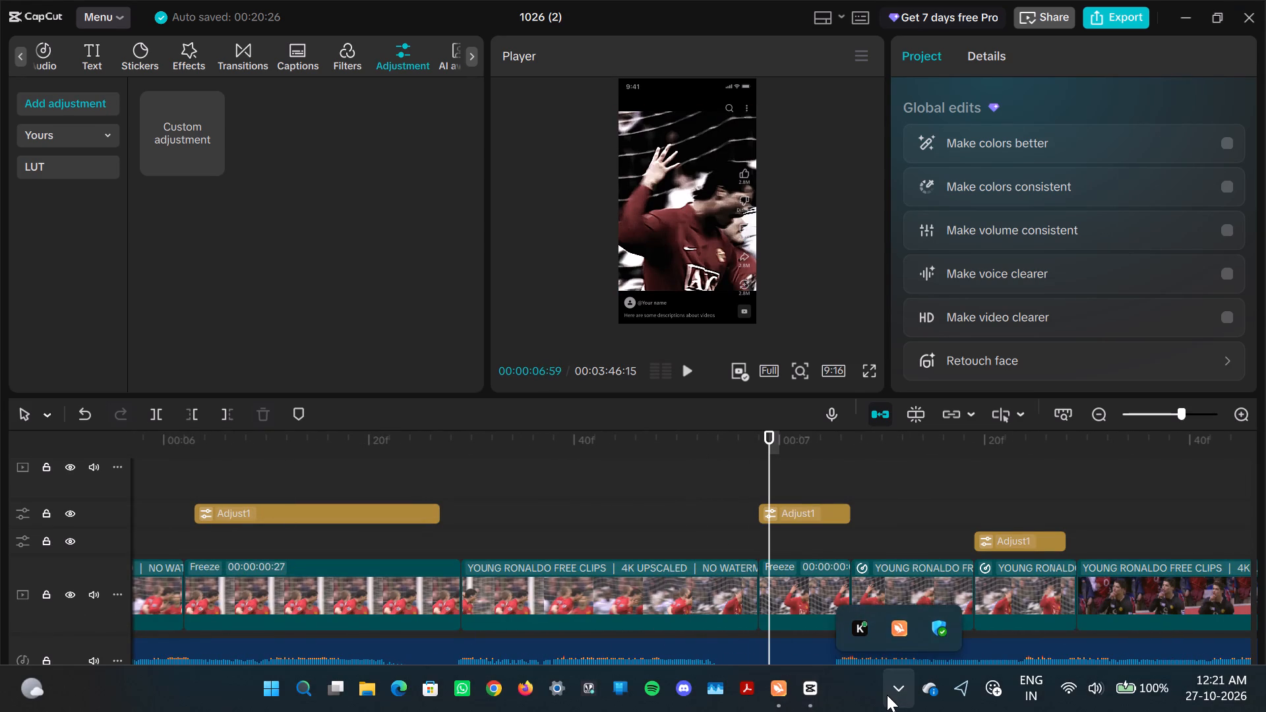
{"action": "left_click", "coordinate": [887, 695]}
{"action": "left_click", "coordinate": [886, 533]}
Review the footage between the second speed-curved clip and the beat marker near 00:00:08 against the music.
{"action": "left_click_drag", "start_coordinate": [878, 498], "coordinate": [925, 512]}
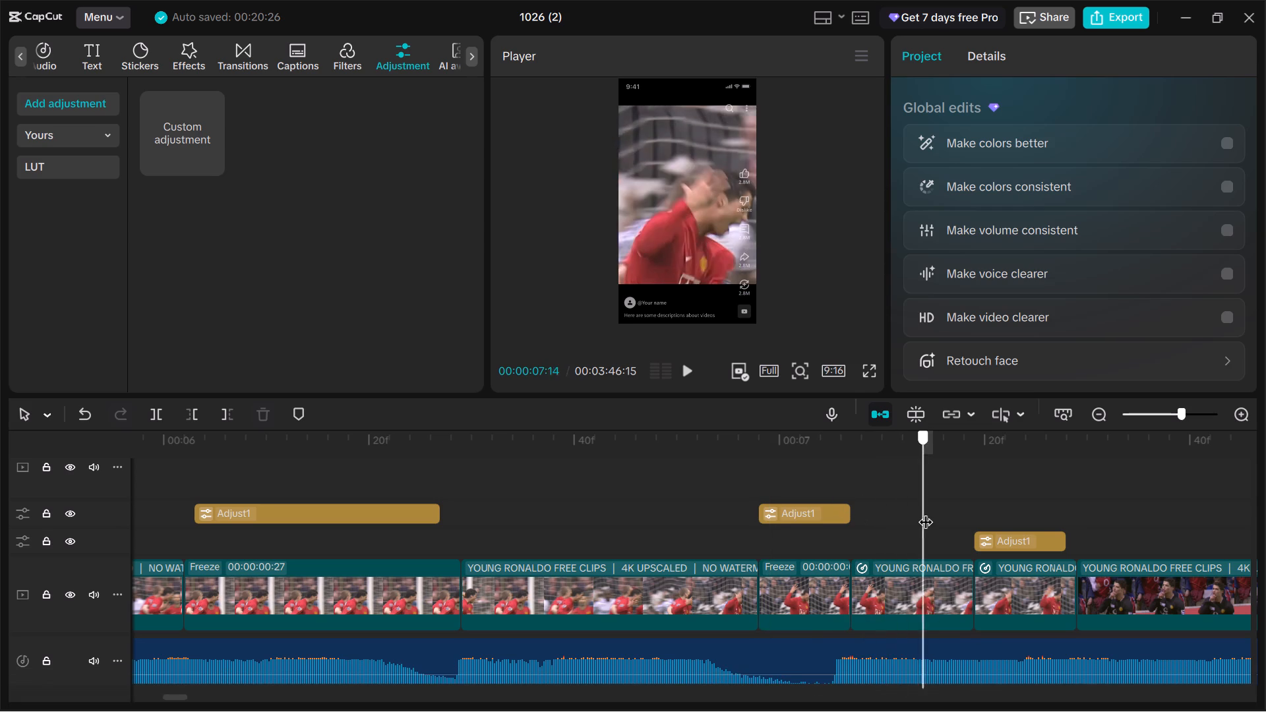
{"action": "left_click_drag", "start_coordinate": [925, 512], "coordinate": [1091, 519]}
{"action": "left_click", "coordinate": [693, 362]}
{"action": "left_click", "coordinate": [693, 362]}
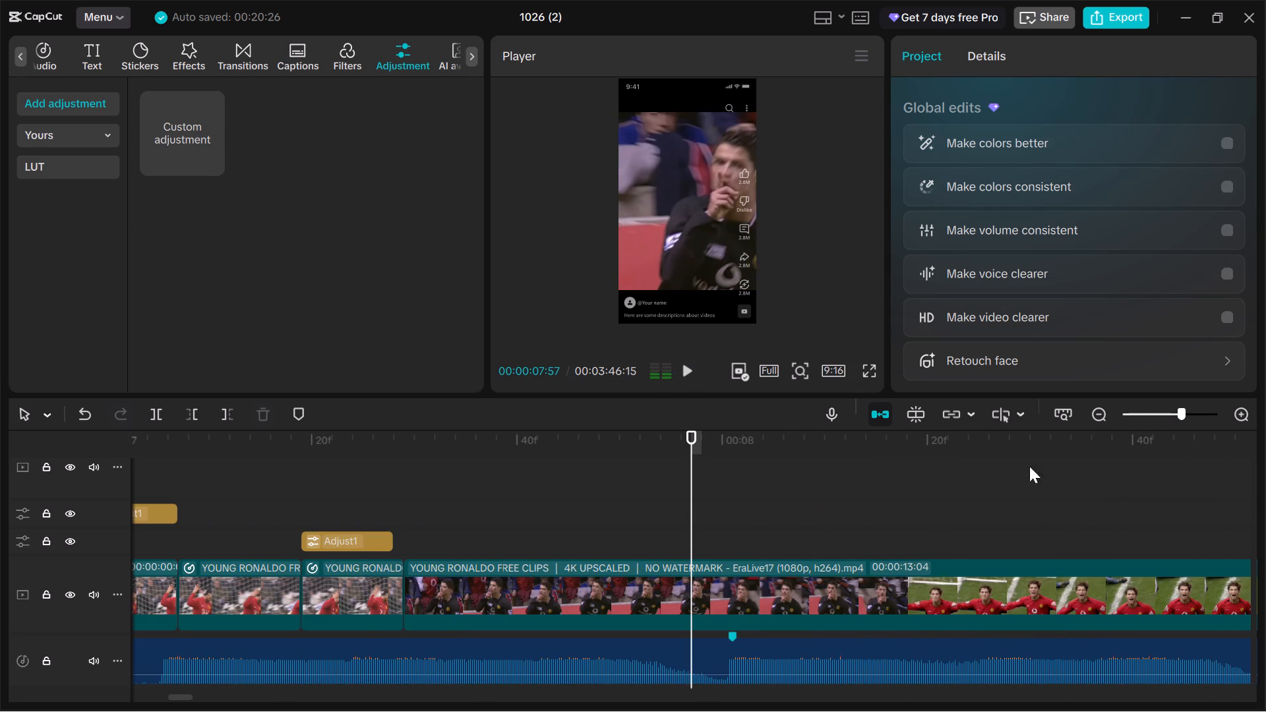
{"action": "left_click_drag", "start_coordinate": [695, 506], "coordinate": [665, 516]}
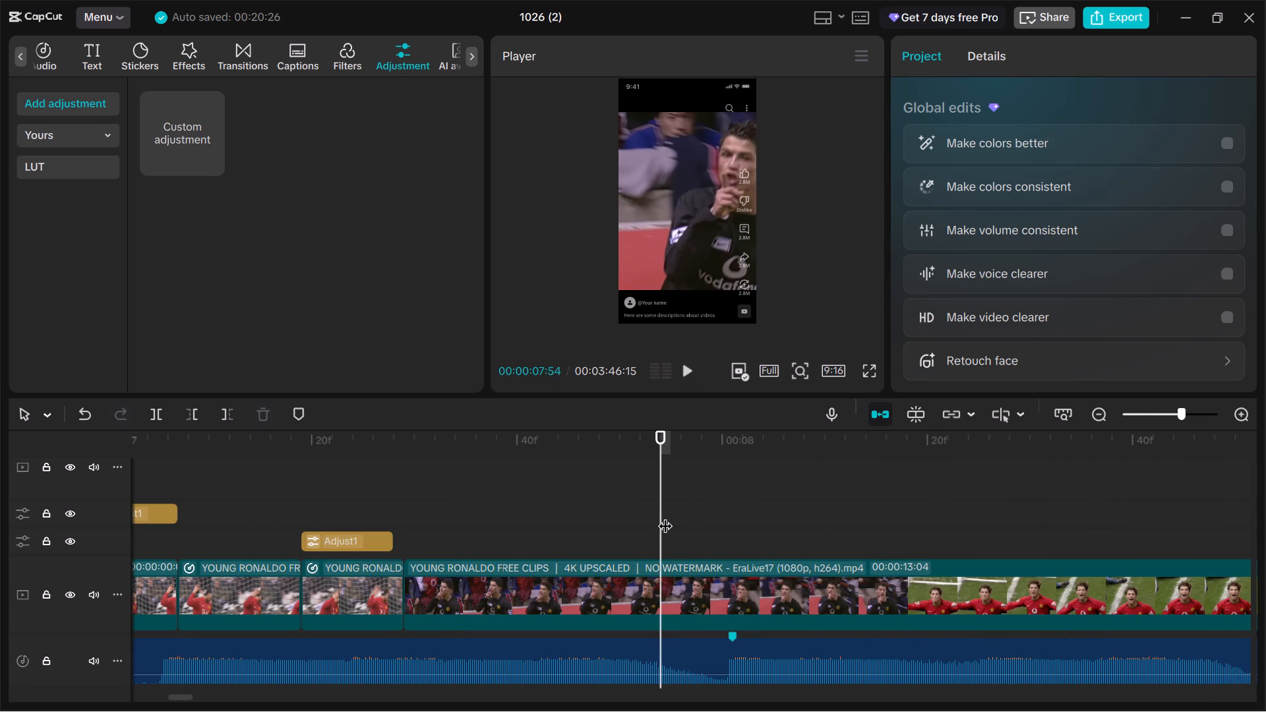
Duplicate the first speed-curved clip after the second freeze frame and place the copy directly after the second speed-curved clip.
{"action": "left_click", "coordinate": [375, 589]}
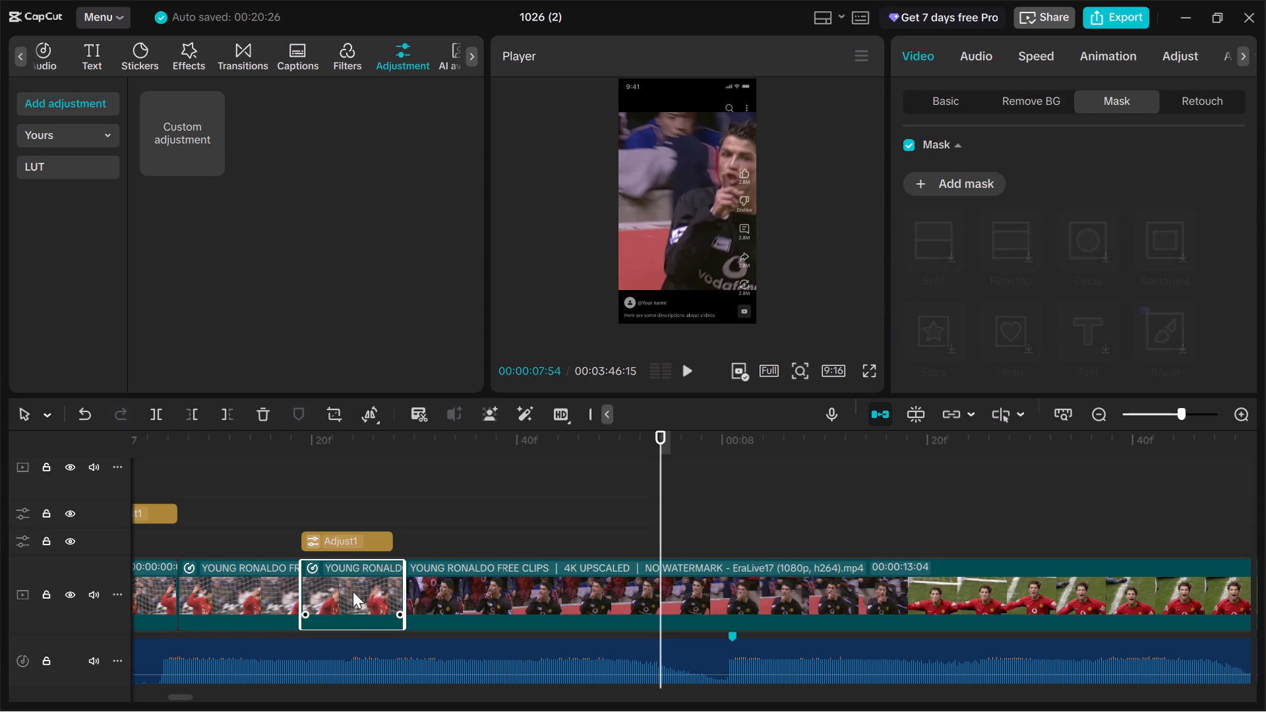
{"action": "left_click", "coordinate": [265, 596]}
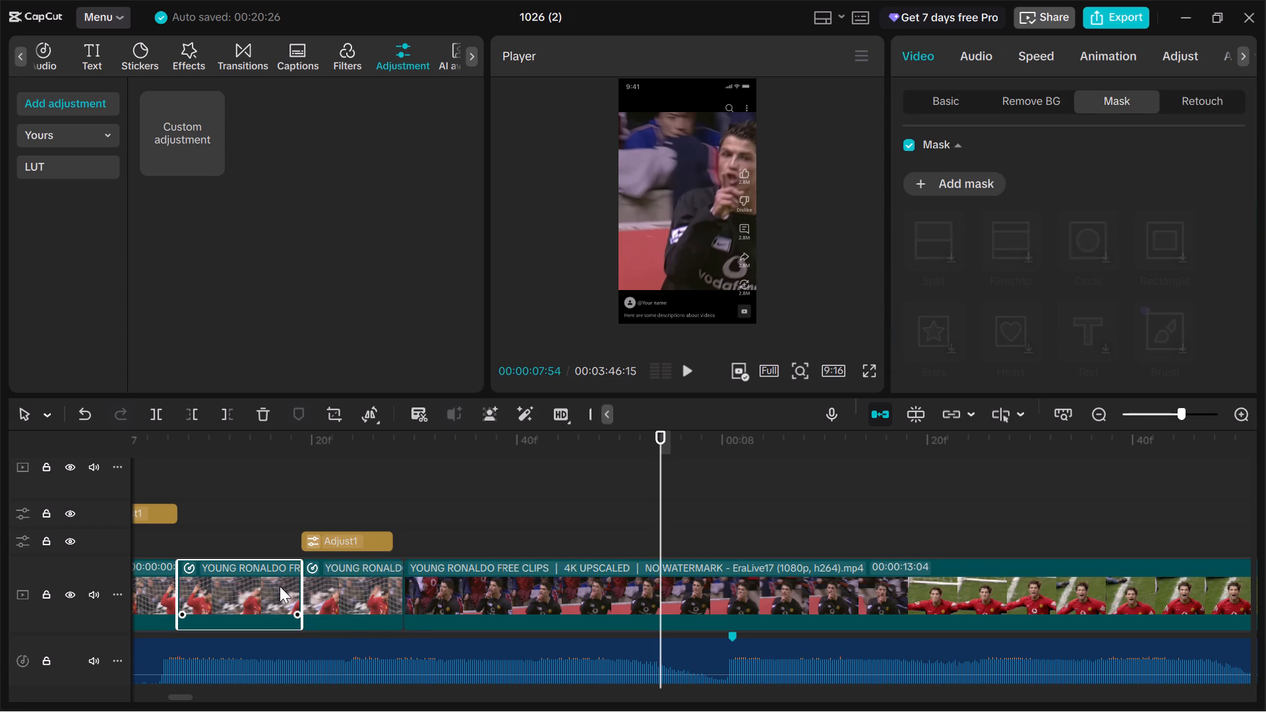
{"action": "key", "text": "ctrl+c"}
{"action": "left_click", "coordinate": [489, 529]}
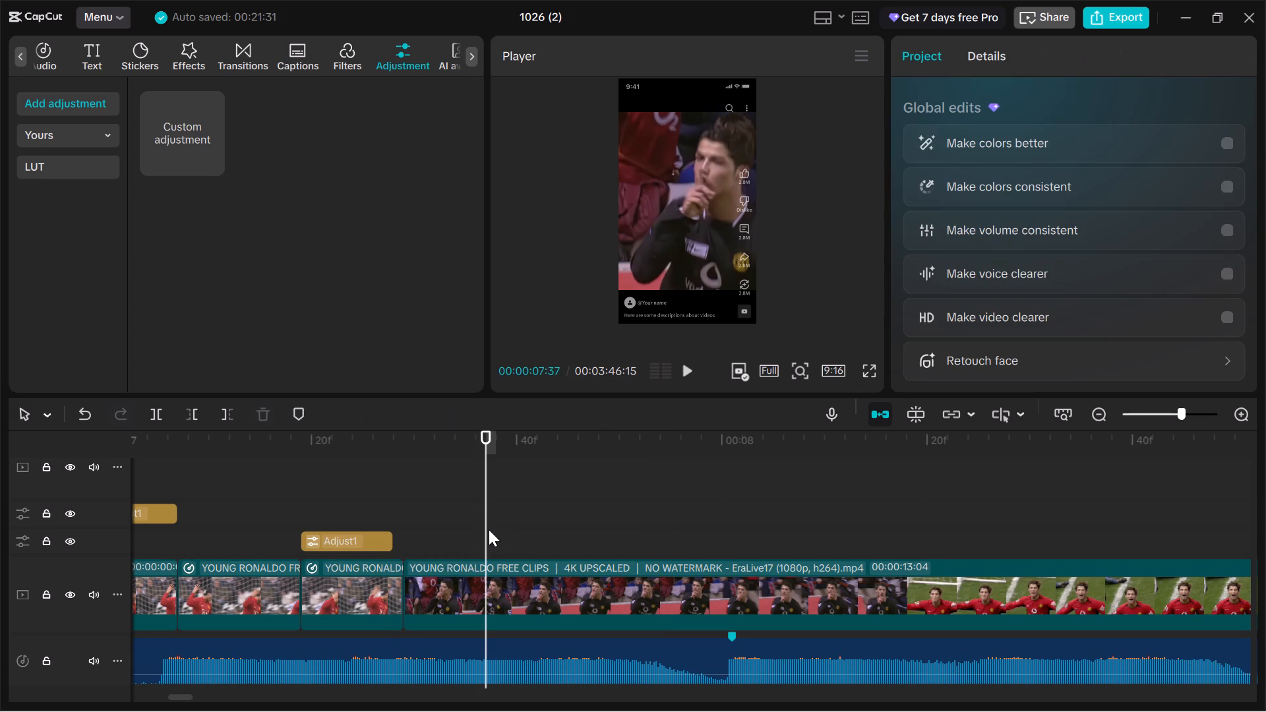
{"action": "key", "text": "ctrl+v"}
{"action": "left_click_drag", "start_coordinate": [541, 547], "coordinate": [448, 630]}
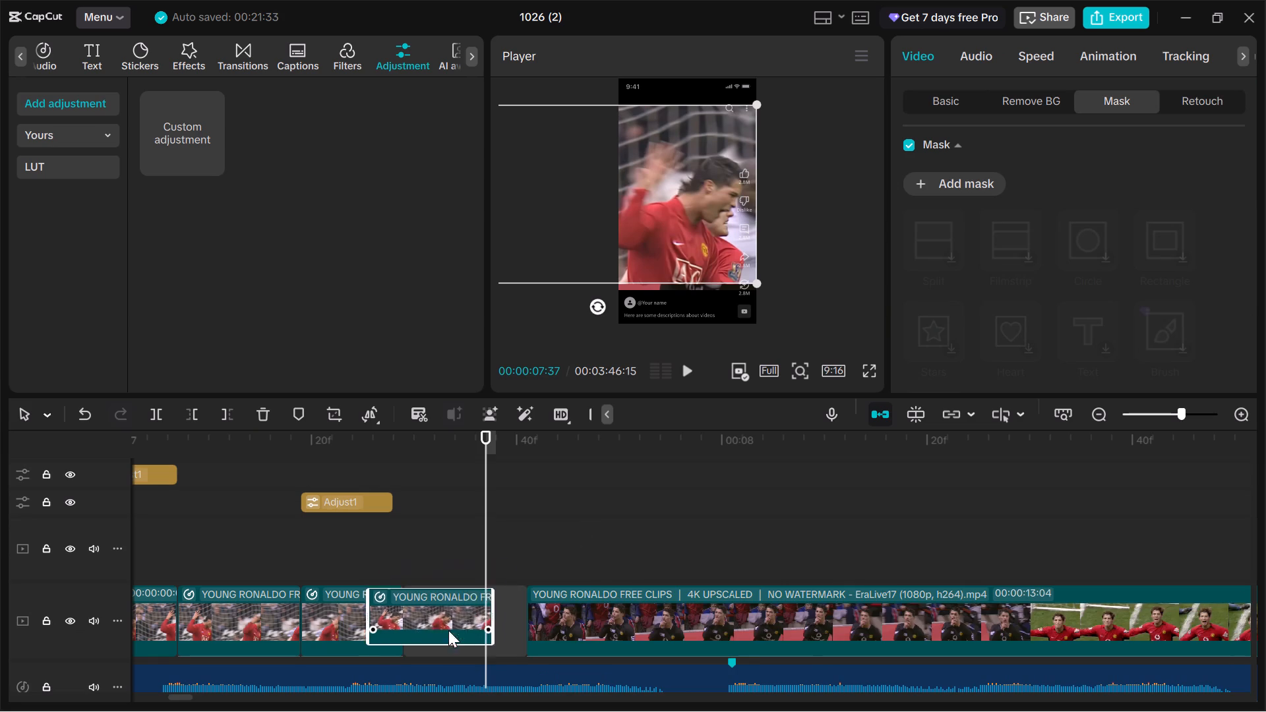
{"action": "left_click_drag", "start_coordinate": [448, 630], "coordinate": [458, 630]}
Duplicate the second speed-curved clip after the second freeze frame and place the copy directly after the third speed-curved clip.
{"action": "left_click", "coordinate": [367, 557]}
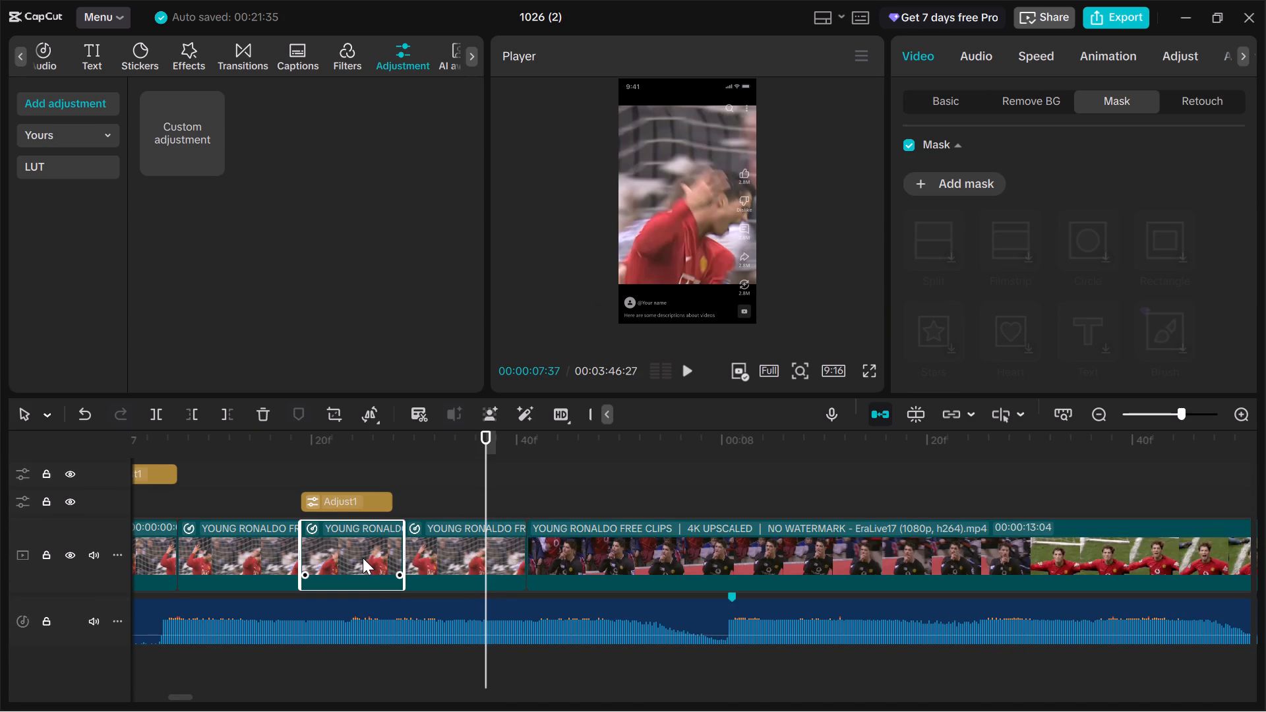
{"action": "key", "text": "ctrl+c"}
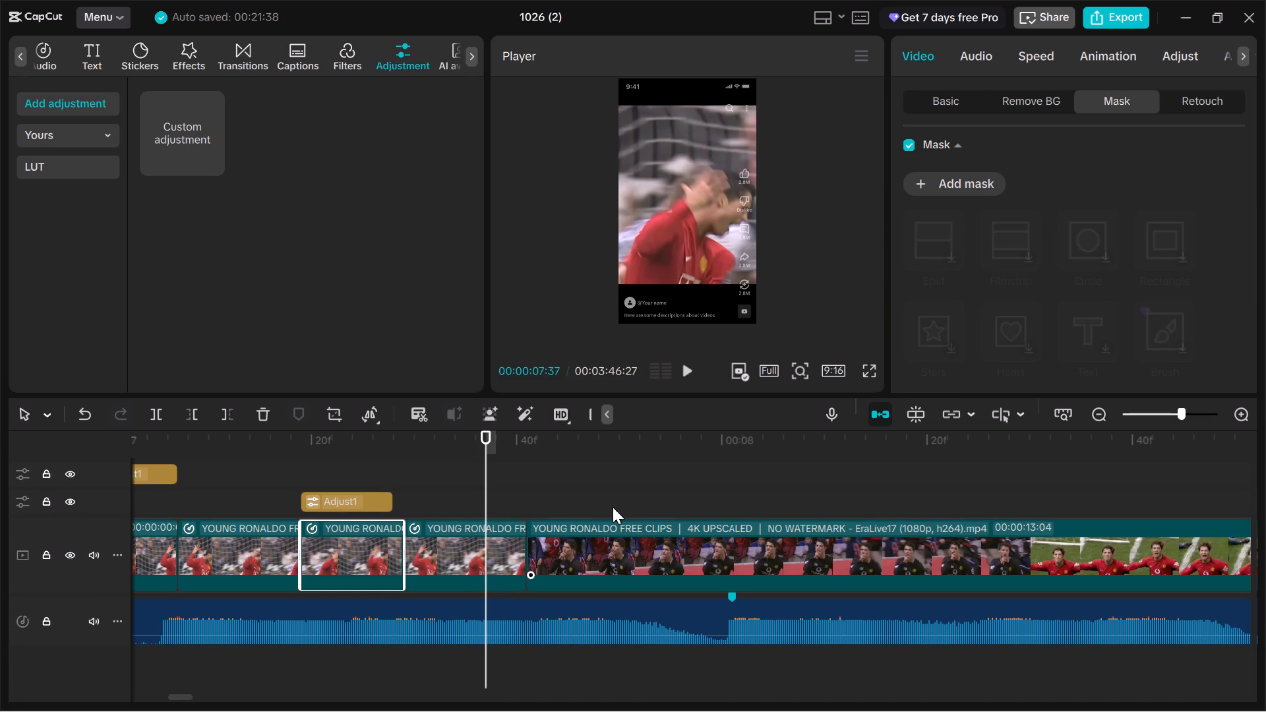
{"action": "left_click", "coordinate": [606, 496]}
{"action": "key", "text": "ctrl+v"}
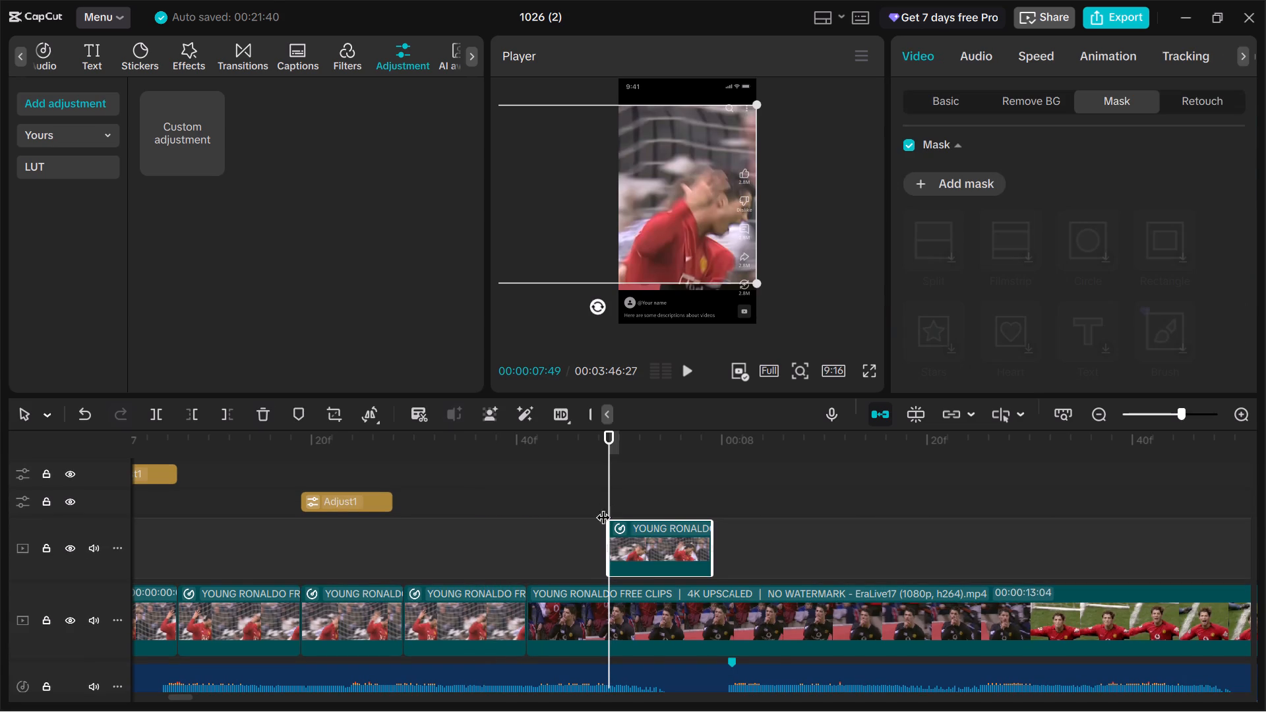
{"action": "left_click_drag", "start_coordinate": [660, 554], "coordinate": [562, 625]}
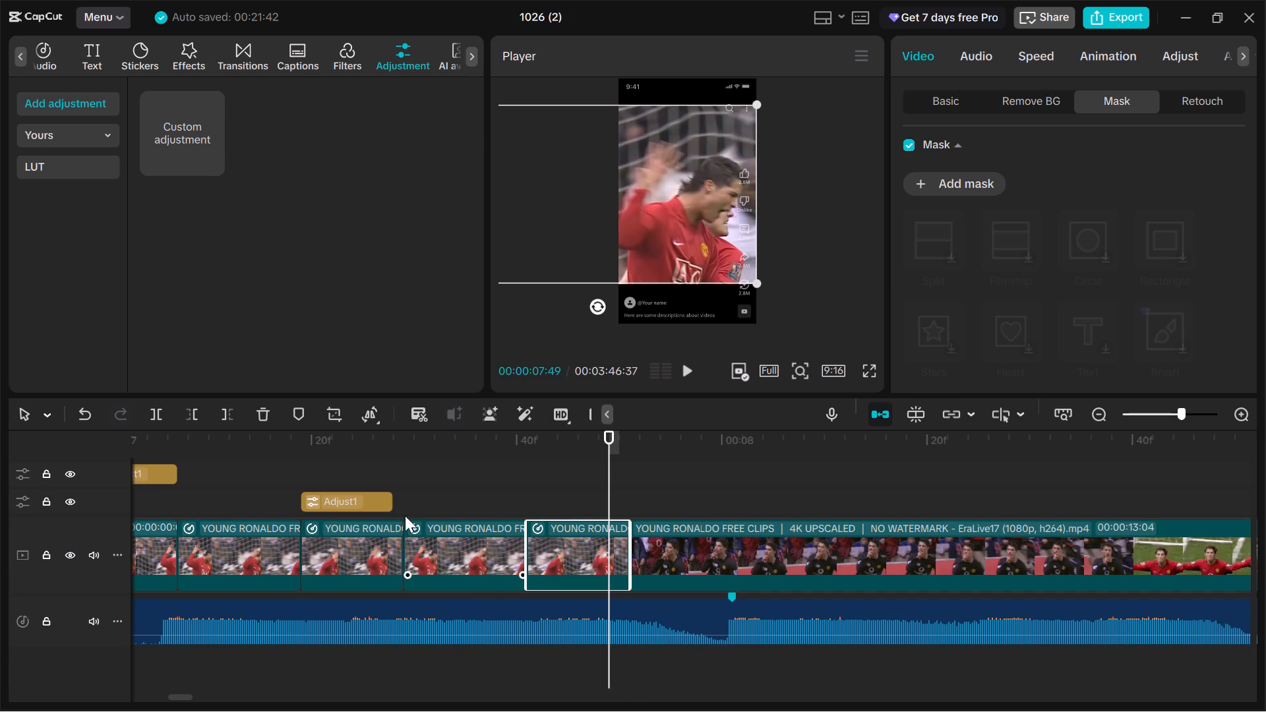
Copy the Adjust1 grade from the second speed-curved clip and place the copy over the fourth, ending at that clip's end.
{"action": "left_click", "coordinate": [378, 500]}
{"action": "key", "text": "ctrl+c"}
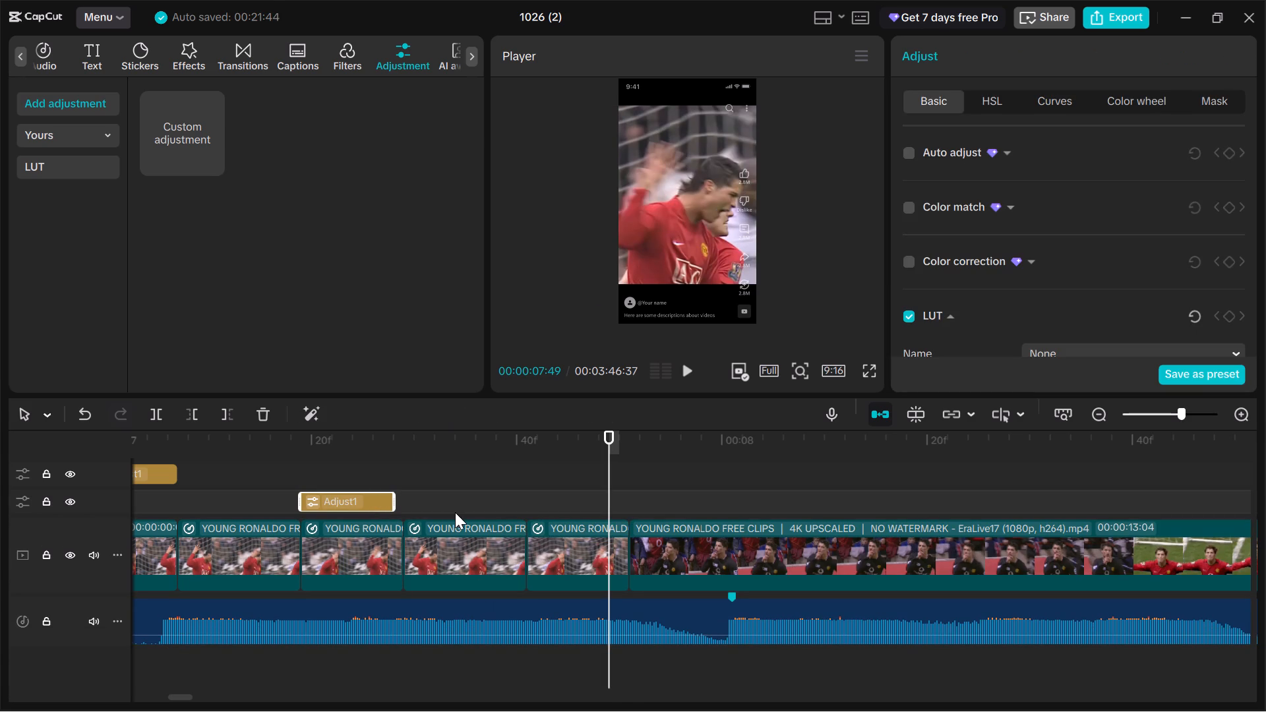
{"action": "left_click", "coordinate": [644, 505]}
{"action": "key", "text": "ctrl+v"}
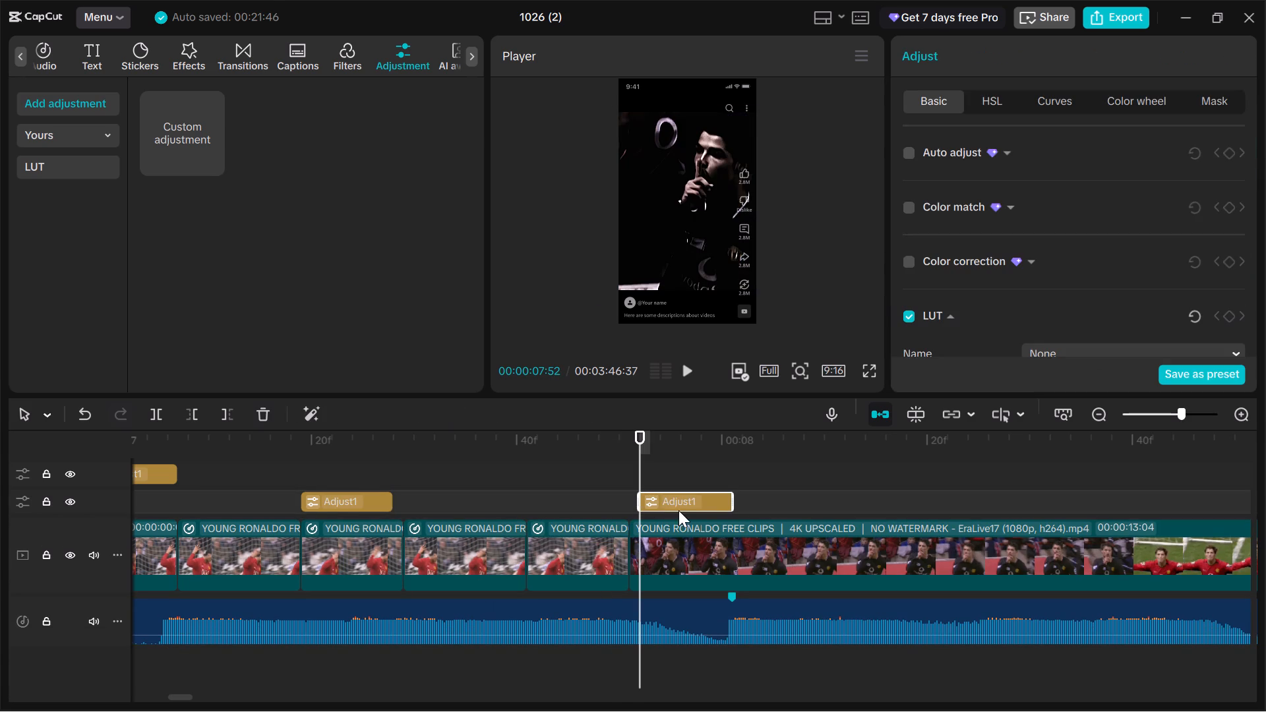
{"action": "left_click_drag", "start_coordinate": [677, 503], "coordinate": [568, 511]}
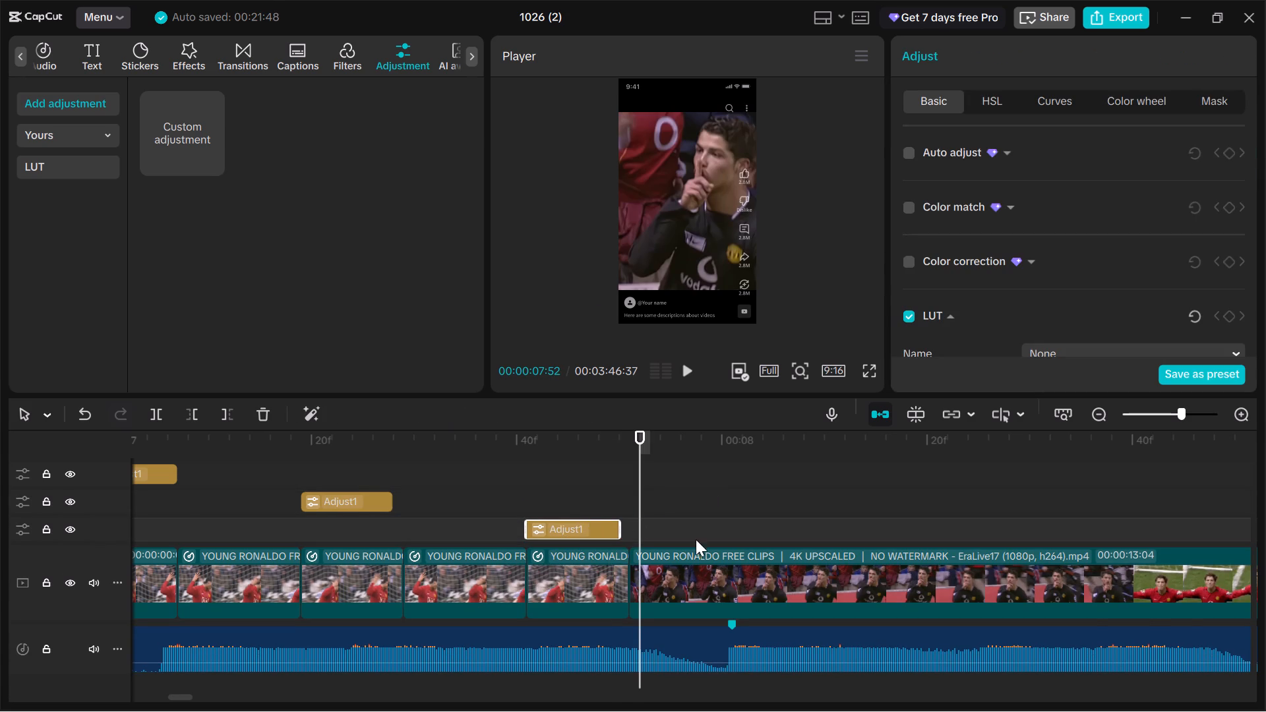
{"action": "left_click_drag", "start_coordinate": [644, 489], "coordinate": [290, 525]}
{"action": "left_click_drag", "start_coordinate": [578, 528], "coordinate": [584, 533]}
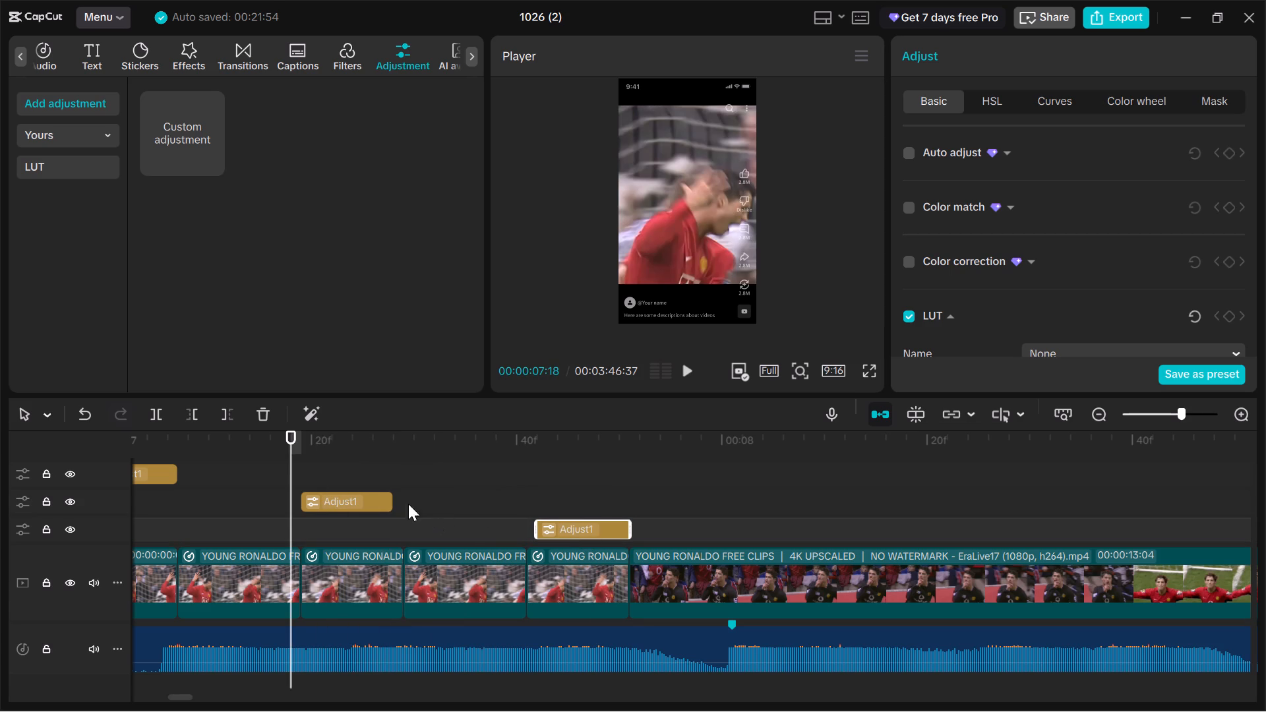
Shift the Adjust1 grade over the second speed-curved clip so that it ends at the clip's end.
{"action": "left_click_drag", "start_coordinate": [363, 498], "coordinate": [367, 529]}
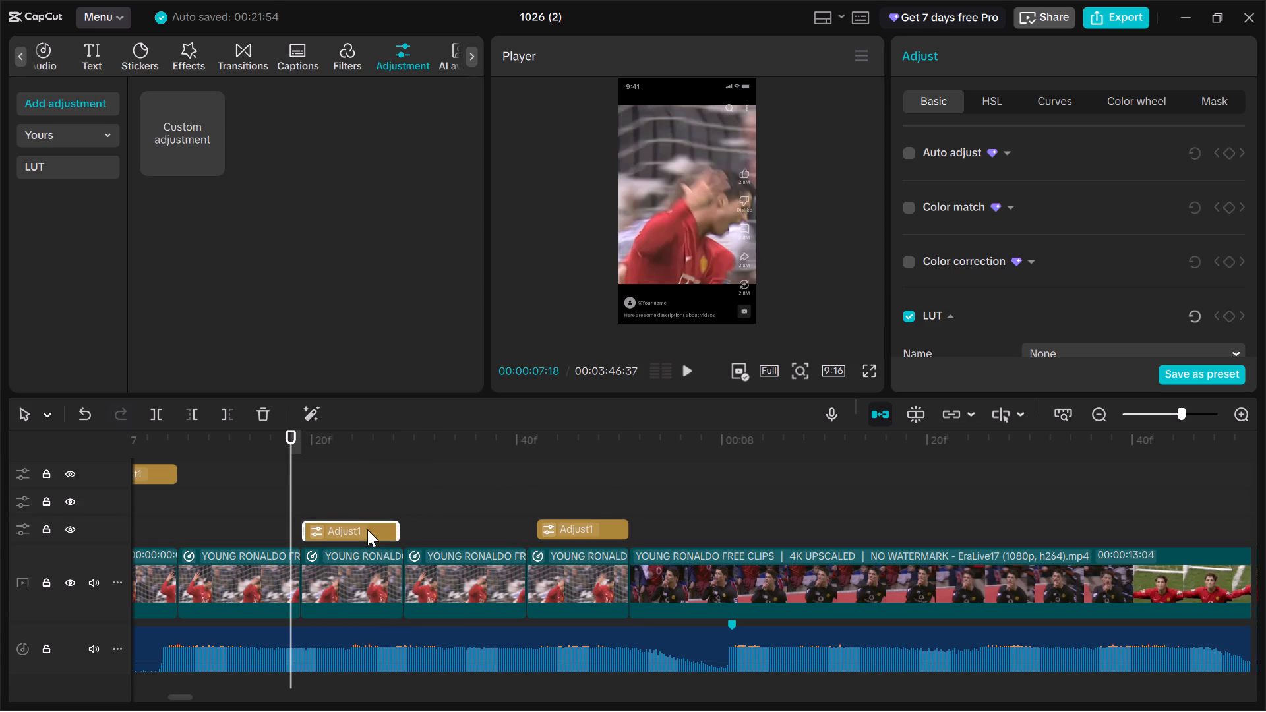
{"action": "left_click_drag", "start_coordinate": [367, 529], "coordinate": [372, 529]}
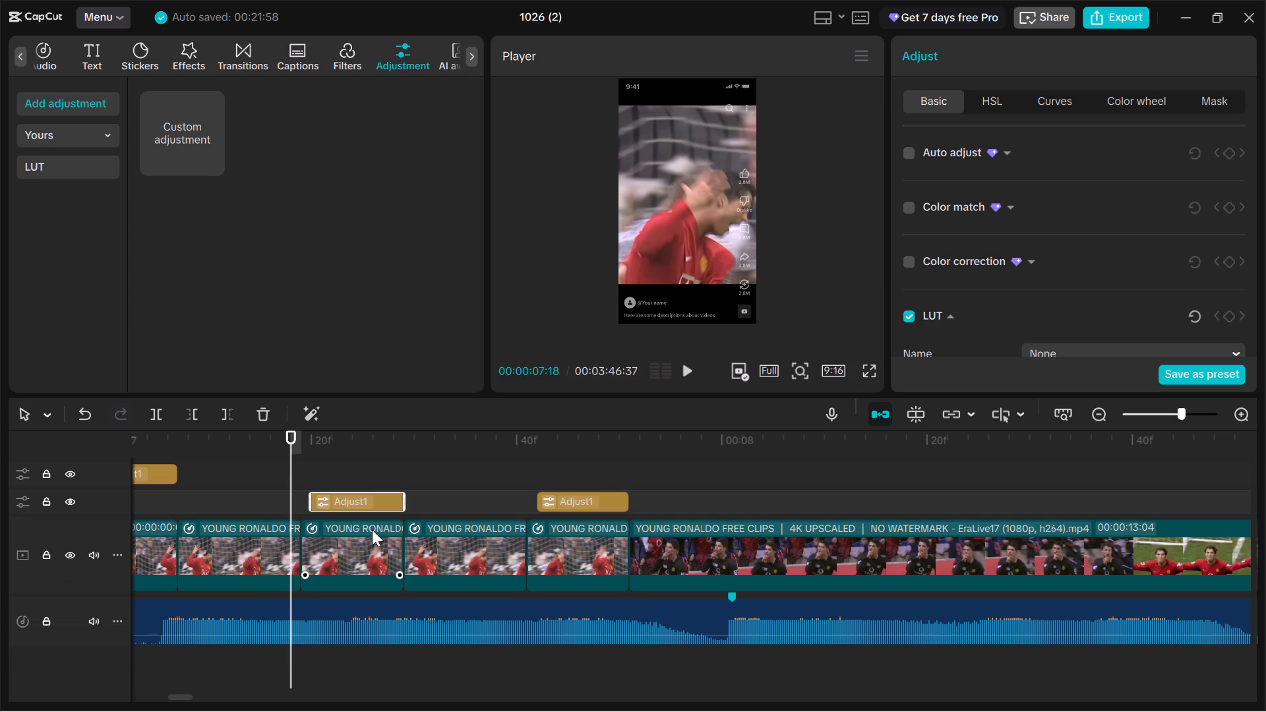
Play back the second freeze frame and the four speed-curved clips after it repeatedly to check the alternating grade against the music.
{"action": "left_click_drag", "start_coordinate": [291, 472], "coordinate": [173, 518]}
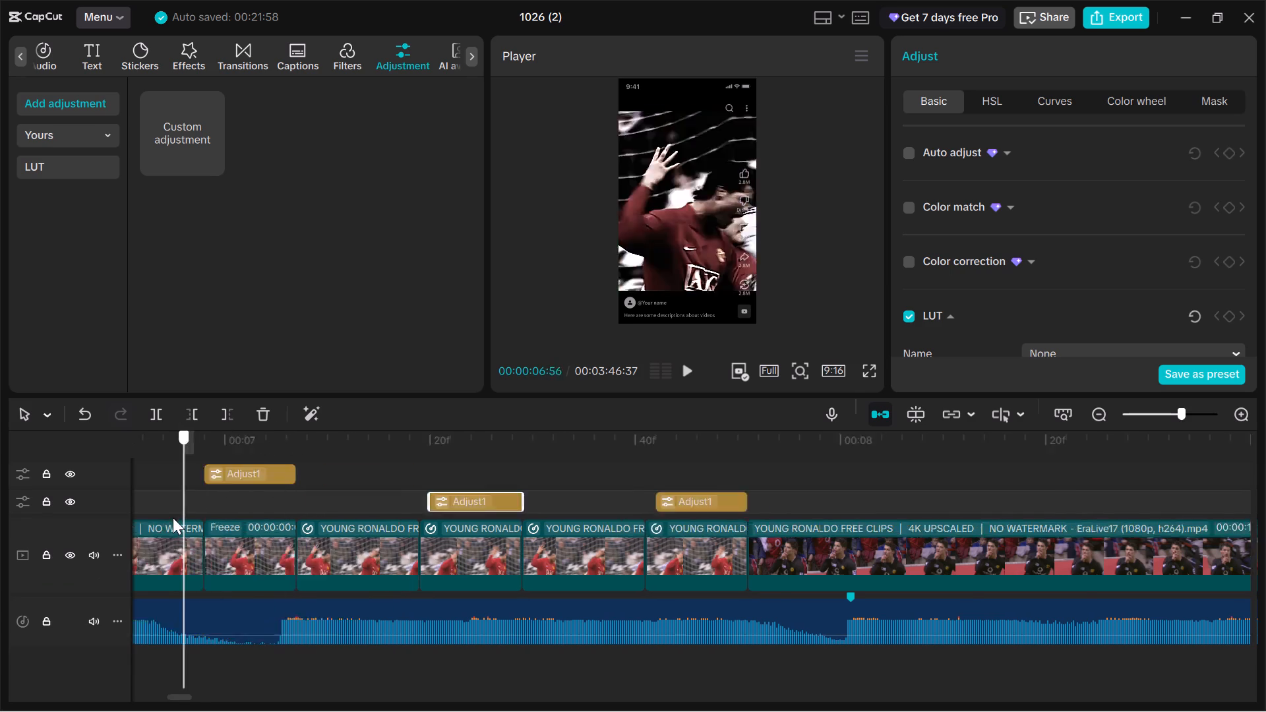
{"action": "left_click_drag", "start_coordinate": [173, 518], "coordinate": [1224, 504]}
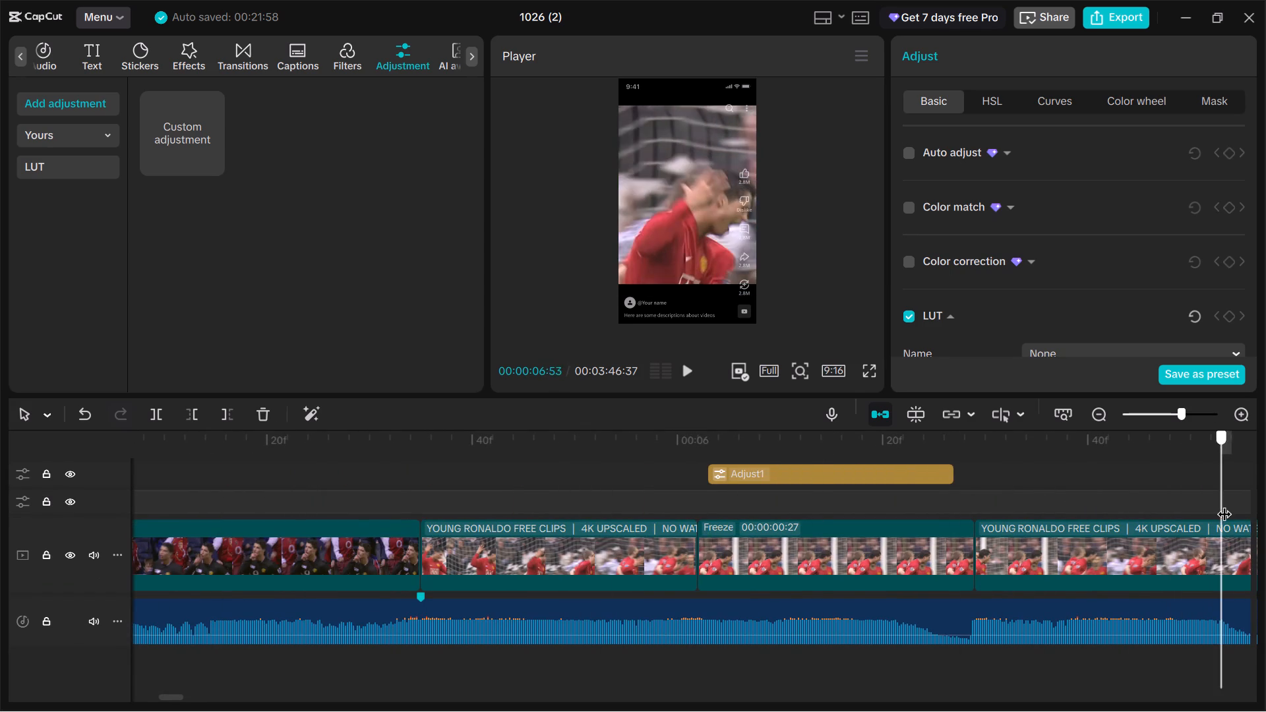
{"action": "left_click_drag", "start_coordinate": [1224, 504], "coordinate": [217, 490]}
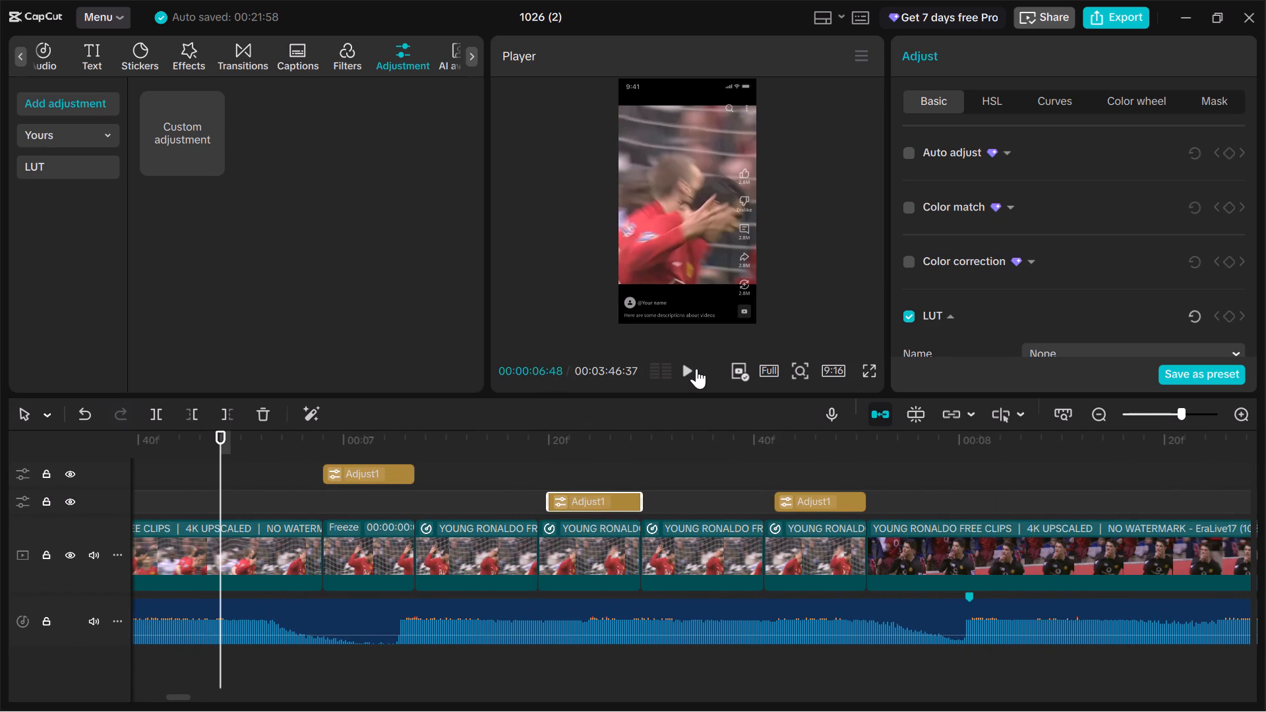
{"action": "left_click", "coordinate": [696, 369]}
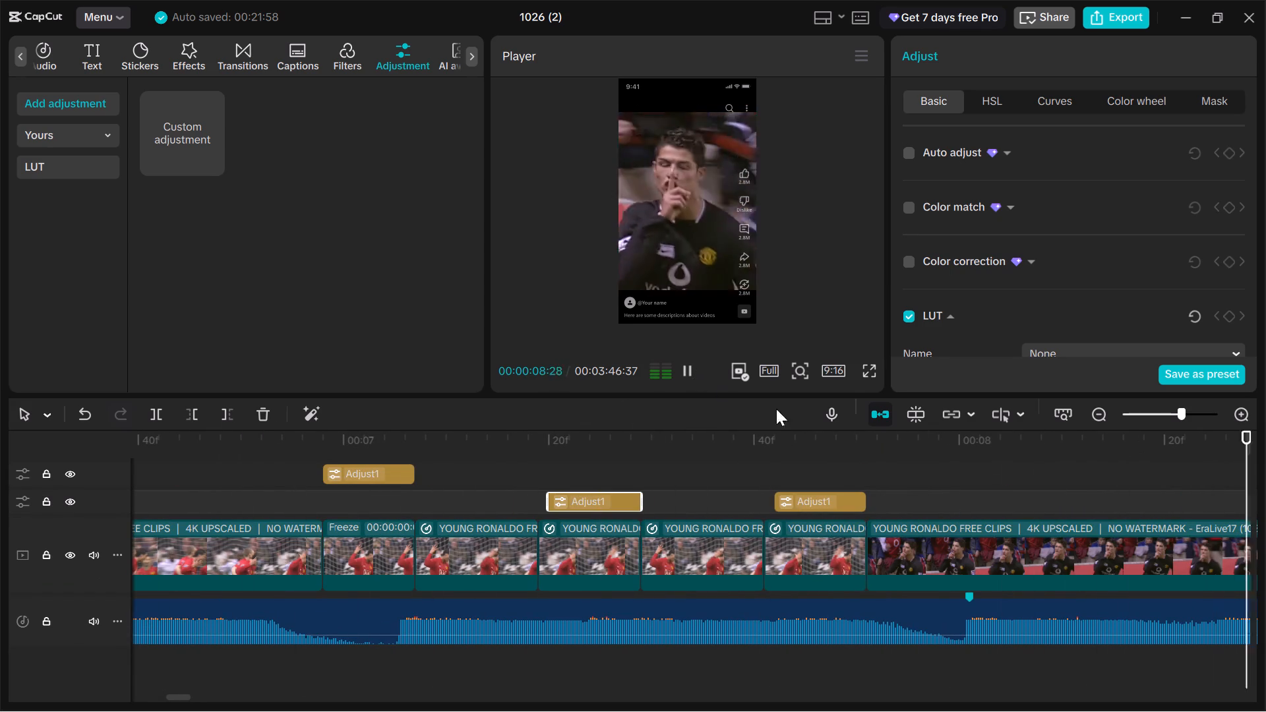
{"action": "left_click", "coordinate": [695, 433]}
{"action": "left_click_drag", "start_coordinate": [694, 430], "coordinate": [736, 436]}
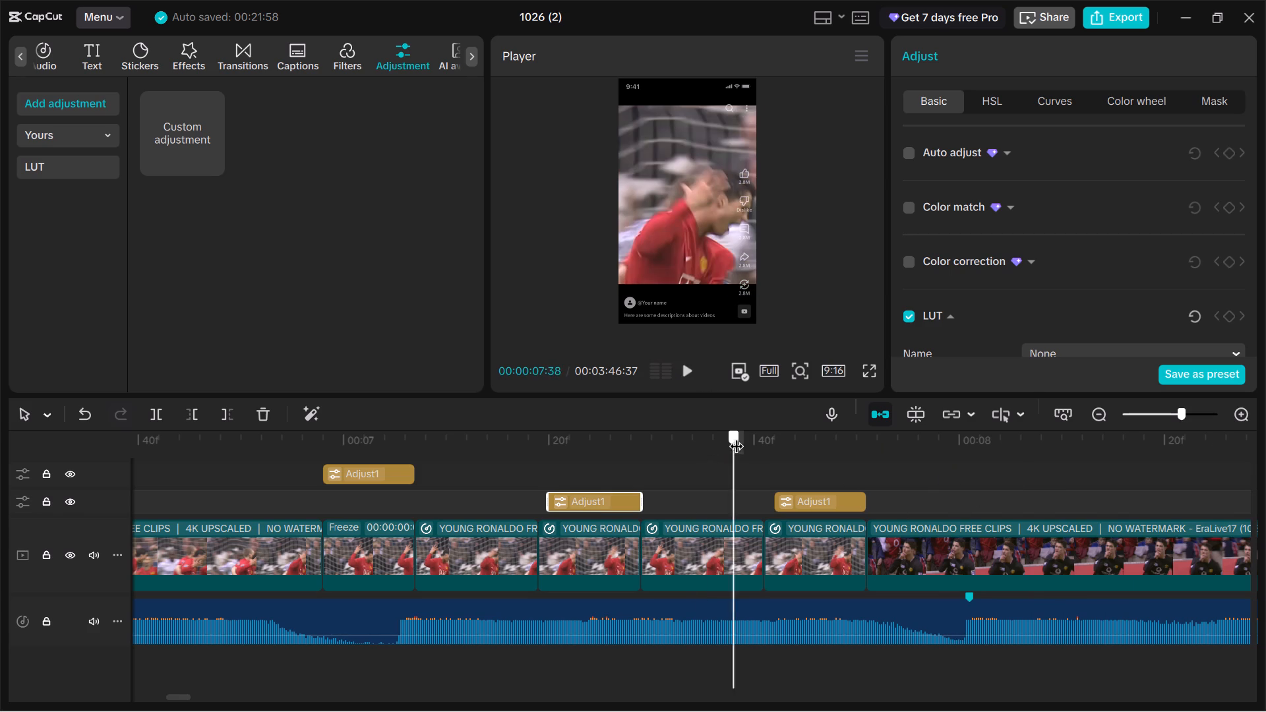
{"action": "left_click_drag", "start_coordinate": [736, 436], "coordinate": [854, 469]}
{"action": "key", "text": "space"}
{"action": "key", "text": "space"}
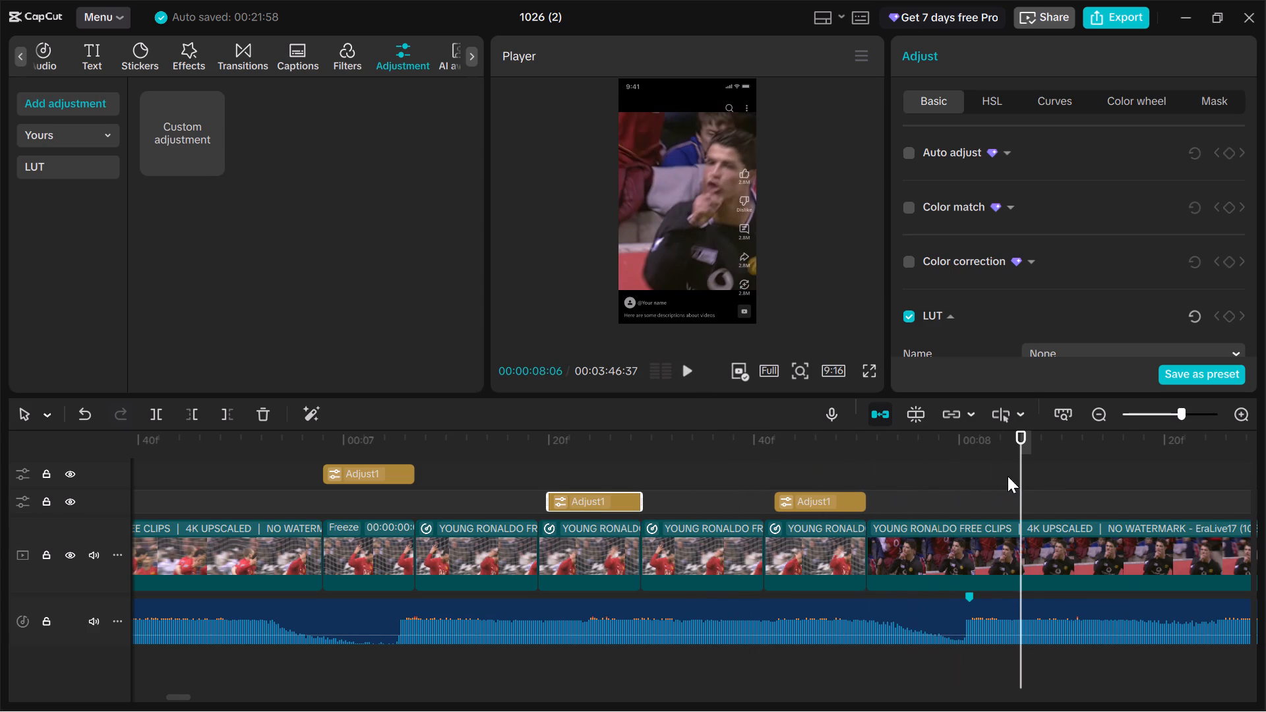
{"action": "left_click_drag", "start_coordinate": [1016, 477], "coordinate": [452, 488]}
{"action": "left_click", "coordinate": [682, 368]}
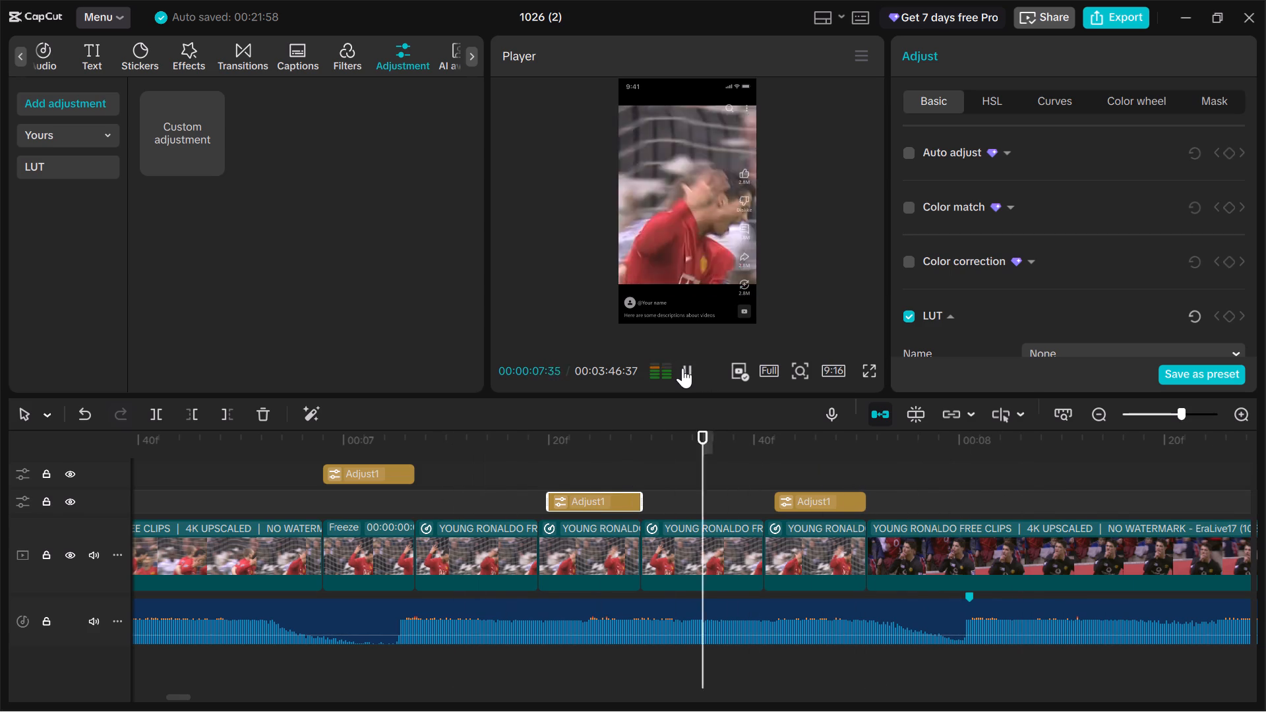
{"action": "key", "text": "space"}
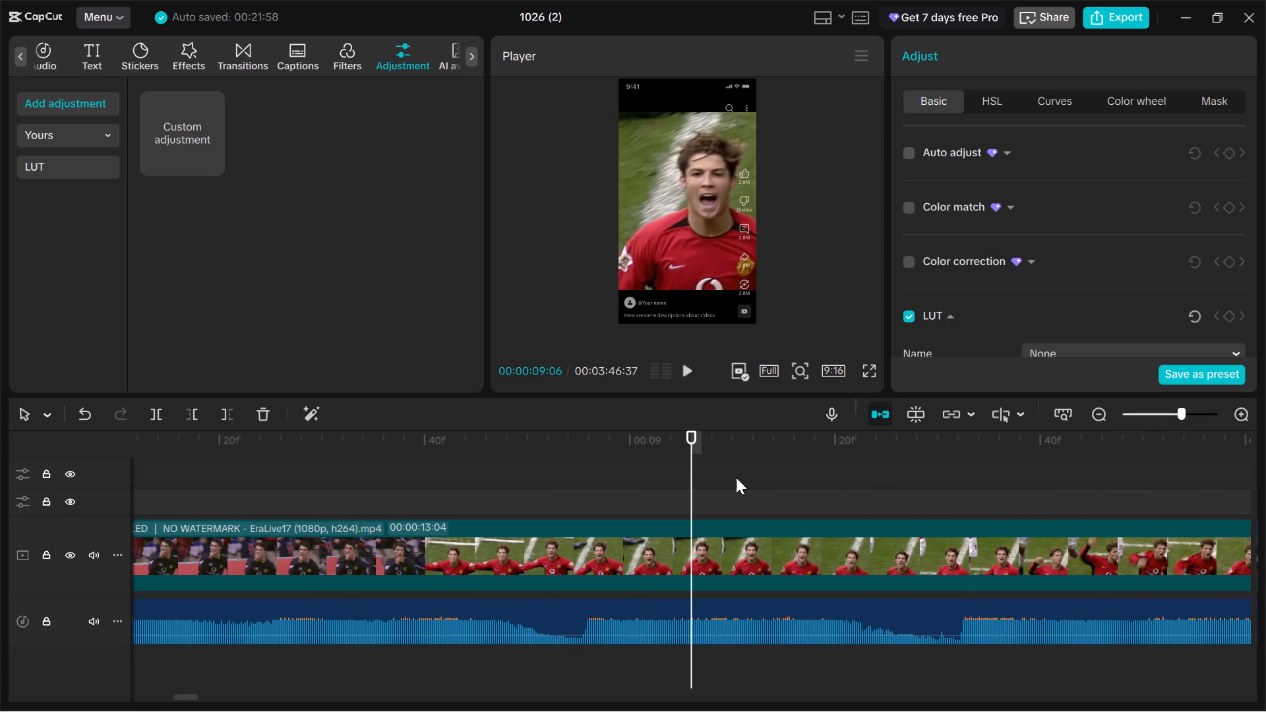
Play the uncut footage from 00:00:09:06 to about 00:00:47:45 and replay the knee-slide celebration near 00:00:47.
{"action": "left_click_drag", "start_coordinate": [667, 484], "coordinate": [250, 535]}
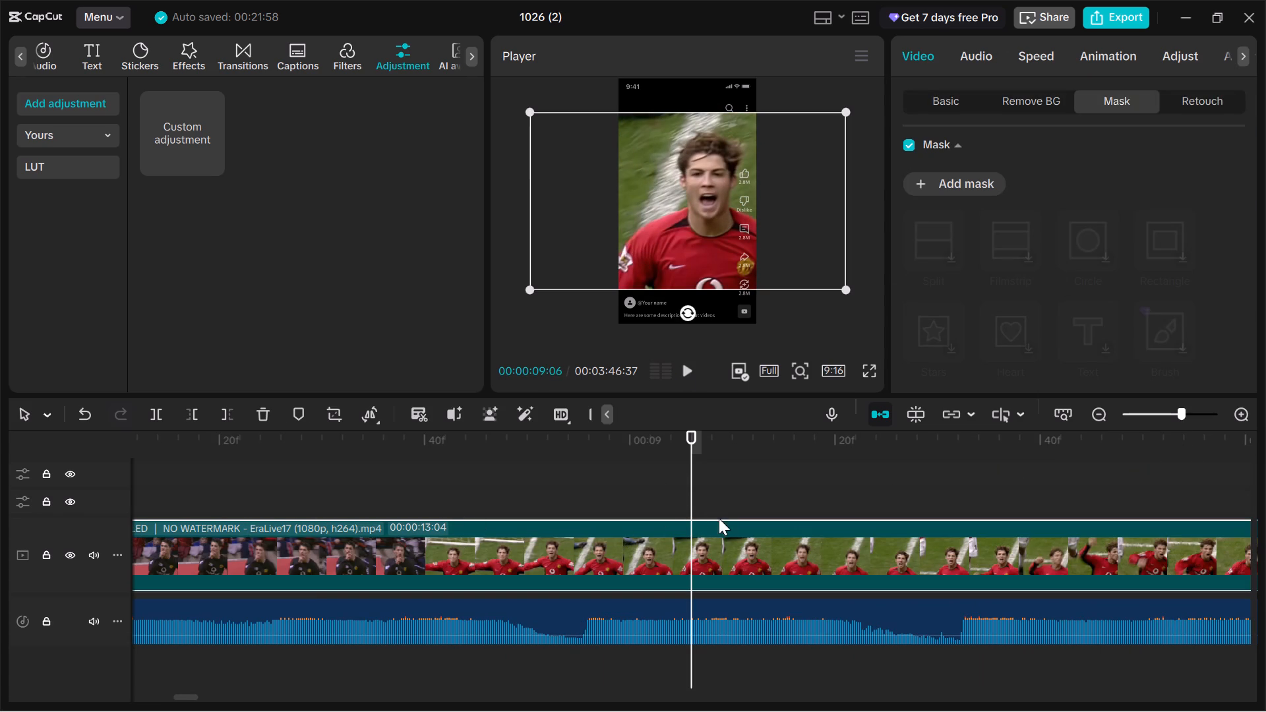
{"action": "left_click", "coordinate": [682, 372]}
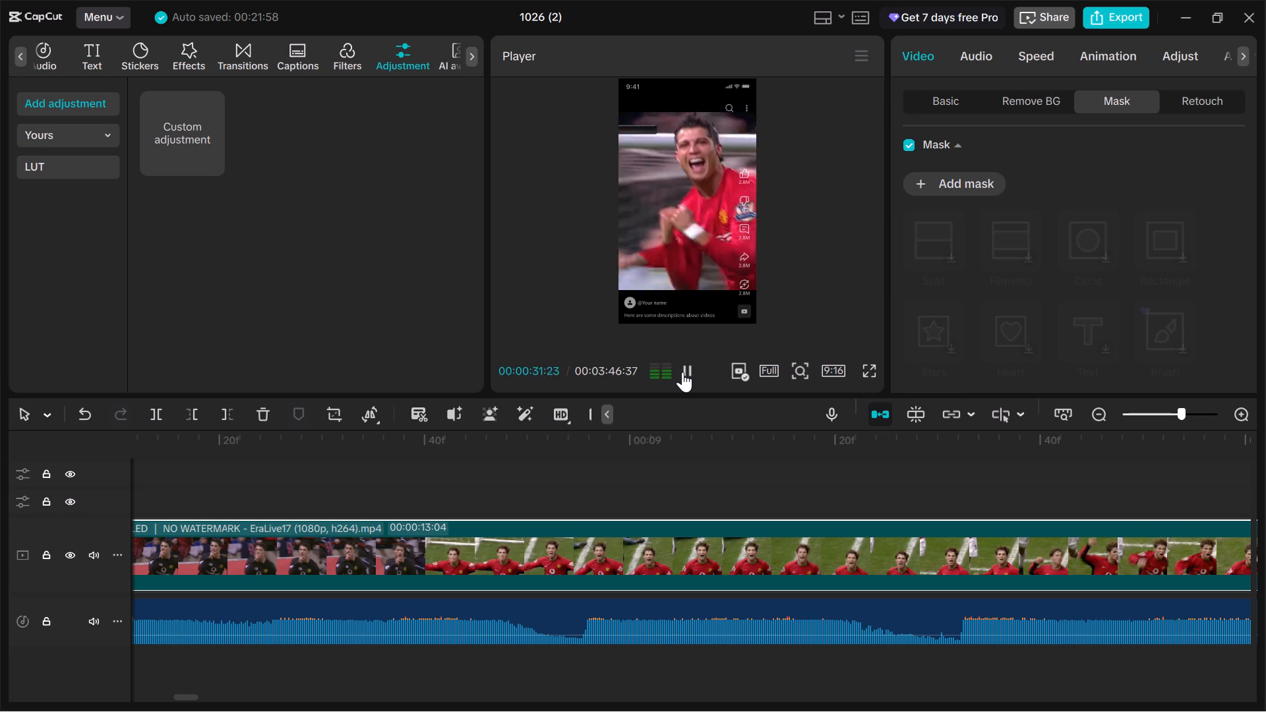
{"action": "left_click", "coordinate": [682, 372]}
{"action": "left_click", "coordinate": [682, 372]}
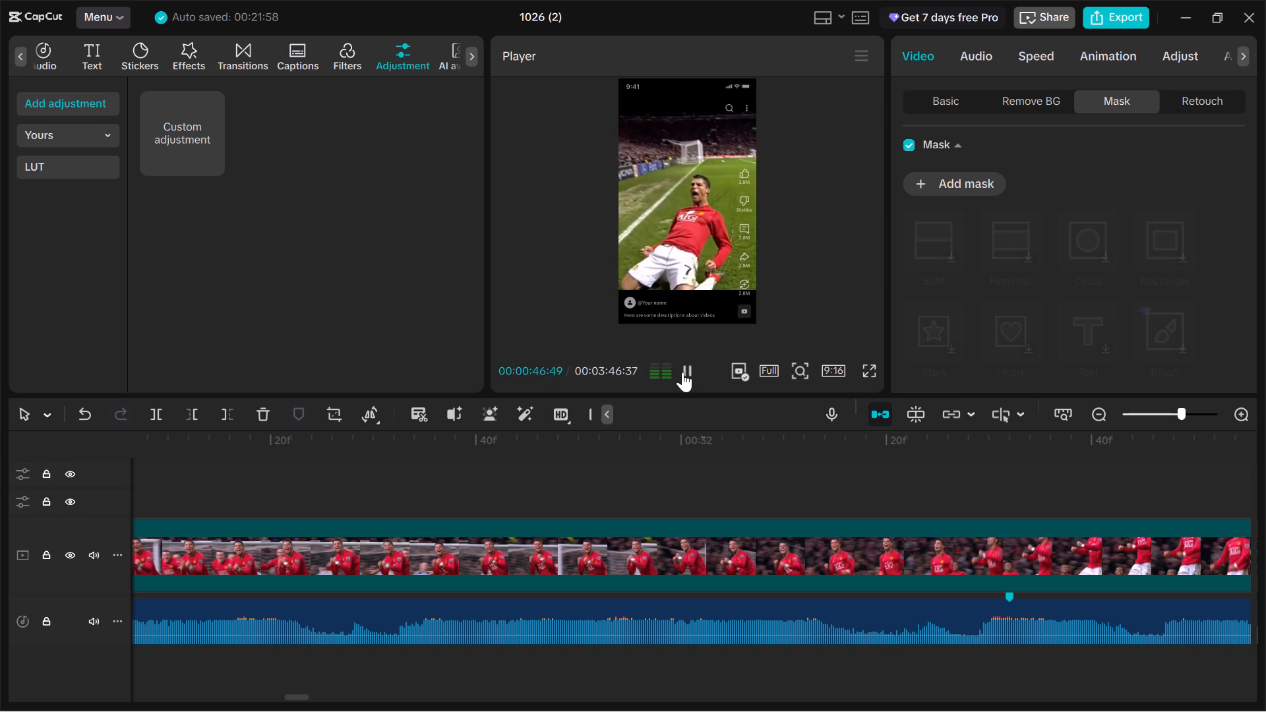
{"action": "left_click", "coordinate": [682, 372]}
{"action": "left_click_drag", "start_coordinate": [701, 539], "coordinate": [684, 560]}
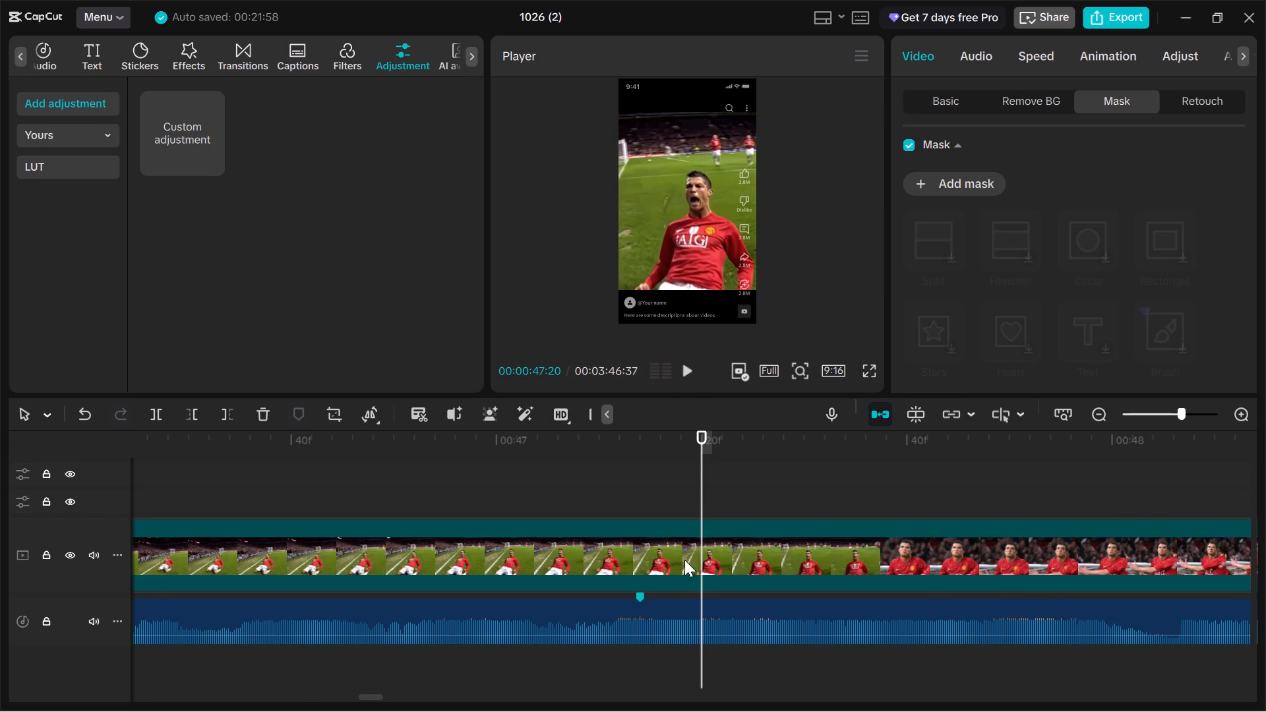
{"action": "left_click_drag", "start_coordinate": [684, 560], "coordinate": [1035, 552]}
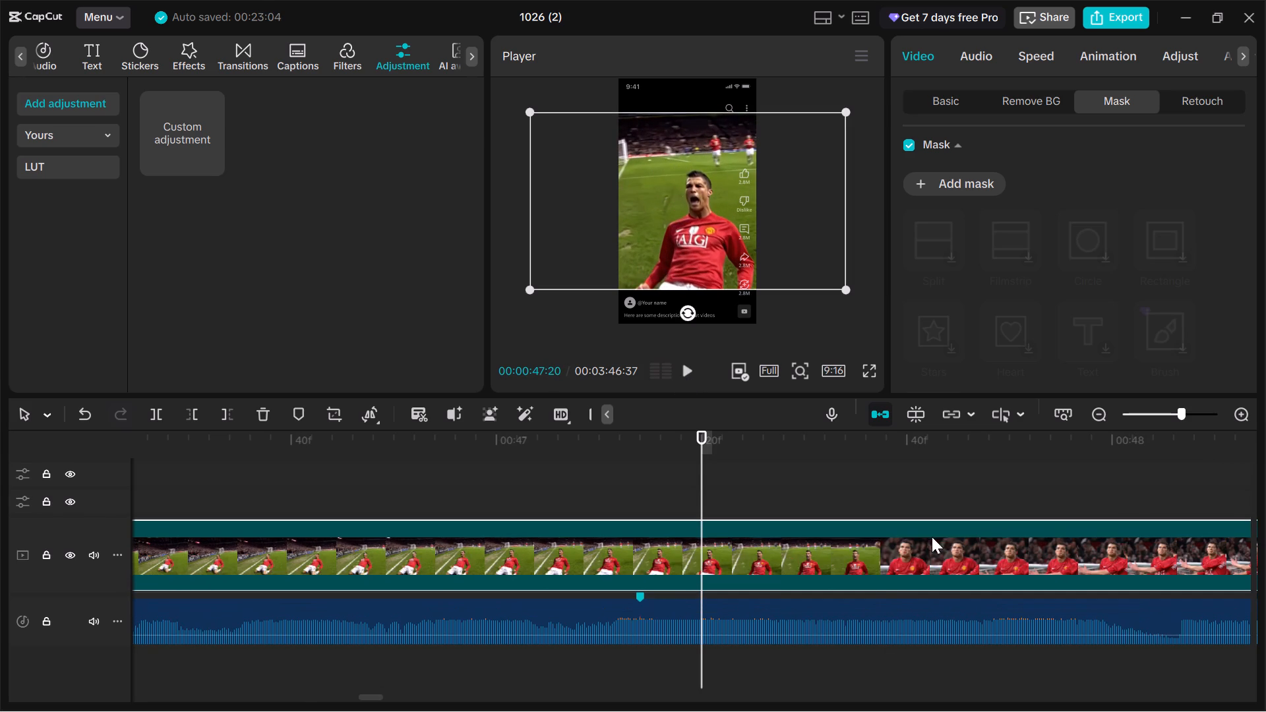
{"action": "left_click_drag", "start_coordinate": [909, 537], "coordinate": [781, 549]}
{"action": "left_click_drag", "start_coordinate": [777, 541], "coordinate": [769, 542]}
{"action": "left_click_drag", "start_coordinate": [769, 542], "coordinate": [708, 533]}
{"action": "left_click", "coordinate": [689, 374]}
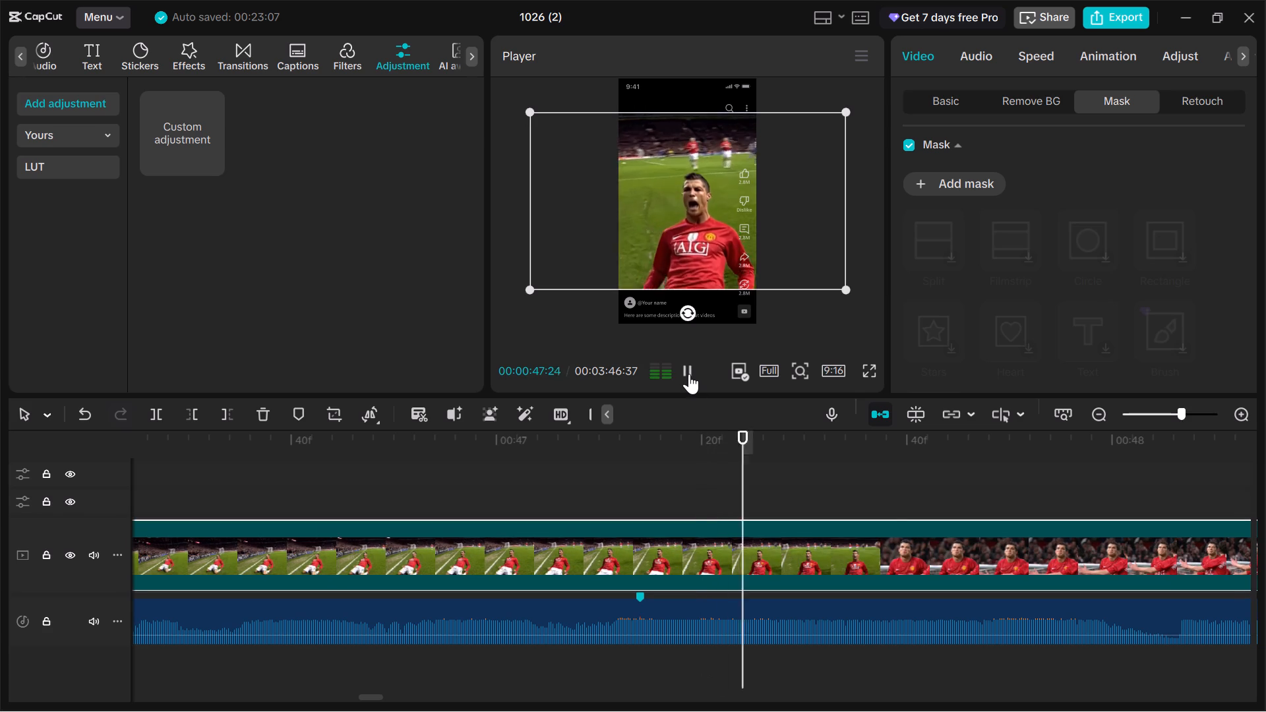
{"action": "left_click", "coordinate": [689, 374]}
{"action": "left_click_drag", "start_coordinate": [977, 496], "coordinate": [797, 486]}
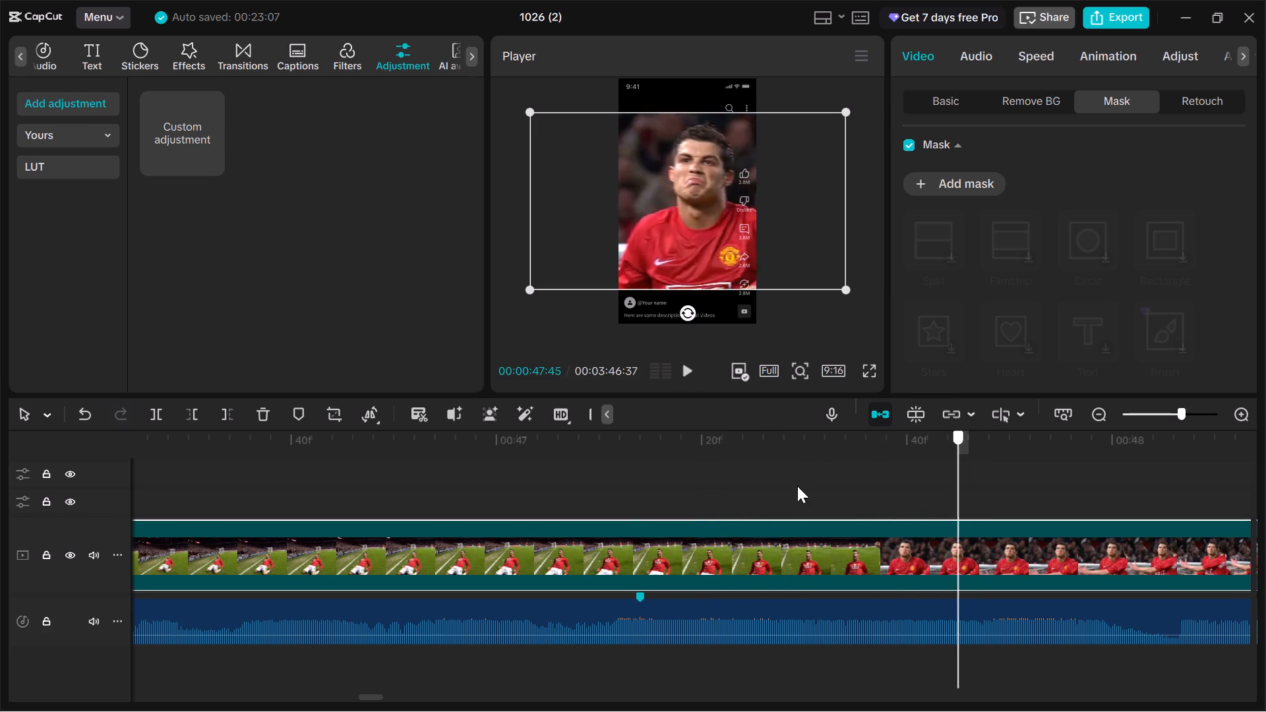
{"action": "left_click_drag", "start_coordinate": [797, 486], "coordinate": [453, 484]}
{"action": "left_click_drag", "start_coordinate": [452, 494], "coordinate": [305, 509]}
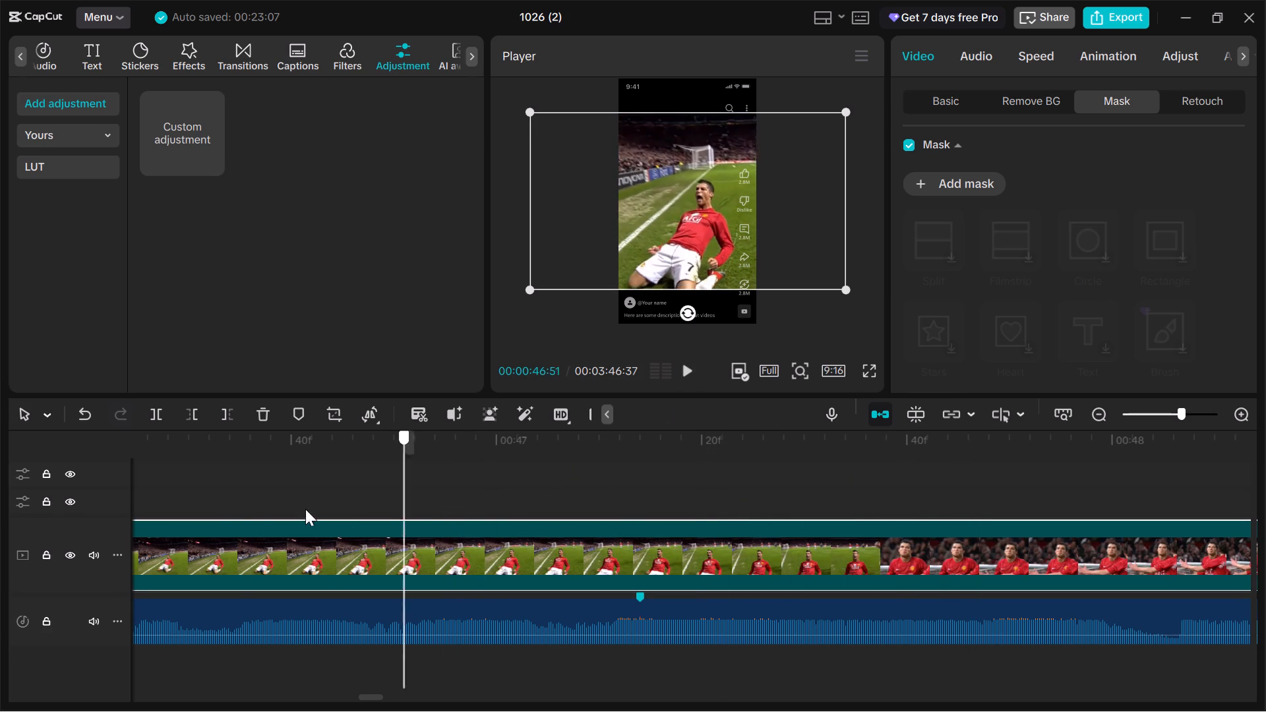
{"action": "left_click_drag", "start_coordinate": [305, 509], "coordinate": [231, 516]}
{"action": "left_click", "coordinate": [684, 370]}
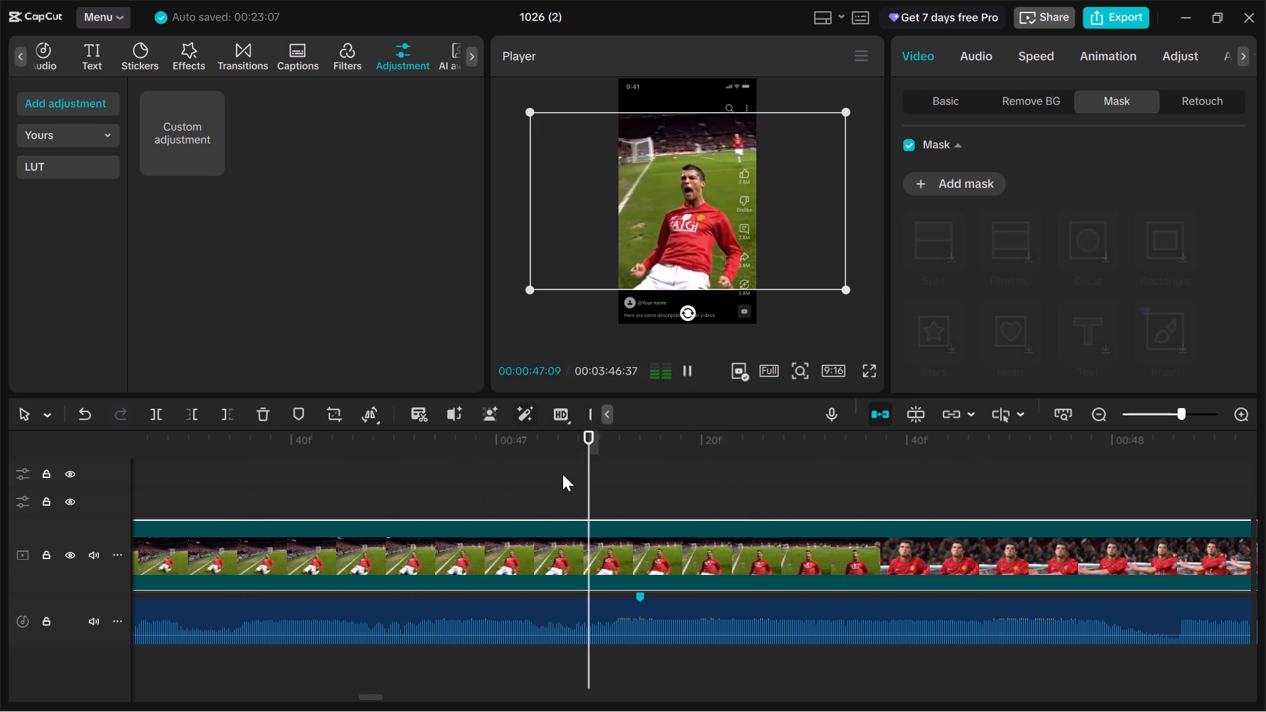
Split the uncut footage at 00:00:45:35, in the early part of the knee-slide celebration.
{"action": "left_click", "coordinate": [801, 556]}
{"action": "left_click", "coordinate": [853, 497]}
{"action": "left_click_drag", "start_coordinate": [854, 491], "coordinate": [1108, 519]}
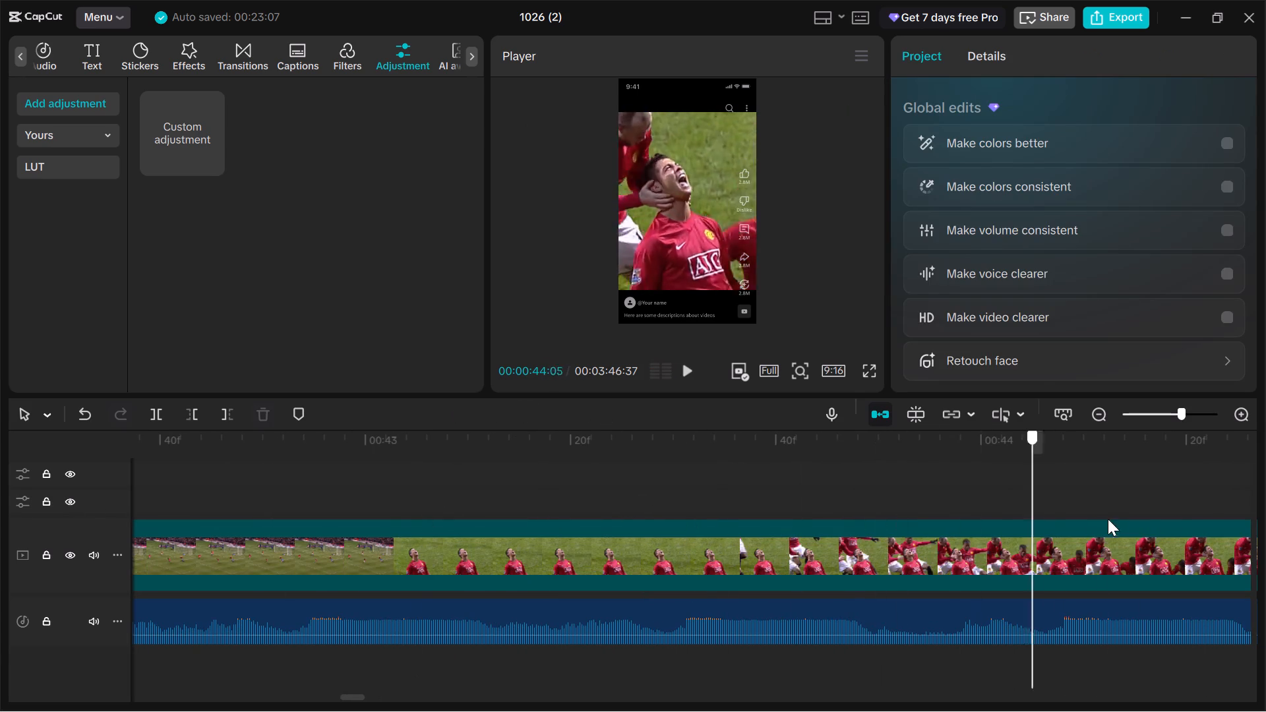
{"action": "left_click_drag", "start_coordinate": [1108, 519], "coordinate": [236, 507]}
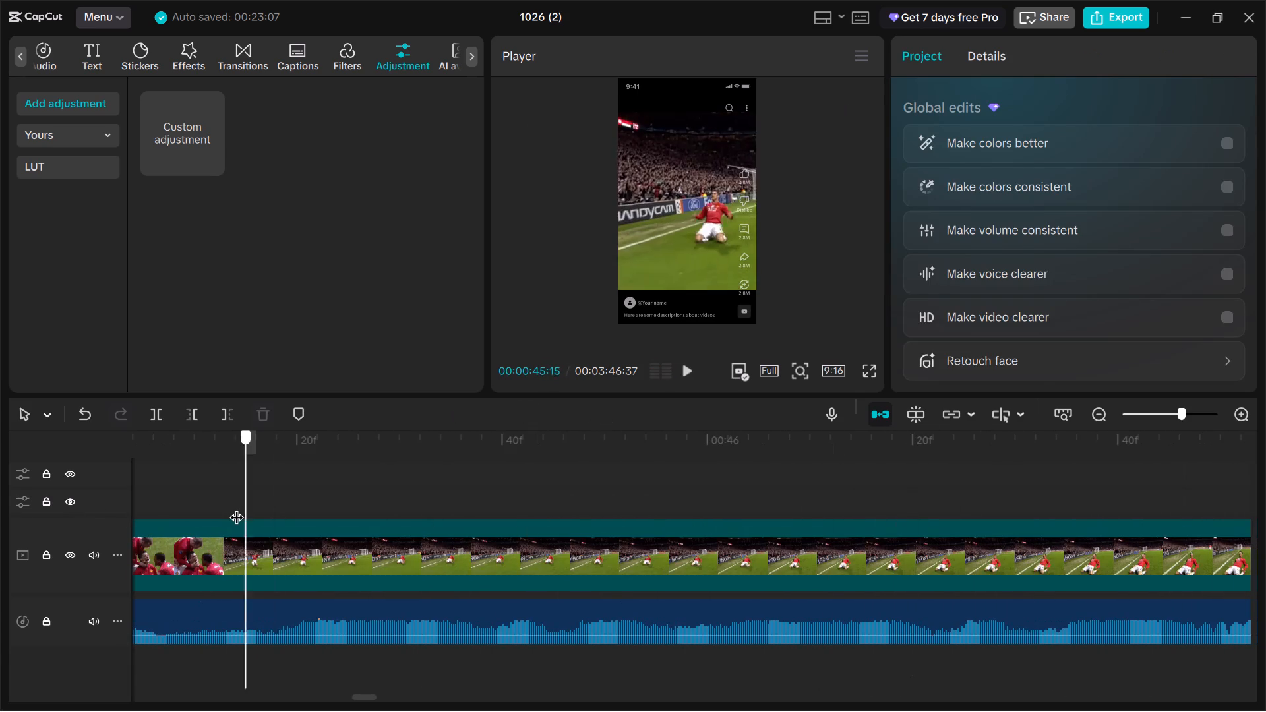
{"action": "left_click_drag", "start_coordinate": [236, 507], "coordinate": [934, 510]}
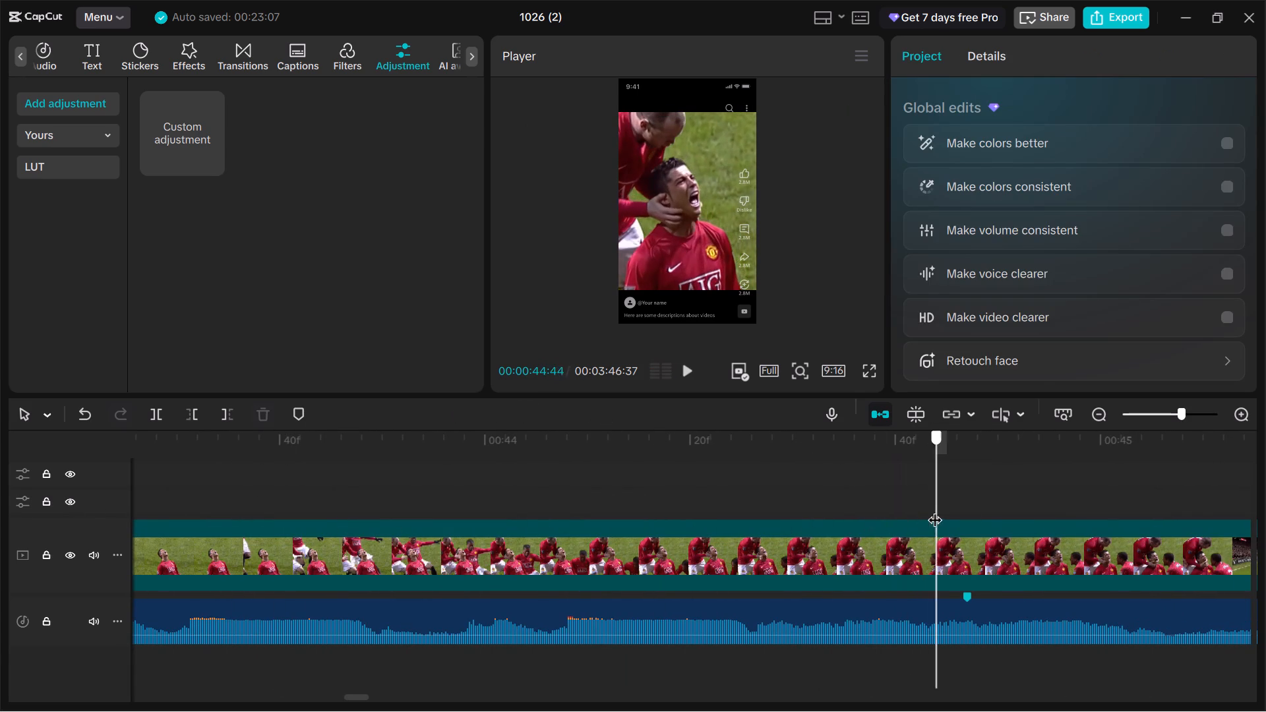
{"action": "left_click_drag", "start_coordinate": [934, 510], "coordinate": [1234, 426]}
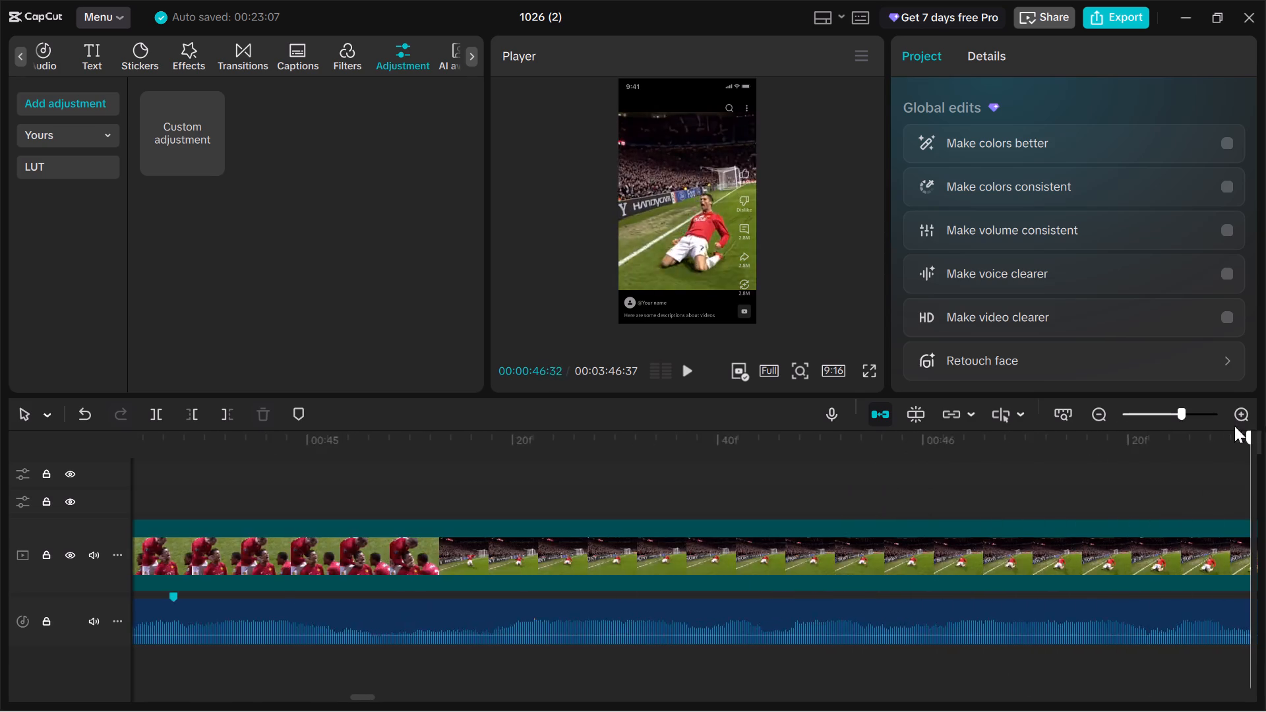
{"action": "left_click_drag", "start_coordinate": [1234, 426], "coordinate": [664, 438]}
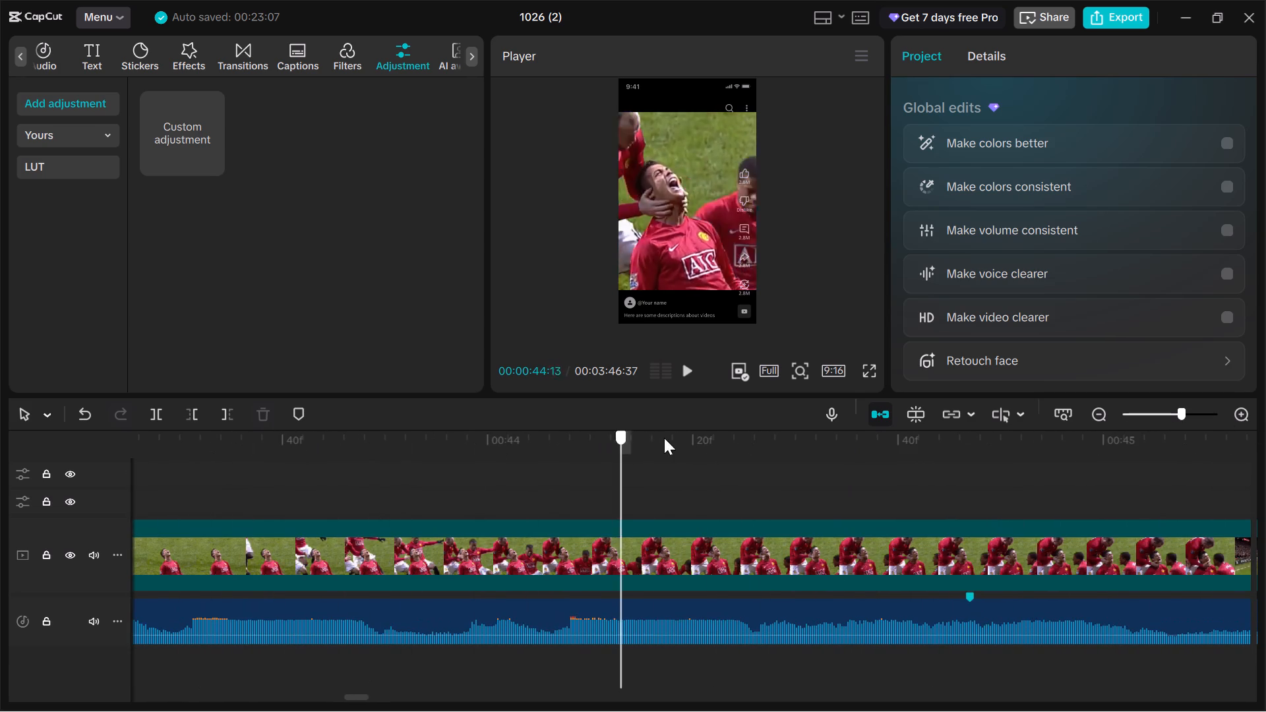
{"action": "left_click_drag", "start_coordinate": [664, 438], "coordinate": [942, 433]}
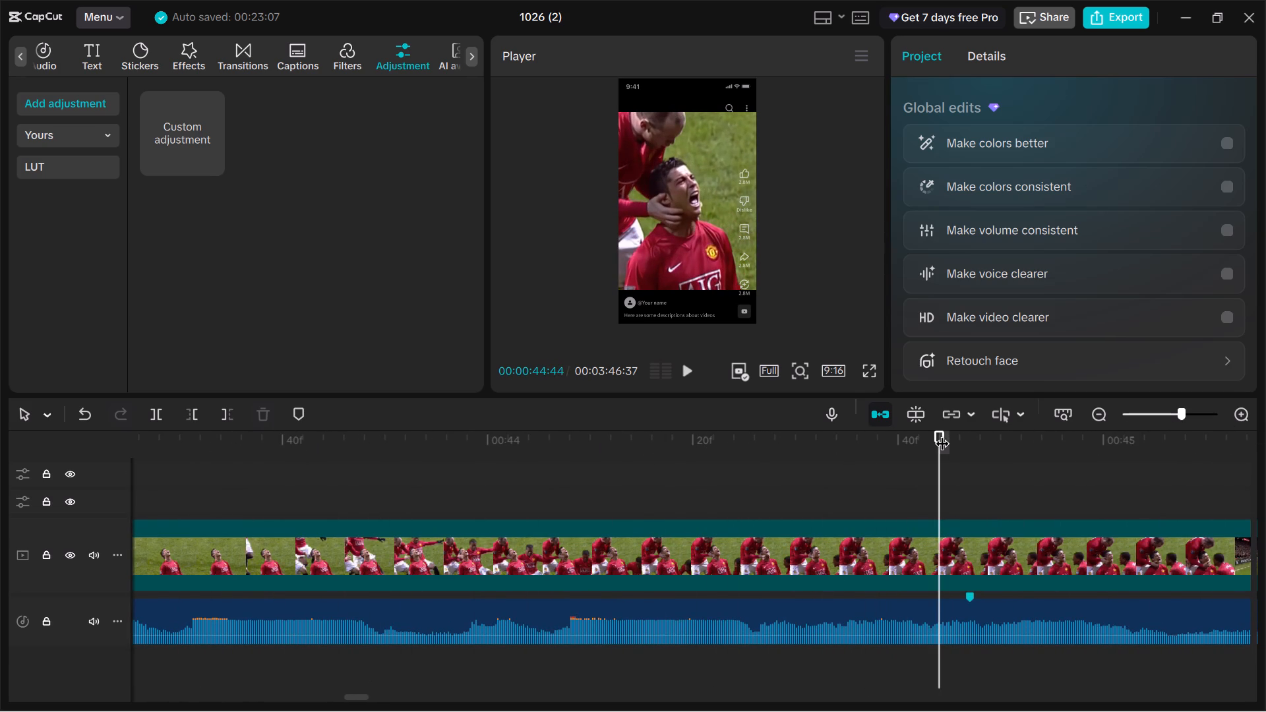
{"action": "left_click", "coordinate": [680, 372]}
{"action": "left_click", "coordinate": [680, 372]}
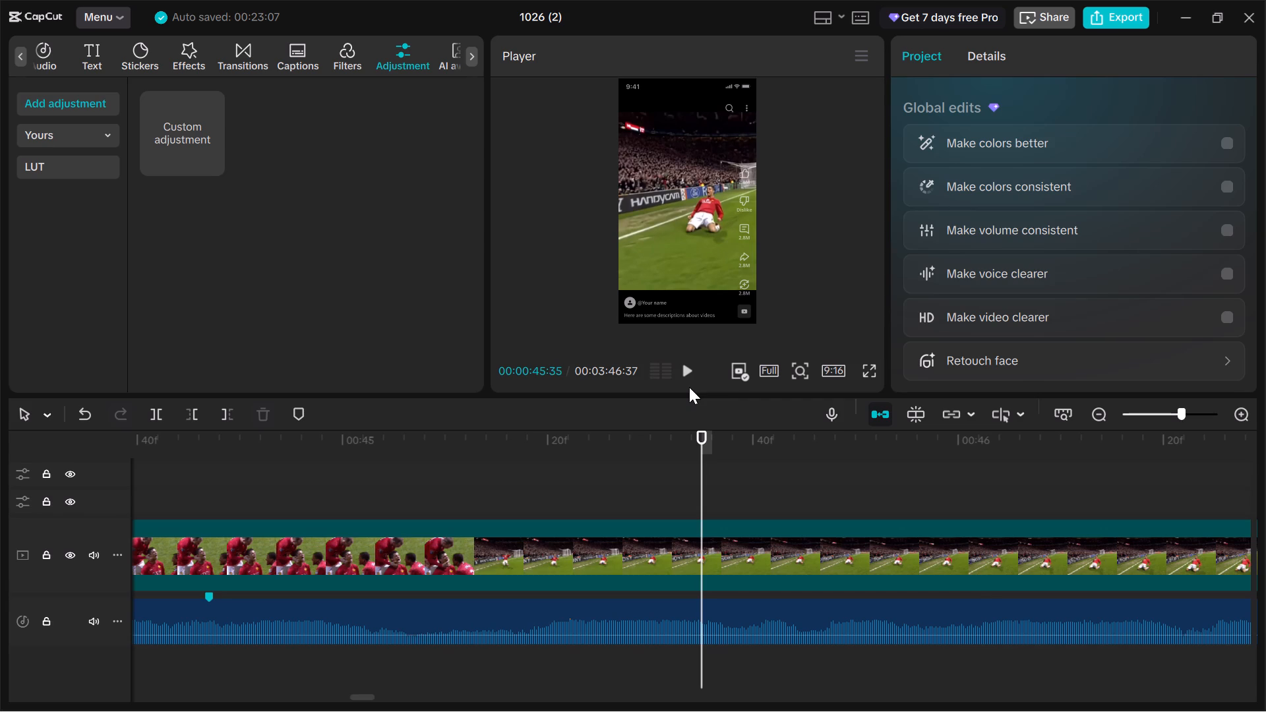
{"action": "key", "text": "ctrl+b"}
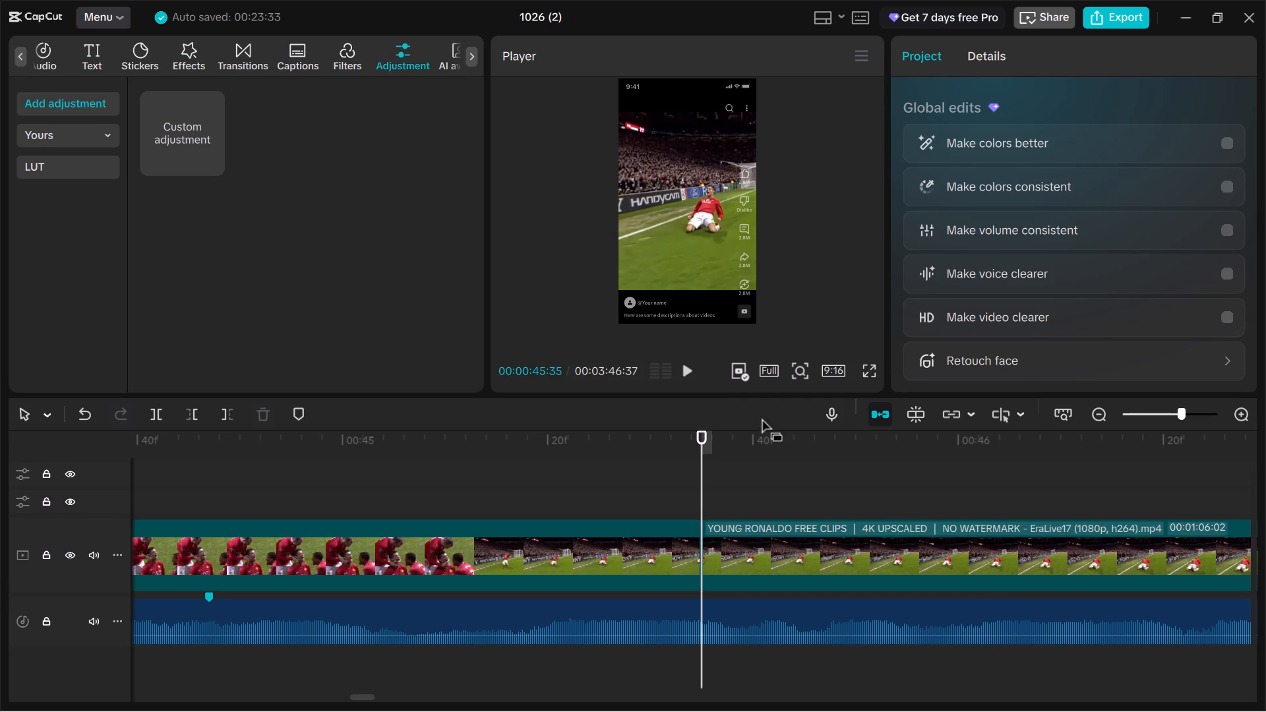
Split the footage again at 00:00:47:12 to isolate the knee-slide celebration as its own clip.
{"action": "left_click", "coordinate": [686, 375]}
{"action": "left_click", "coordinate": [686, 375]}
{"action": "double_click", "coordinate": [686, 375]}
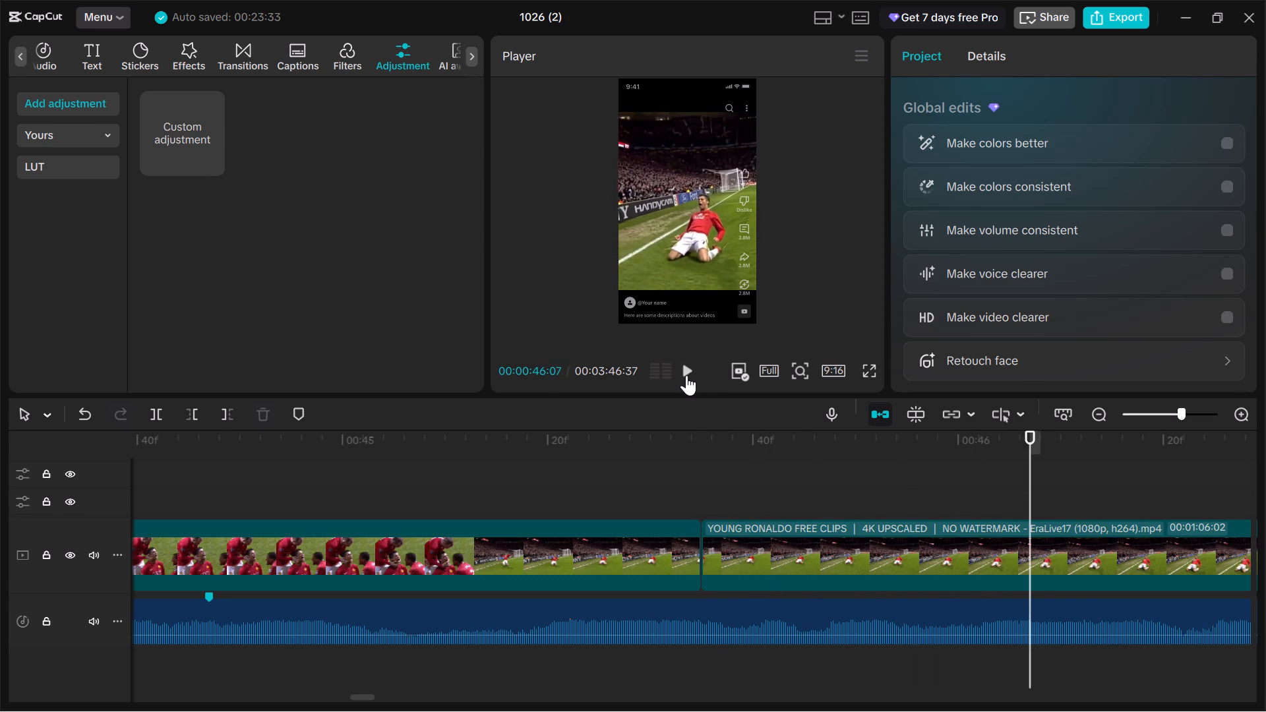
{"action": "double_click", "coordinate": [686, 375]}
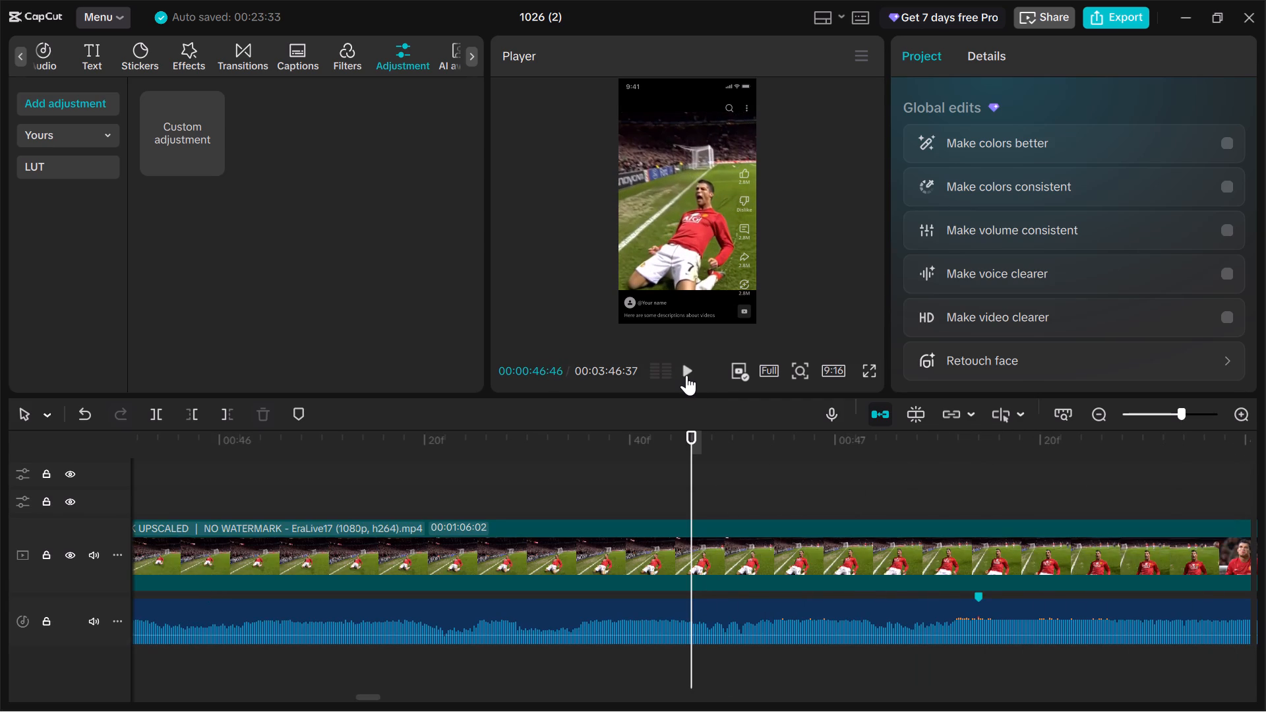
{"action": "double_click", "coordinate": [686, 375]}
{"action": "double_click", "coordinate": [686, 375]}
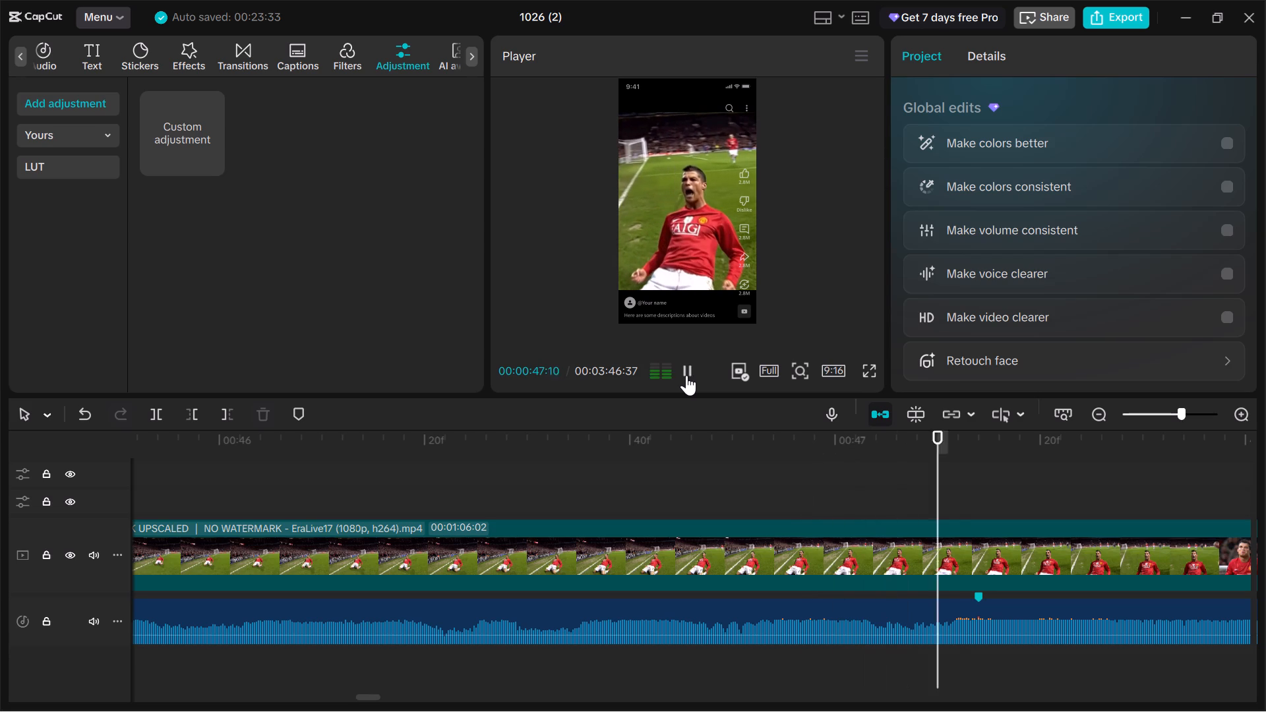
{"action": "key", "text": "ctrl+b"}
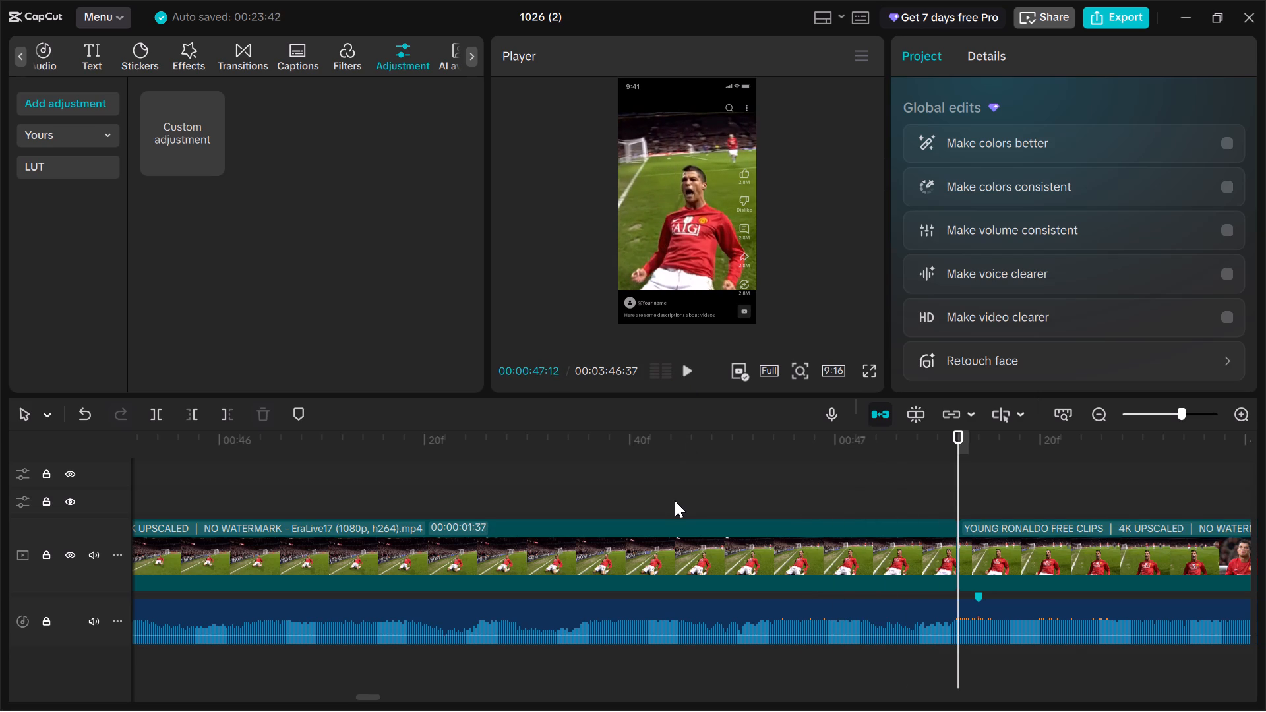
Move the isolated knee-slide clip to a new track above the main footage, starting at about 00:00:08:52.
{"action": "left_click", "coordinate": [677, 520]}
{"action": "left_click_drag", "start_coordinate": [690, 545], "coordinate": [613, 491]}
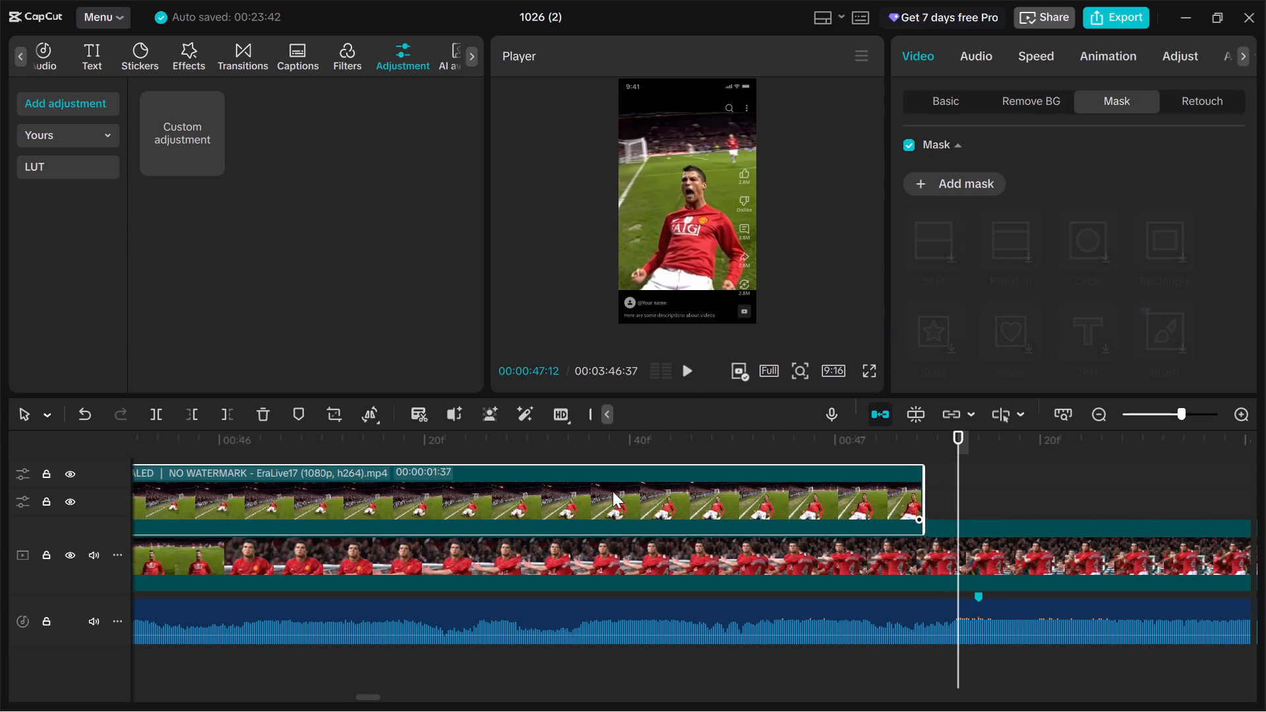
{"action": "left_click_drag", "start_coordinate": [613, 491], "coordinate": [2, 547]}
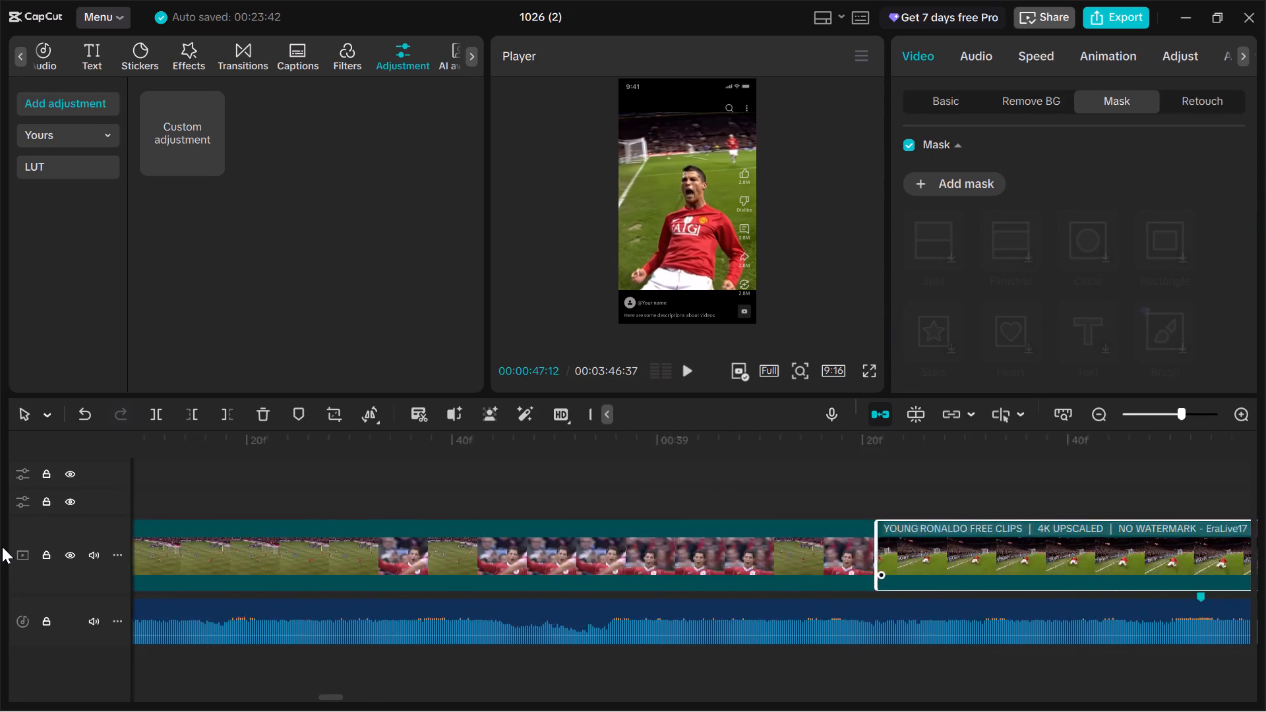
{"action": "left_click_drag", "start_coordinate": [2, 547], "coordinate": [34, 568]}
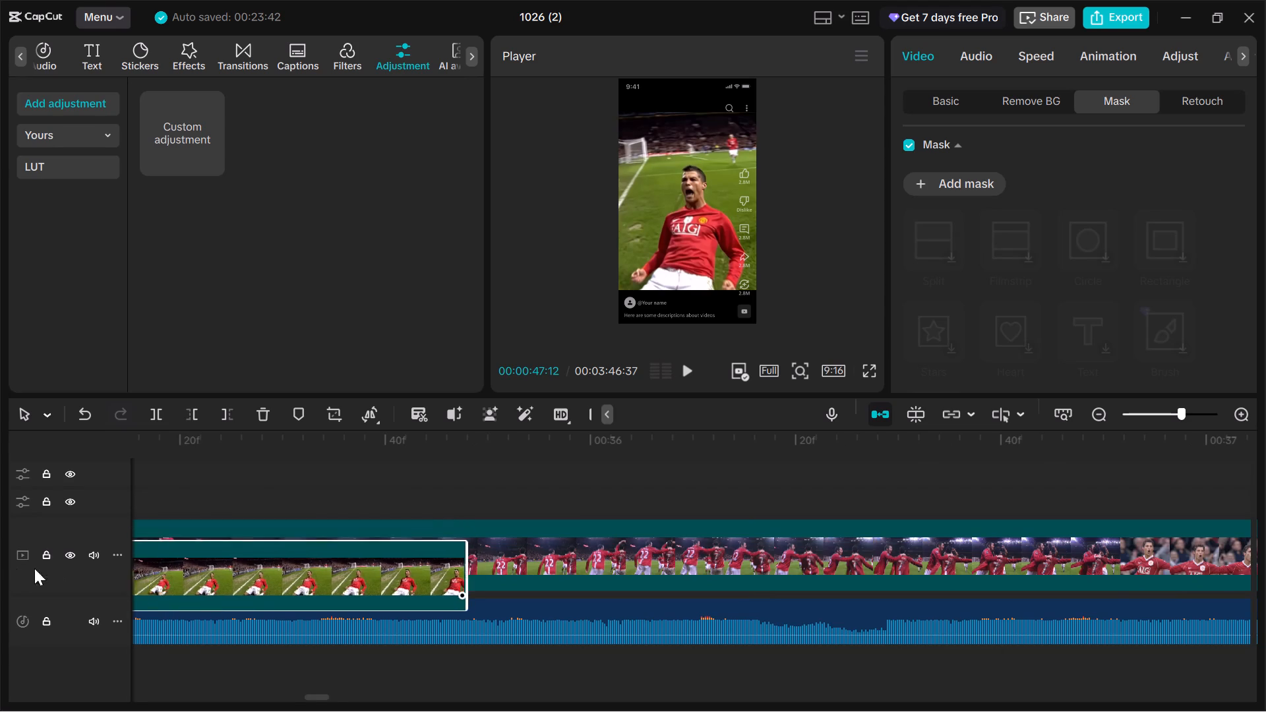
{"action": "left_click_drag", "start_coordinate": [34, 568], "coordinate": [16, 569]}
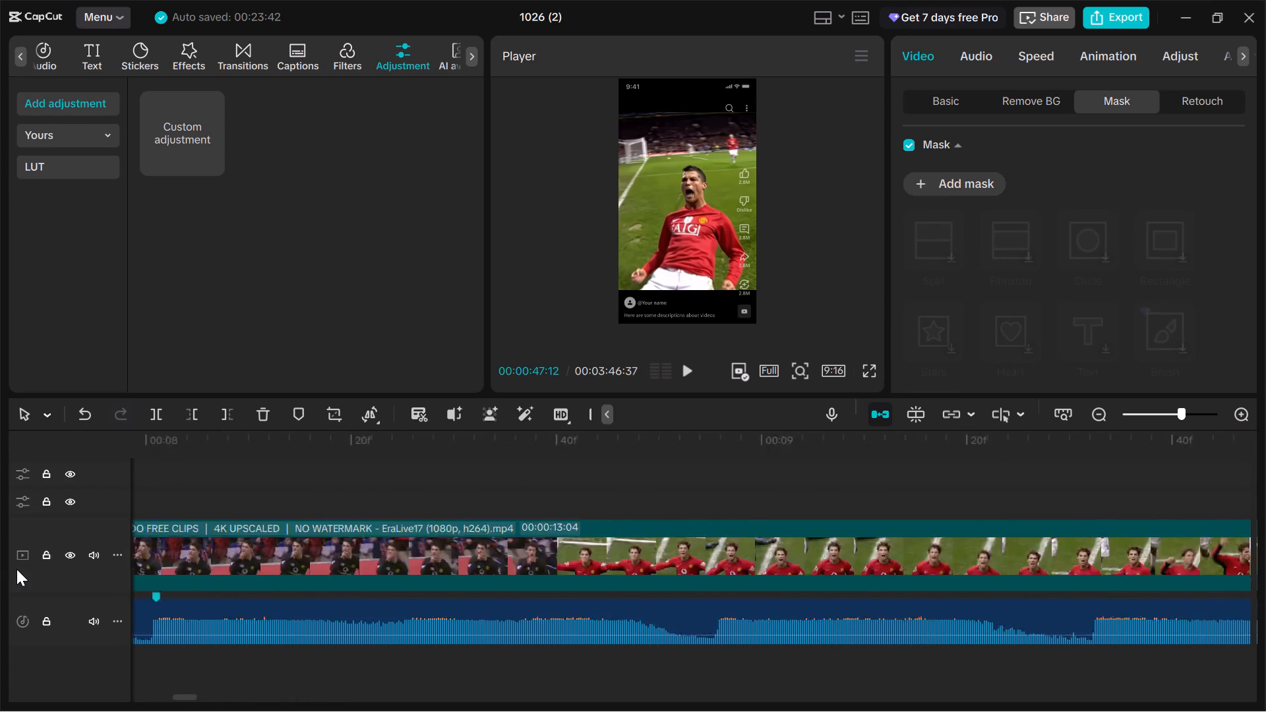
{"action": "left_click_drag", "start_coordinate": [16, 569], "coordinate": [1003, 569]}
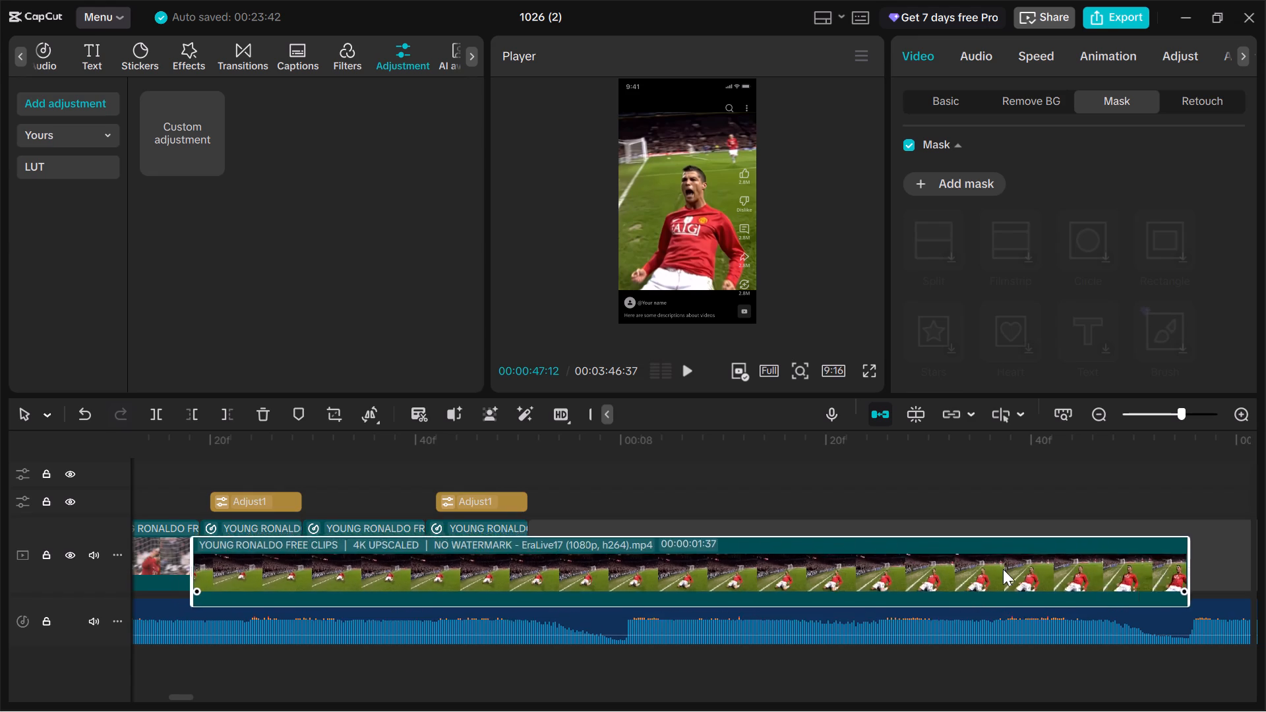
{"action": "left_click_drag", "start_coordinate": [1003, 569], "coordinate": [556, 596]}
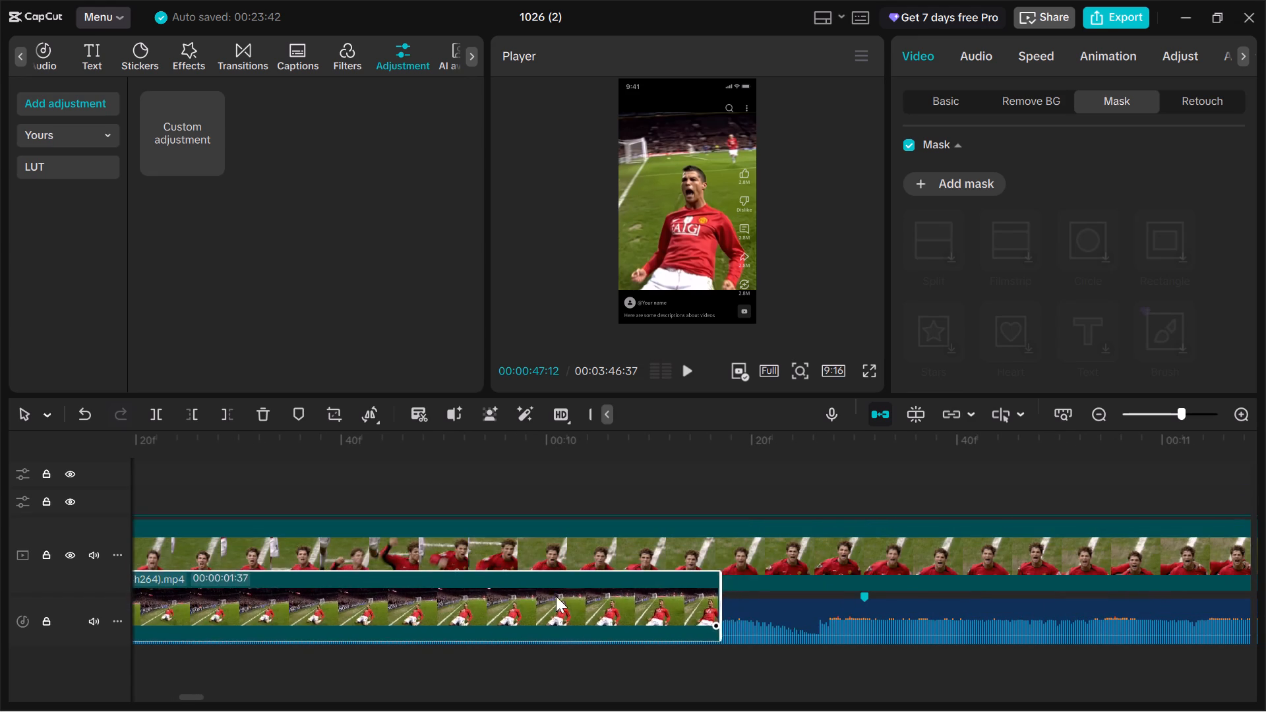
{"action": "left_click_drag", "start_coordinate": [556, 596], "coordinate": [113, 579]}
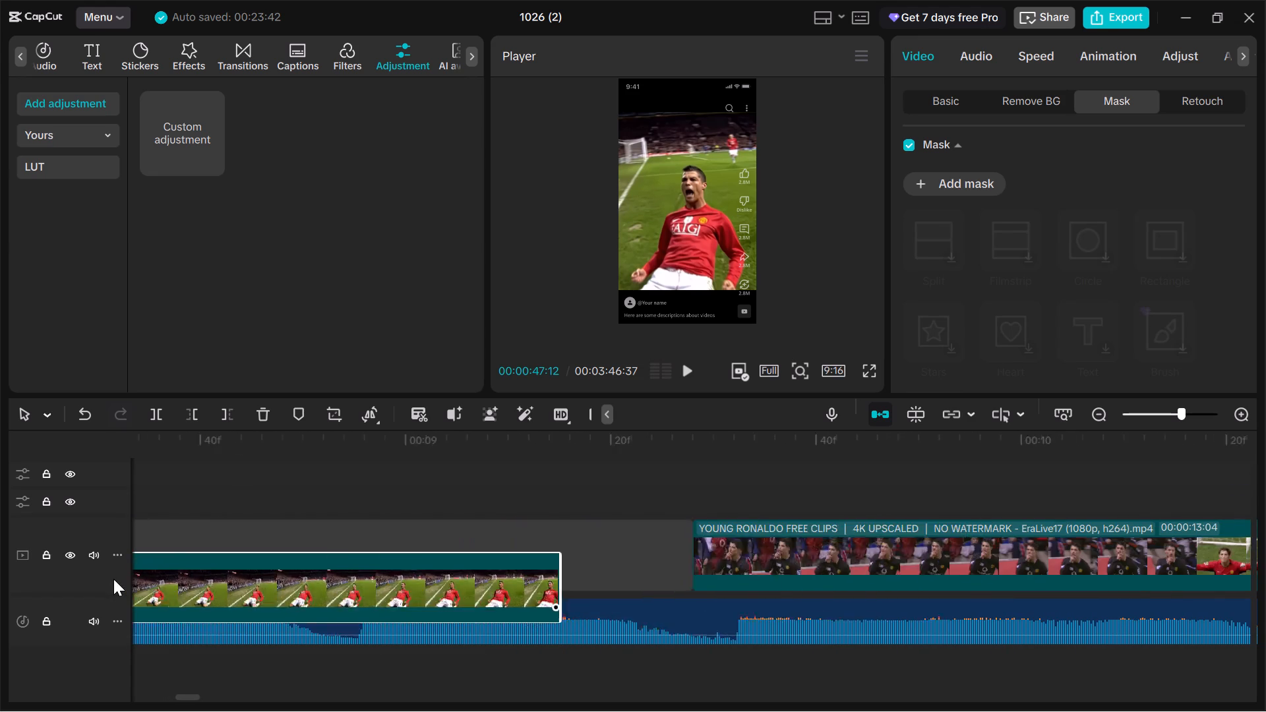
{"action": "left_click_drag", "start_coordinate": [113, 579], "coordinate": [487, 564]}
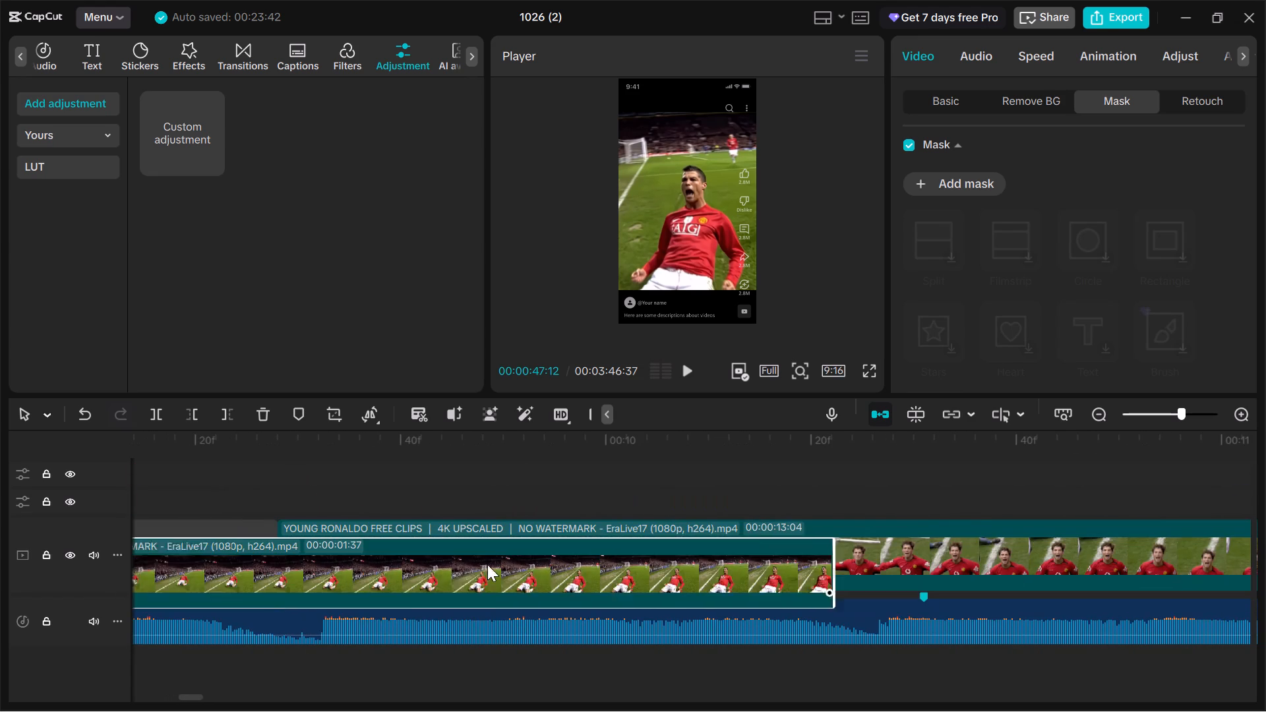
{"action": "left_click_drag", "start_coordinate": [487, 564], "coordinate": [522, 605]}
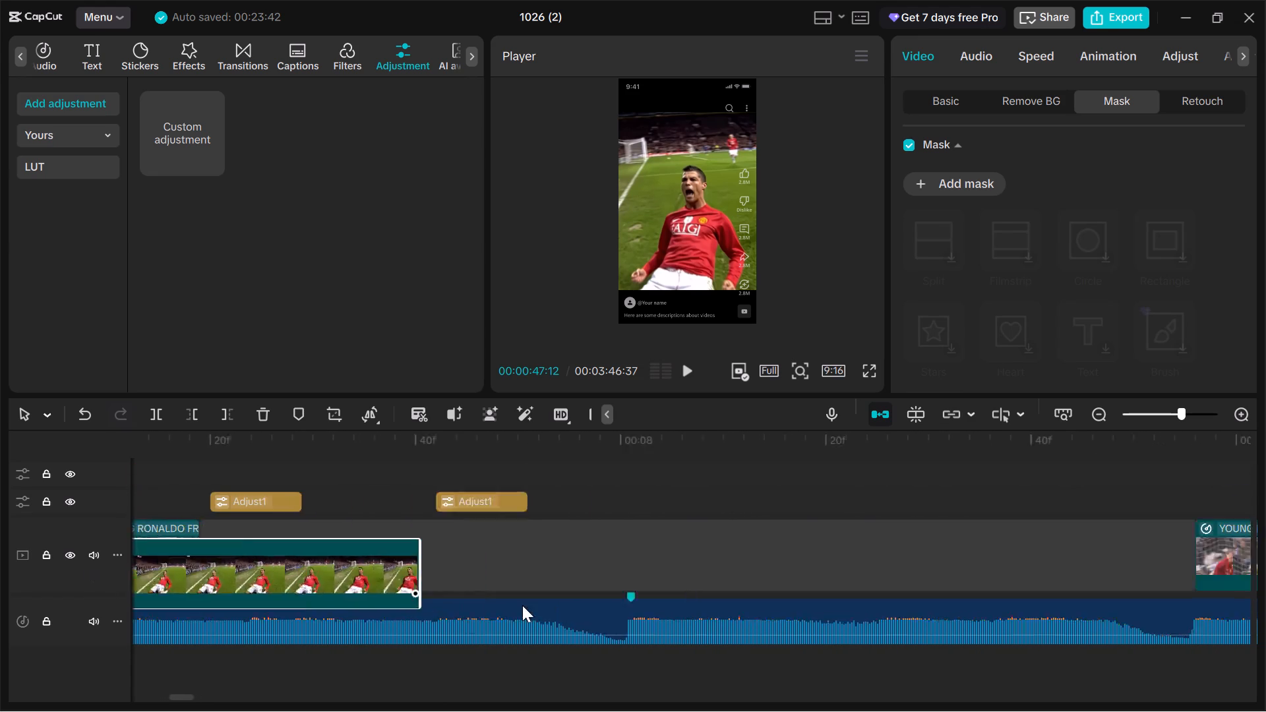
{"action": "left_click_drag", "start_coordinate": [522, 605], "coordinate": [603, 568]}
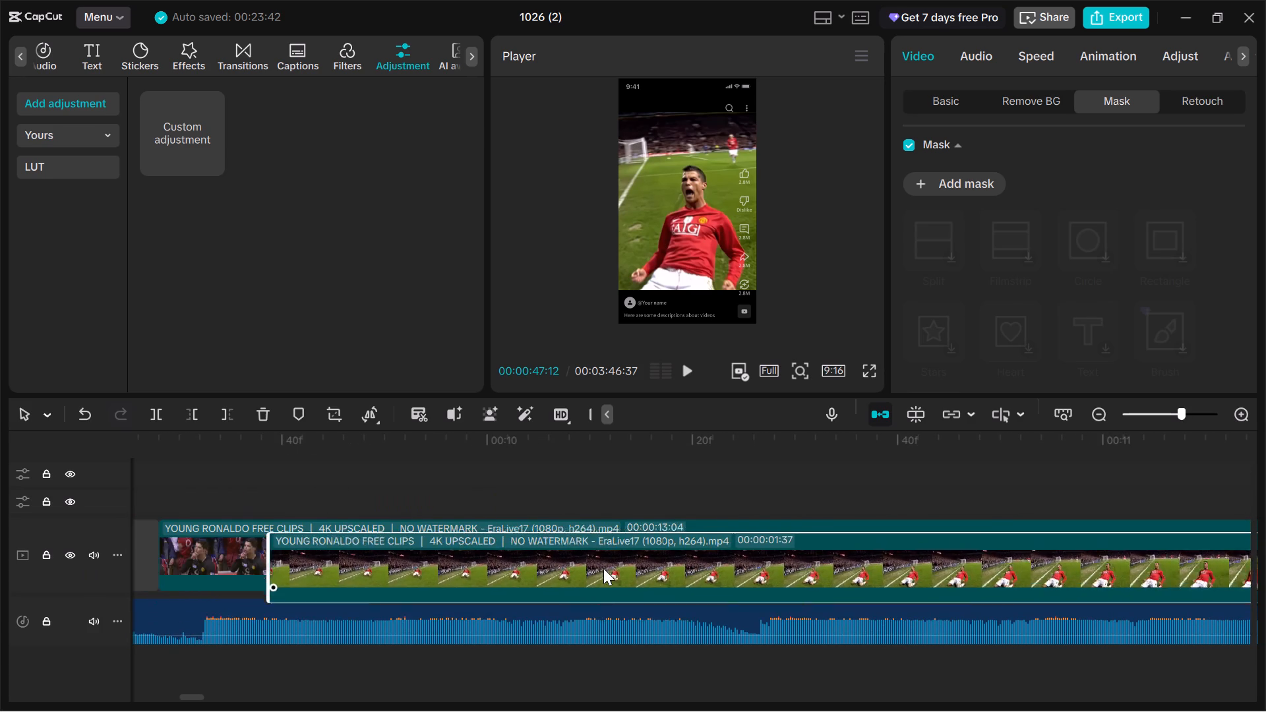
{"action": "left_click_drag", "start_coordinate": [603, 568], "coordinate": [527, 493]}
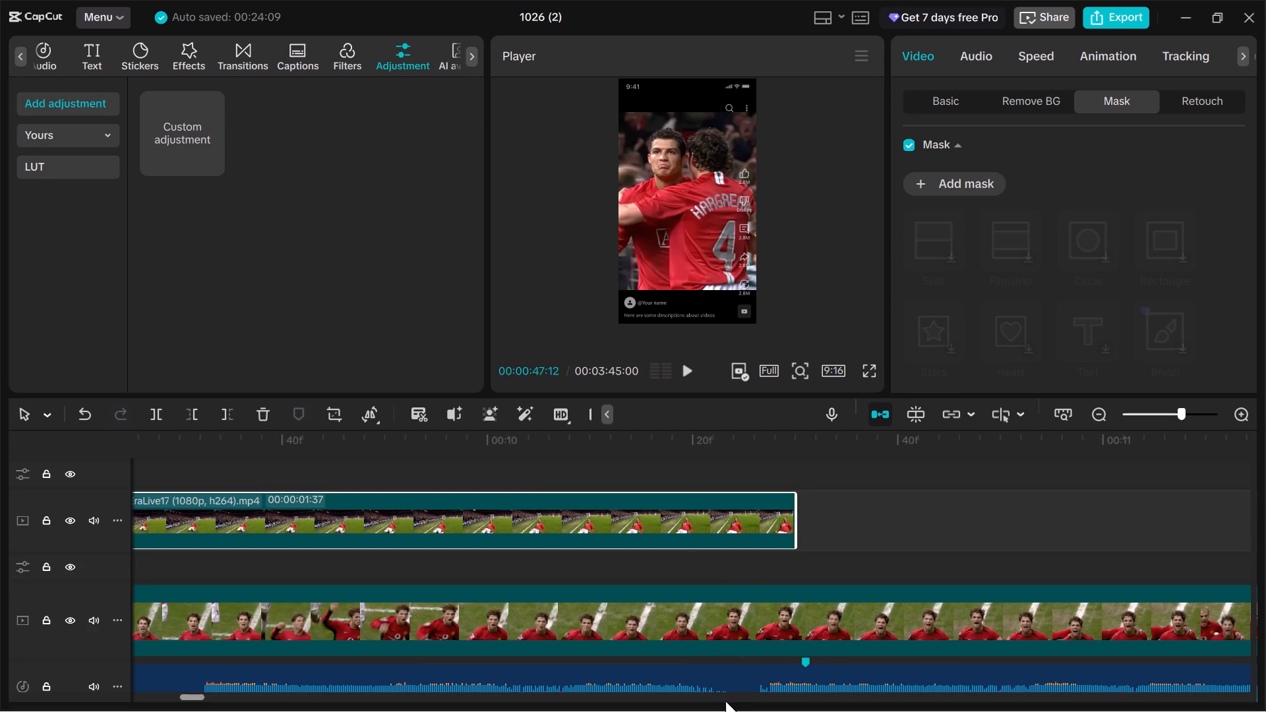
Go back to the moved knee-slide clip and play from 00:00:08:50 to check its start against the music.
{"action": "left_click_drag", "start_coordinate": [193, 693], "coordinate": [177, 697]}
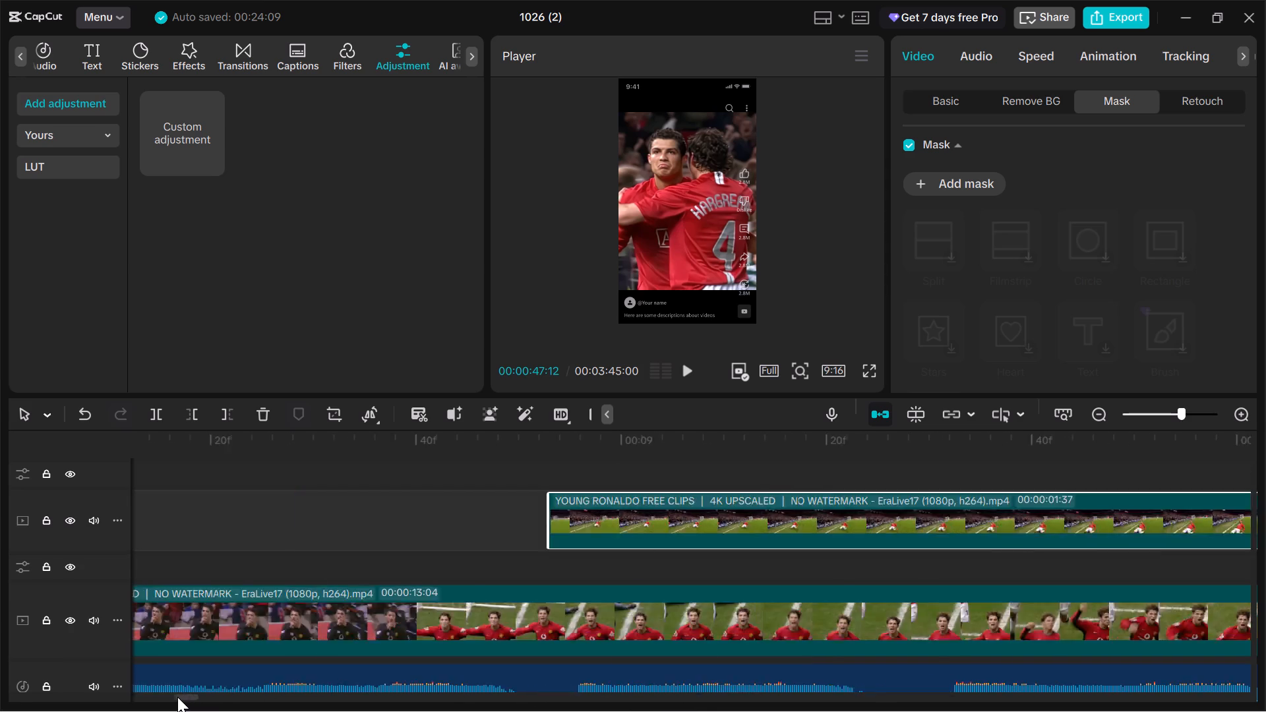
{"action": "left_click_drag", "start_coordinate": [177, 697], "coordinate": [197, 703]}
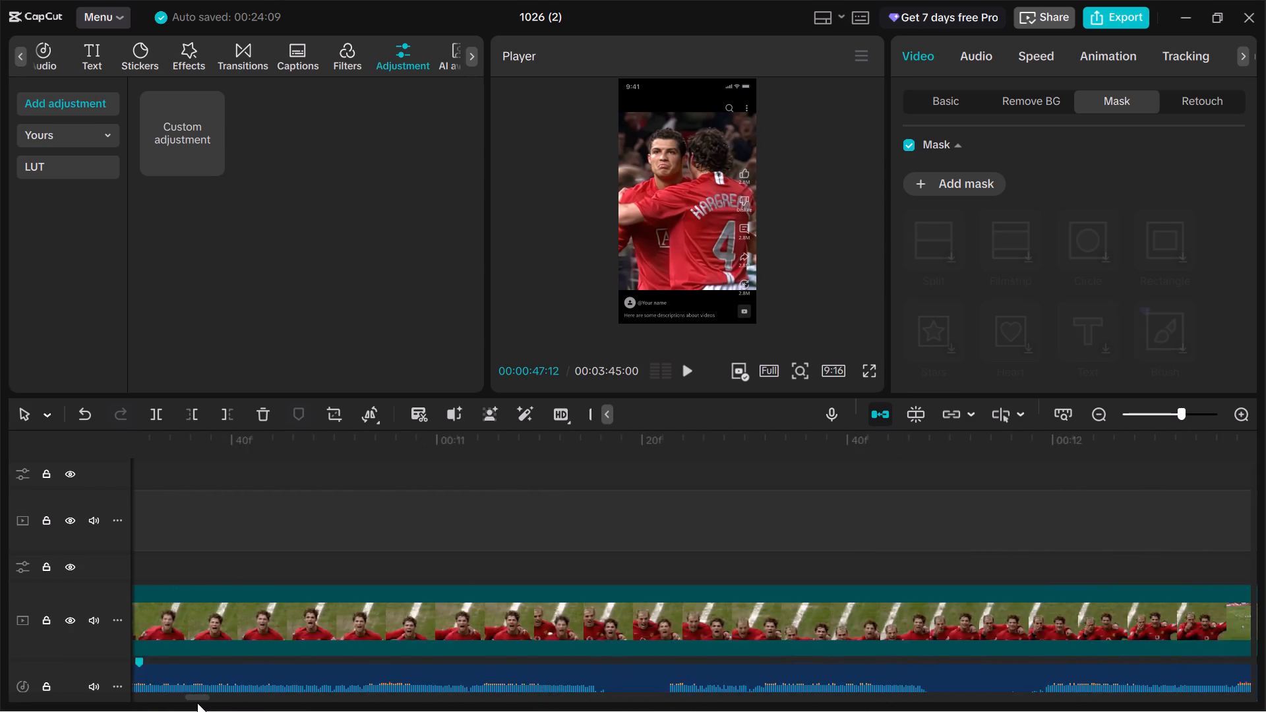
{"action": "left_click_drag", "start_coordinate": [197, 703], "coordinate": [194, 703]}
{"action": "key", "text": "space"}
{"action": "key", "text": "space"}
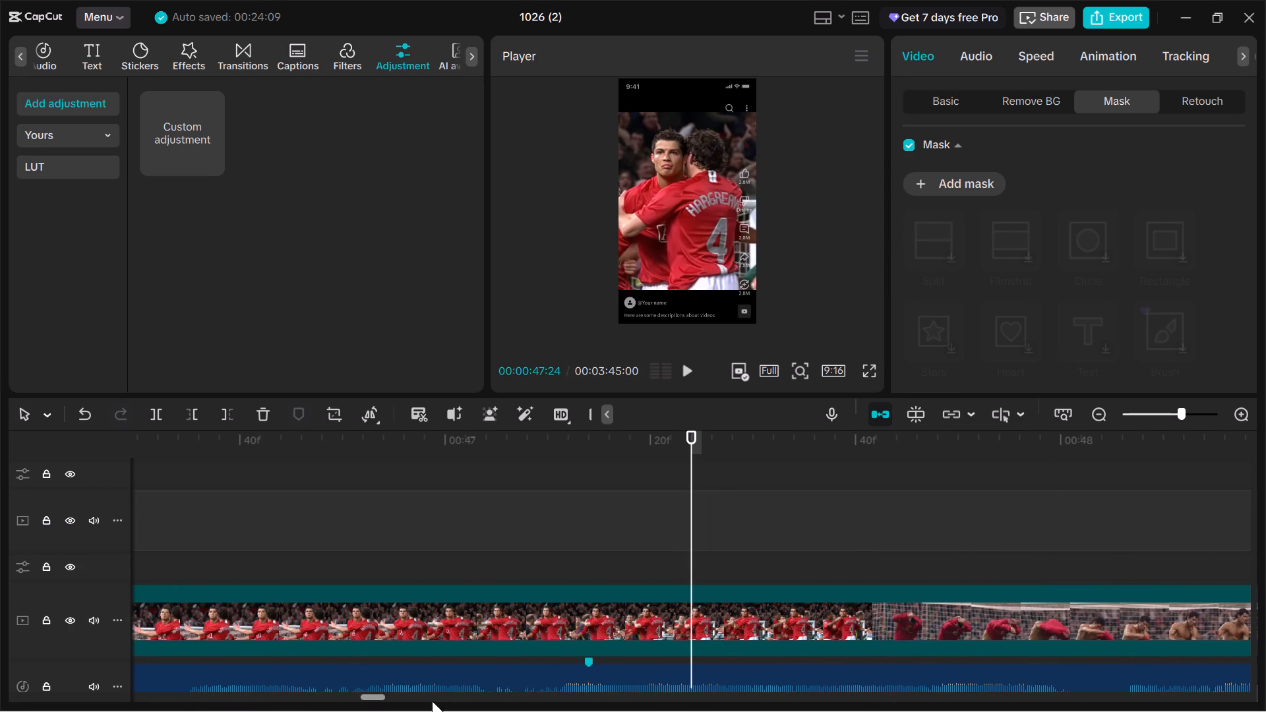
{"action": "left_click_drag", "start_coordinate": [687, 565], "coordinate": [0, 601]}
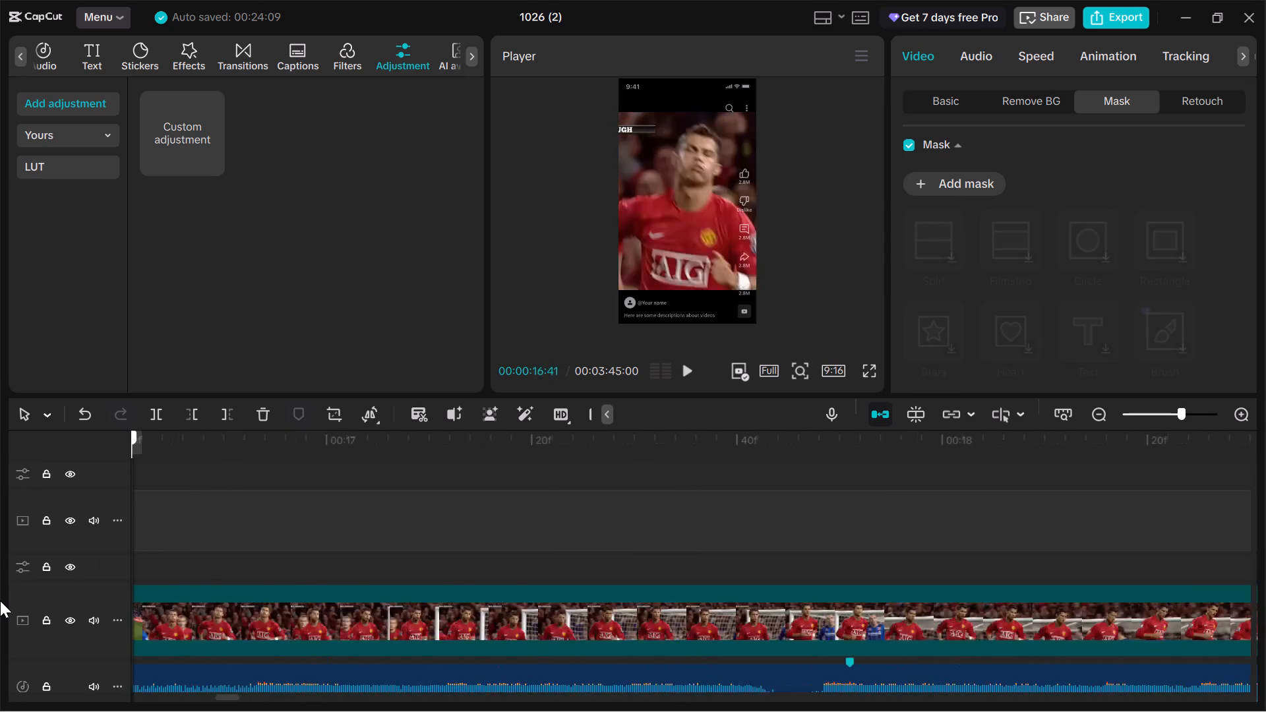
{"action": "left_click_drag", "start_coordinate": [0, 601], "coordinate": [0, 604]}
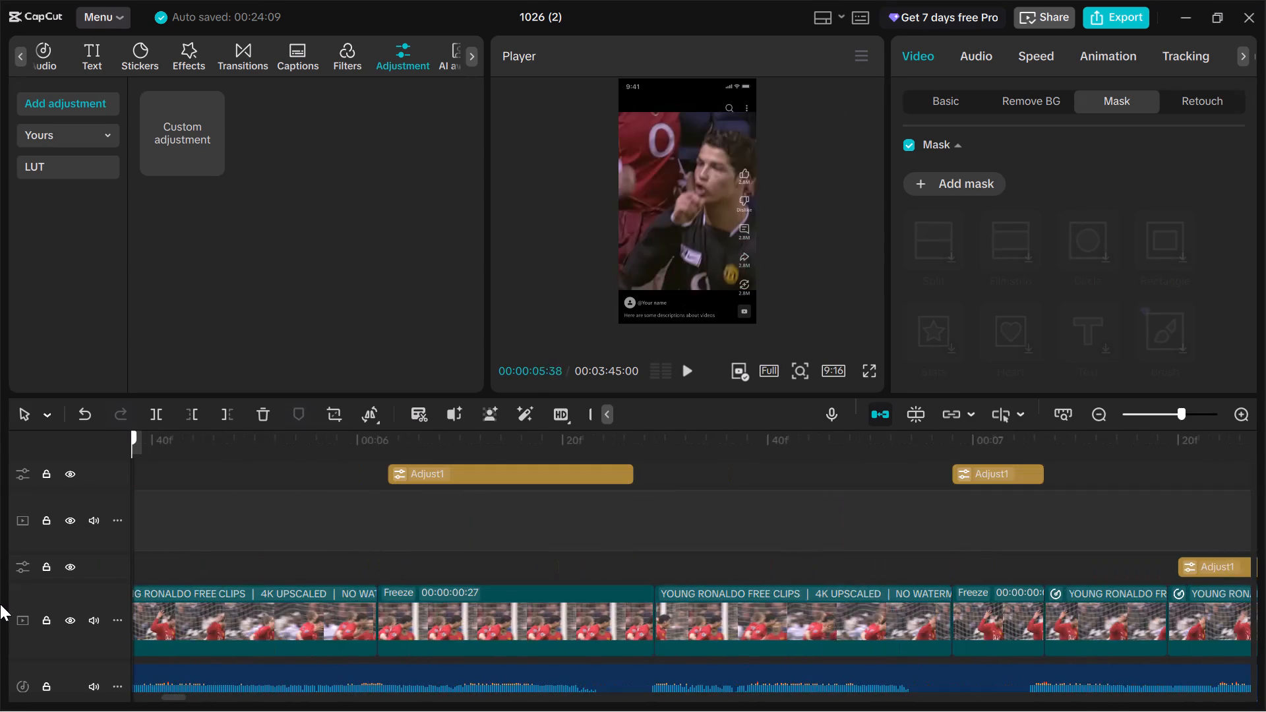
{"action": "left_click_drag", "start_coordinate": [0, 604], "coordinate": [662, 585]}
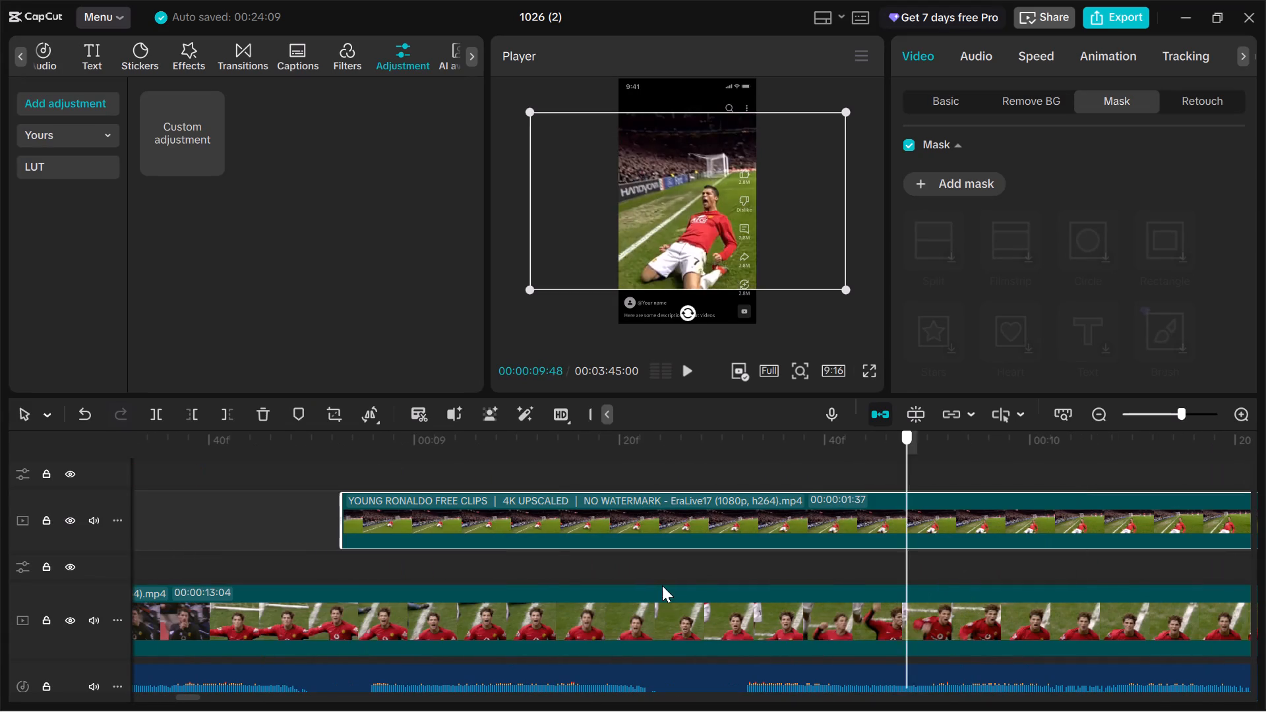
{"action": "left_click_drag", "start_coordinate": [662, 585], "coordinate": [311, 591]}
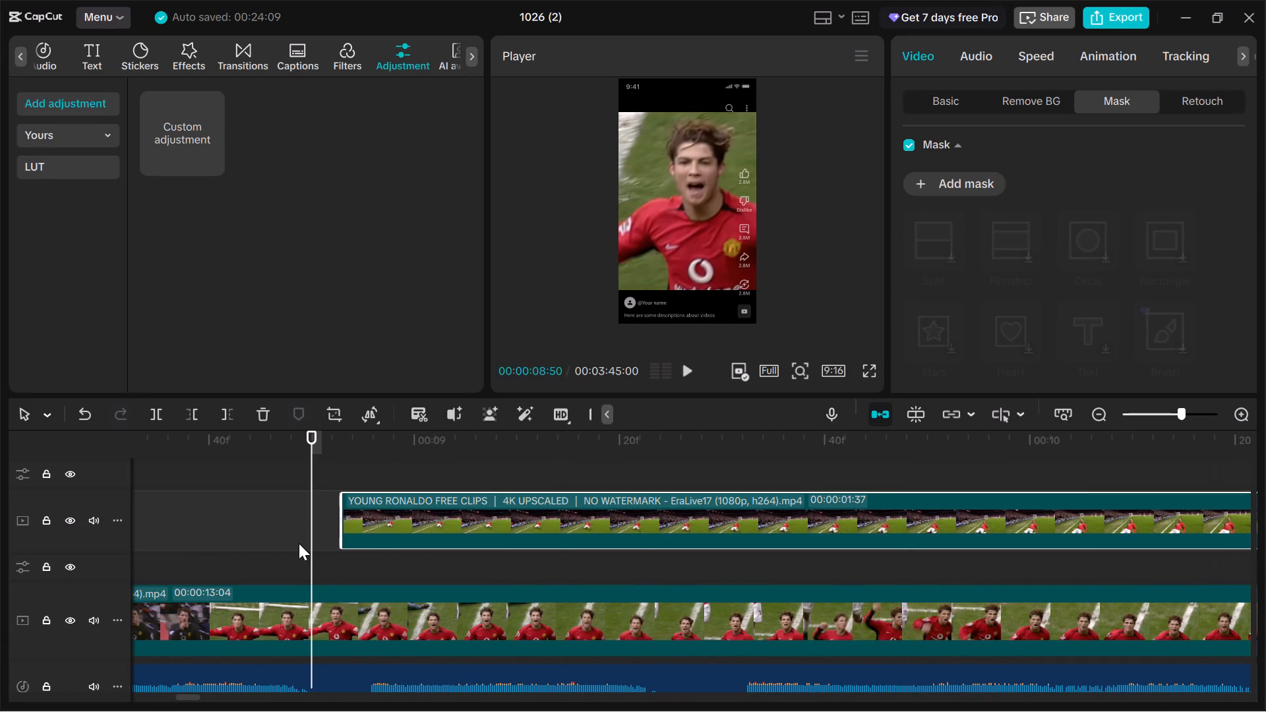
{"action": "key", "text": "space"}
{"action": "key", "text": "space"}
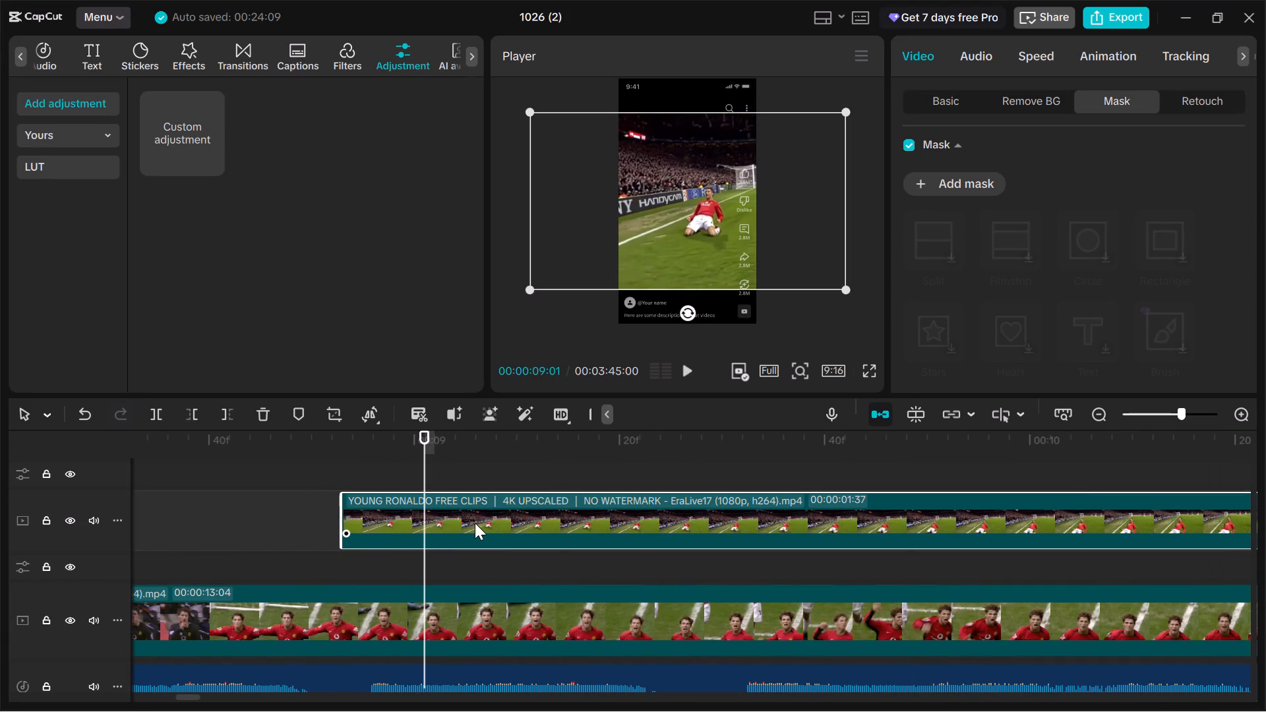
Step back frame by frame from 00:00:09:01 to 00:00:08:13 to examine the footage before the knee-slide clip.
{"action": "key", "text": "Left"}
{"action": "key", "text": "Left"}
{"action": "key", "text": "Left"}
{"action": "key", "text": "Left"}
{"action": "key", "text": "Left"}
{"action": "key", "text": "Left"}
{"action": "key", "text": "Left"}
{"action": "key", "text": "Left"}
{"action": "key", "text": "Left"}
{"action": "key", "text": "Left"}
{"action": "key", "text": "Left"}
{"action": "key", "text": "Left"}
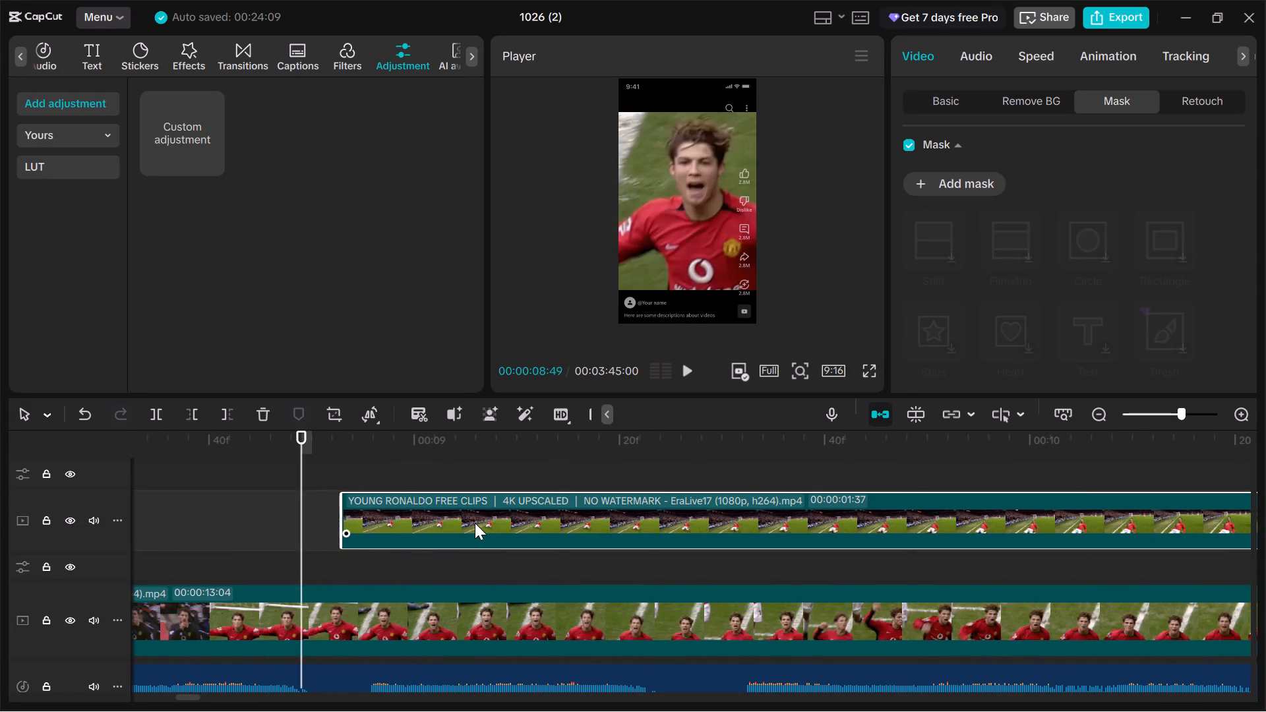
{"action": "key", "text": "Left"}
{"action": "key", "text": "Left"}
{"action": "key", "text": "Left"}
{"action": "key", "text": "Left"}
{"action": "key", "text": "Left"}
{"action": "key", "text": "Left"}
{"action": "key", "text": "Left"}
{"action": "key", "text": "Left"}
{"action": "key", "text": "Left"}
{"action": "key", "text": "Left"}
{"action": "left_click", "coordinate": [475, 523]}
{"action": "key", "text": "Left"}
{"action": "key", "text": "Left"}
{"action": "key", "text": "Left"}
{"action": "key", "text": "Left"}
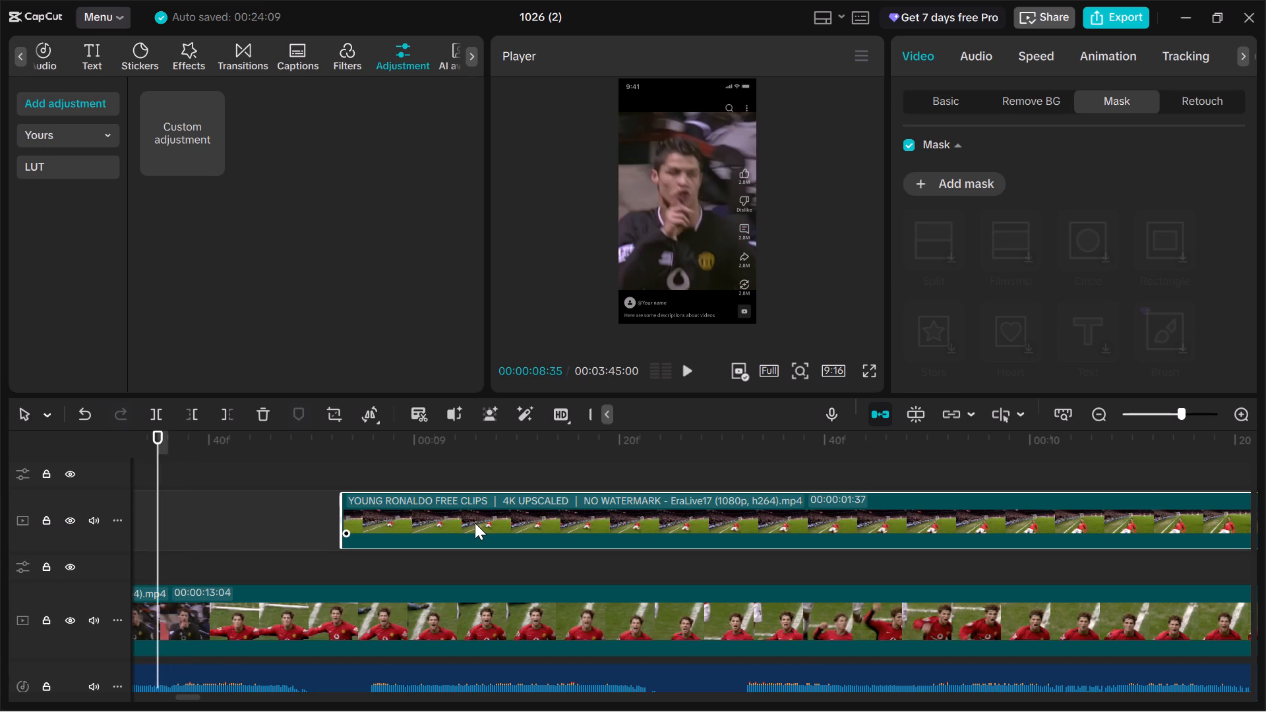
{"action": "key", "text": "Left"}
{"action": "key", "text": "Left"}
{"action": "key", "text": "Left"}
{"action": "key", "text": "Left"}
{"action": "key", "text": "Left"}
{"action": "key", "text": "Left"}
{"action": "key", "text": "Left"}
{"action": "key", "text": "Left"}
{"action": "key", "text": "Left"}
{"action": "key", "text": "Left"}
{"action": "key", "text": "Left"}
{"action": "key", "text": "Left"}
{"action": "key", "text": "Left"}
{"action": "key", "text": "Left"}
{"action": "key", "text": "Left"}
{"action": "key", "text": "Left"}
{"action": "key", "text": "Left"}
{"action": "key", "text": "Left"}
{"action": "key", "text": "Left"}
{"action": "key", "text": "Left"}
{"action": "key", "text": "Left"}
{"action": "key", "text": "Left"}
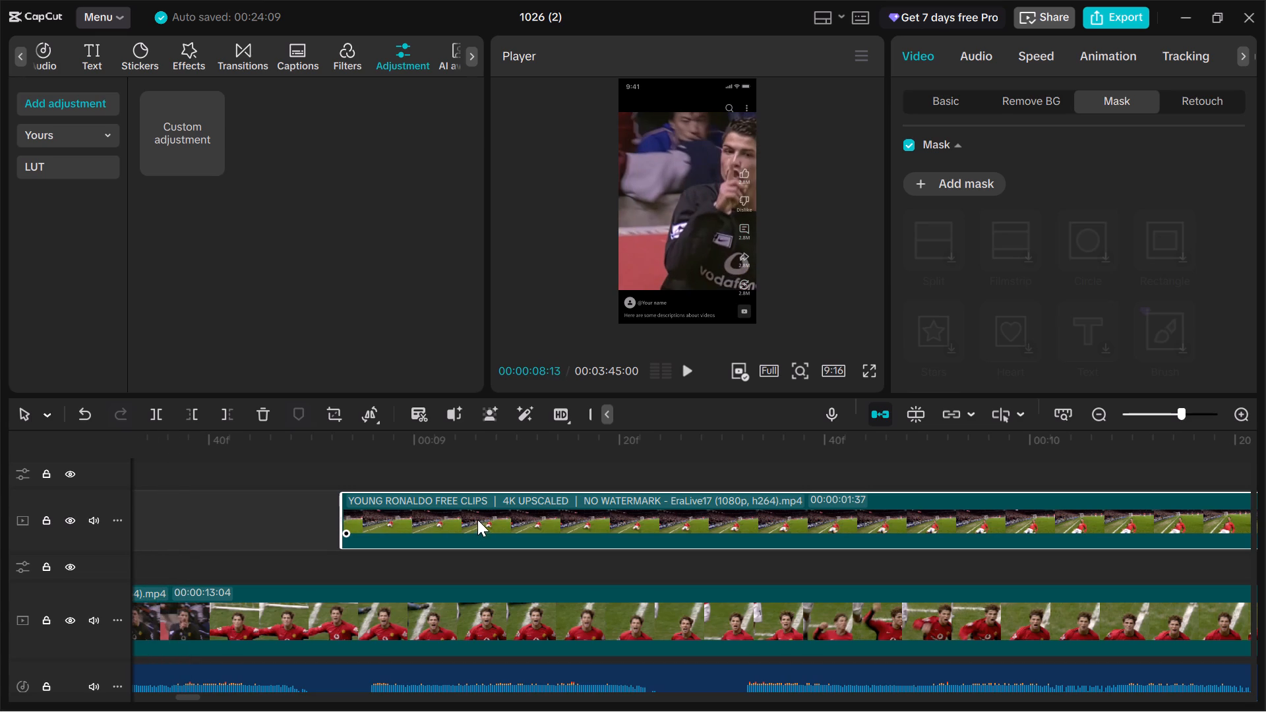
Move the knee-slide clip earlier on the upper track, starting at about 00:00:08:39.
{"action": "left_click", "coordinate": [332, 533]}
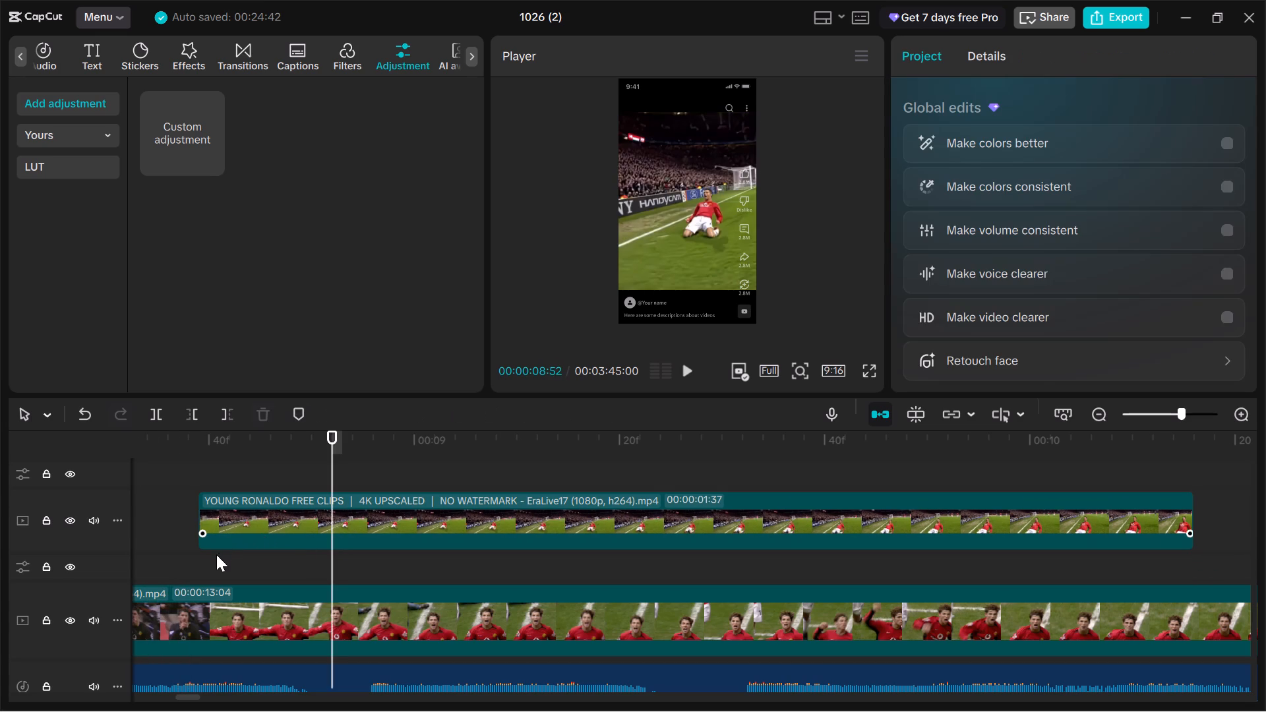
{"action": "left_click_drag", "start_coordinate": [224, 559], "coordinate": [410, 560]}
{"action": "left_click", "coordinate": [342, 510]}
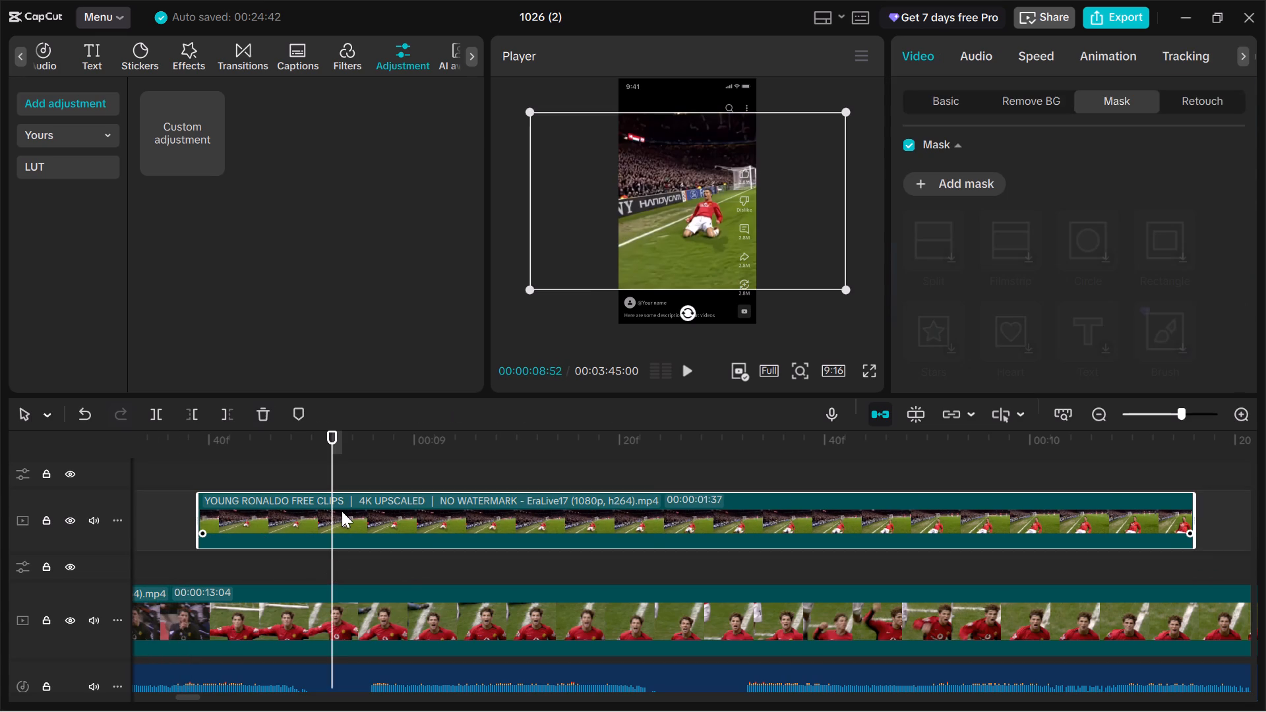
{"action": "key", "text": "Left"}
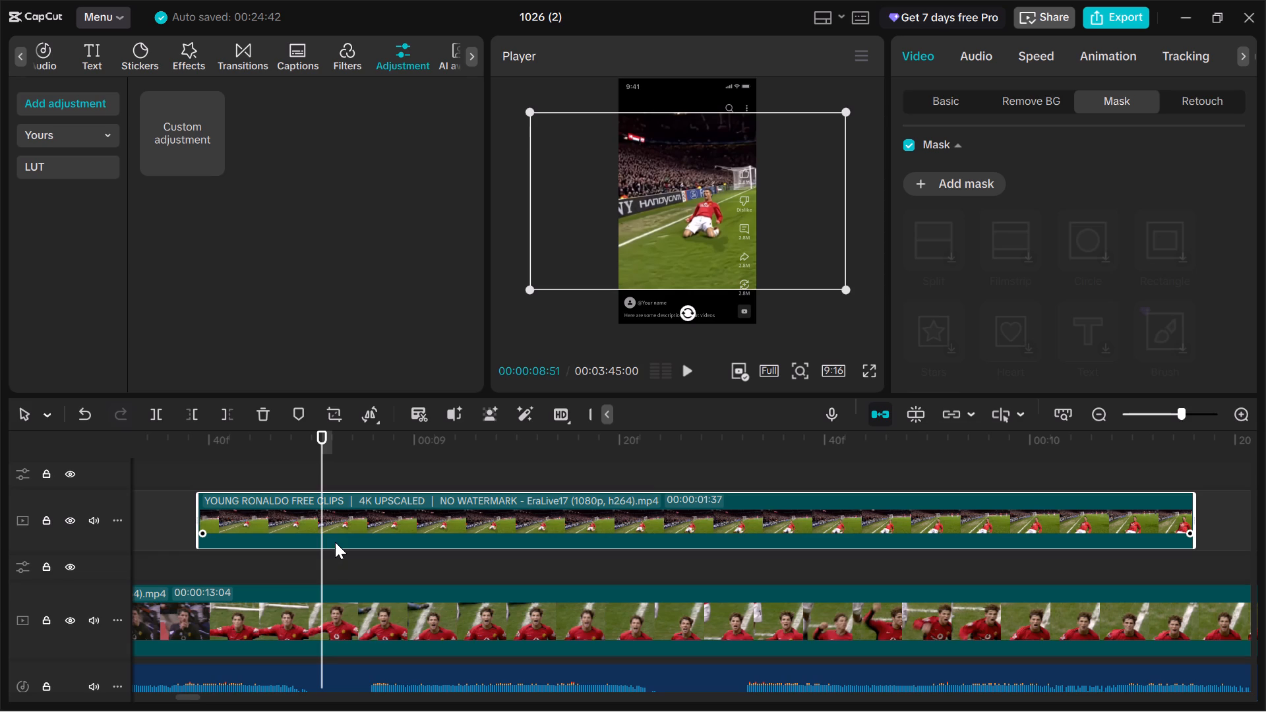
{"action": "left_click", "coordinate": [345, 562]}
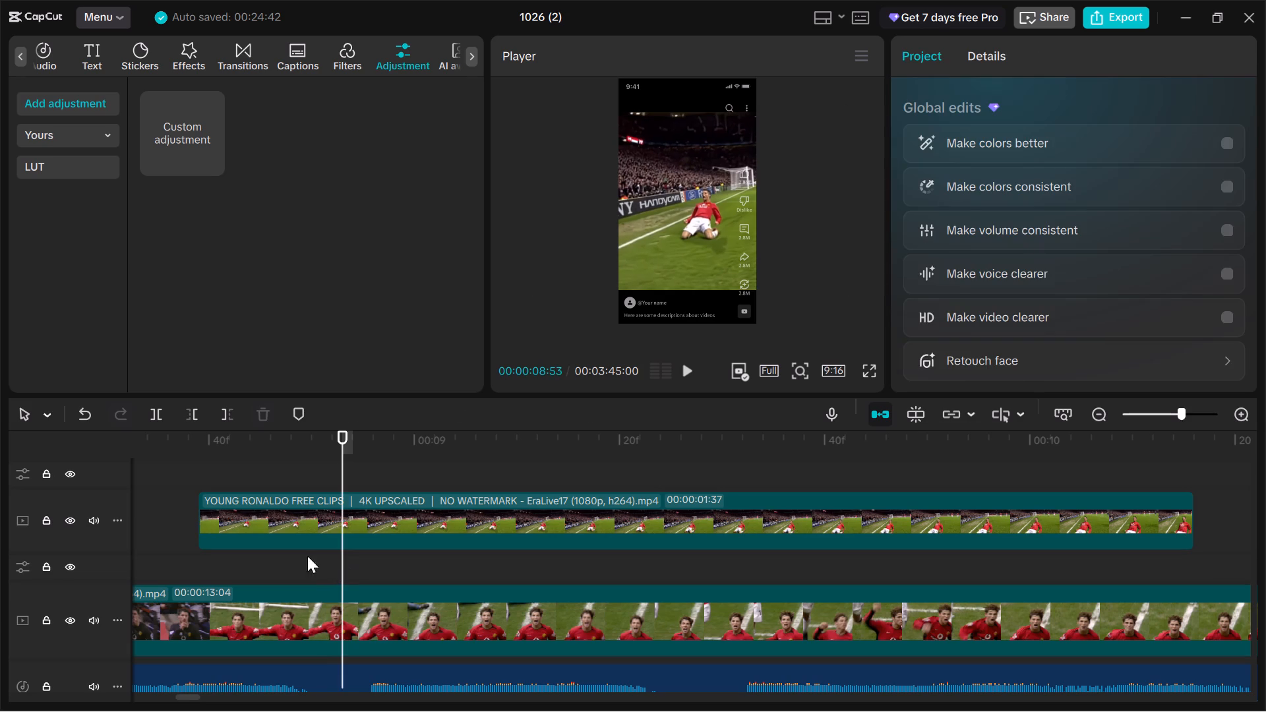
Insert the knee-slide clip into the main track at about 00:00:07:51, between the last freeze-and-reverse clip and the finger-to-lips clip.
{"action": "left_click_drag", "start_coordinate": [173, 512], "coordinate": [283, 506]}
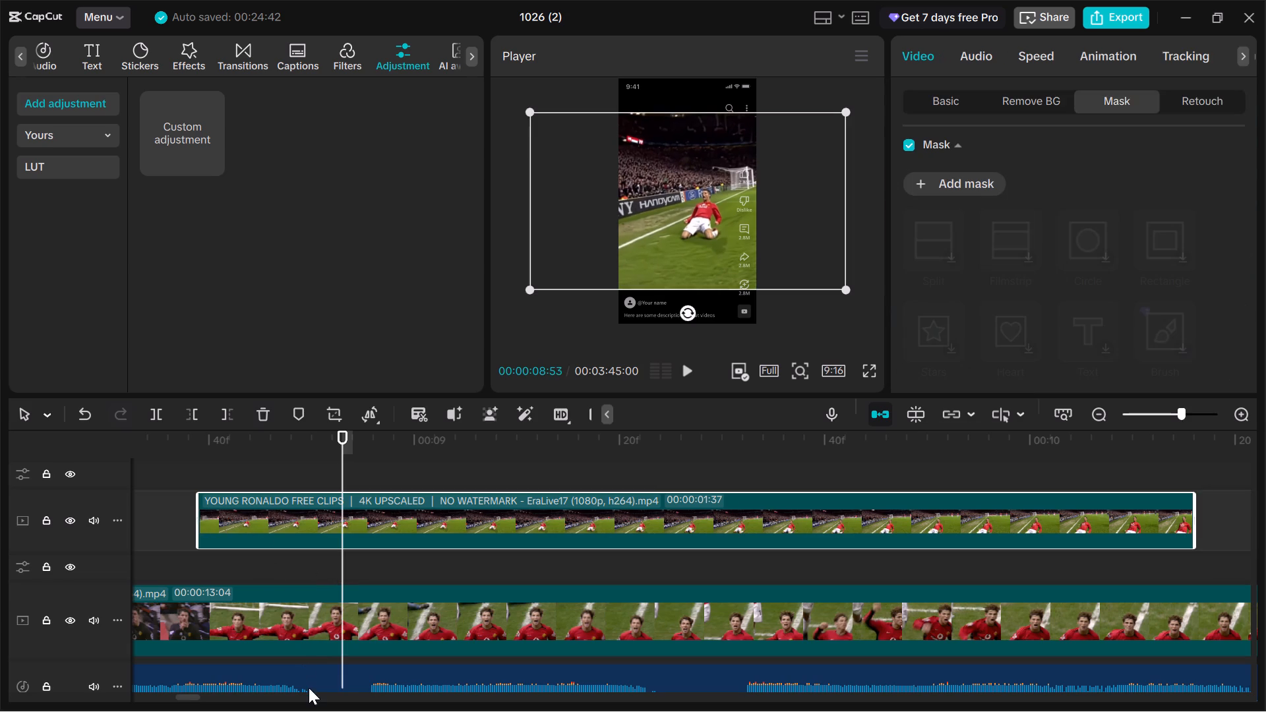
{"action": "double_click", "coordinate": [193, 697]}
{"action": "left_click", "coordinate": [193, 697]}
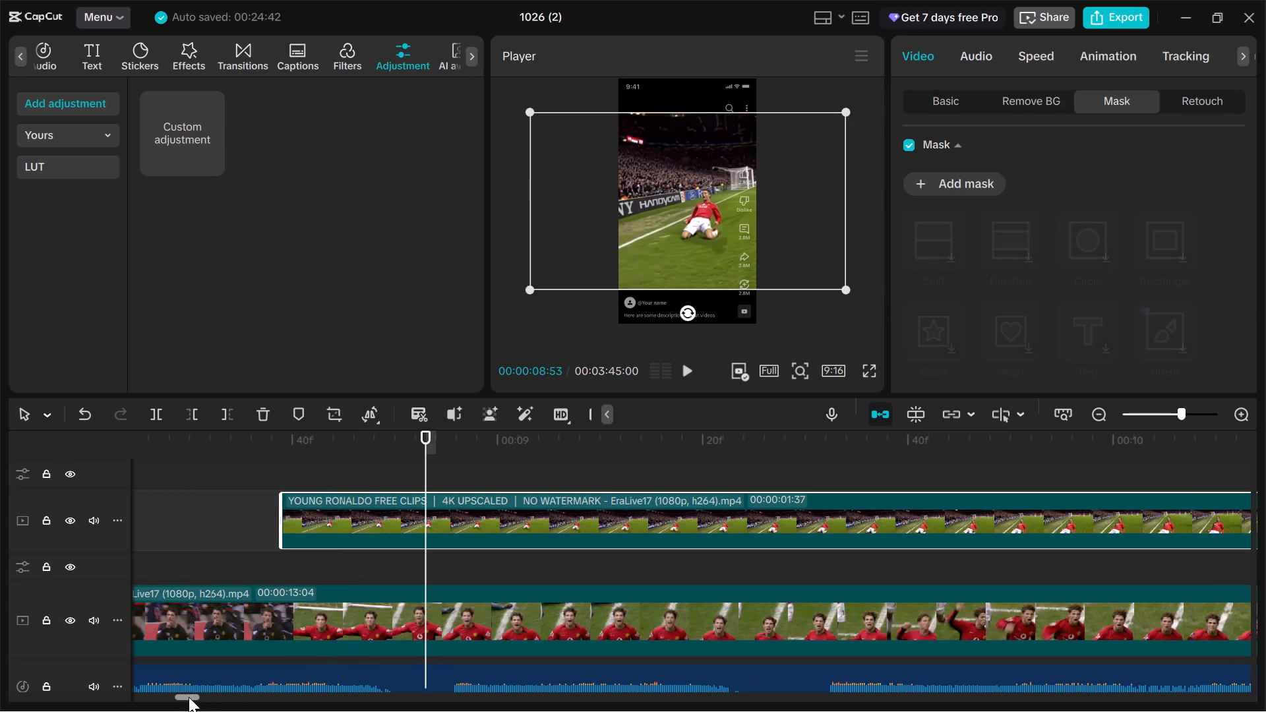
{"action": "left_click", "coordinate": [184, 699]}
{"action": "left_click_drag", "start_coordinate": [395, 537], "coordinate": [227, 628]}
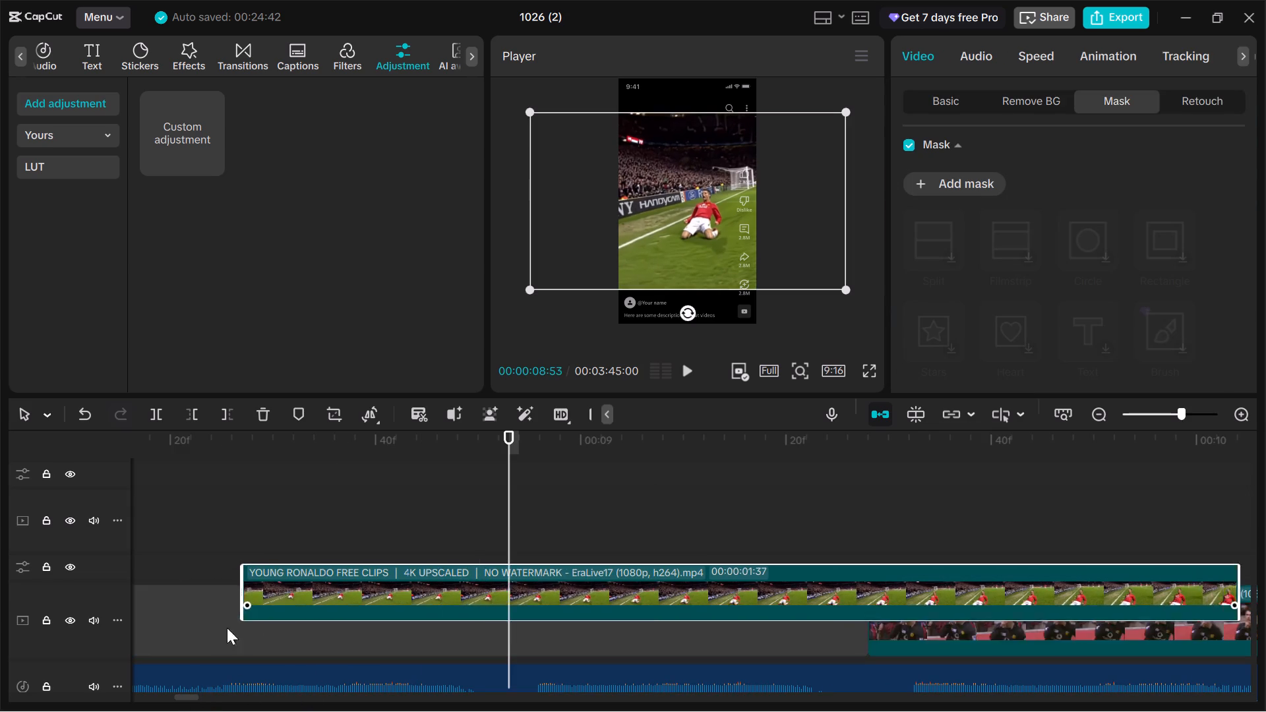
{"action": "left_click_drag", "start_coordinate": [227, 628], "coordinate": [154, 635]}
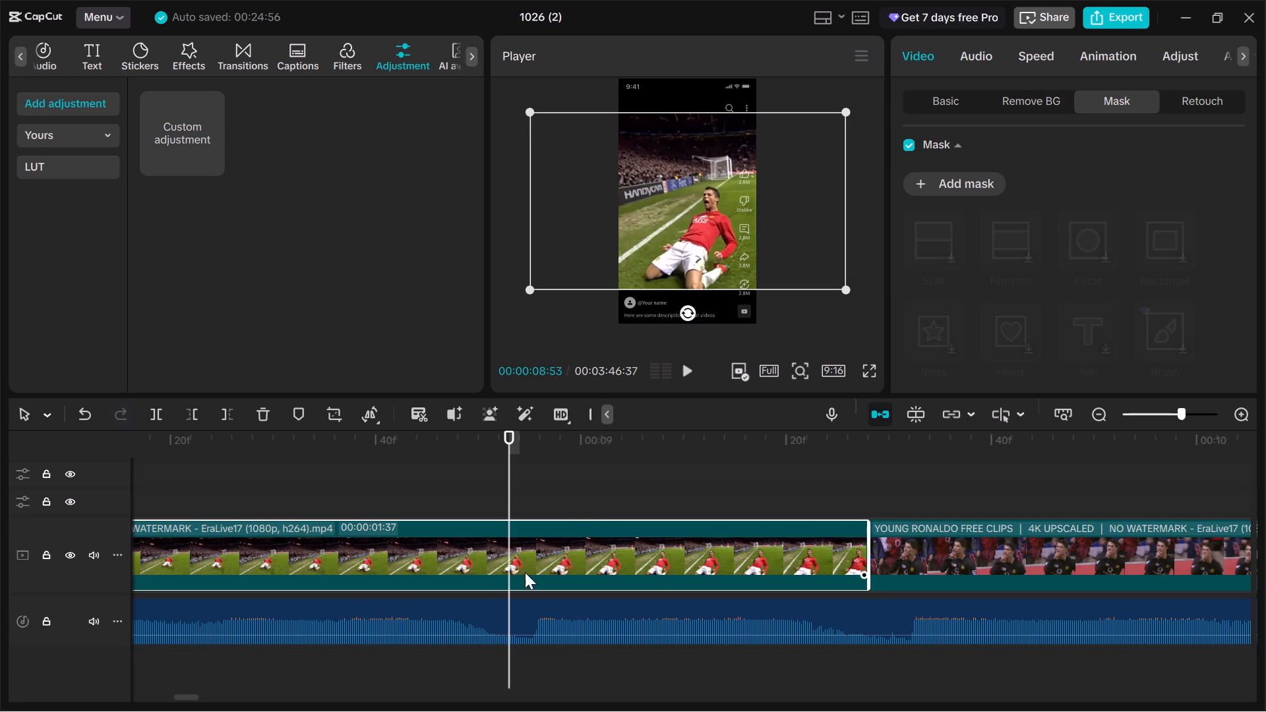
Step back frame by frame from 00:00:08:59 to 00:00:08:11 to examine the knee slide within the inserted clip.
{"action": "left_click", "coordinate": [576, 485]}
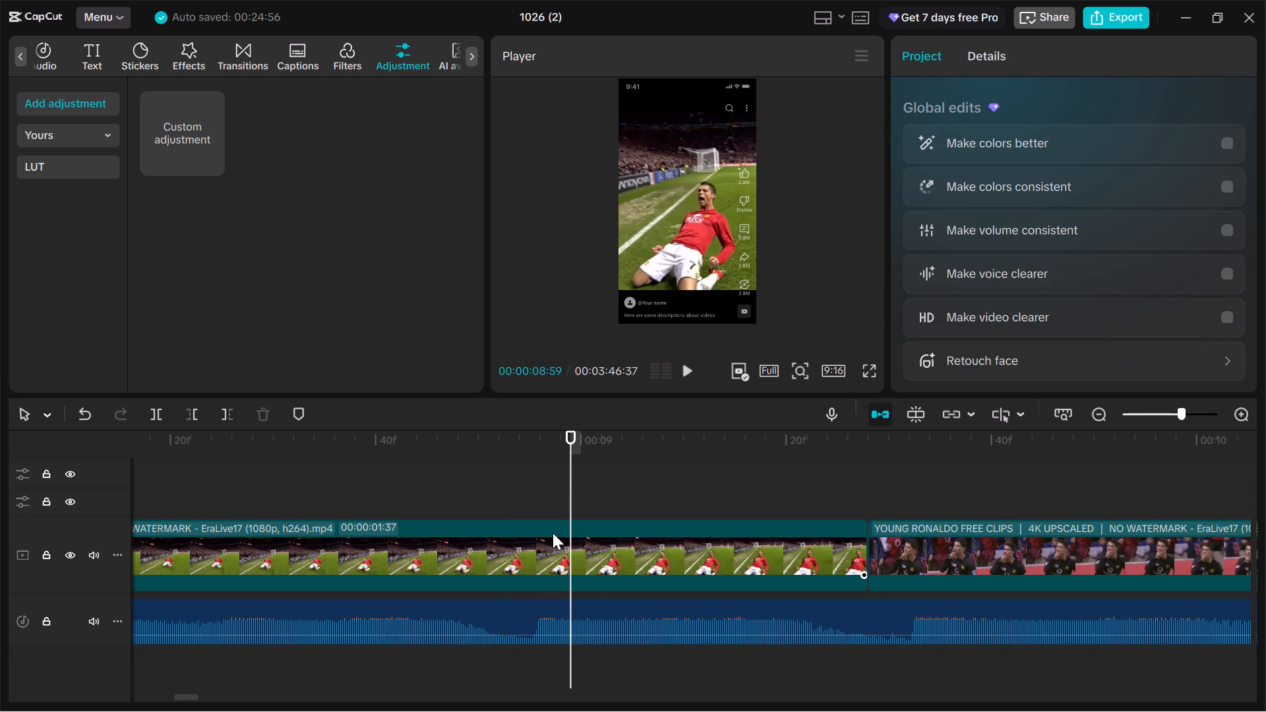
{"action": "key", "text": "Left"}
{"action": "key", "text": "Left"}
{"action": "key", "text": "Left"}
{"action": "key", "text": "Left"}
{"action": "key", "text": "Left"}
{"action": "key", "text": "Left"}
{"action": "key", "text": "Left"}
{"action": "key", "text": "Left"}
{"action": "key", "text": "Left"}
{"action": "key", "text": "Left"}
{"action": "key", "text": "Left"}
{"action": "key", "text": "Left"}
{"action": "key", "text": "Left"}
{"action": "key", "text": "Left"}
{"action": "key", "text": "Left"}
{"action": "key", "text": "Left"}
{"action": "key", "text": "Left"}
{"action": "key", "text": "Left"}
{"action": "key", "text": "Left"}
{"action": "key", "text": "Left"}
{"action": "key", "text": "Left"}
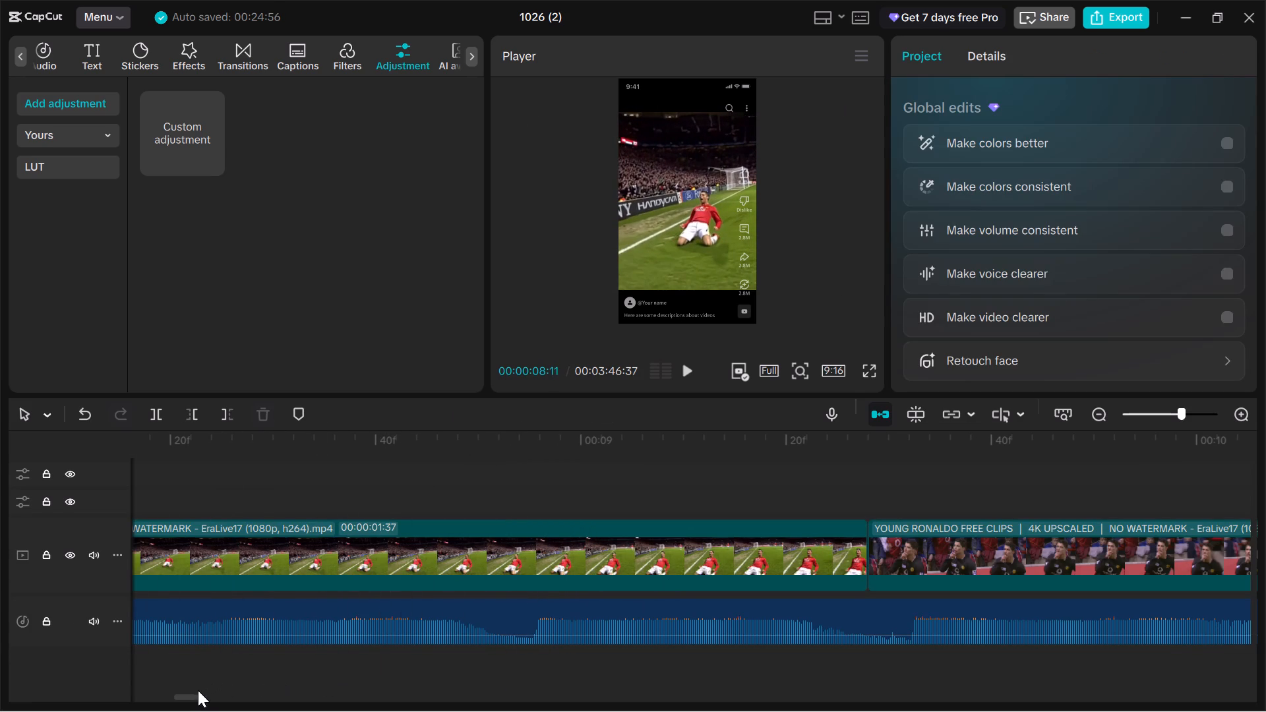
Select the inserted knee-slide clip and play from 00:00:07:37 to check the cut against the beat marker.
{"action": "left_click_drag", "start_coordinate": [195, 692], "coordinate": [181, 692]}
{"action": "left_click", "coordinate": [181, 692]}
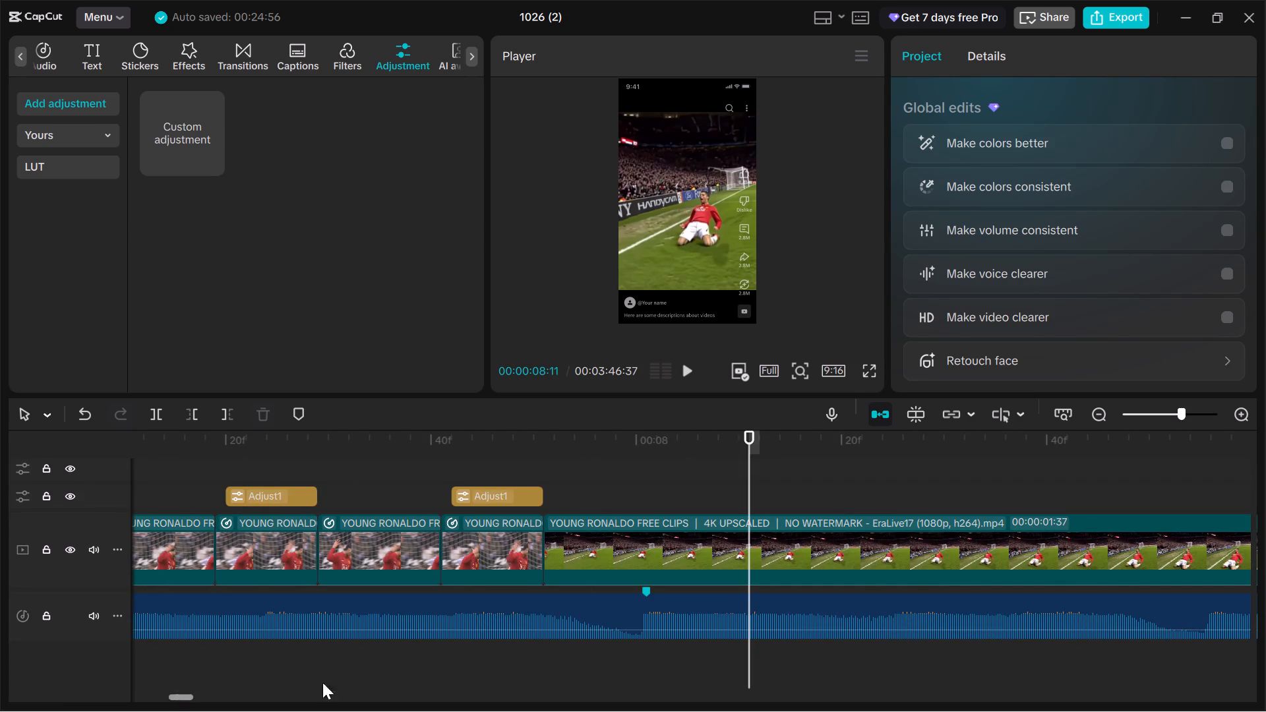
{"action": "left_click", "coordinate": [573, 540]}
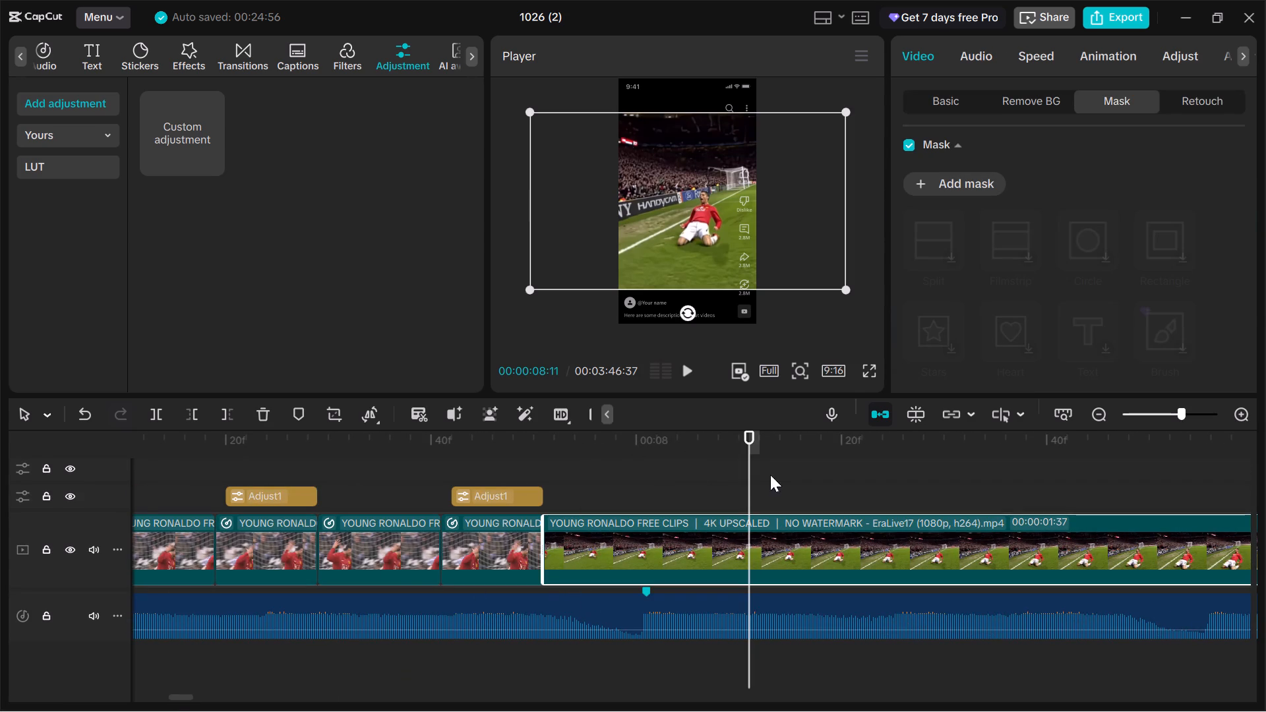
{"action": "left_click_drag", "start_coordinate": [744, 481], "coordinate": [400, 560]}
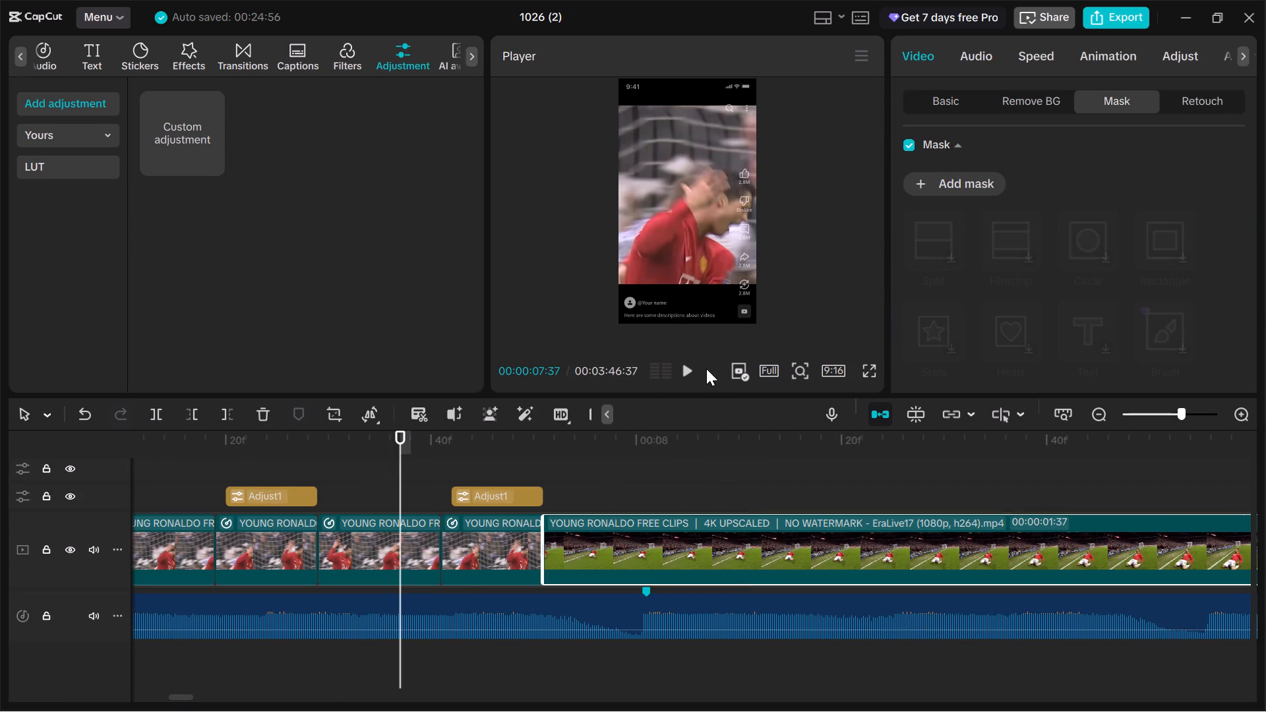
{"action": "left_click", "coordinate": [689, 376]}
{"action": "left_click", "coordinate": [689, 376]}
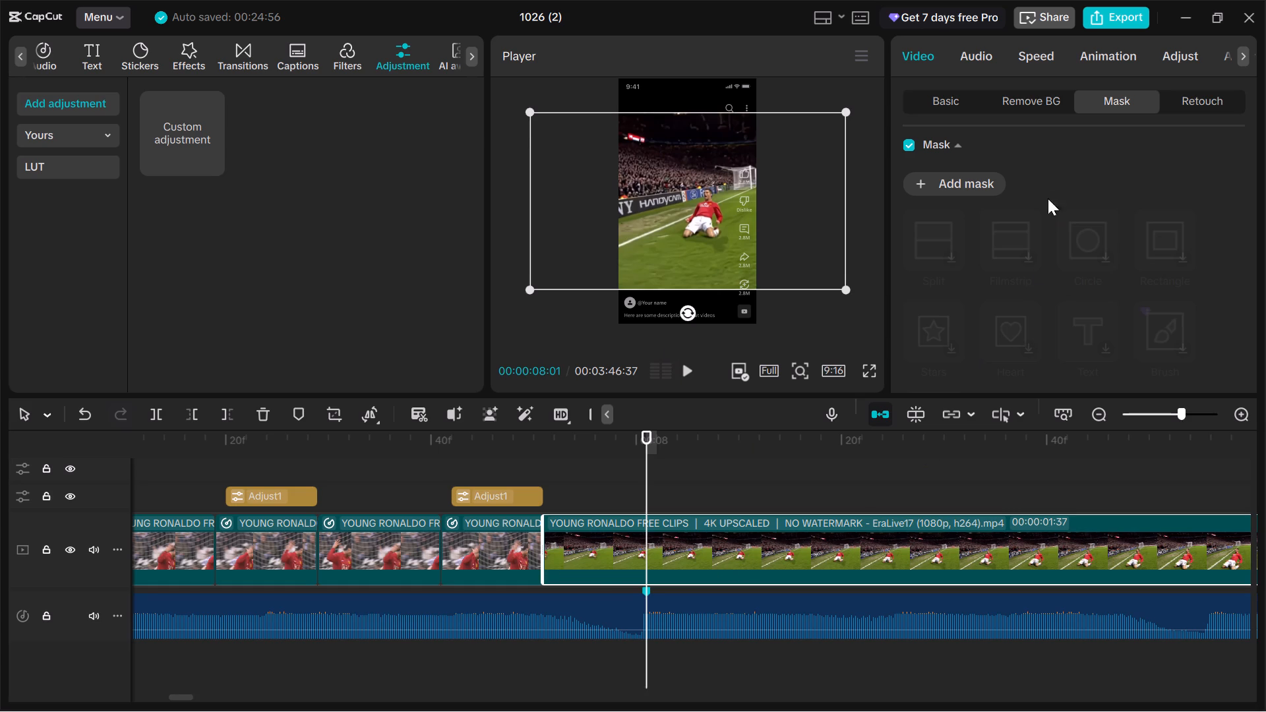
Apply a Custom speed curve to the knee-slide clip and raise both sides of its first speed point to 10x.
{"action": "left_click", "coordinate": [1037, 71]}
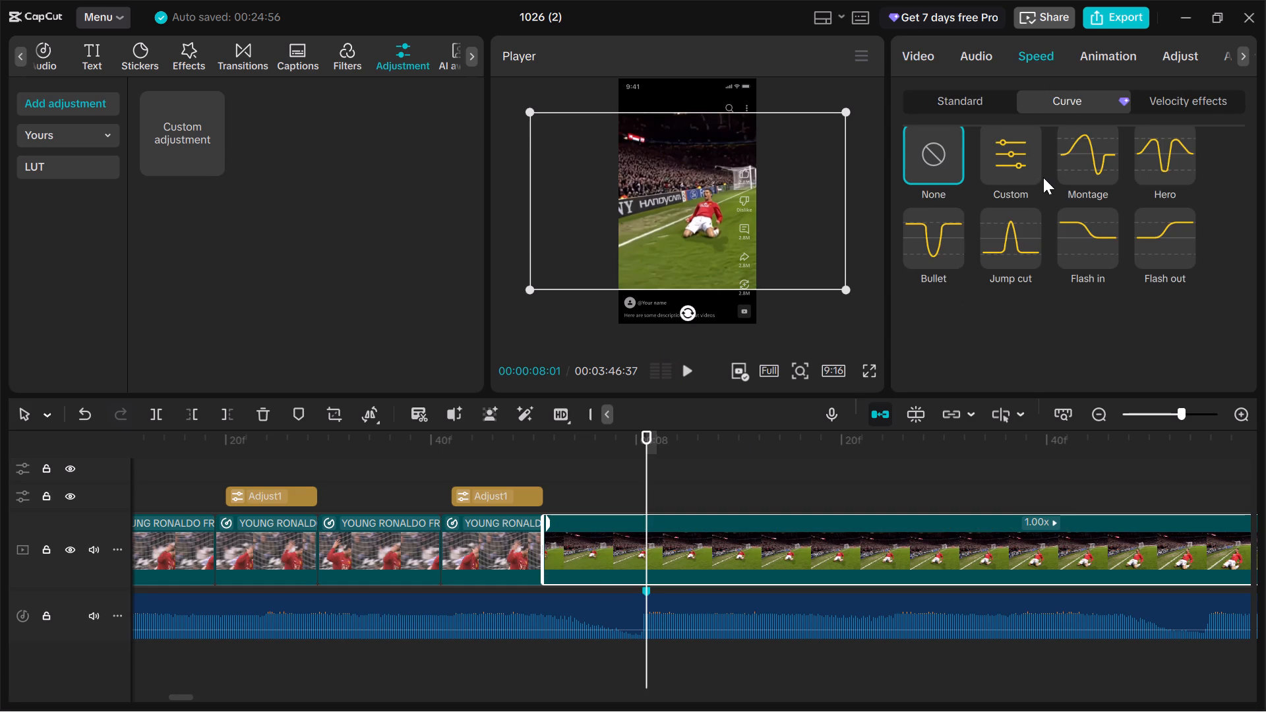
{"action": "left_click", "coordinate": [1035, 165]}
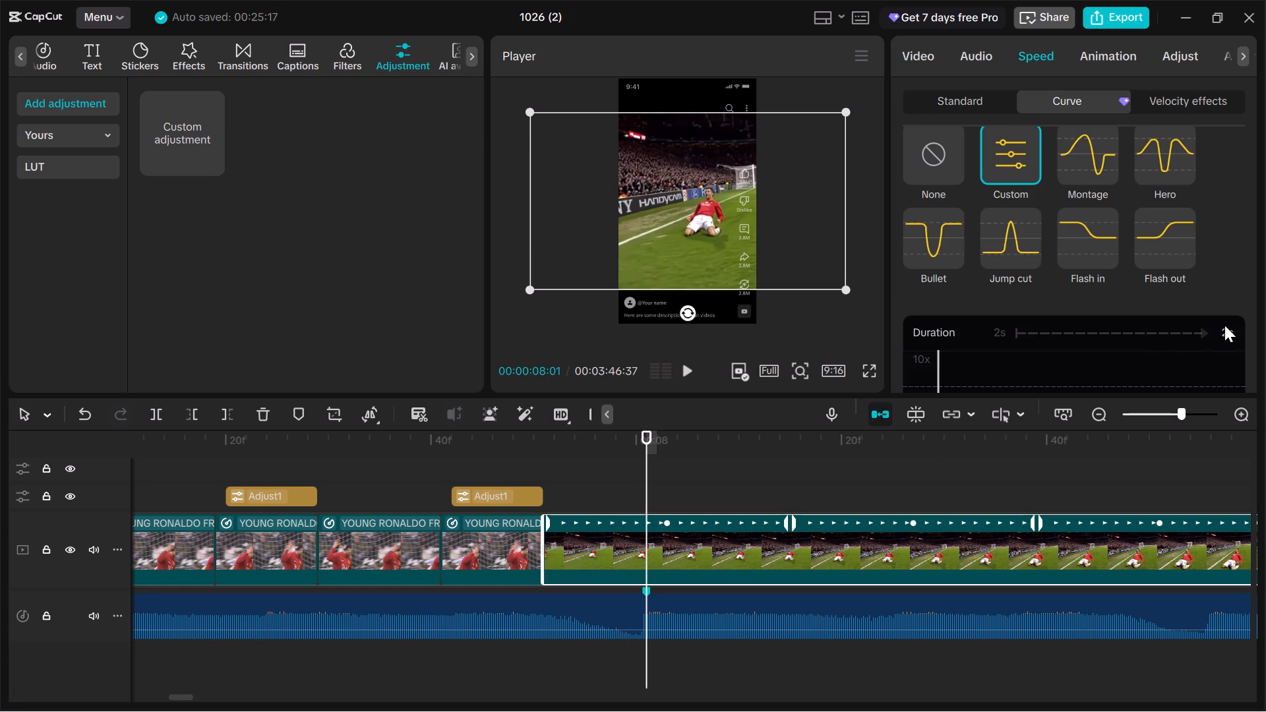
{"action": "scroll", "coordinate": [1206, 313], "scroll_direction": "down", "scroll_amount": 3}
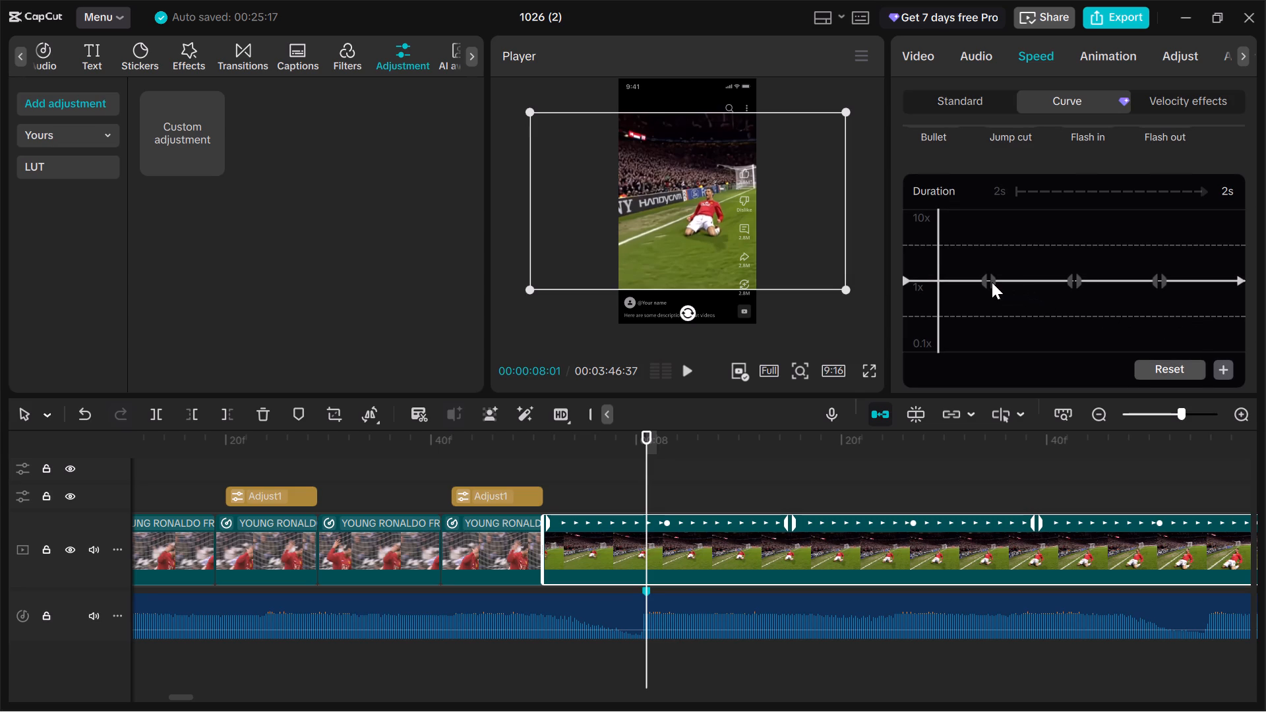
{"action": "left_click_drag", "start_coordinate": [986, 276], "coordinate": [981, 177]}
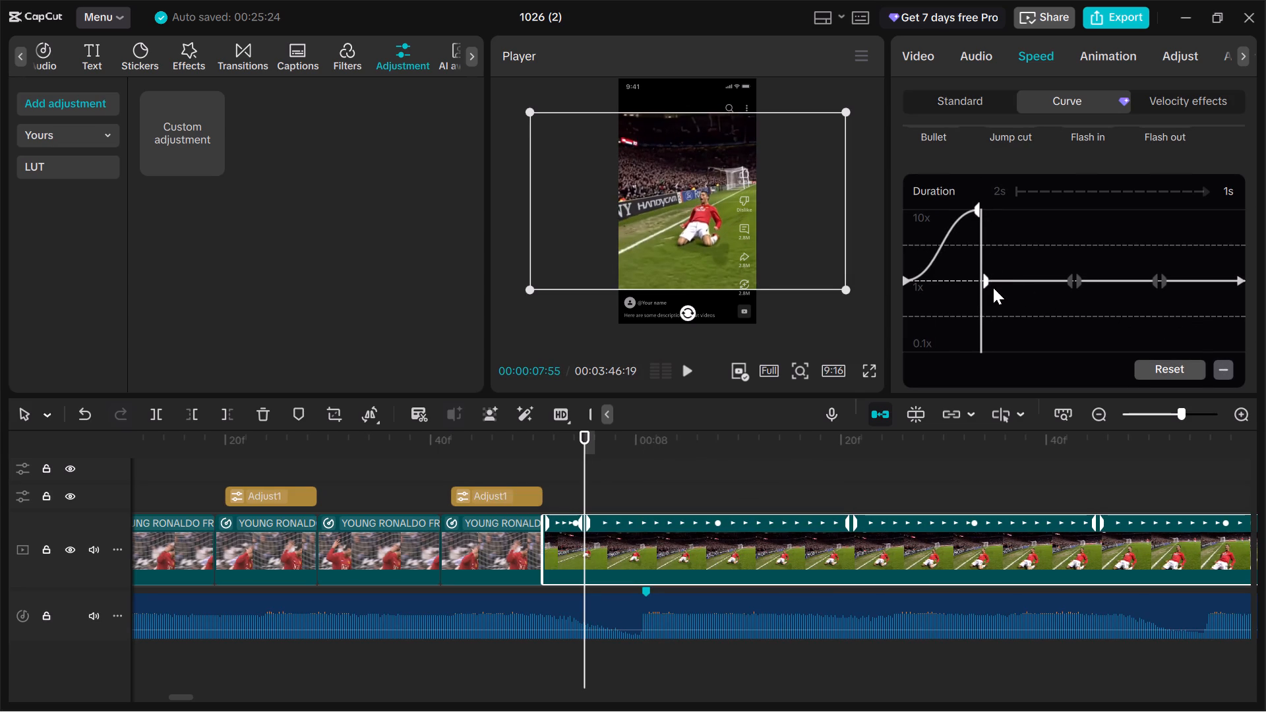
{"action": "left_click_drag", "start_coordinate": [988, 274], "coordinate": [994, 210]}
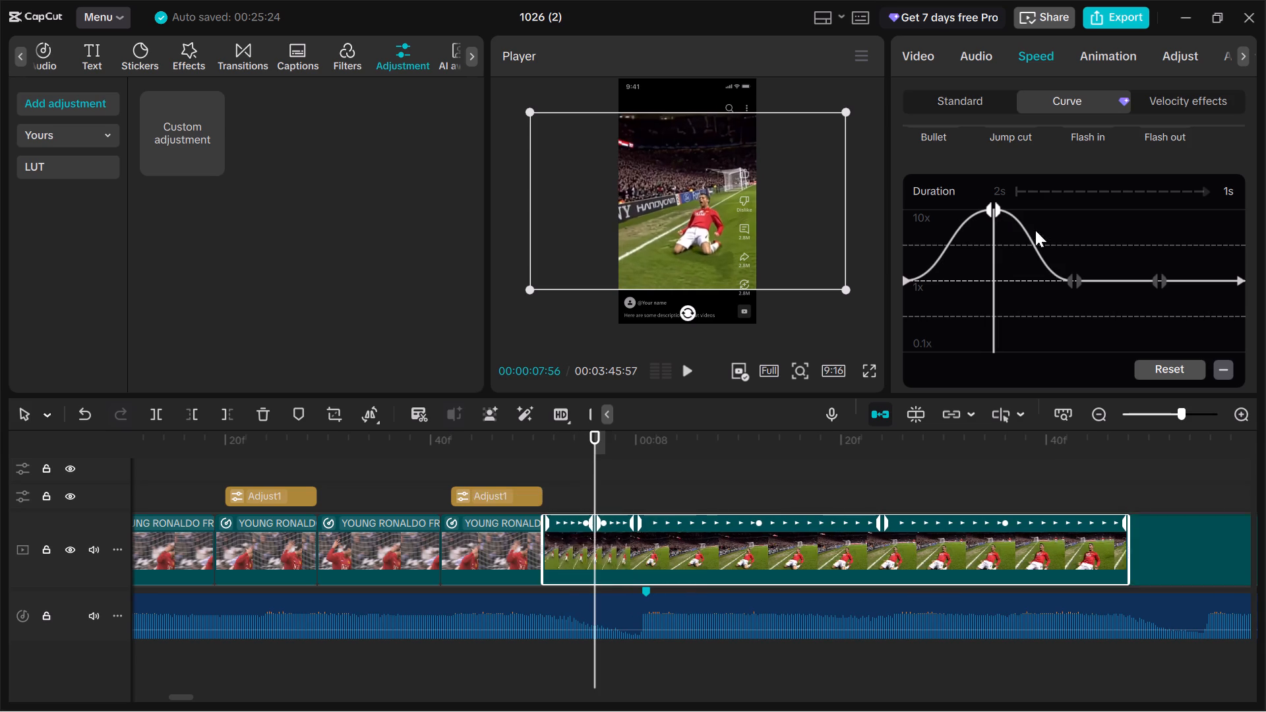
Raise both sides of the curve's second speed point to about 8.4x, slightly below the first point.
{"action": "left_click_drag", "start_coordinate": [1070, 276], "coordinate": [1071, 221]}
{"action": "left_click_drag", "start_coordinate": [1083, 274], "coordinate": [1085, 236]}
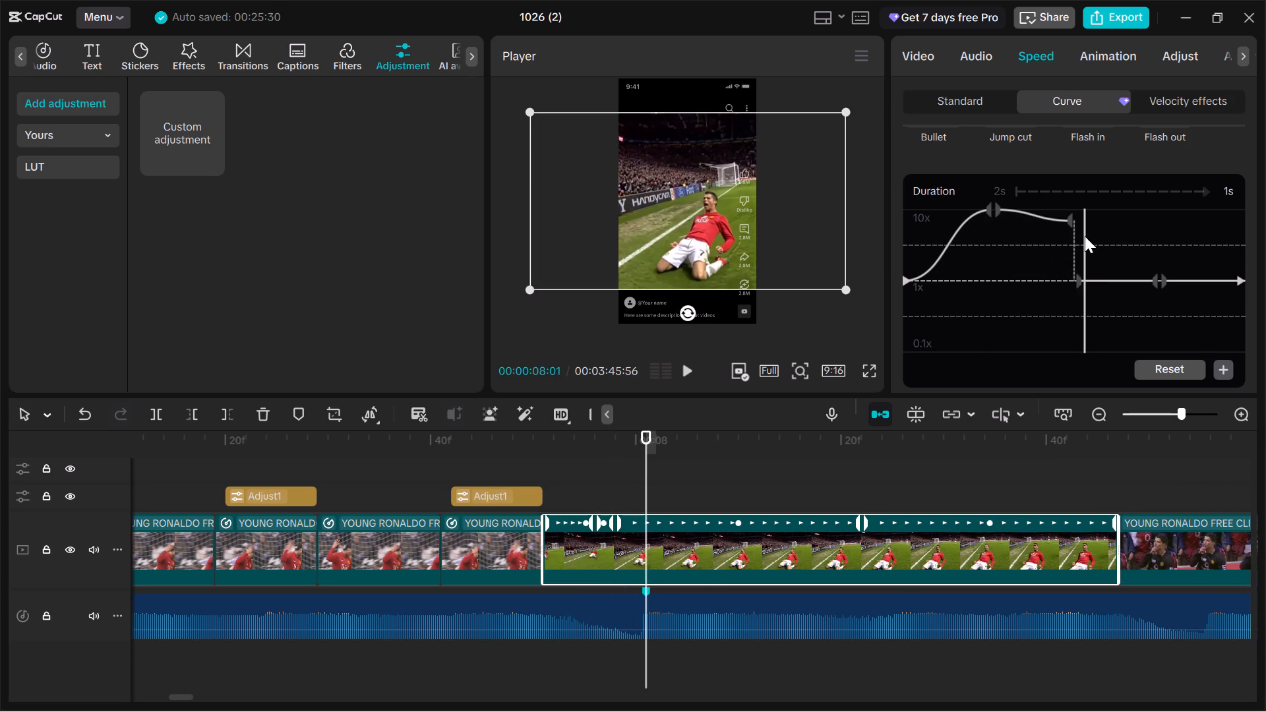
{"action": "left_click_drag", "start_coordinate": [1085, 236], "coordinate": [1085, 240]}
{"action": "left_click_drag", "start_coordinate": [1073, 278], "coordinate": [1082, 236]}
{"action": "left_click_drag", "start_coordinate": [1085, 278], "coordinate": [1089, 231]}
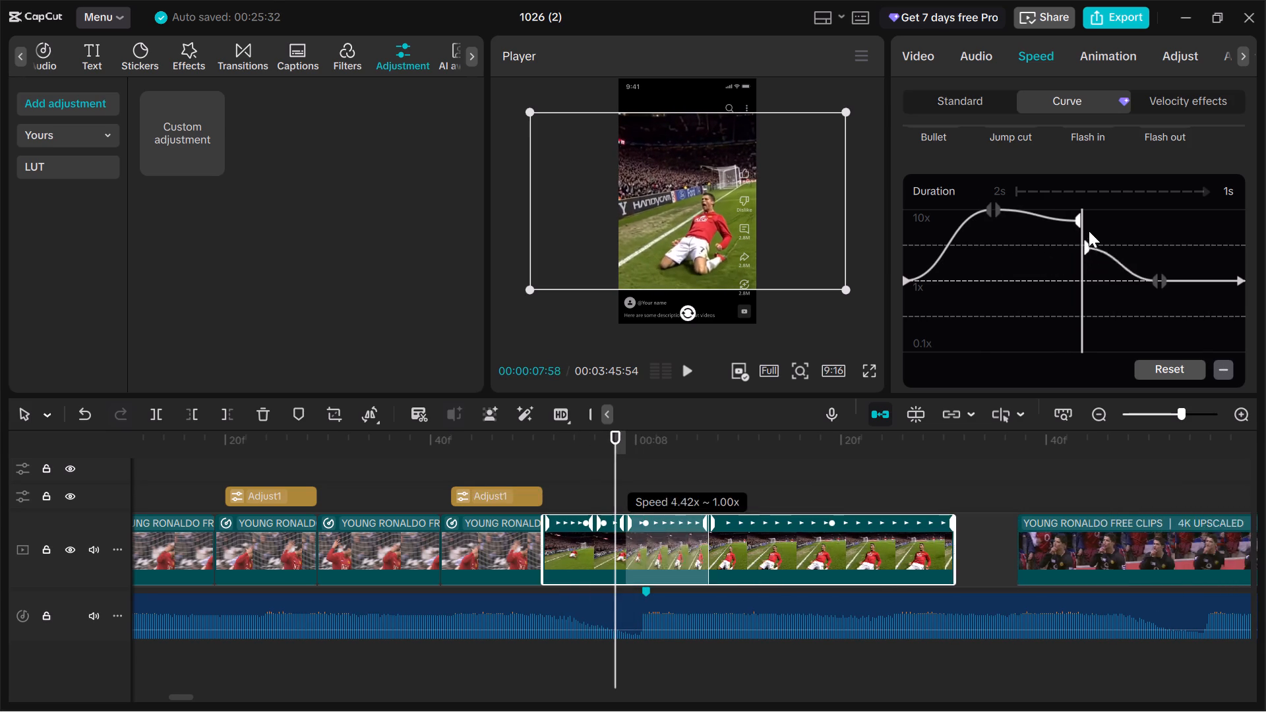
{"action": "left_click_drag", "start_coordinate": [1089, 231], "coordinate": [1089, 222]}
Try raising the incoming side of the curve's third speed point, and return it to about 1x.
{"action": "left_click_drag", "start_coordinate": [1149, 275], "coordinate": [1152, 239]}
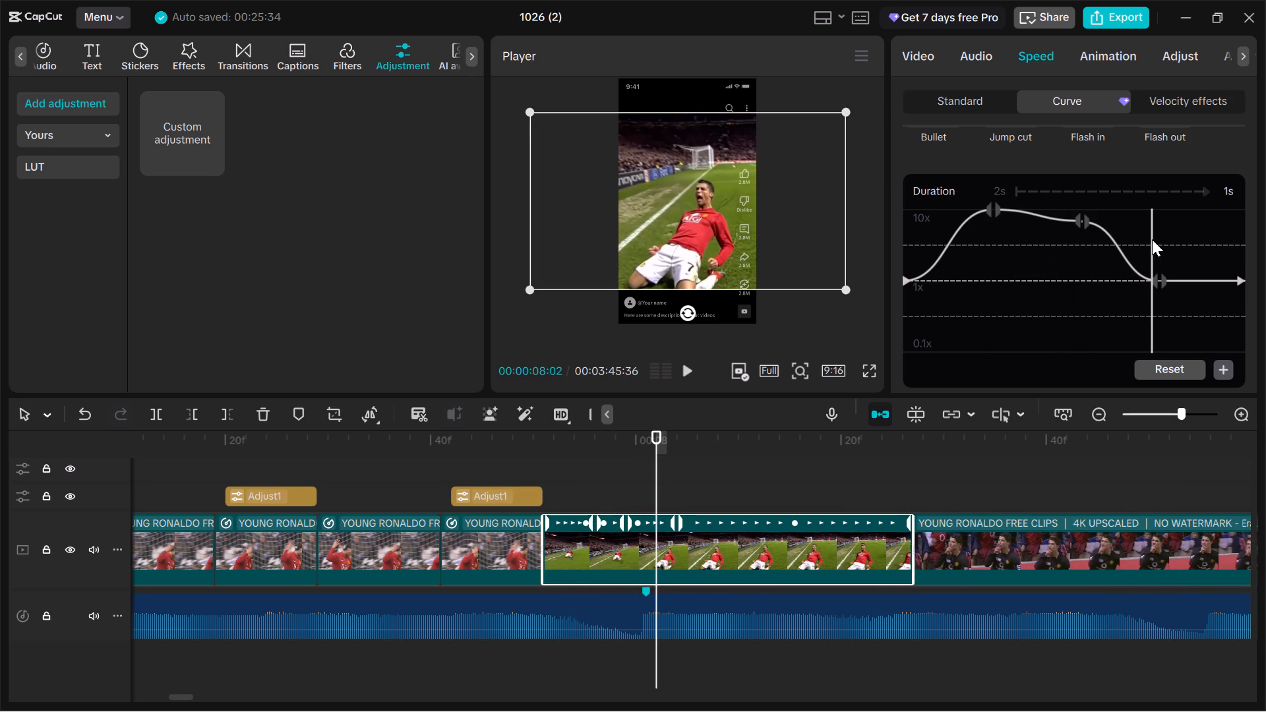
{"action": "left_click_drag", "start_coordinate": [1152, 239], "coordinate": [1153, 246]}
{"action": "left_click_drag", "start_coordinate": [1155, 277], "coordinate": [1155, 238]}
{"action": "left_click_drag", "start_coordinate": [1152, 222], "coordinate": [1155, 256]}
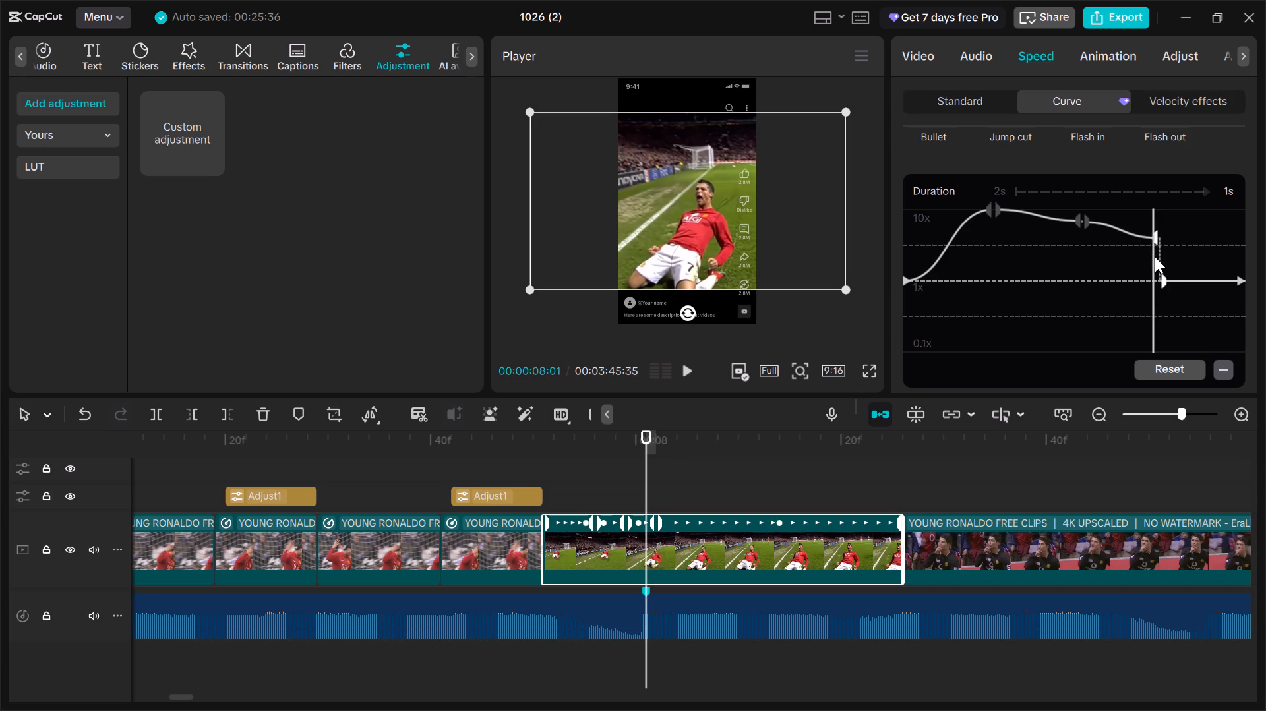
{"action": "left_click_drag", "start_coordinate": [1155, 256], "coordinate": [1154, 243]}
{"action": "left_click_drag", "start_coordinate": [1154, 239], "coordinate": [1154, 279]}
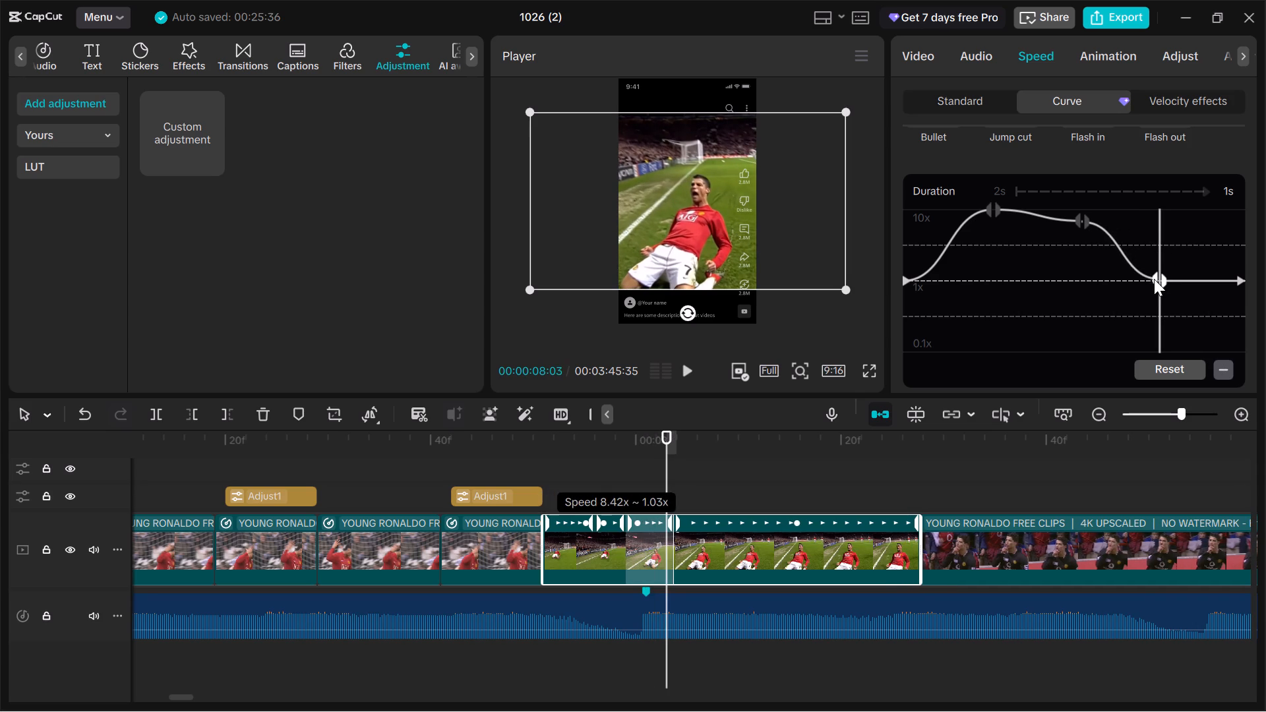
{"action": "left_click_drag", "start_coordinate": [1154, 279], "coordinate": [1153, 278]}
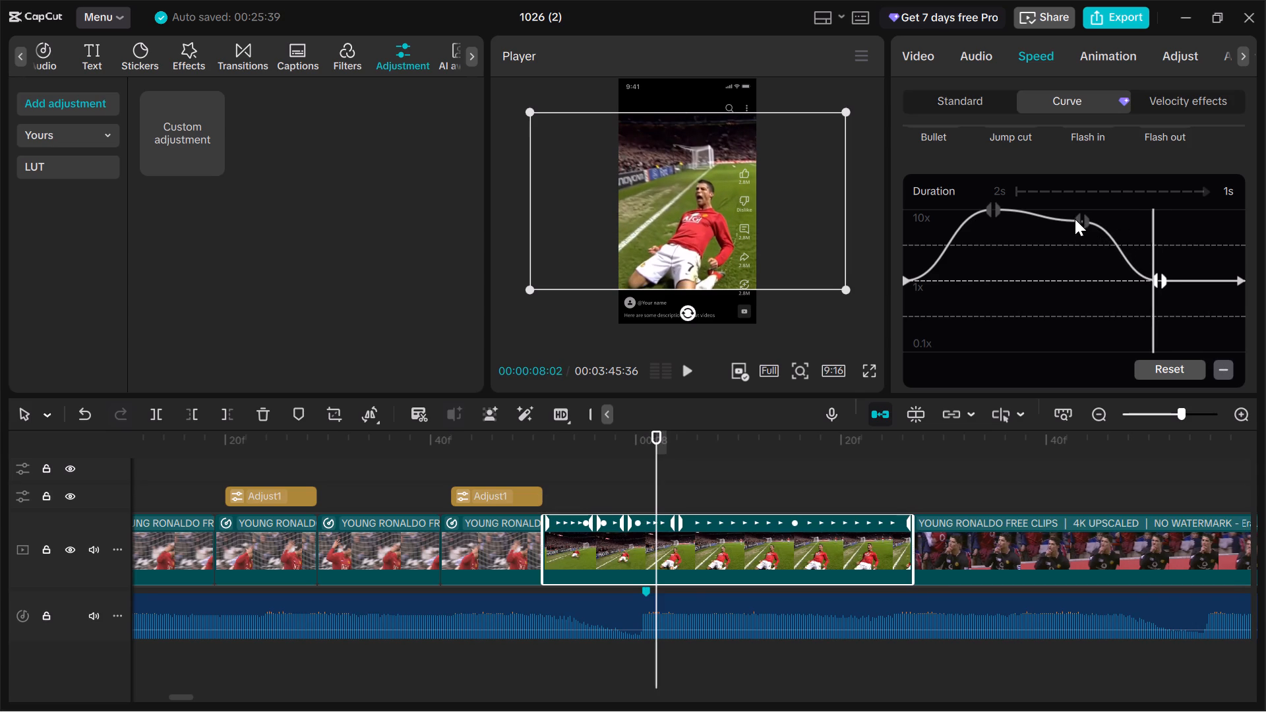
Lower the curve's second speed point slightly and bring both sides of the third point just below 1x.
{"action": "left_click_drag", "start_coordinate": [1079, 221], "coordinate": [1079, 229]}
{"action": "left_click_drag", "start_coordinate": [1087, 217], "coordinate": [1089, 231]}
{"action": "left_click_drag", "start_coordinate": [1164, 280], "coordinate": [1168, 295]}
{"action": "left_click_drag", "start_coordinate": [1160, 276], "coordinate": [1162, 288]}
{"action": "left_click_drag", "start_coordinate": [1162, 278], "coordinate": [1162, 291]}
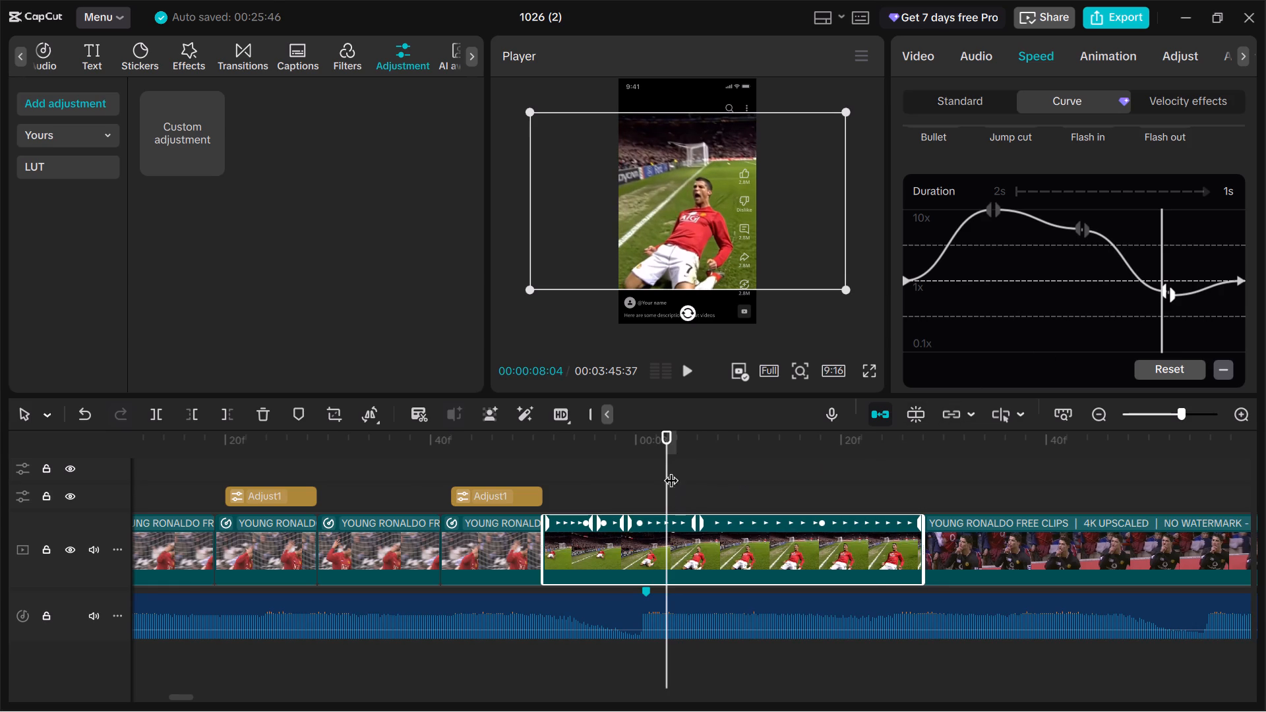
Play the speed-curved knee slide from its start at 00:00:07:51 and again from just before the cut to check its timing.
{"action": "left_click_drag", "start_coordinate": [666, 434], "coordinate": [541, 469]}
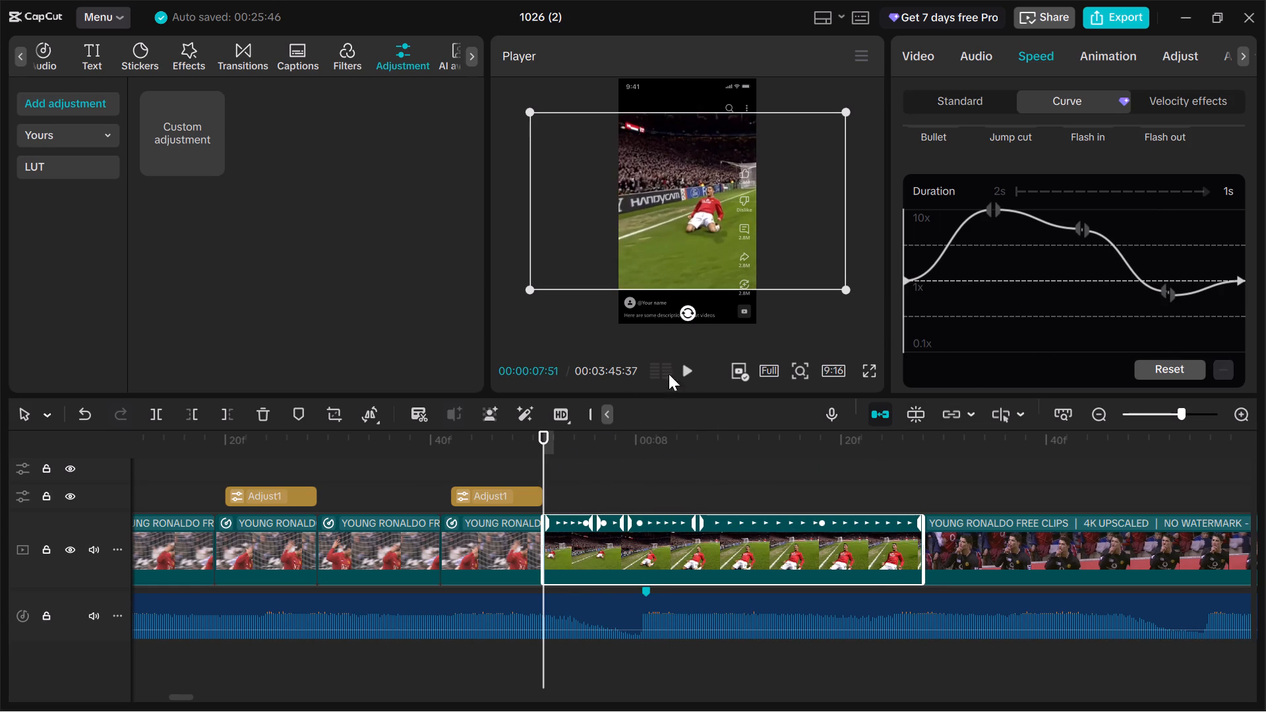
{"action": "left_click", "coordinate": [682, 363]}
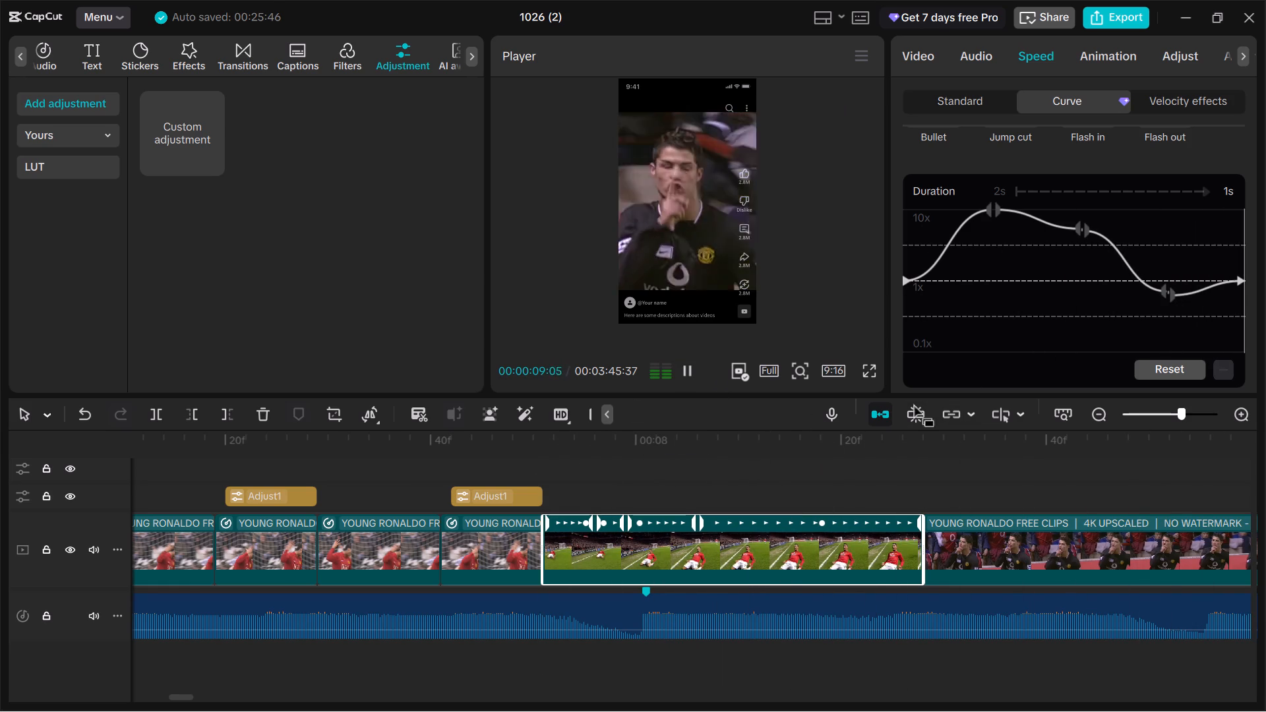
{"action": "left_click", "coordinate": [575, 467]}
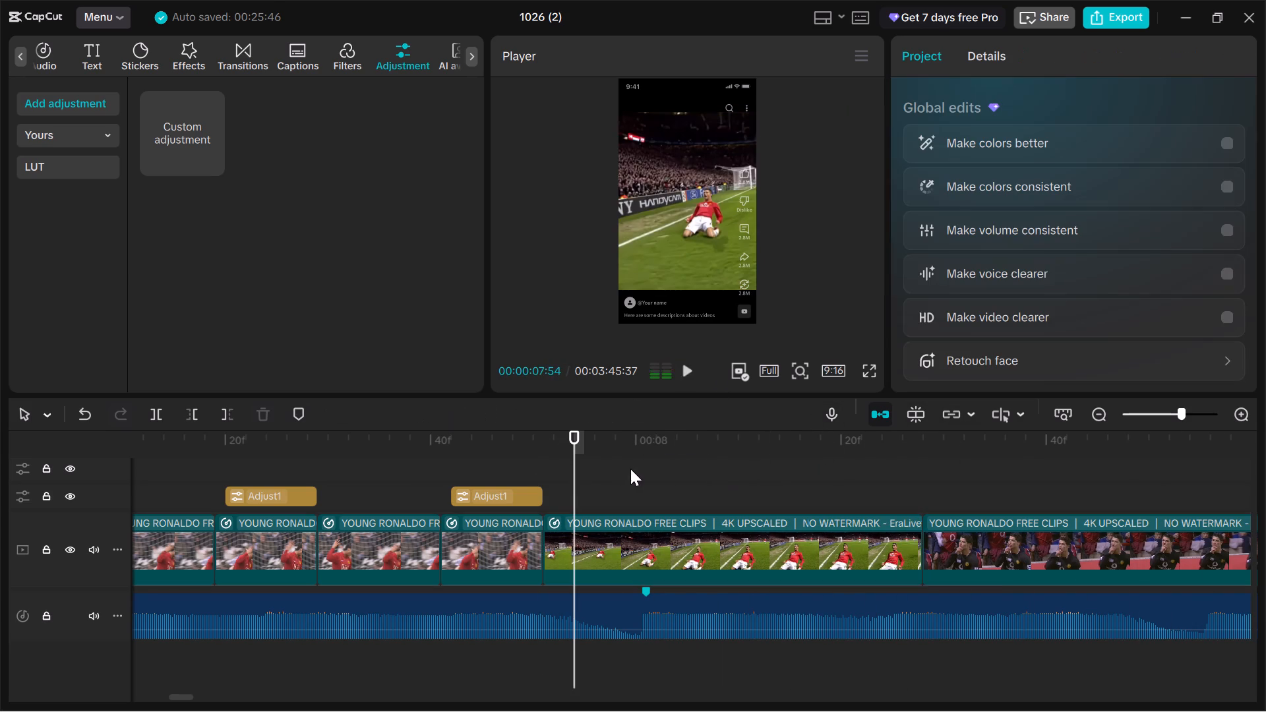
{"action": "left_click_drag", "start_coordinate": [576, 467], "coordinate": [485, 482]}
{"action": "left_click", "coordinate": [690, 373]}
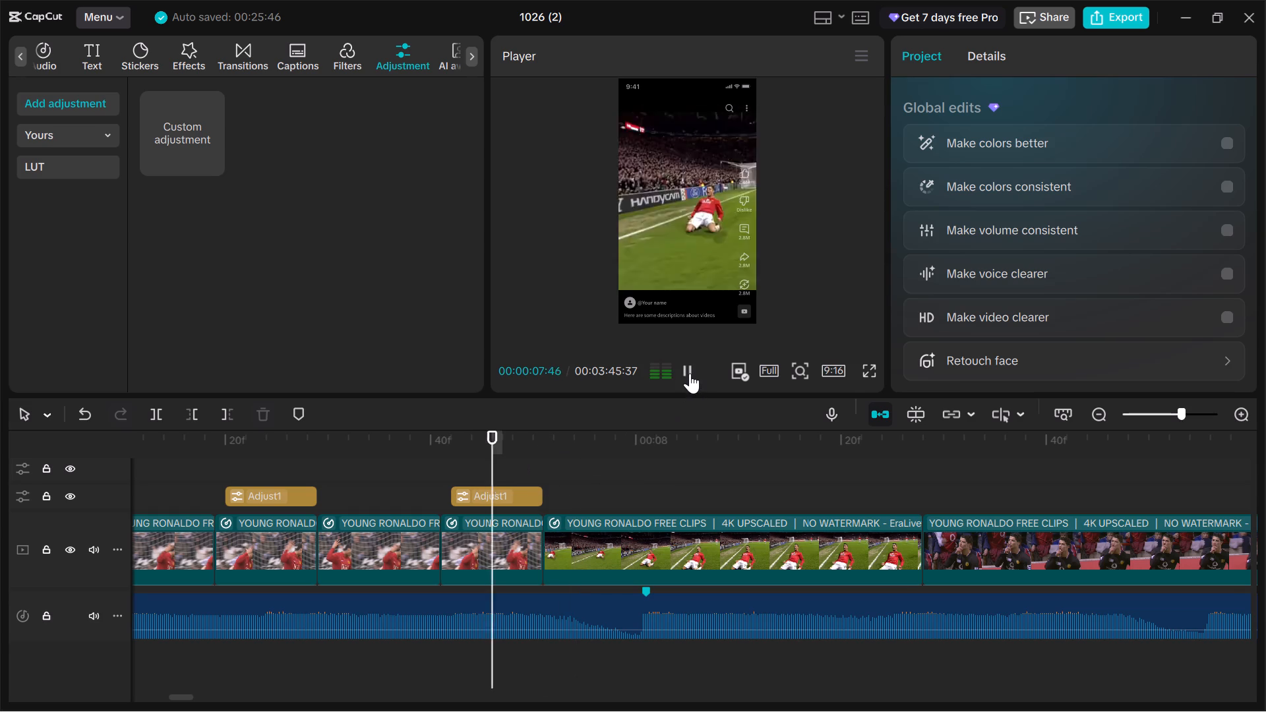
Lower both sides of the first point on the knee-slide clip's speed curve to slightly below 10x.
{"action": "left_click", "coordinate": [742, 544]}
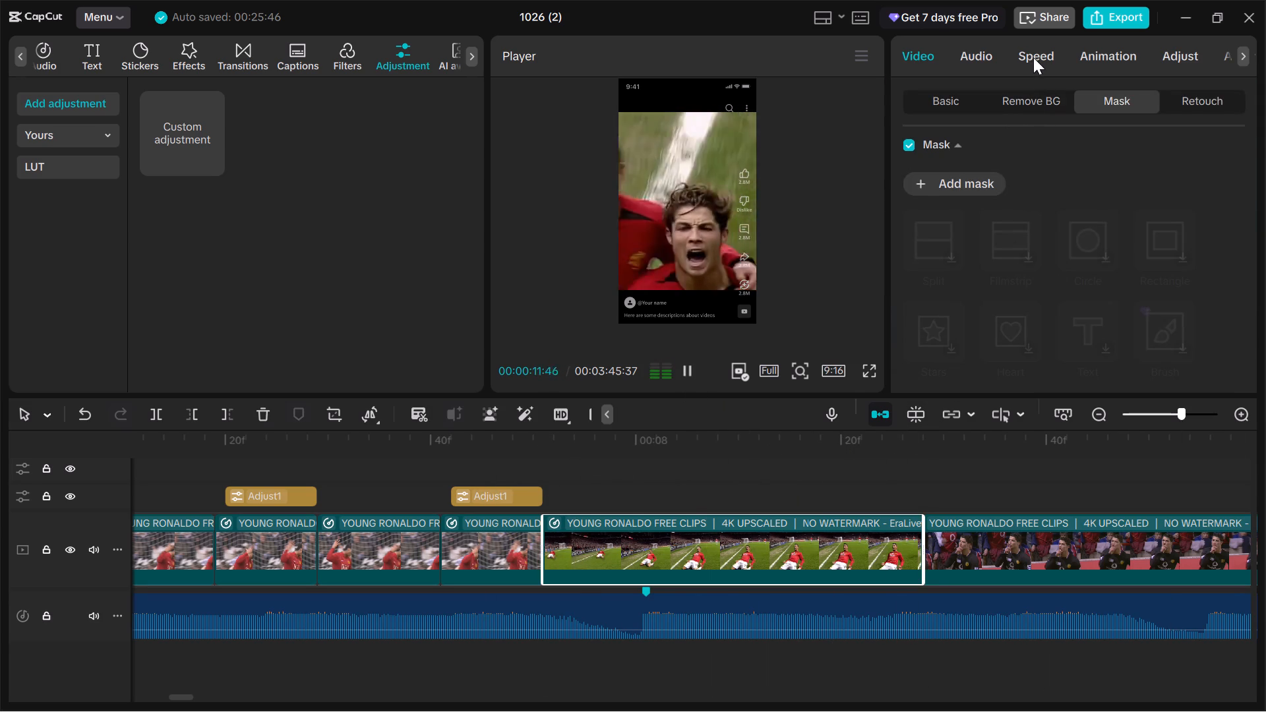
{"action": "left_click", "coordinate": [1034, 57]}
{"action": "left_click", "coordinate": [986, 209]}
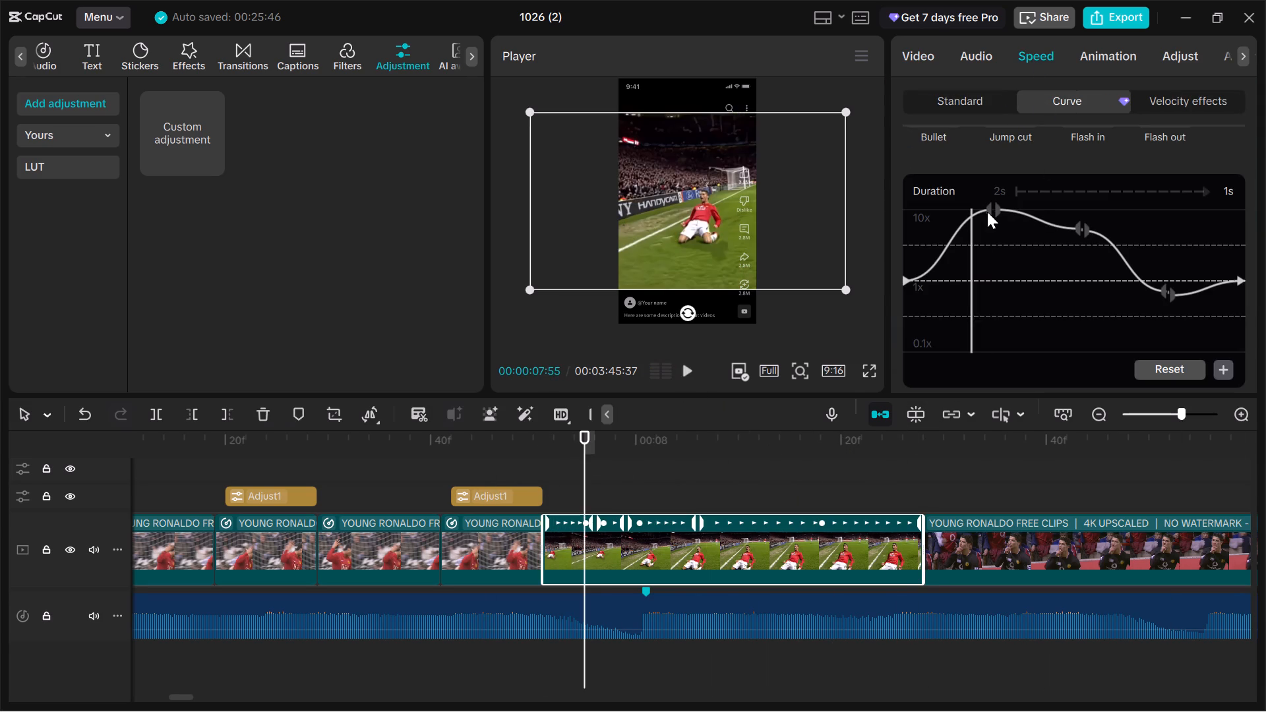
{"action": "left_click_drag", "start_coordinate": [987, 212], "coordinate": [987, 220]}
{"action": "left_click_drag", "start_coordinate": [996, 209], "coordinate": [998, 220]}
Raise both sides of the curve's second speed point to about 8.1x.
{"action": "left_click", "coordinate": [1075, 229]}
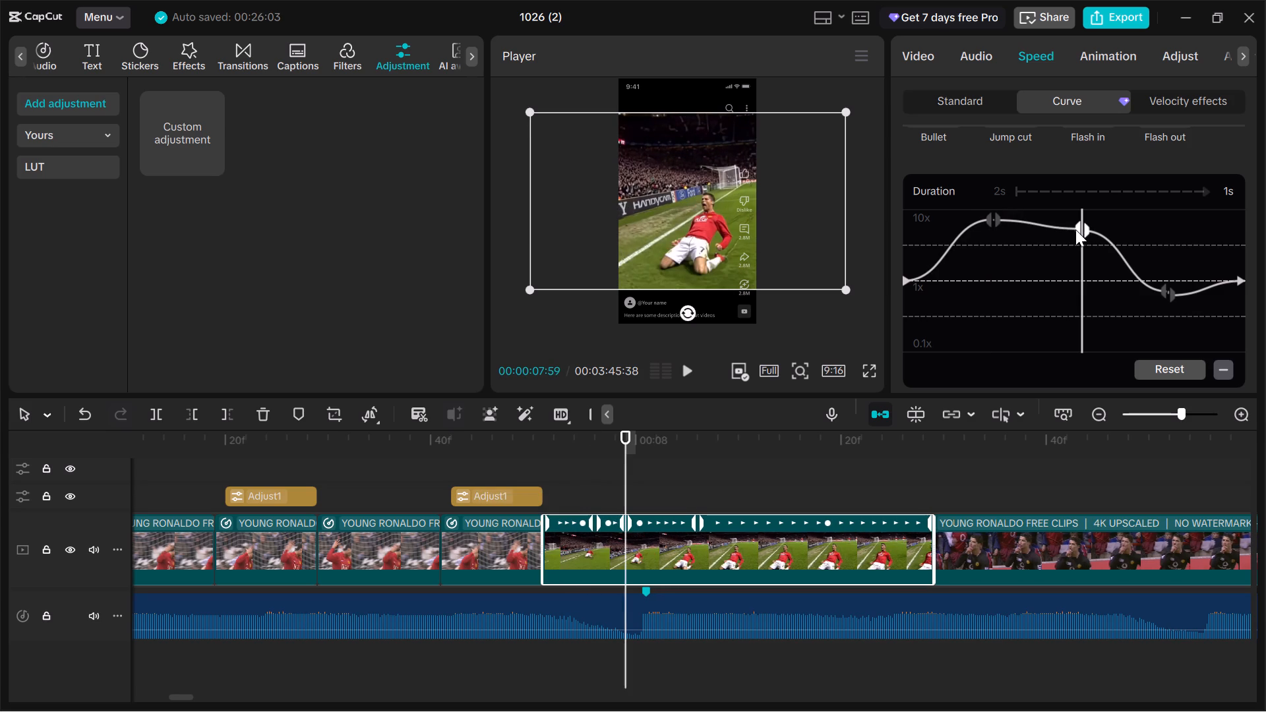
{"action": "left_click", "coordinate": [1087, 226]}
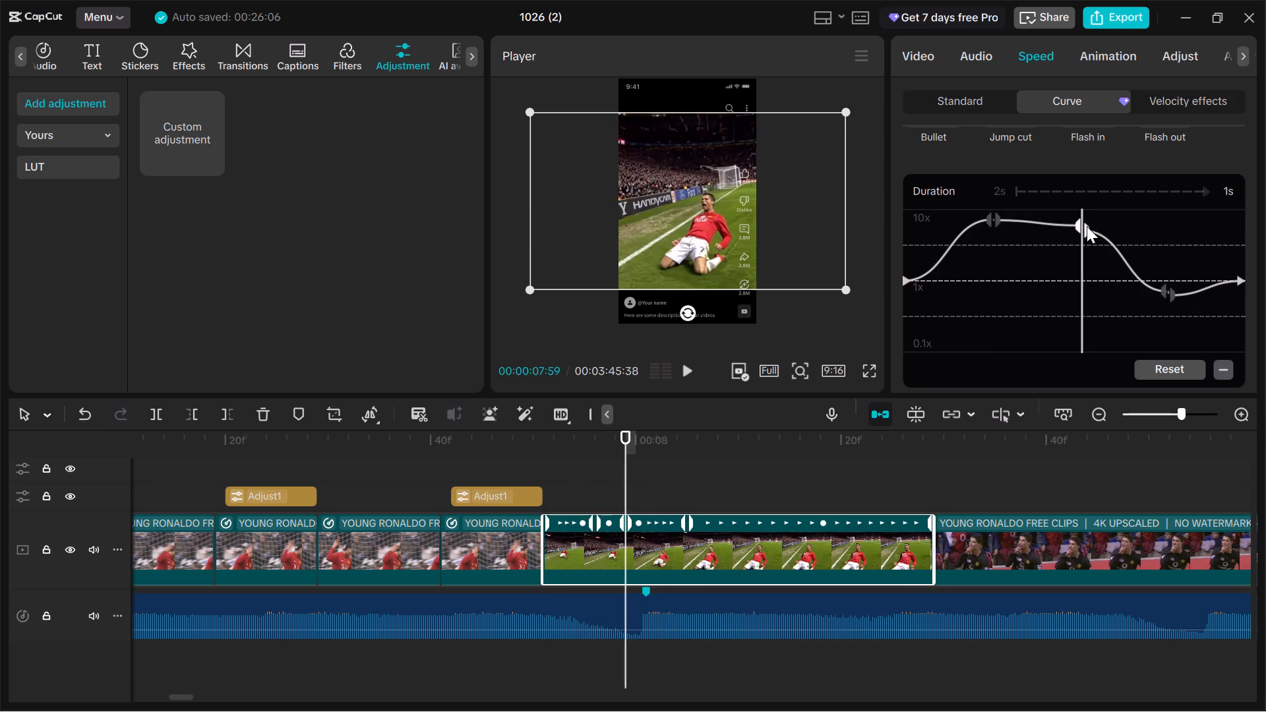
Level both sides of the curve's third speed point at about 1x.
{"action": "left_click", "coordinate": [1166, 287]}
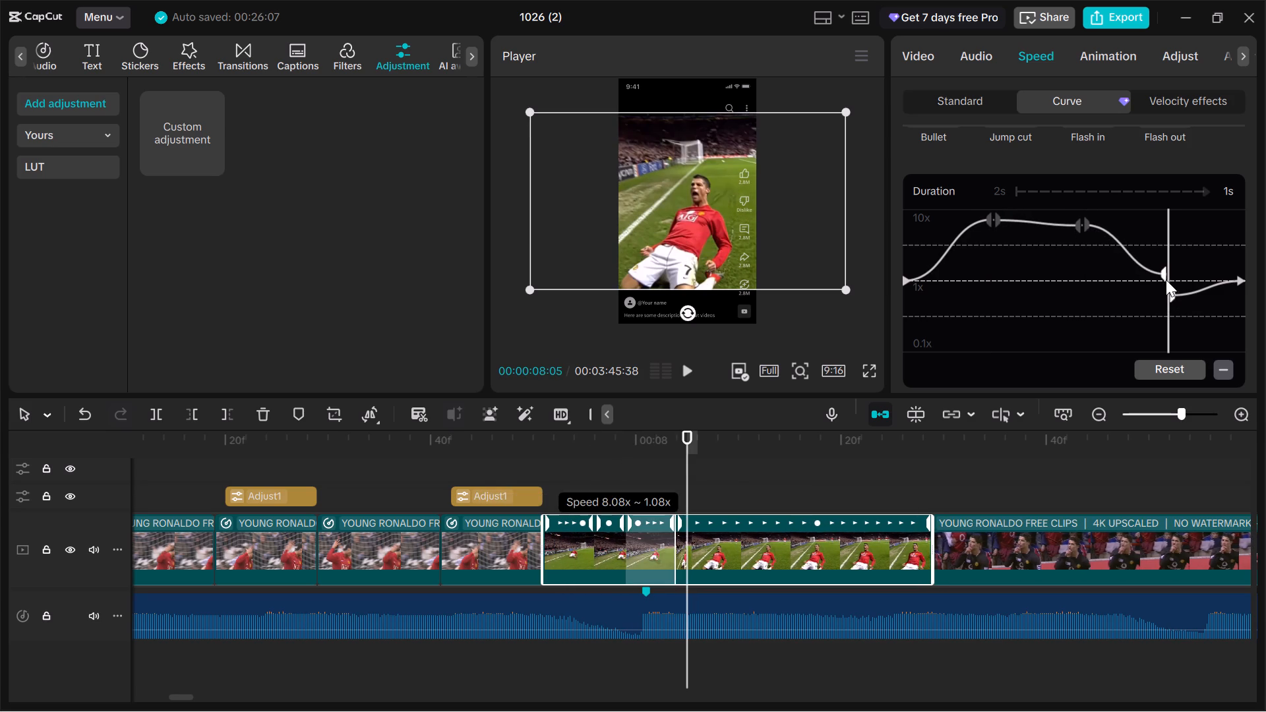
{"action": "left_click_drag", "start_coordinate": [1169, 291], "coordinate": [1170, 284]}
{"action": "left_click", "coordinate": [1170, 286]}
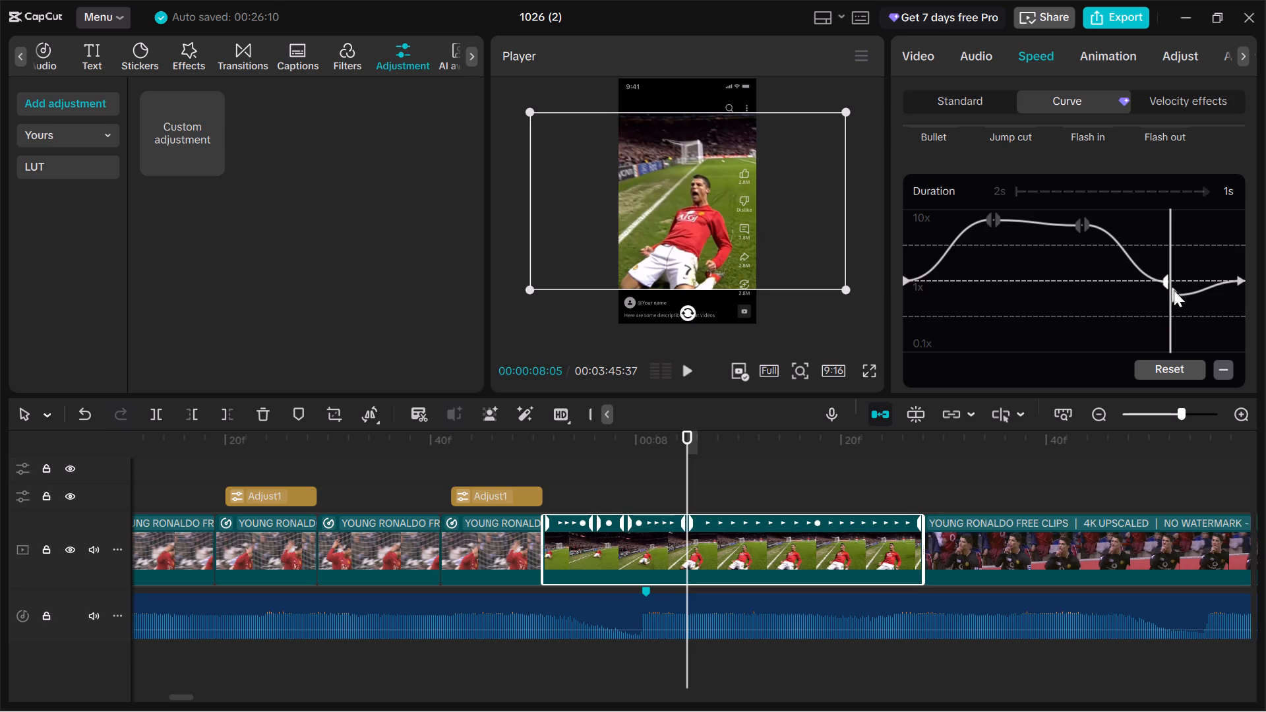
{"action": "left_click_drag", "start_coordinate": [1176, 291], "coordinate": [1176, 283]}
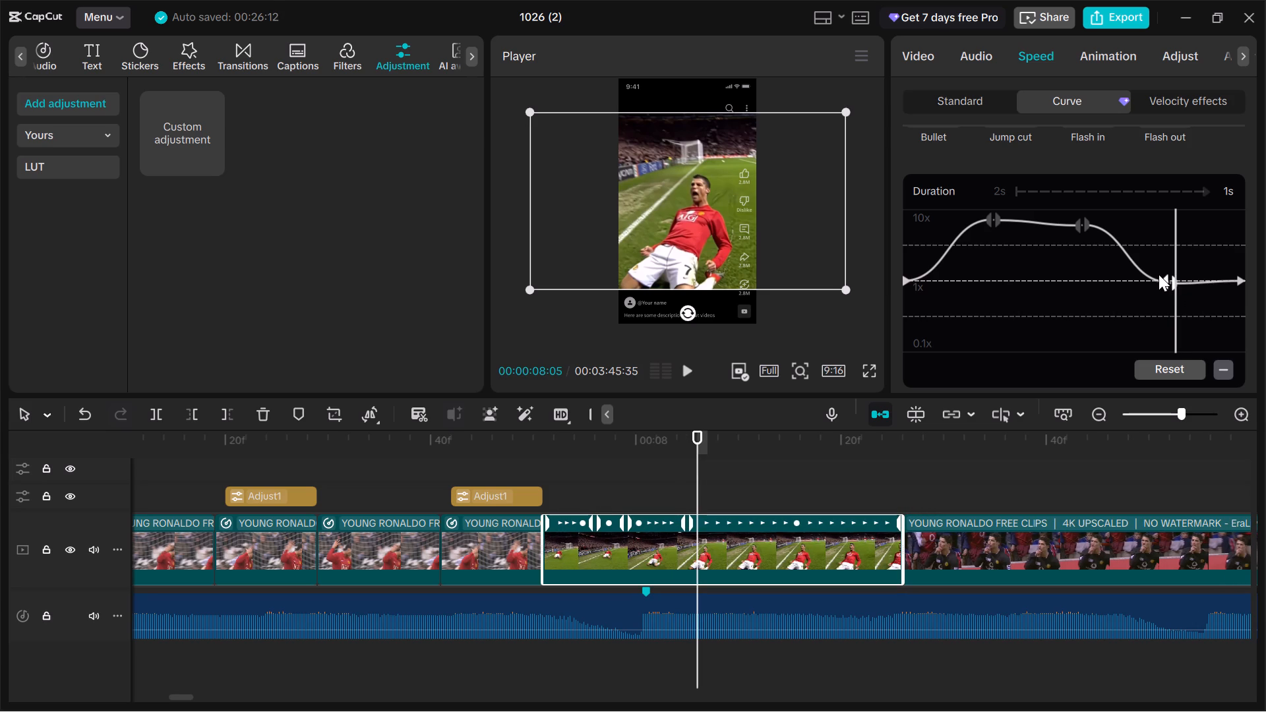
Play the knee slide from 00:00:07:56 and again from 00:00:07:43 in the preceding clip to check its timing.
{"action": "key", "text": "Left"}
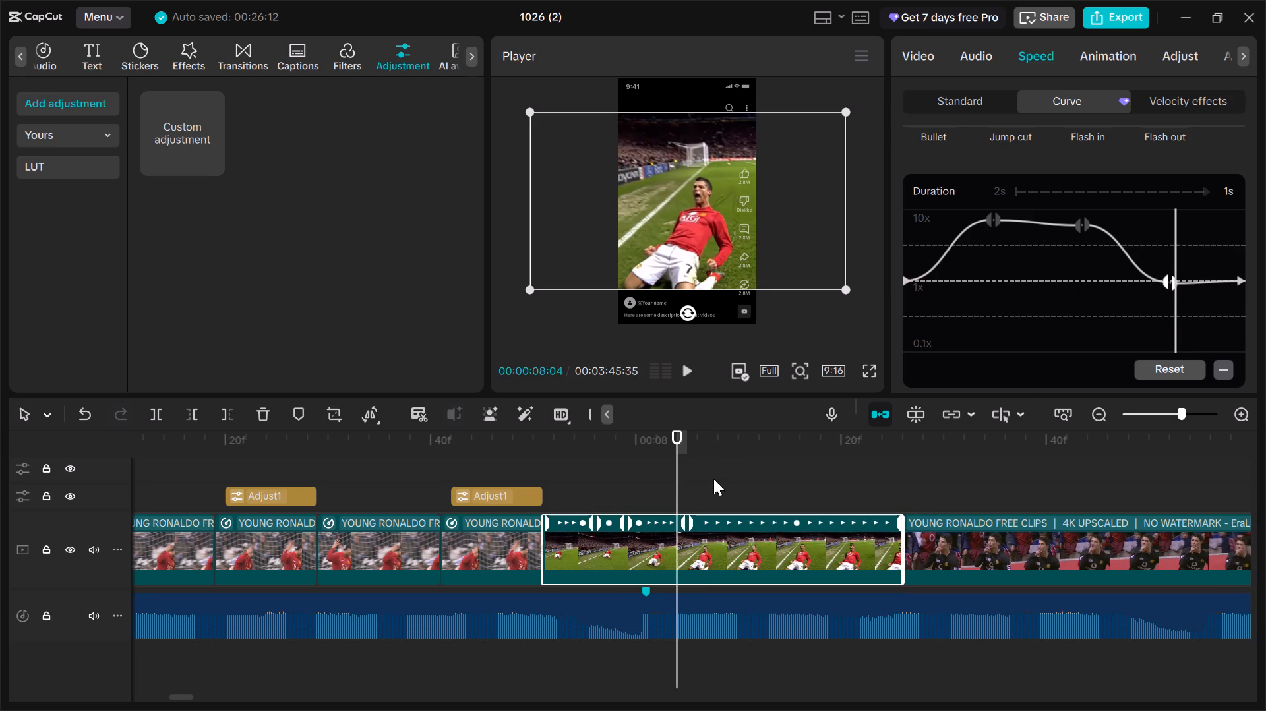
{"action": "key", "text": "Left"}
{"action": "key", "text": "Left"}
{"action": "key", "text": "Left"}
{"action": "key", "text": "Left"}
{"action": "key", "text": "Left"}
{"action": "key", "text": "Left"}
{"action": "key", "text": "Left"}
{"action": "key", "text": "Left"}
{"action": "key", "text": "Left"}
{"action": "key", "text": "Left"}
{"action": "key", "text": "Left"}
{"action": "key", "text": "Left"}
{"action": "key", "text": "Left"}
{"action": "key", "text": "Left"}
{"action": "key", "text": "Left"}
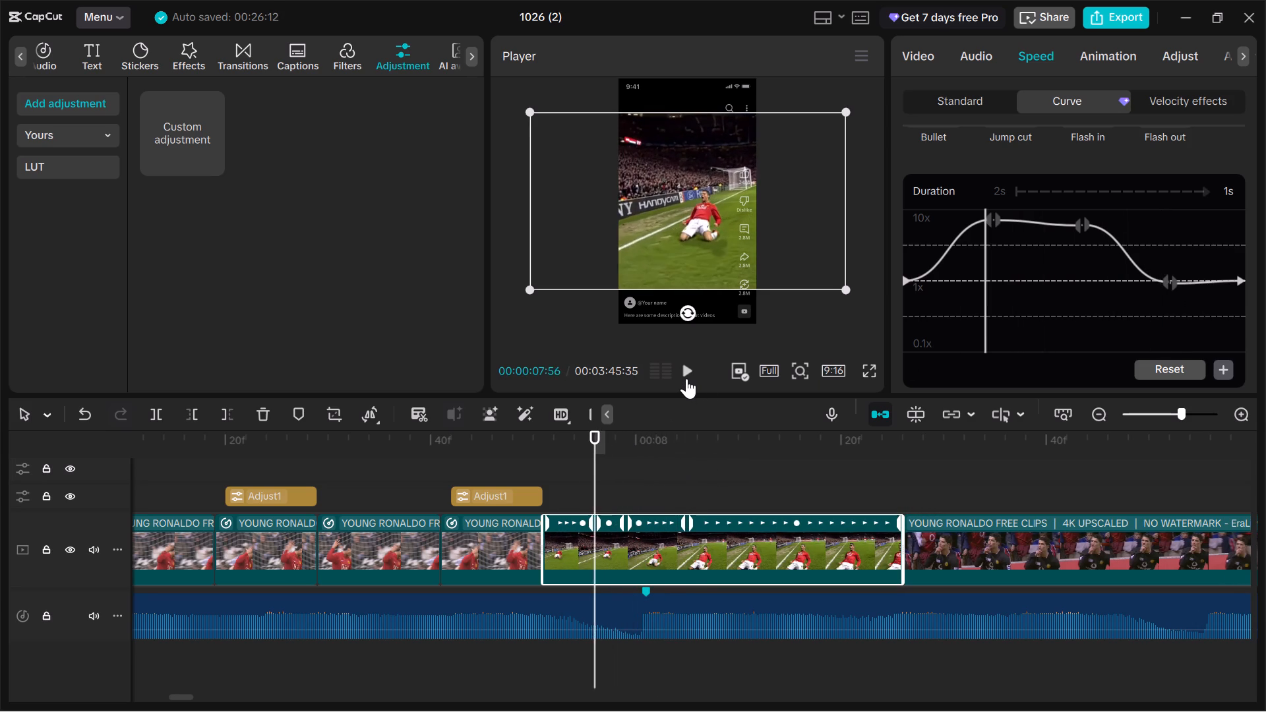
{"action": "left_click", "coordinate": [686, 372]}
{"action": "left_click", "coordinate": [686, 372]}
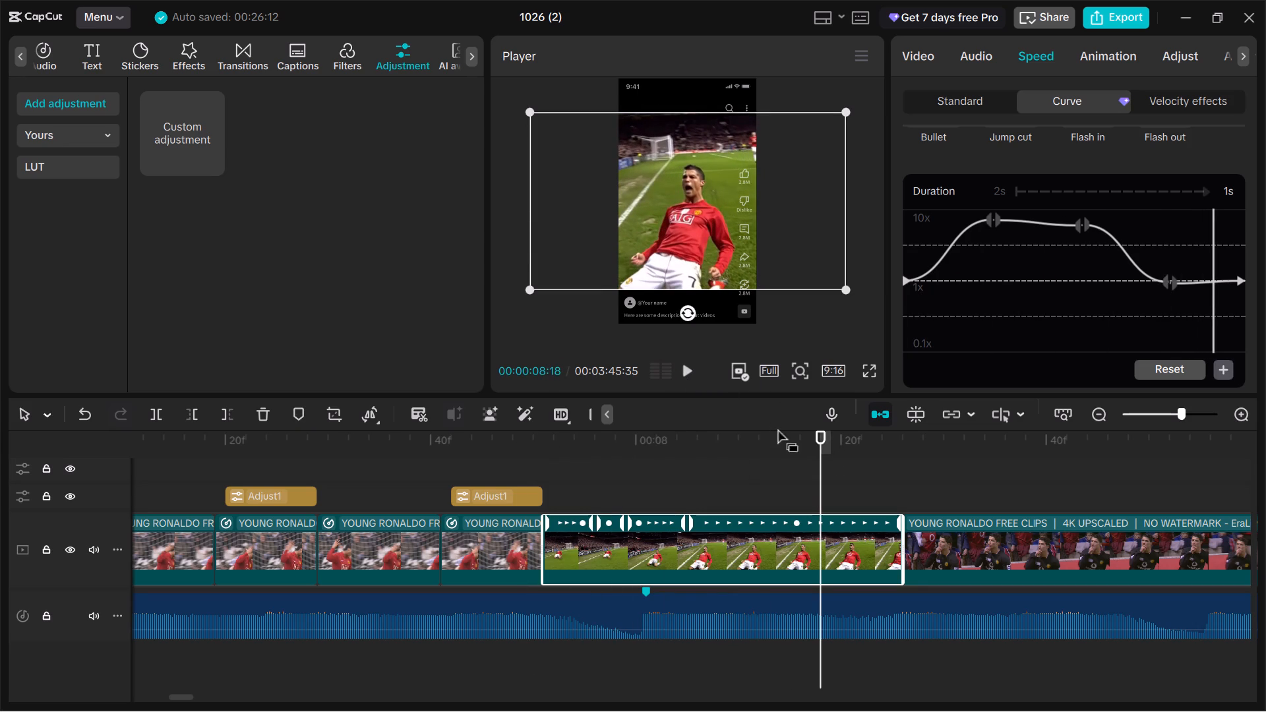
{"action": "left_click_drag", "start_coordinate": [816, 445], "coordinate": [464, 504]}
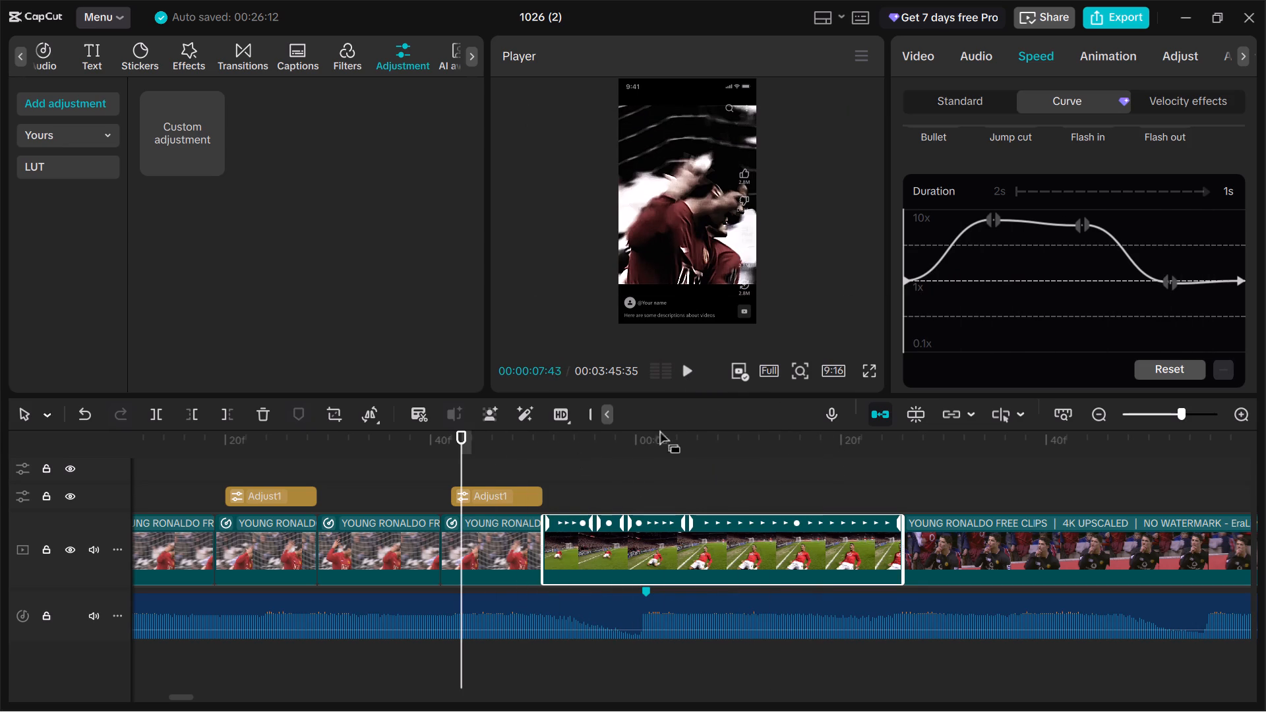
{"action": "left_click", "coordinate": [693, 371]}
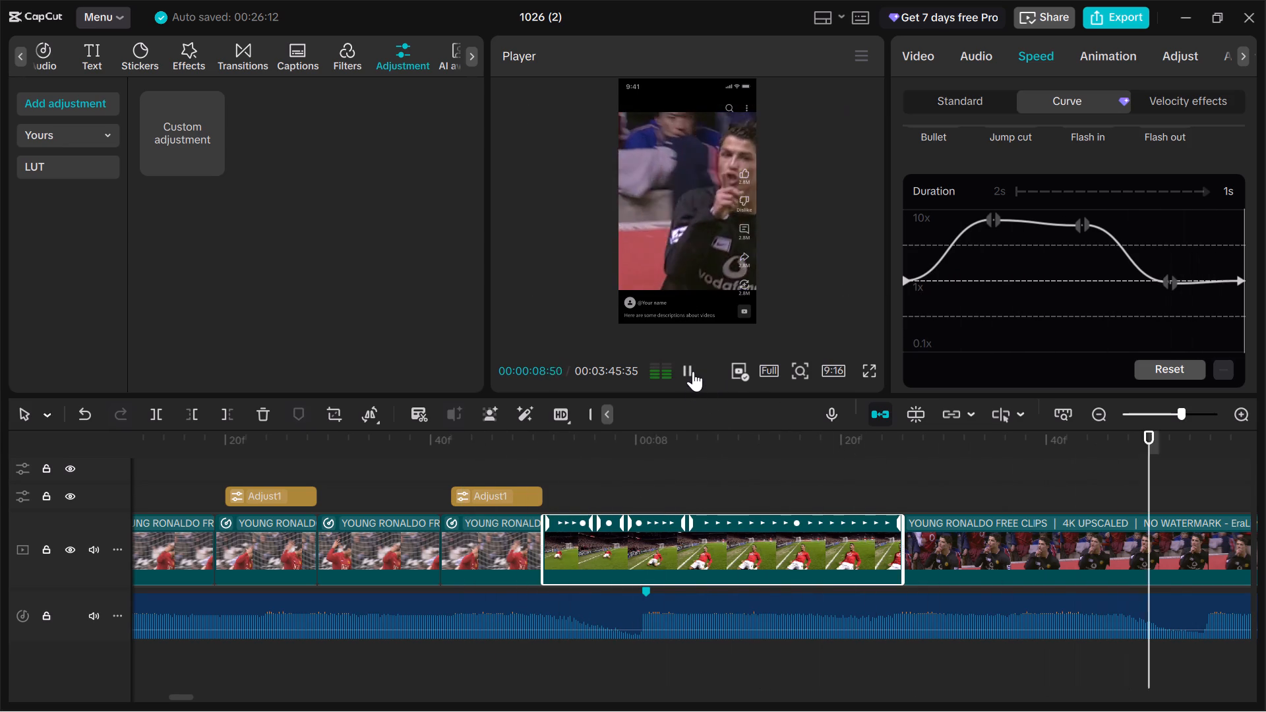
{"action": "left_click", "coordinate": [753, 472]}
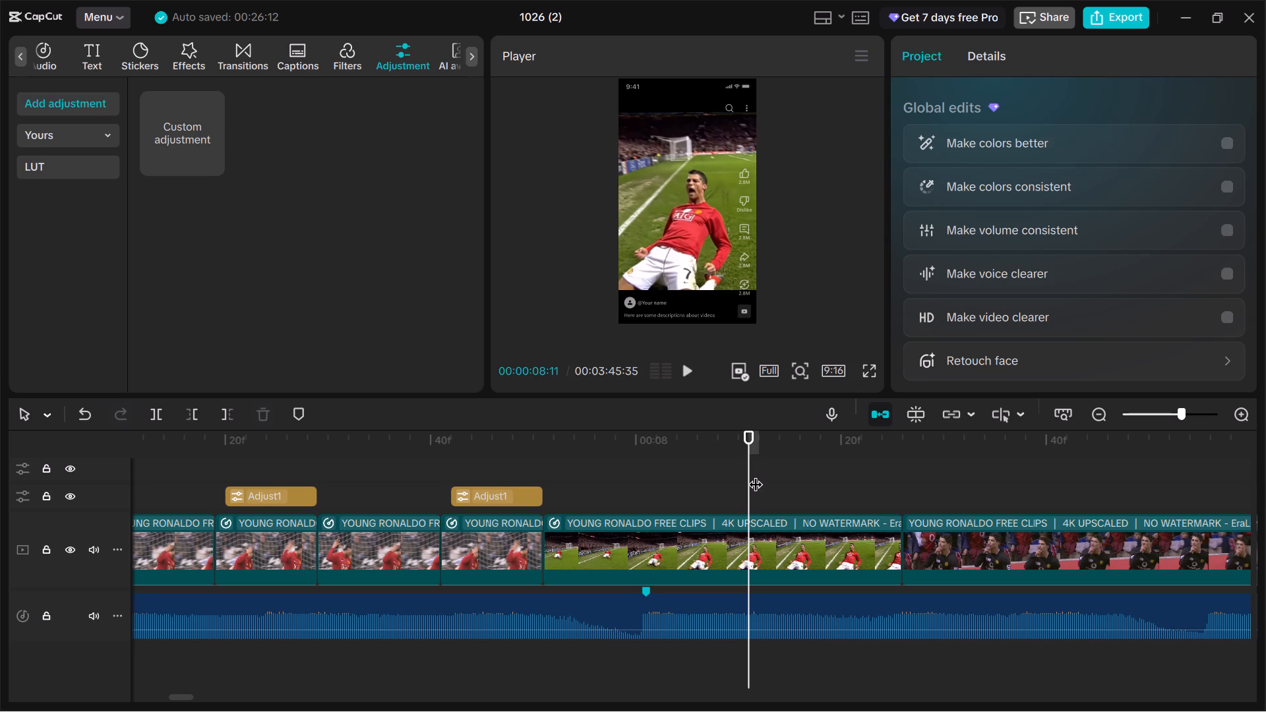
Duplicate the knee-slide clip and insert the copy on the main track directly after the original, at 00:00:08:26.
{"action": "left_click", "coordinate": [764, 541]}
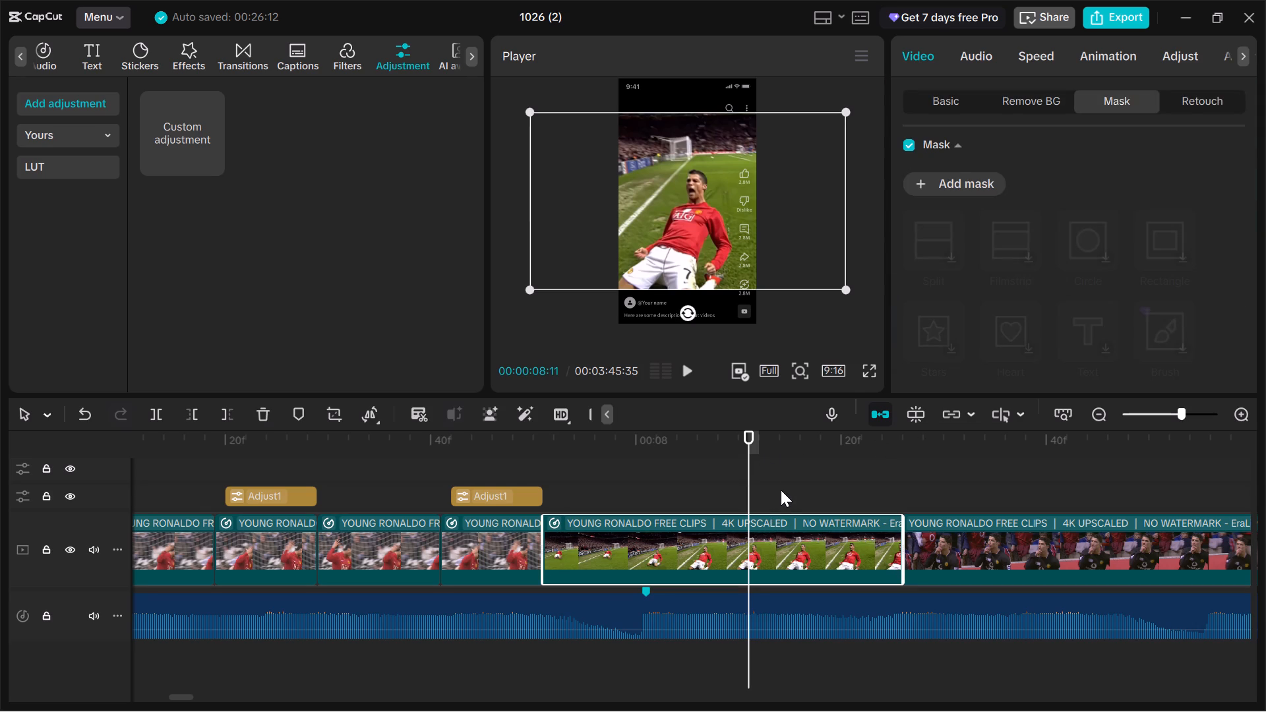
{"action": "key", "text": "ctrl+c"}
{"action": "left_click", "coordinate": [902, 494]}
{"action": "key", "text": "ctrl+v"}
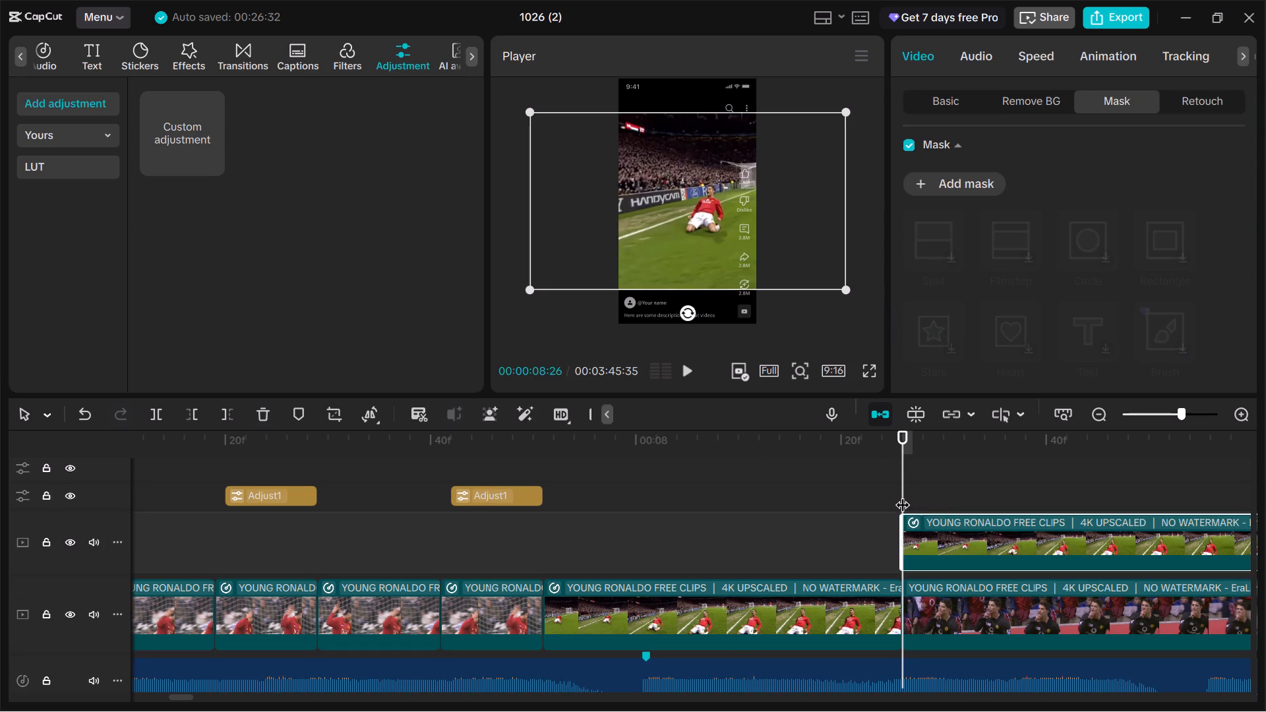
{"action": "left_click_drag", "start_coordinate": [950, 535], "coordinate": [952, 607]}
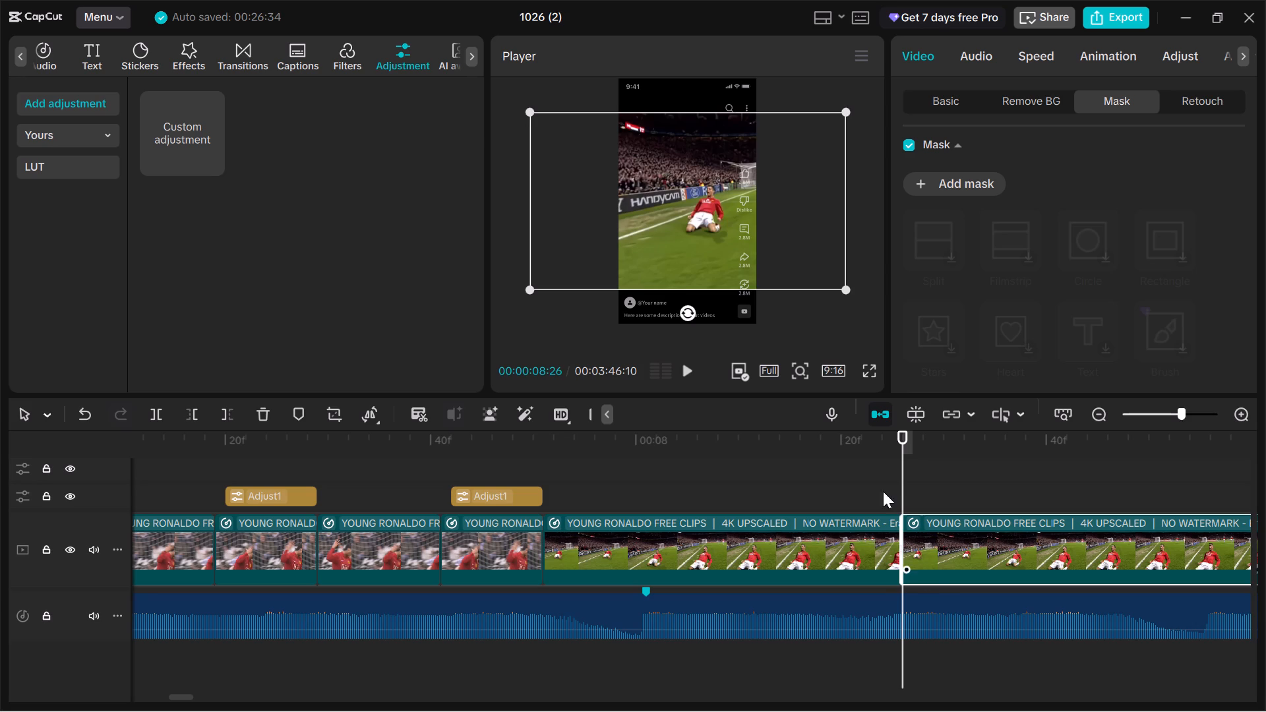
Reverse the copied knee-slide clip.
{"action": "left_click_drag", "start_coordinate": [902, 479], "coordinate": [735, 521]}
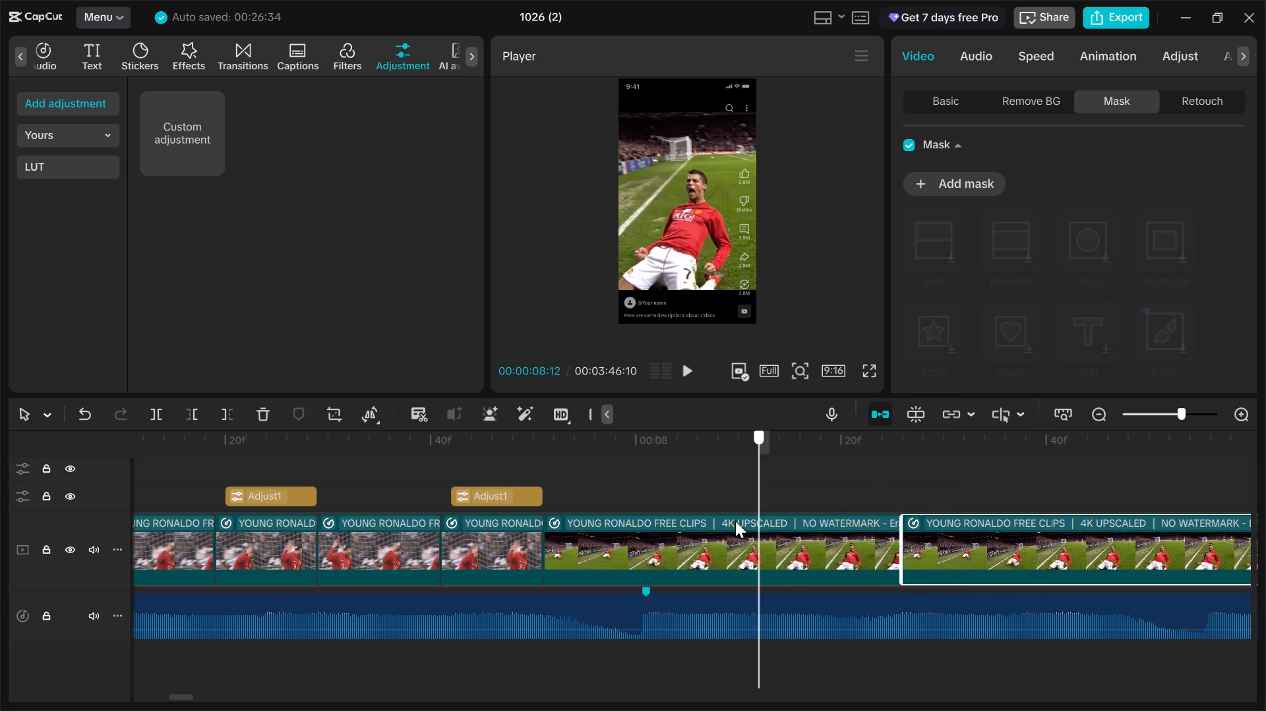
{"action": "left_click_drag", "start_coordinate": [735, 521], "coordinate": [947, 515]}
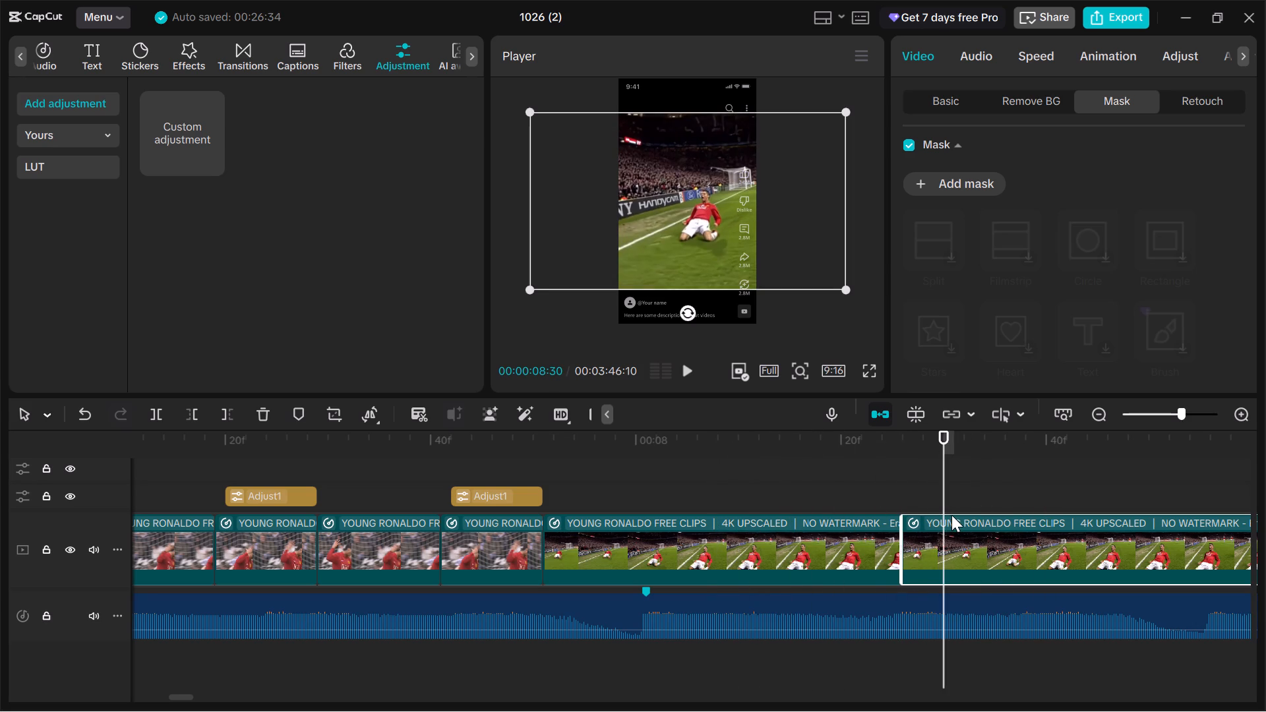
{"action": "left_click", "coordinate": [338, 411]}
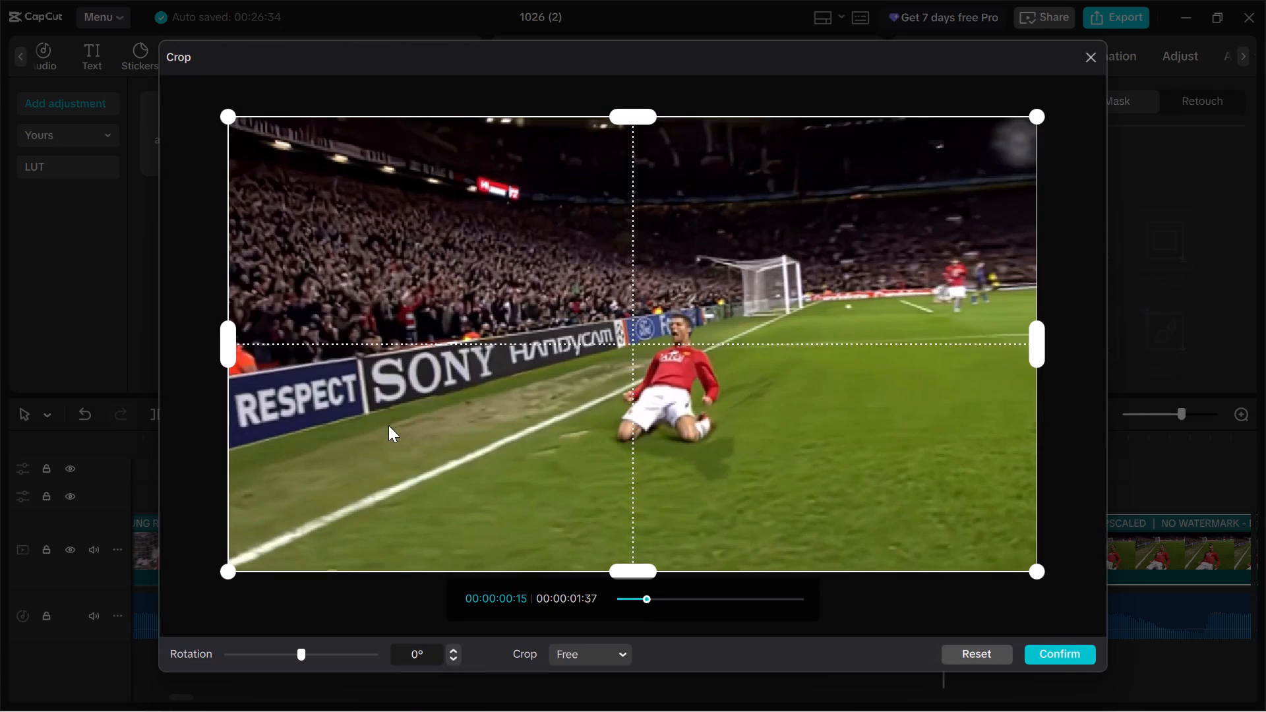
{"action": "left_click", "coordinate": [1051, 654]}
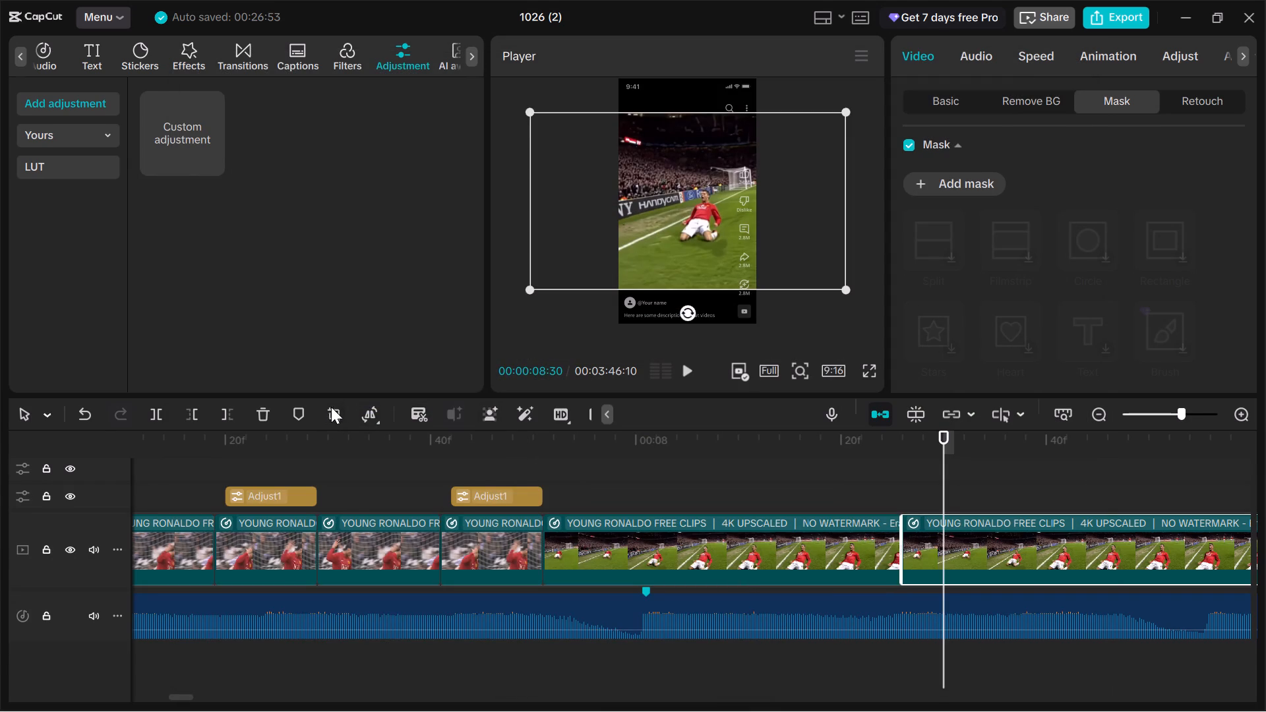
{"action": "left_click", "coordinate": [374, 415]}
{"action": "left_click", "coordinate": [414, 497]}
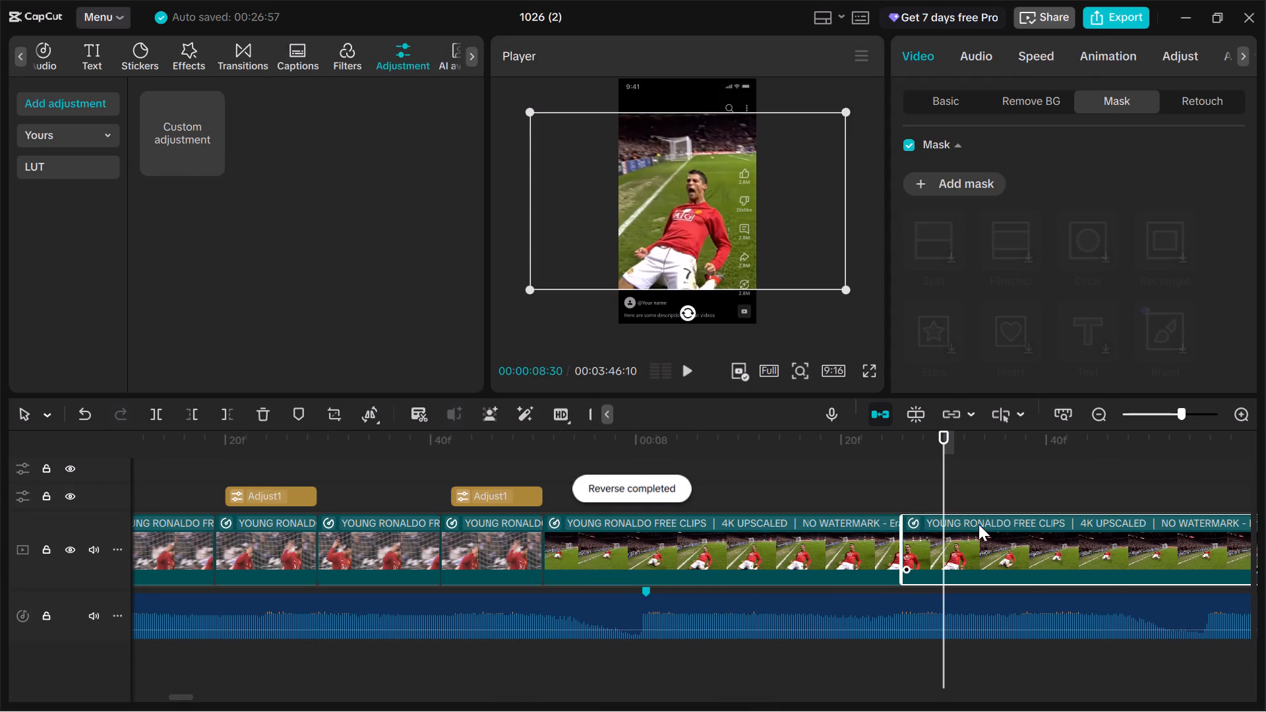
Scrub across the cut between the knee slide and its reversed copy, and inspect the copy's speed curve.
{"action": "left_click_drag", "start_coordinate": [934, 513], "coordinate": [869, 533]}
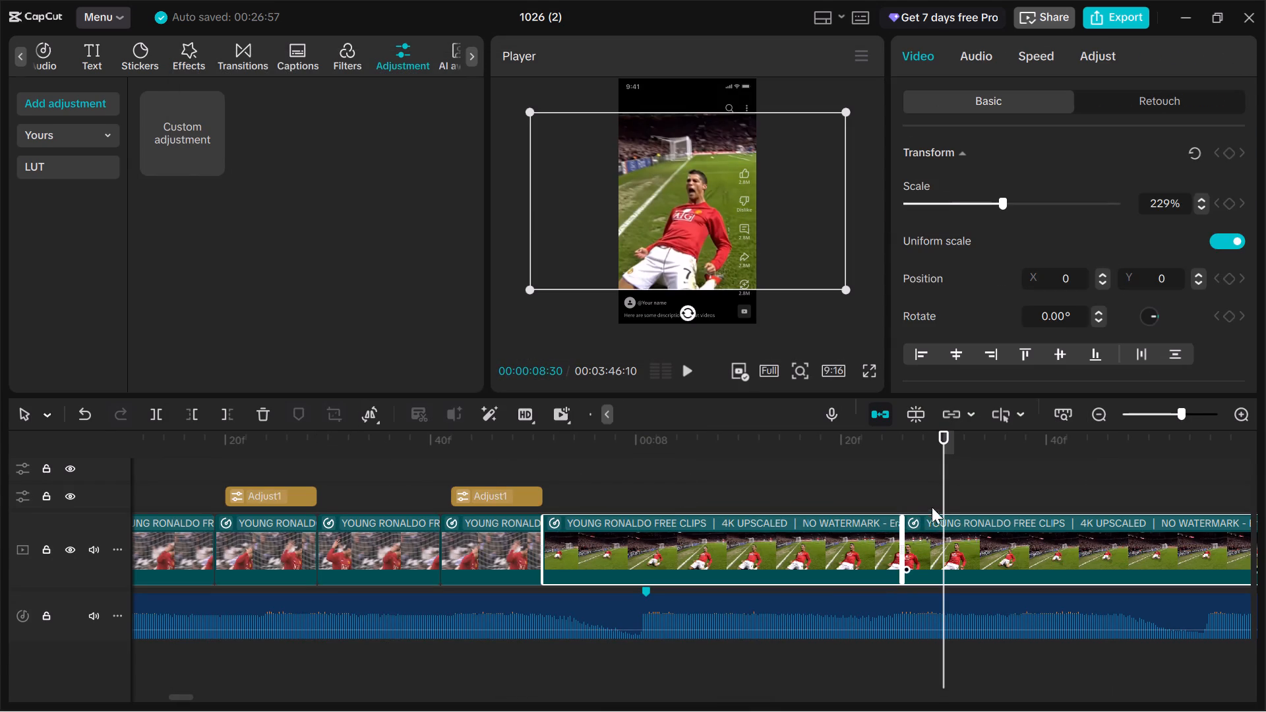
{"action": "left_click_drag", "start_coordinate": [943, 500], "coordinate": [852, 518]}
{"action": "left_click", "coordinate": [948, 519]}
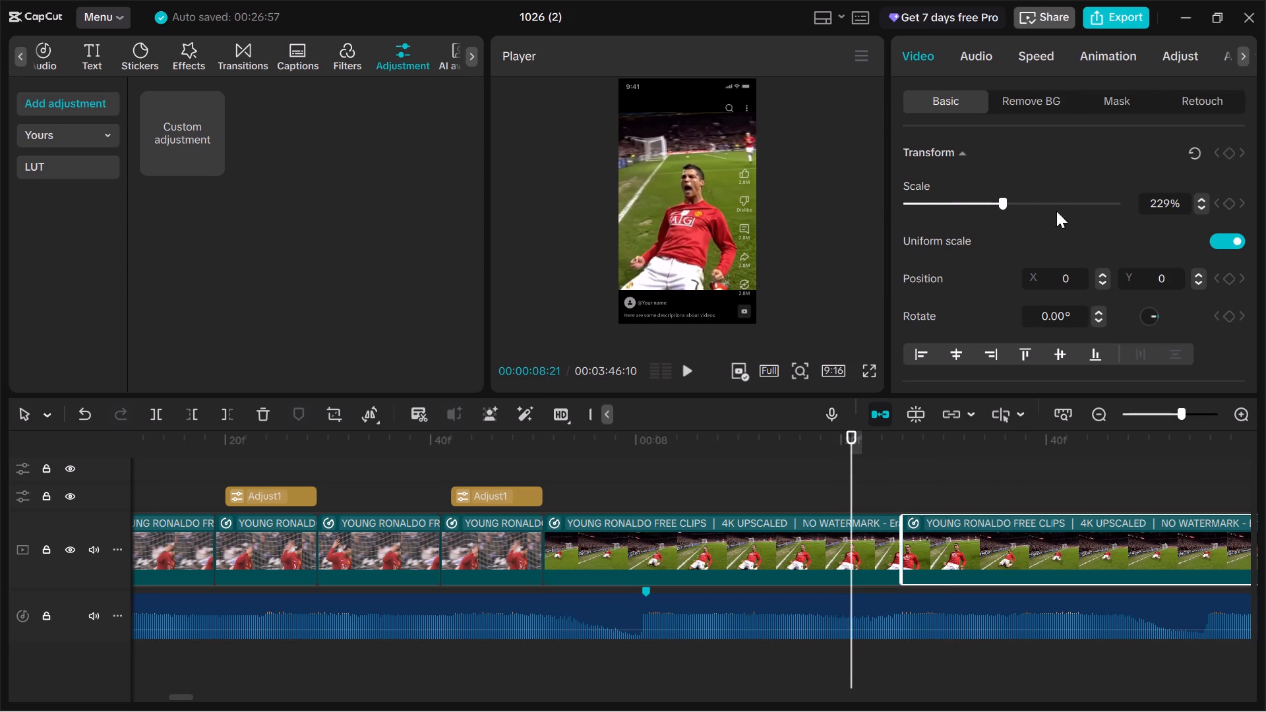
{"action": "left_click", "coordinate": [1024, 51]}
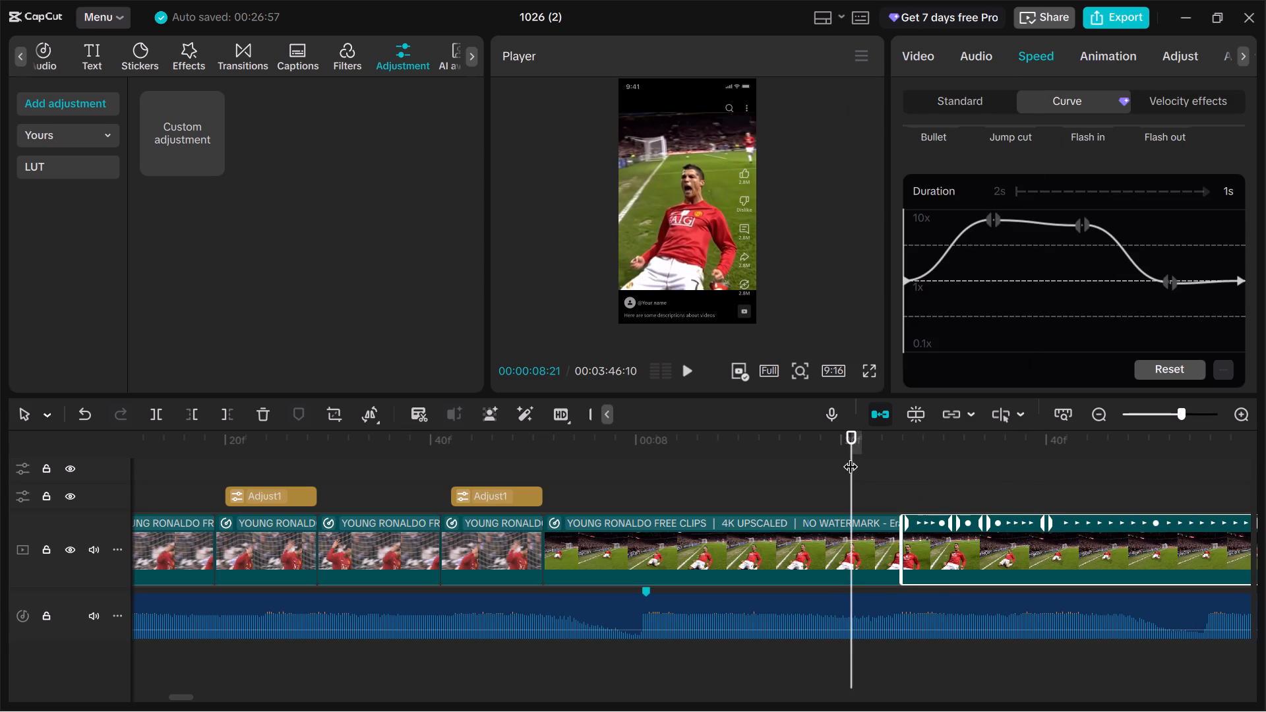
{"action": "left_click_drag", "start_coordinate": [850, 456], "coordinate": [966, 478]}
Scrub and play the short speed-curved clips leading into the knee slide, and inspect the speed curves of the last two.
{"action": "left_click", "coordinate": [458, 553]}
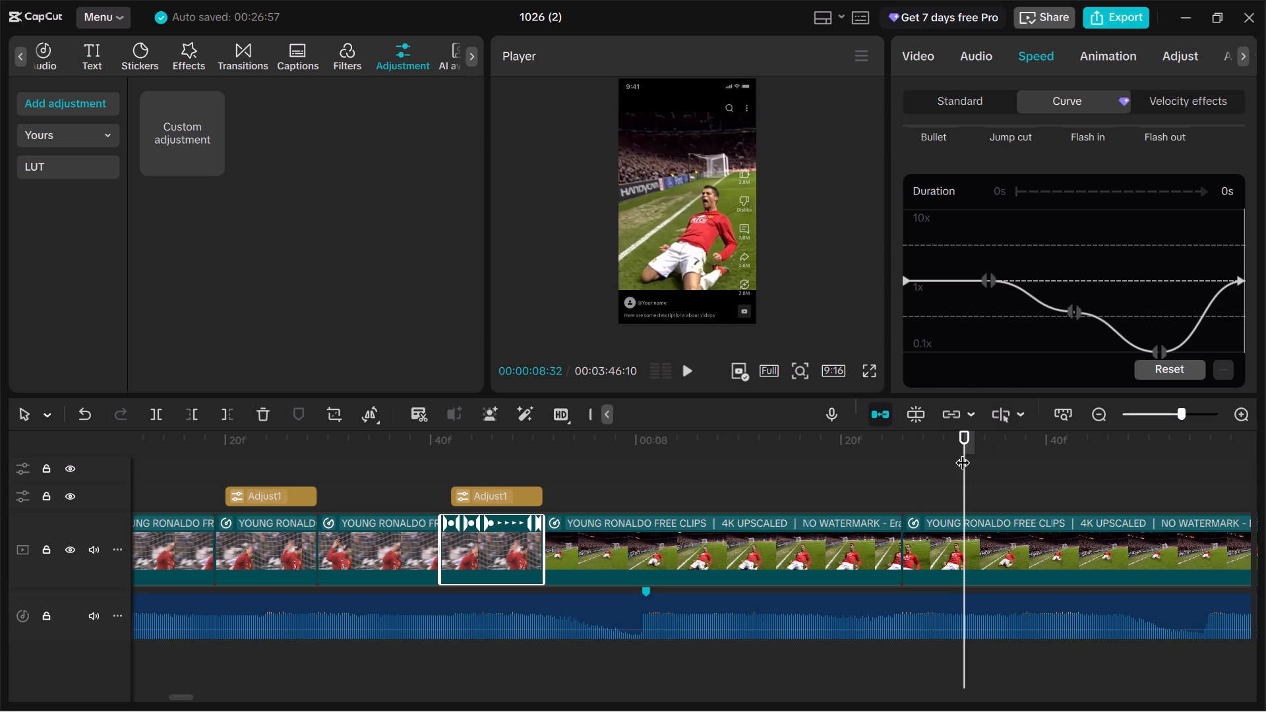
{"action": "left_click_drag", "start_coordinate": [964, 454], "coordinate": [515, 506]}
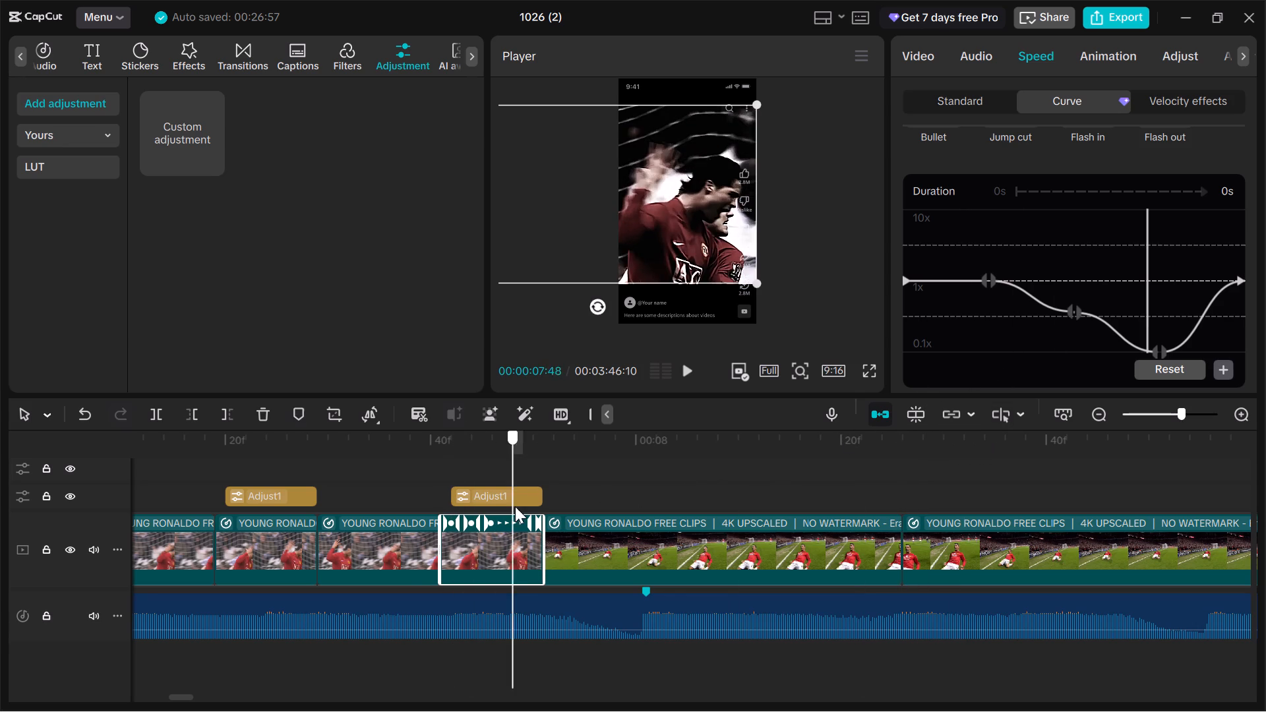
{"action": "left_click_drag", "start_coordinate": [515, 506], "coordinate": [466, 514]}
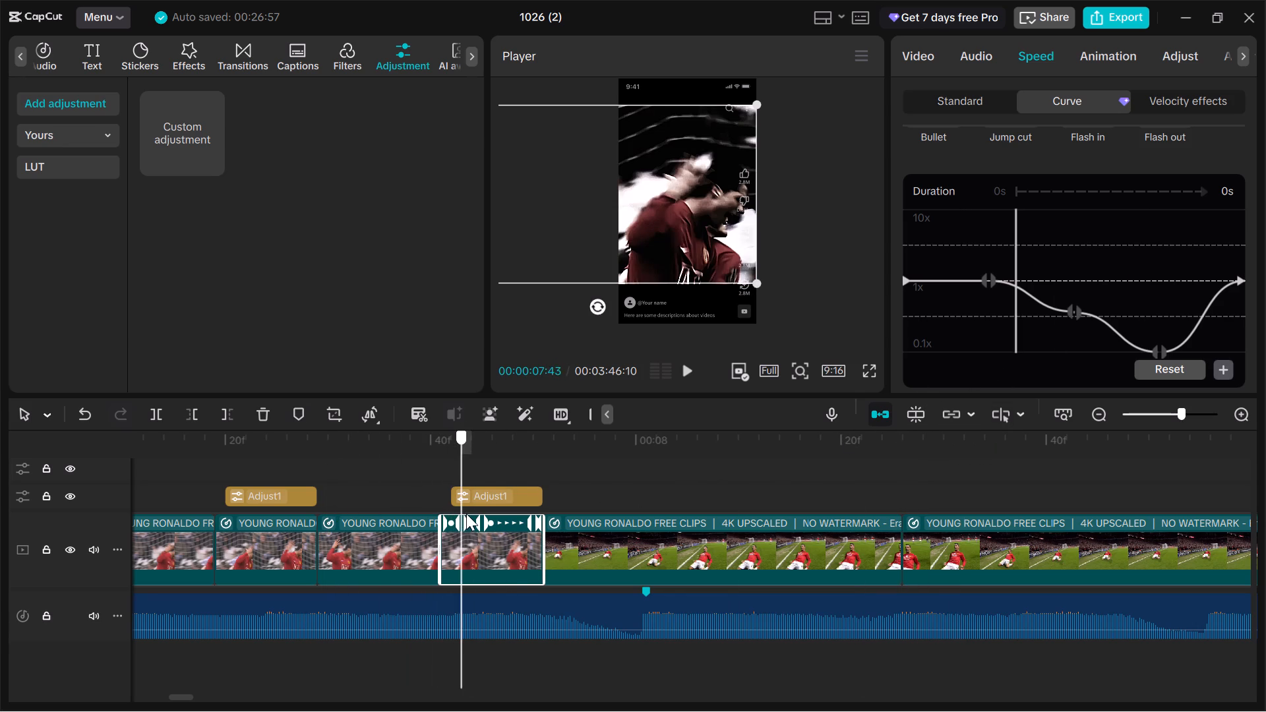
{"action": "left_click_drag", "start_coordinate": [466, 514], "coordinate": [738, 520]}
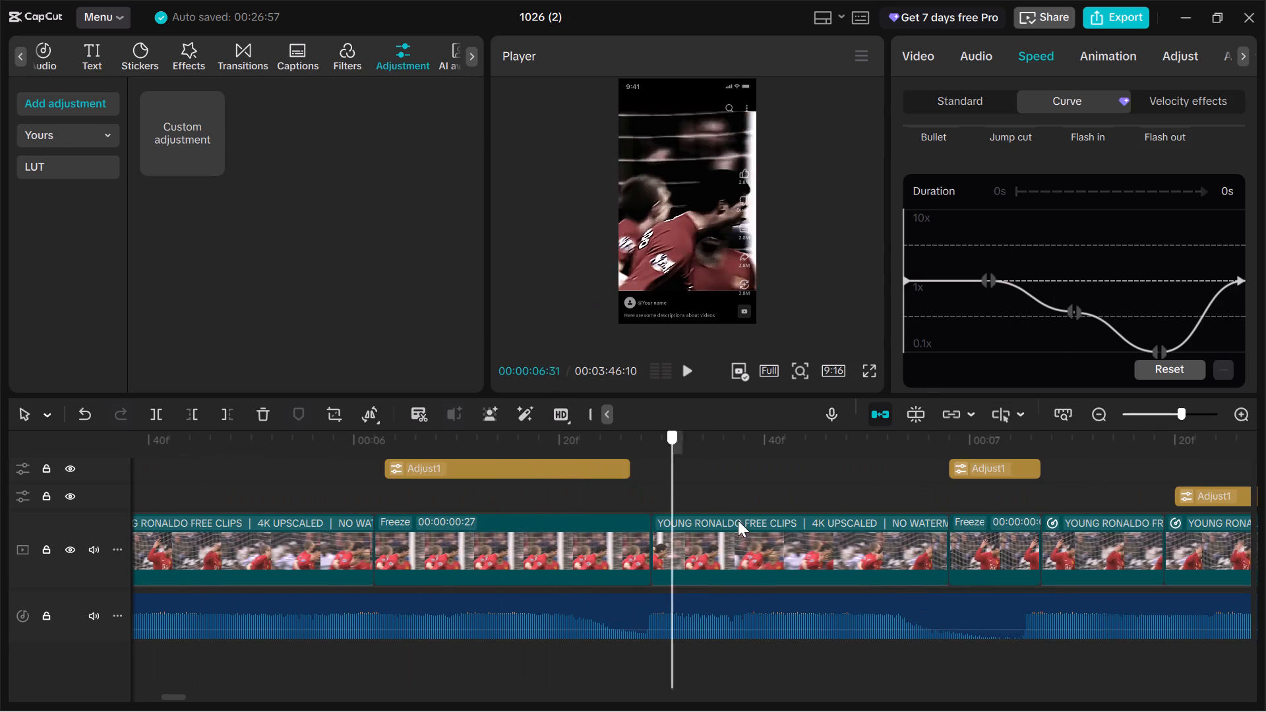
{"action": "left_click_drag", "start_coordinate": [738, 520], "coordinate": [764, 518]}
{"action": "left_click", "coordinate": [678, 374]}
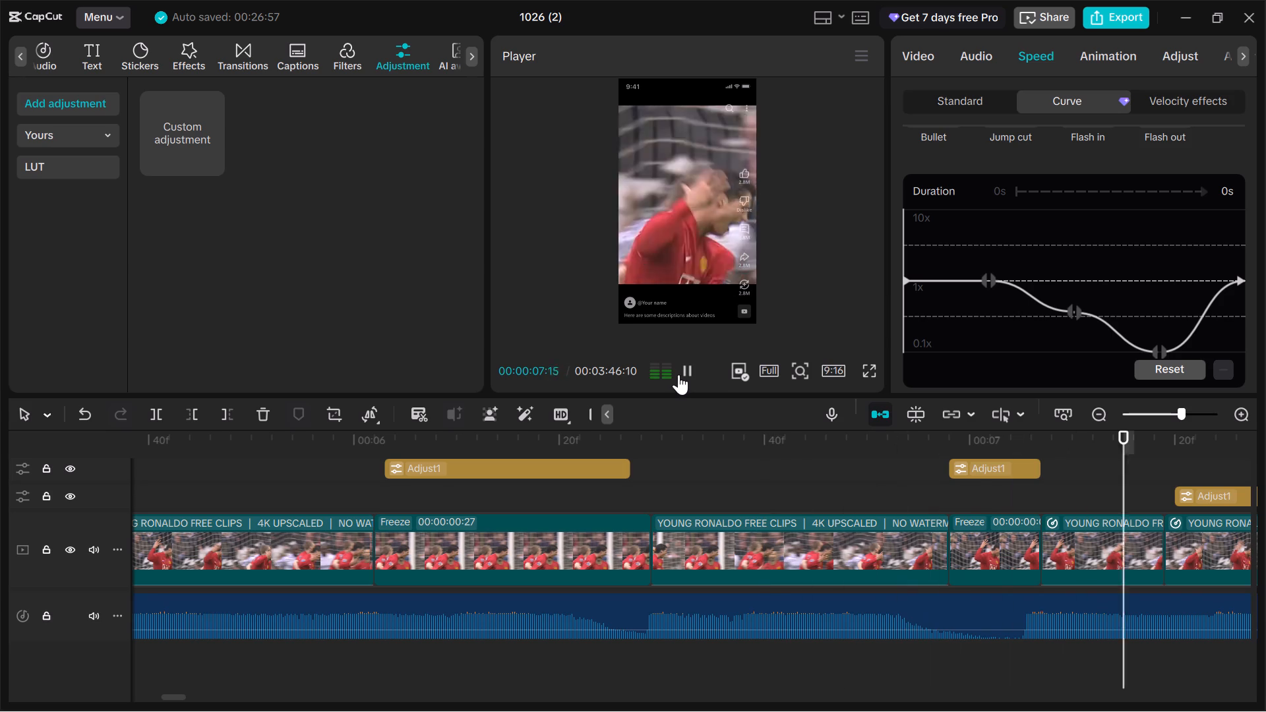
{"action": "left_click", "coordinate": [678, 374]}
{"action": "left_click_drag", "start_coordinate": [695, 466], "coordinate": [624, 470]}
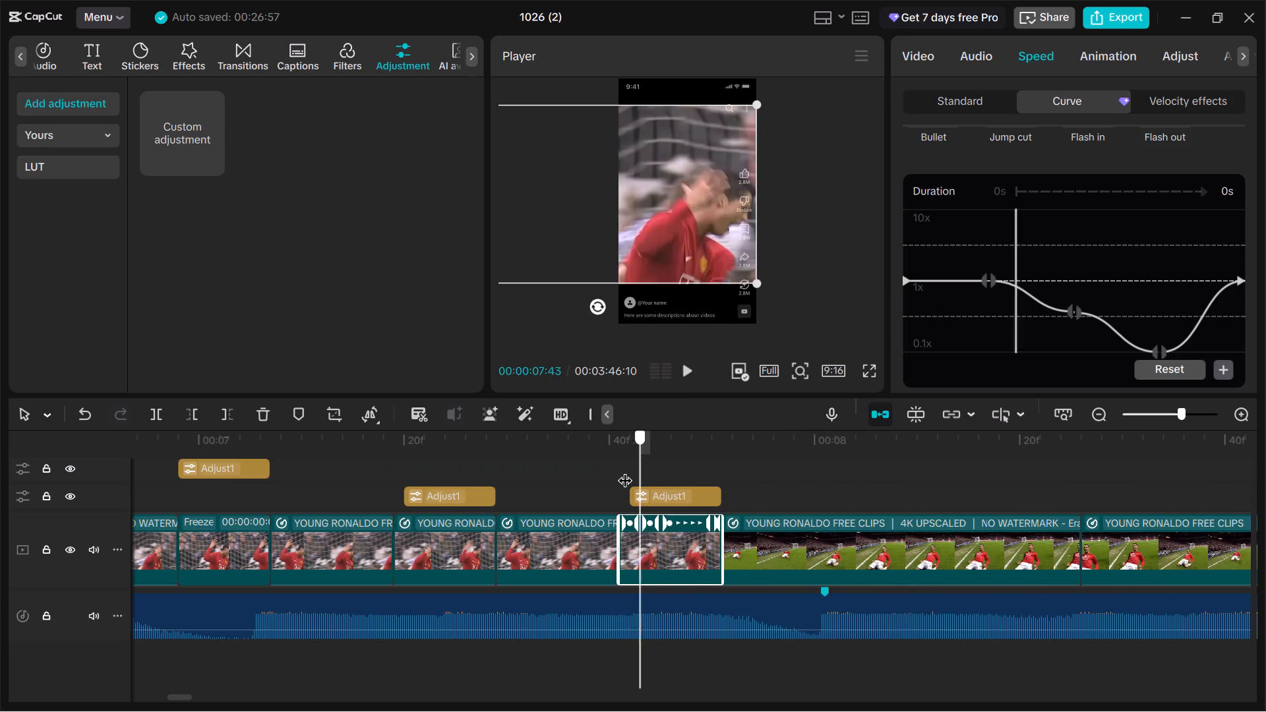
{"action": "left_click_drag", "start_coordinate": [624, 470], "coordinate": [580, 465]}
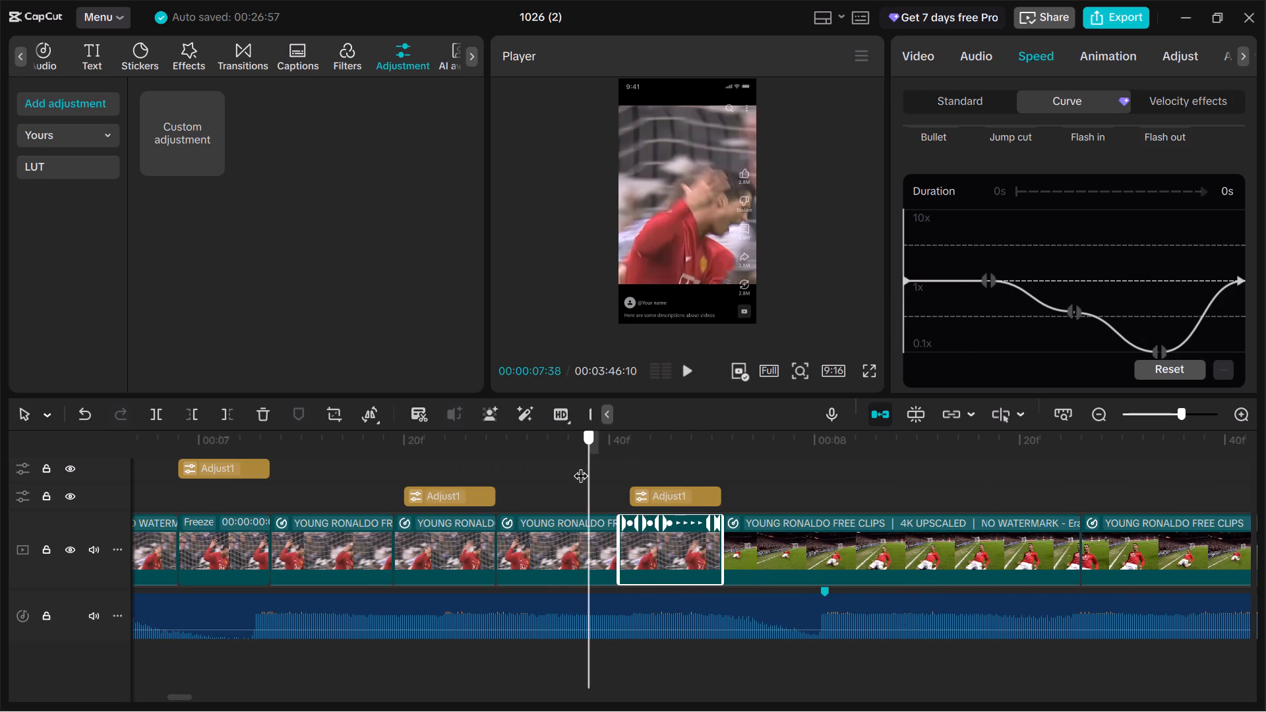
{"action": "left_click_drag", "start_coordinate": [580, 465], "coordinate": [517, 457]}
{"action": "left_click", "coordinate": [557, 537]}
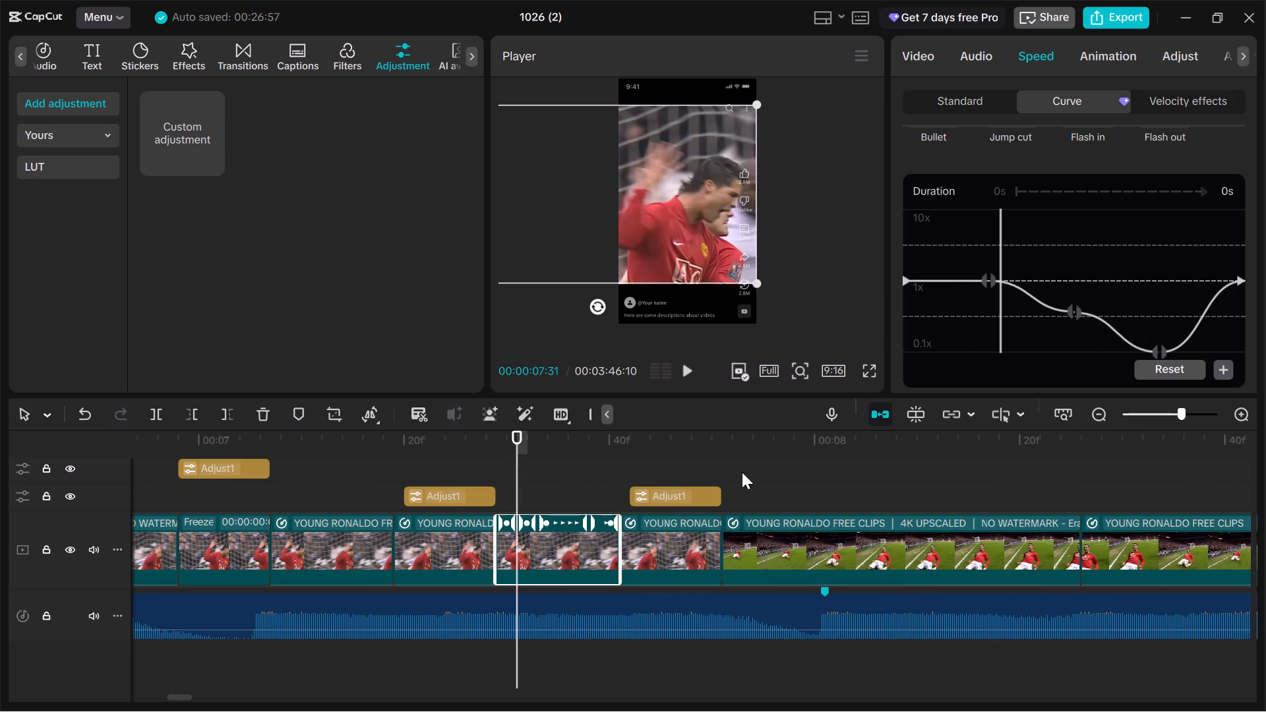
On the last short clip before the knee slide, lower the first speed curve point to about 0.38x.
{"action": "left_click", "coordinate": [669, 536]}
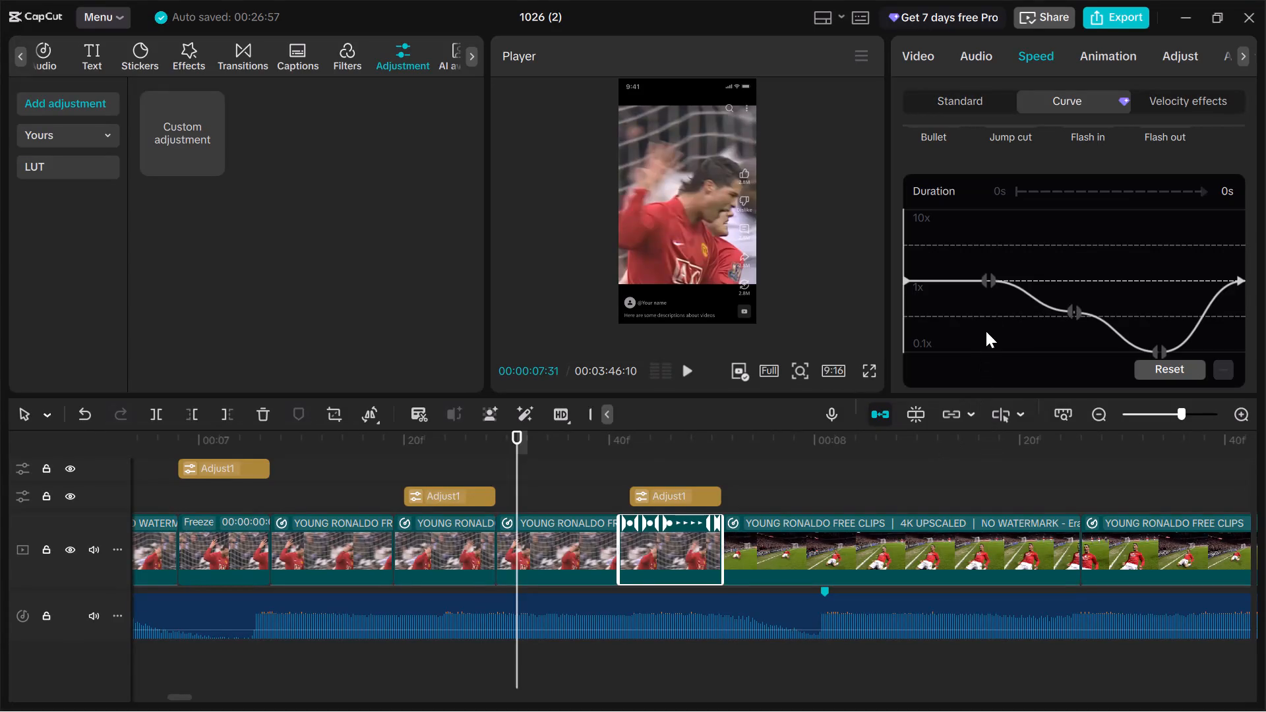
{"action": "left_click_drag", "start_coordinate": [984, 283], "coordinate": [982, 332]}
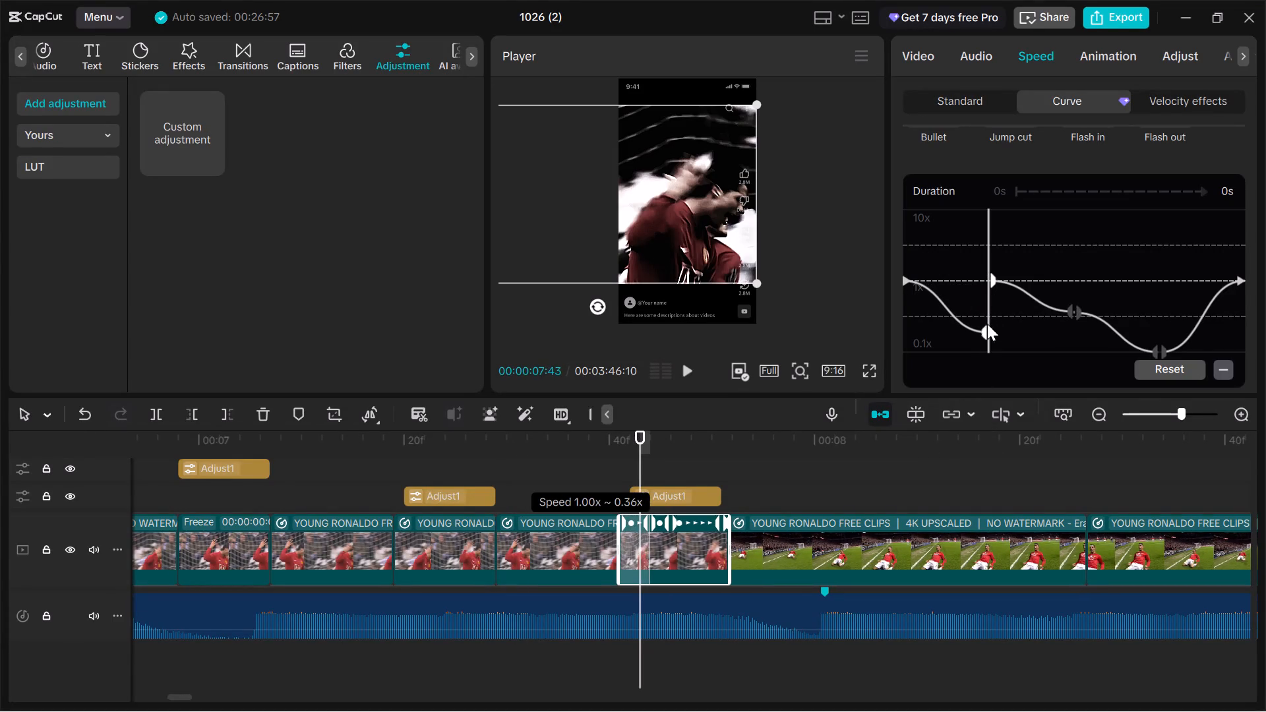
{"action": "left_click_drag", "start_coordinate": [996, 281], "coordinate": [988, 311]}
{"action": "left_click_drag", "start_coordinate": [990, 279], "coordinate": [990, 304]}
{"action": "left_click_drag", "start_coordinate": [993, 276], "coordinate": [993, 330]}
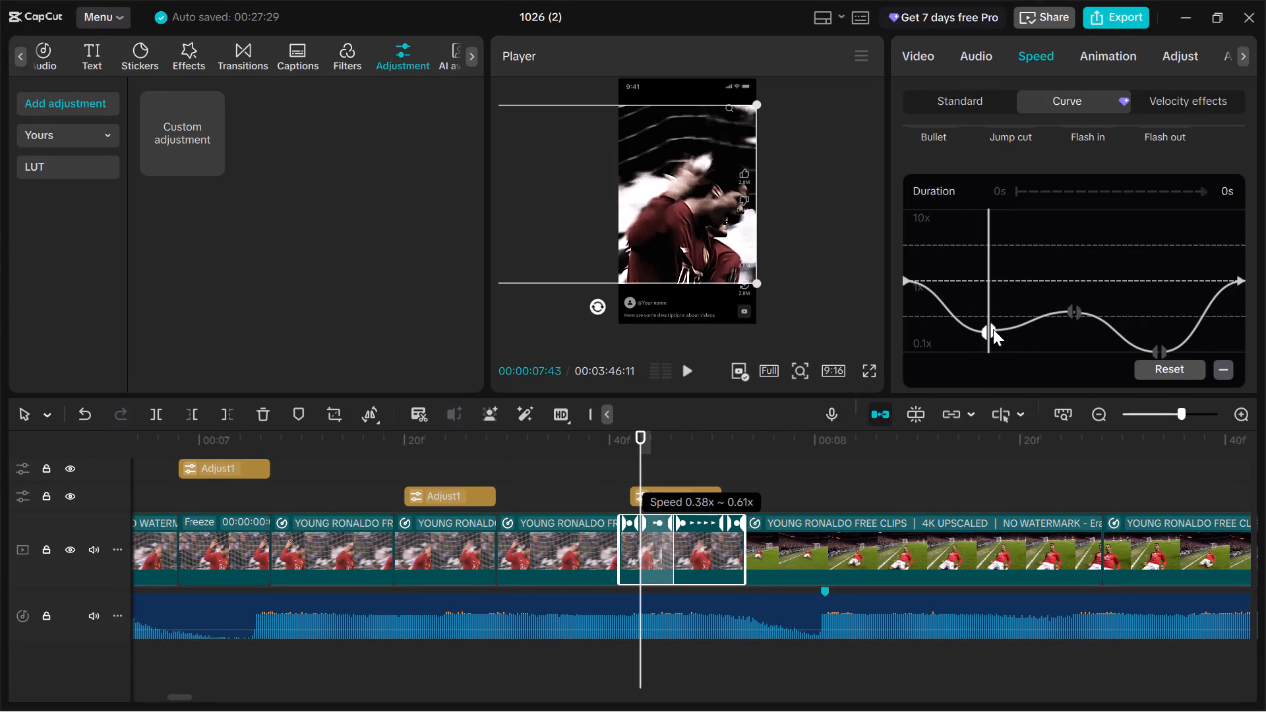
Raise the second and third speed curve points of that short clip to the 1x line.
{"action": "left_click_drag", "start_coordinate": [1070, 305], "coordinate": [1064, 249]}
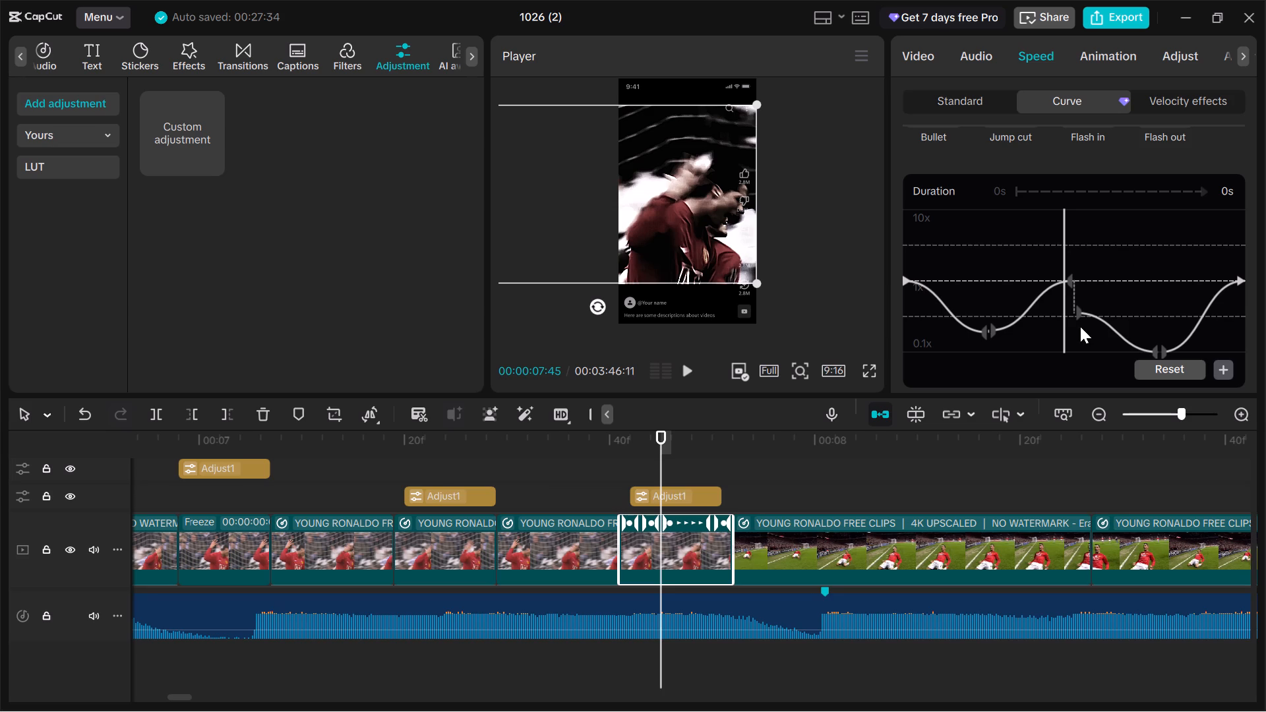
{"action": "left_click_drag", "start_coordinate": [1080, 311], "coordinate": [1084, 282]}
{"action": "left_click_drag", "start_coordinate": [1152, 347], "coordinate": [1149, 268]}
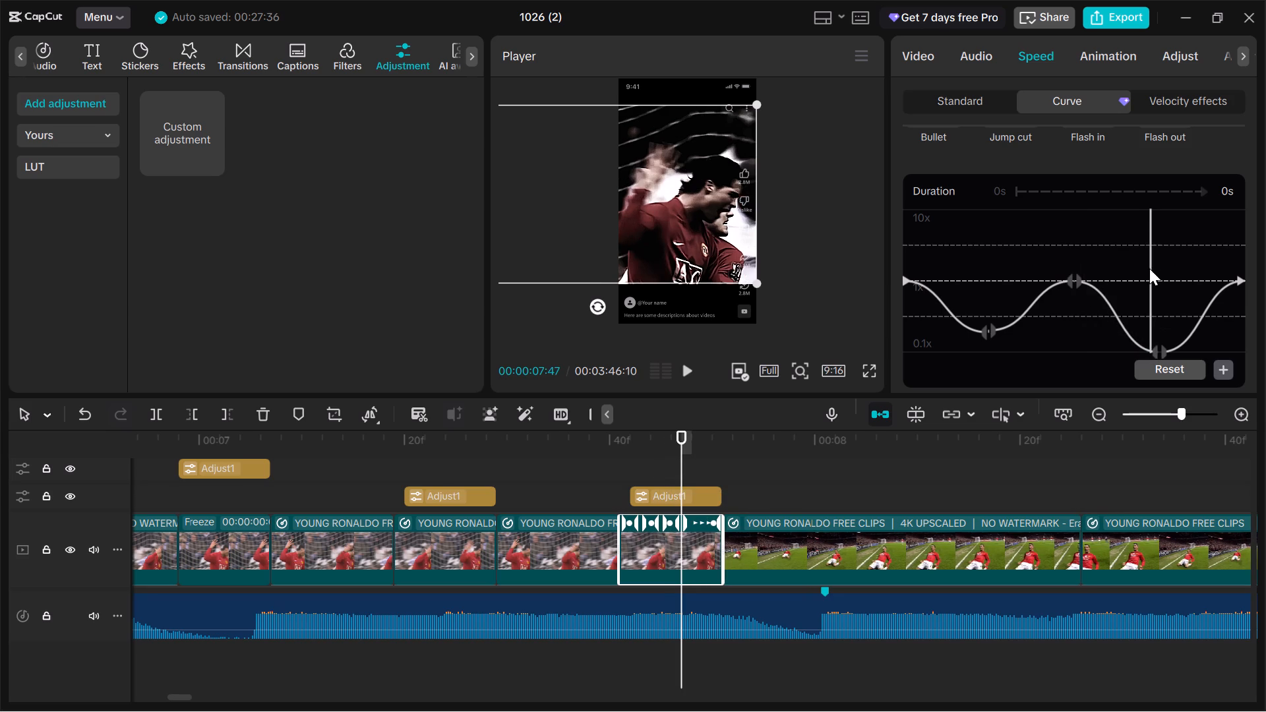
{"action": "left_click_drag", "start_coordinate": [1149, 268], "coordinate": [1149, 256]}
{"action": "left_click_drag", "start_coordinate": [1155, 346], "coordinate": [1154, 236]}
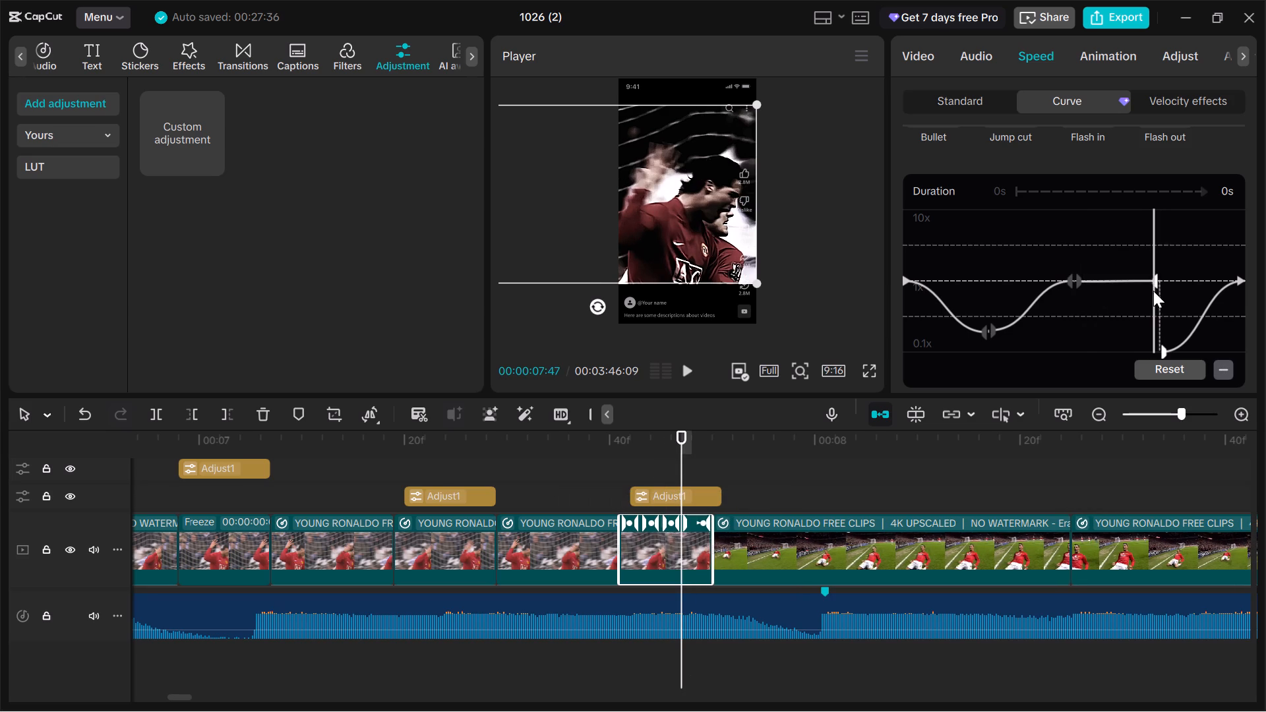
{"action": "left_click_drag", "start_coordinate": [1155, 275], "coordinate": [1154, 241]}
{"action": "left_click_drag", "start_coordinate": [1154, 270], "coordinate": [1153, 234]}
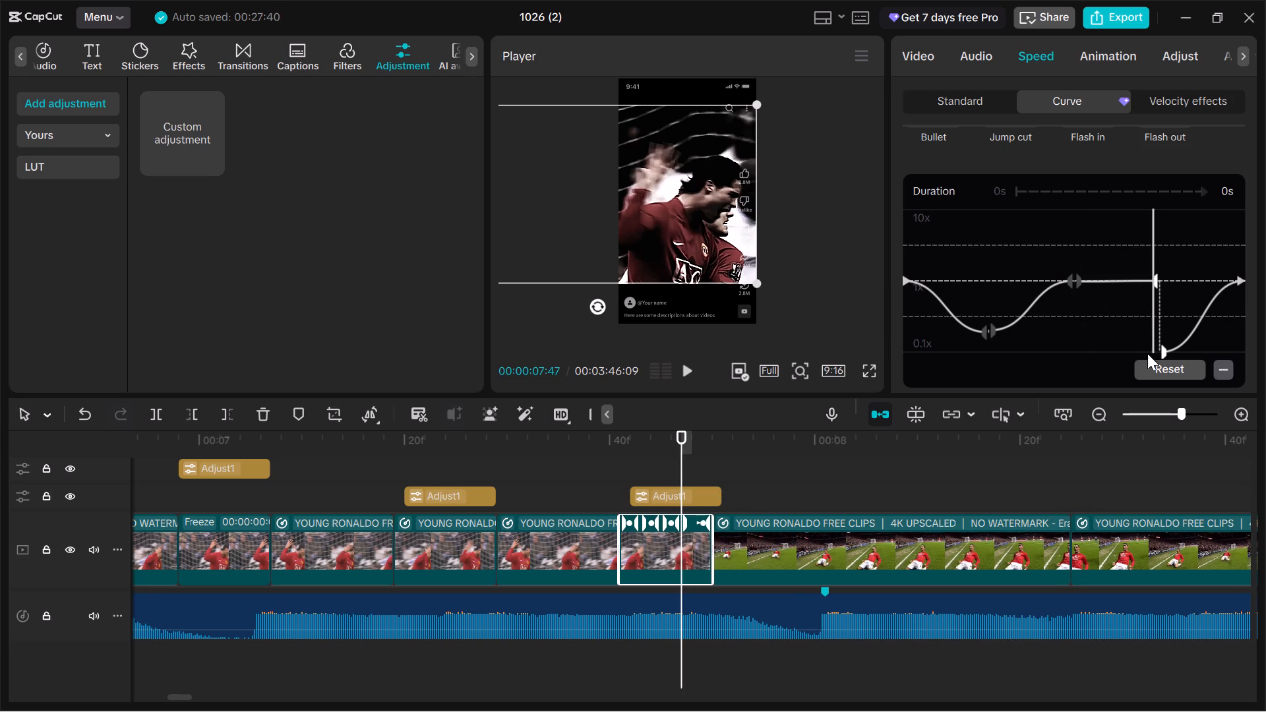
{"action": "left_click_drag", "start_coordinate": [1164, 347], "coordinate": [1165, 264]}
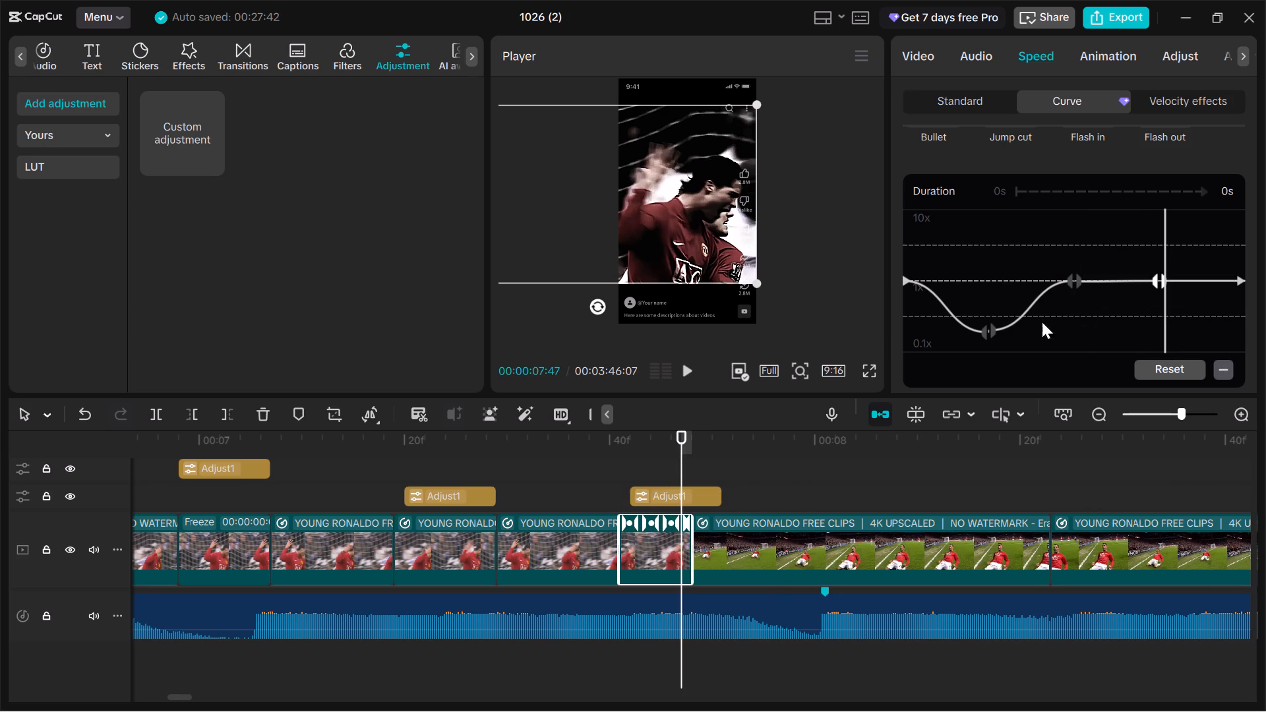
Fine-tune the low first point of the short clip's speed curve, bringing both of its halves to the same level.
{"action": "left_click_drag", "start_coordinate": [994, 327], "coordinate": [994, 334]}
{"action": "left_click_drag", "start_coordinate": [986, 324], "coordinate": [984, 334]}
{"action": "left_click_drag", "start_coordinate": [993, 328], "coordinate": [996, 341]}
{"action": "left_click_drag", "start_coordinate": [989, 329], "coordinate": [989, 336]}
{"action": "left_click_drag", "start_coordinate": [984, 330], "coordinate": [983, 339]}
{"action": "left_click", "coordinate": [544, 539]}
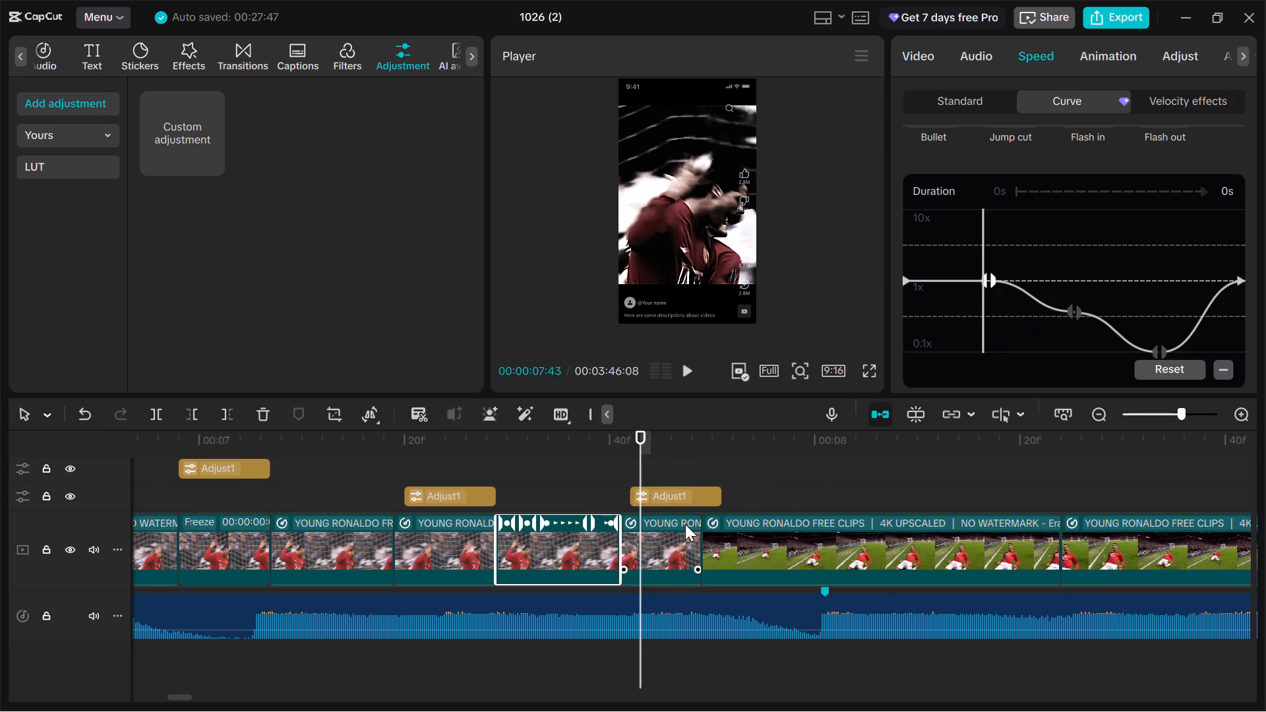
{"action": "left_click", "coordinate": [685, 524]}
{"action": "left_click", "coordinate": [984, 333]}
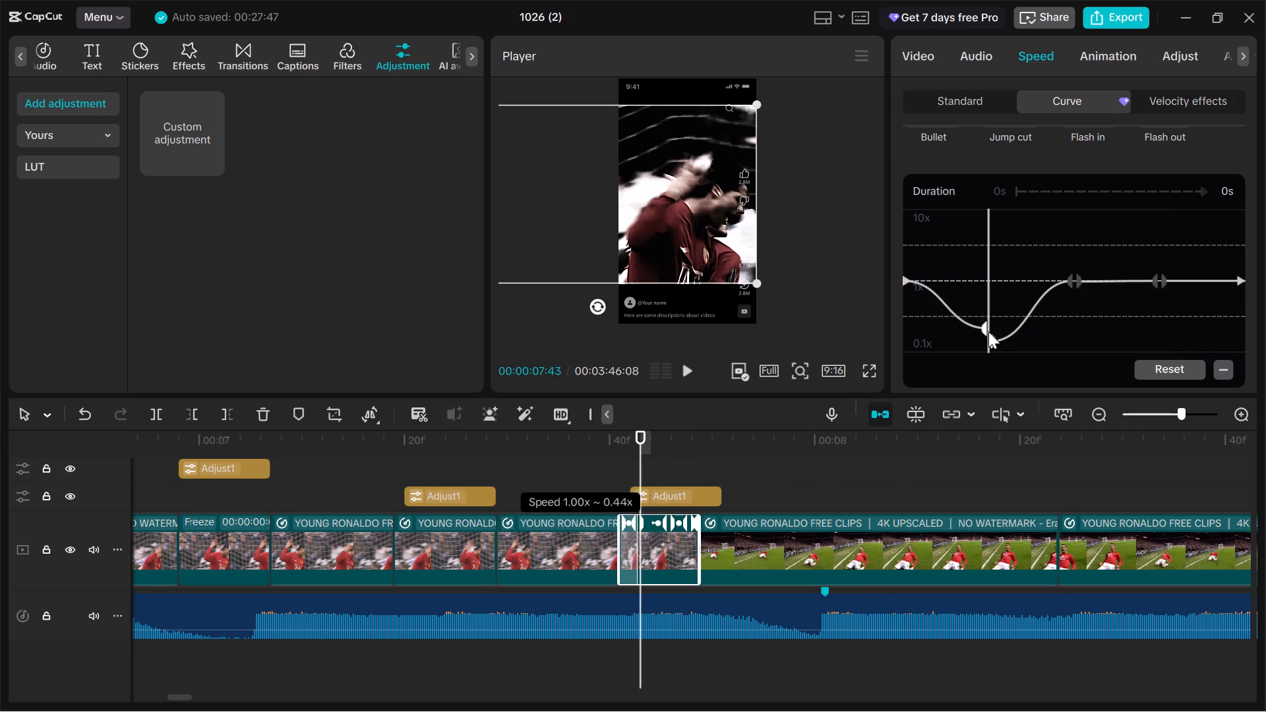
{"action": "left_click_drag", "start_coordinate": [990, 336], "coordinate": [991, 326]}
{"action": "left_click", "coordinate": [993, 334]}
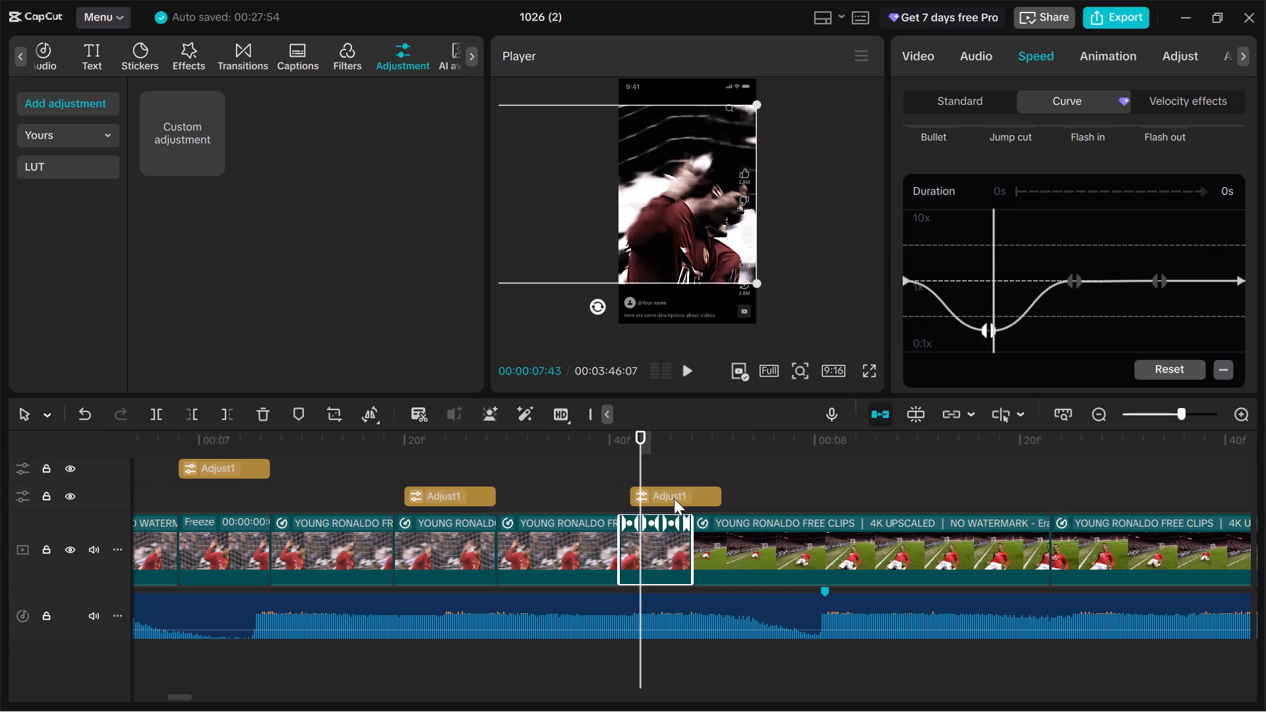
Compare with the preceding clip's speed curve, lower the last short clip's middle point to about 0.8x, and readjust its low first point.
{"action": "left_click", "coordinate": [564, 556]}
{"action": "left_click", "coordinate": [665, 539]}
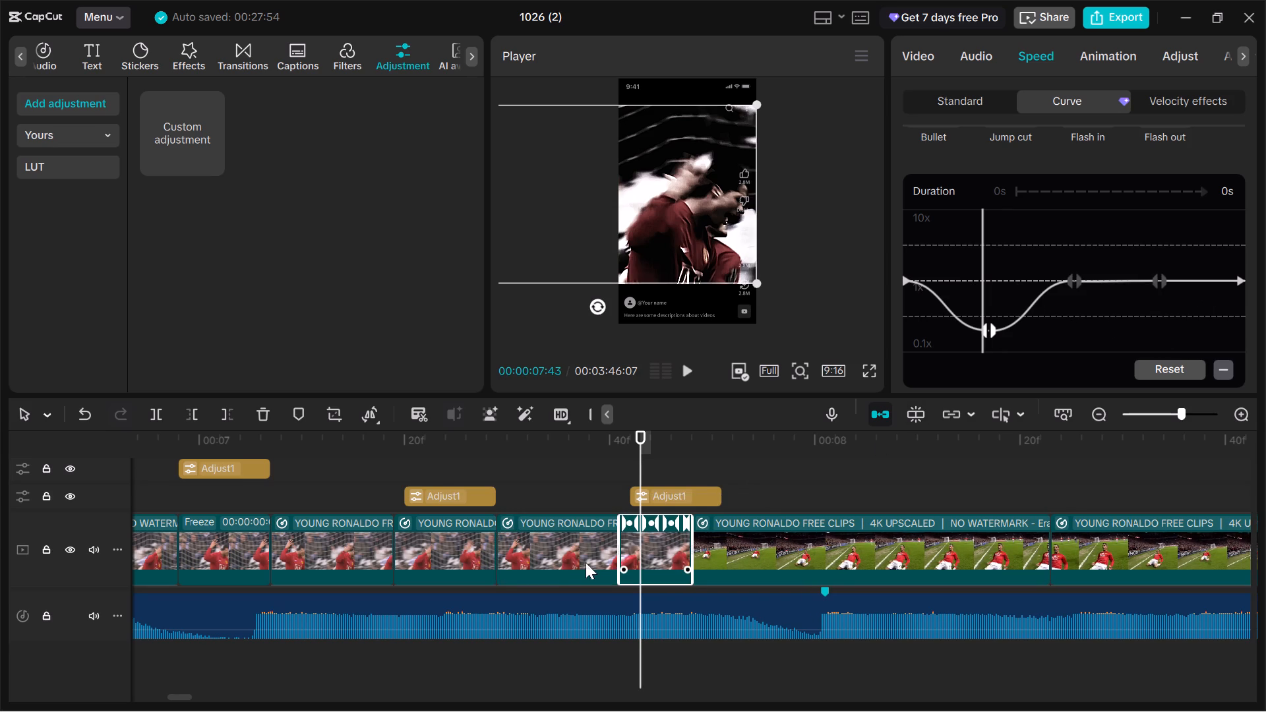
{"action": "left_click", "coordinate": [560, 565]}
{"action": "left_click", "coordinate": [671, 554]}
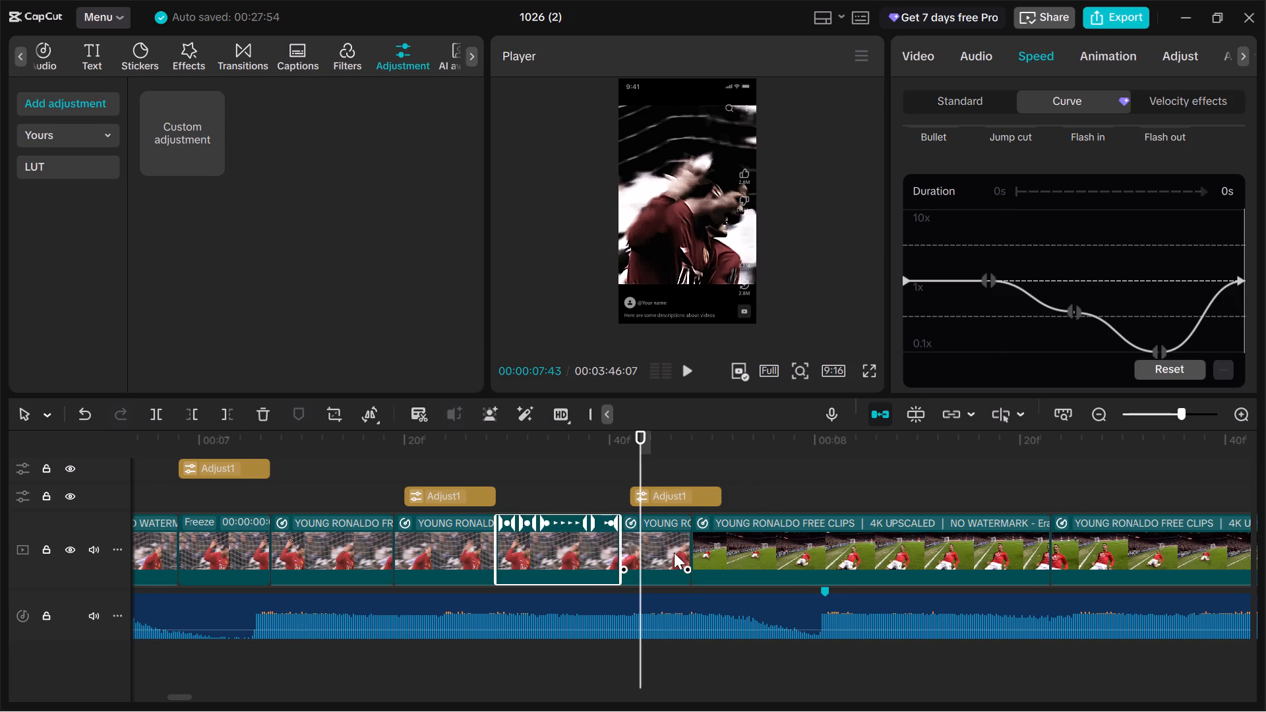
{"action": "left_click_drag", "start_coordinate": [1071, 285], "coordinate": [1071, 299]}
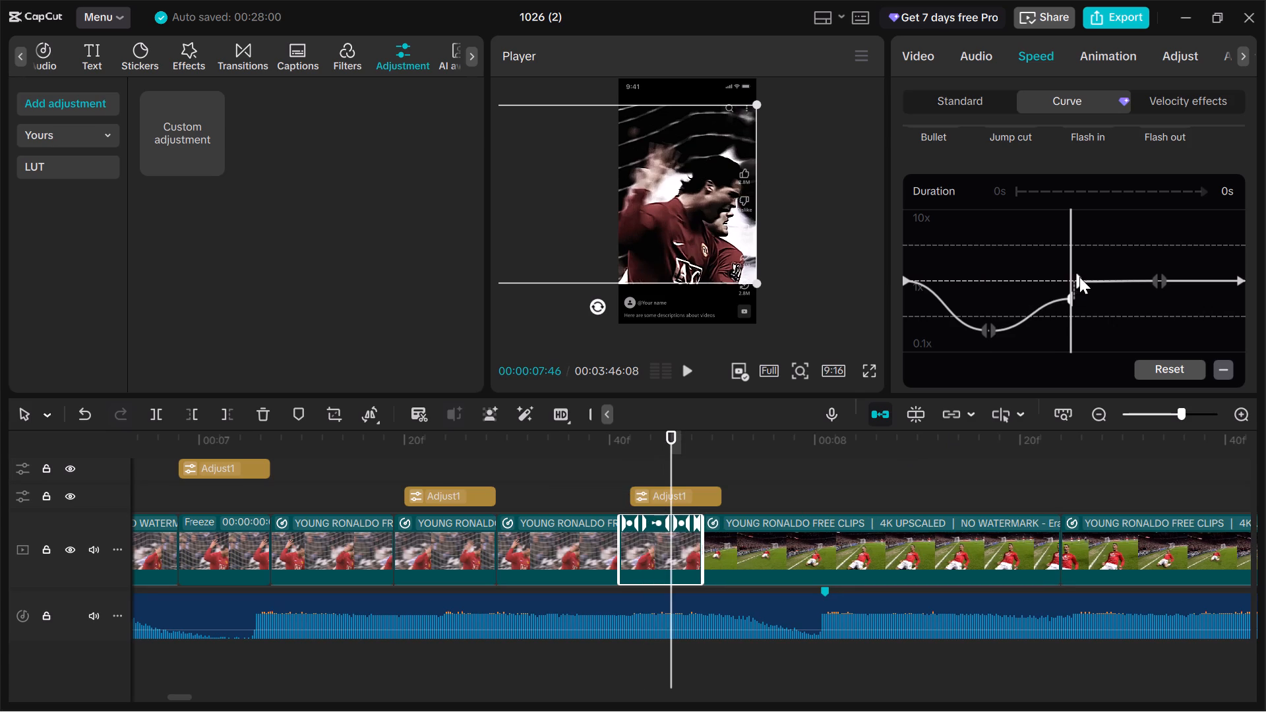
{"action": "left_click_drag", "start_coordinate": [1079, 276], "coordinate": [1079, 299]}
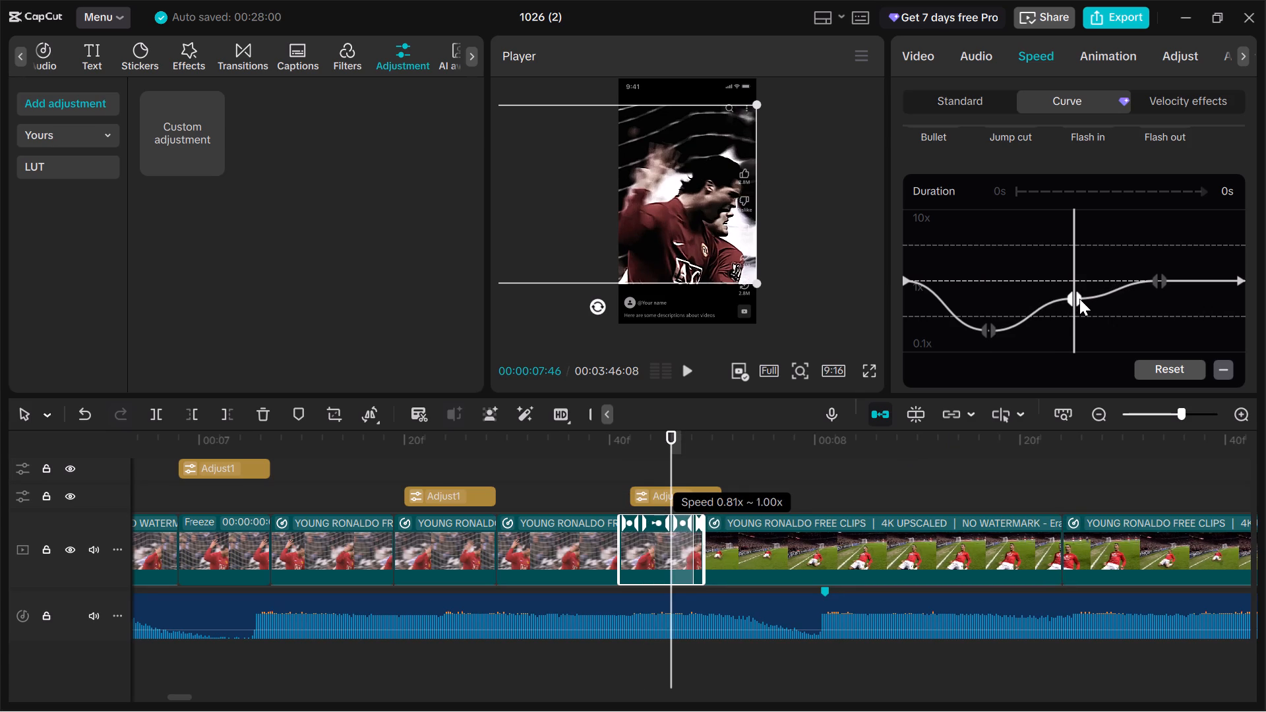
{"action": "left_click_drag", "start_coordinate": [1079, 299], "coordinate": [1079, 296]}
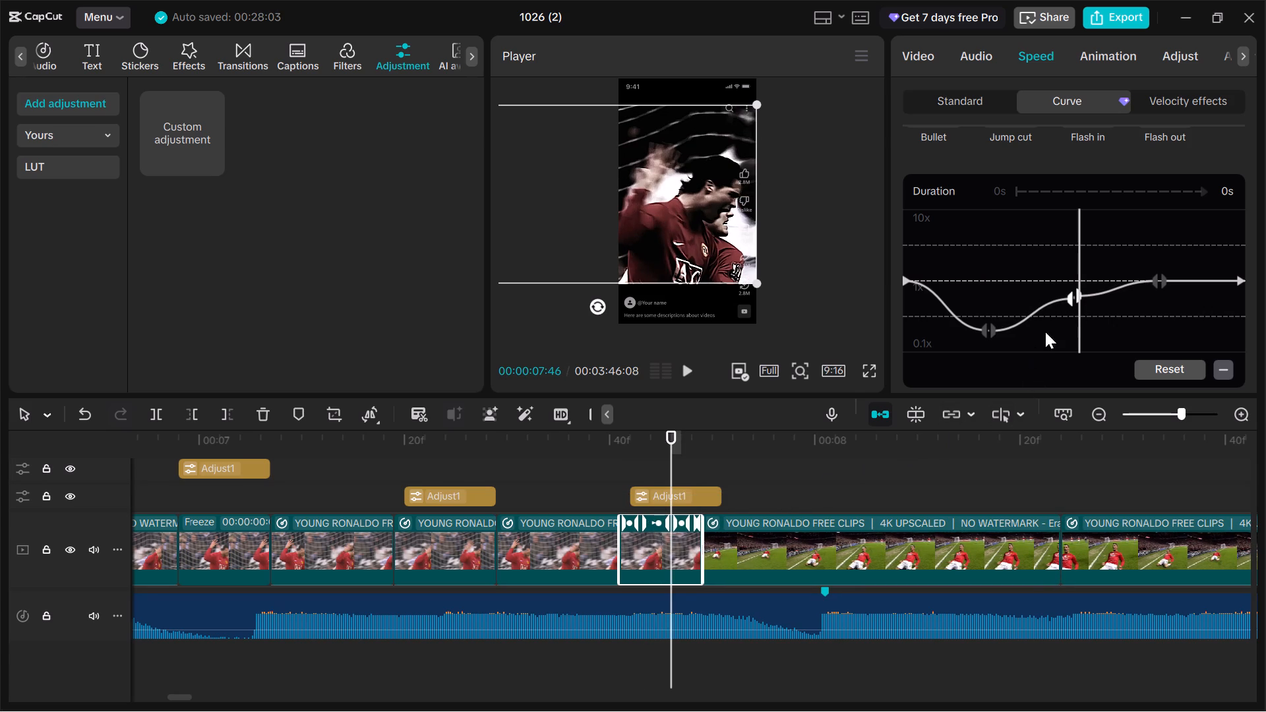
{"action": "left_click_drag", "start_coordinate": [980, 324], "coordinate": [982, 333]}
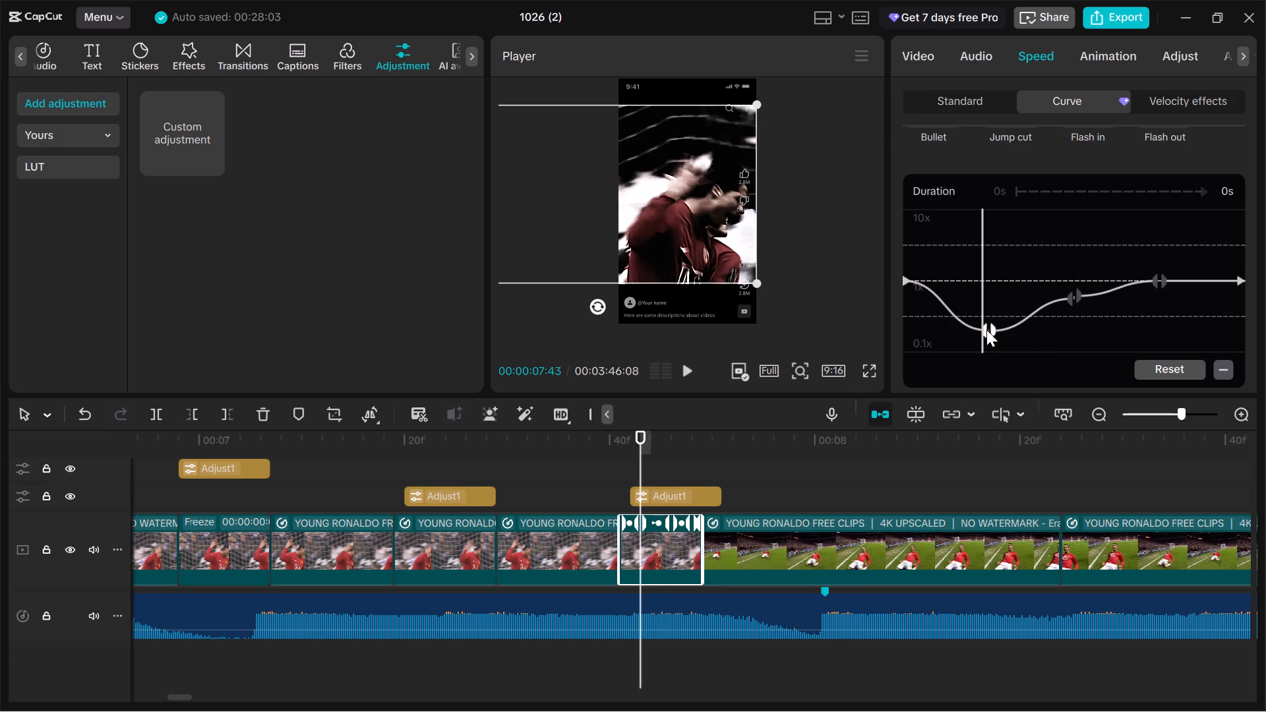
{"action": "left_click", "coordinate": [986, 330]}
{"action": "left_click_drag", "start_coordinate": [990, 327], "coordinate": [992, 337]}
{"action": "left_click_drag", "start_coordinate": [992, 326], "coordinate": [993, 336]}
Play the sequence twice from about 00:00:07:32 through the short speed-curved clips and knee slide to check the timing.
{"action": "left_click", "coordinate": [542, 498]}
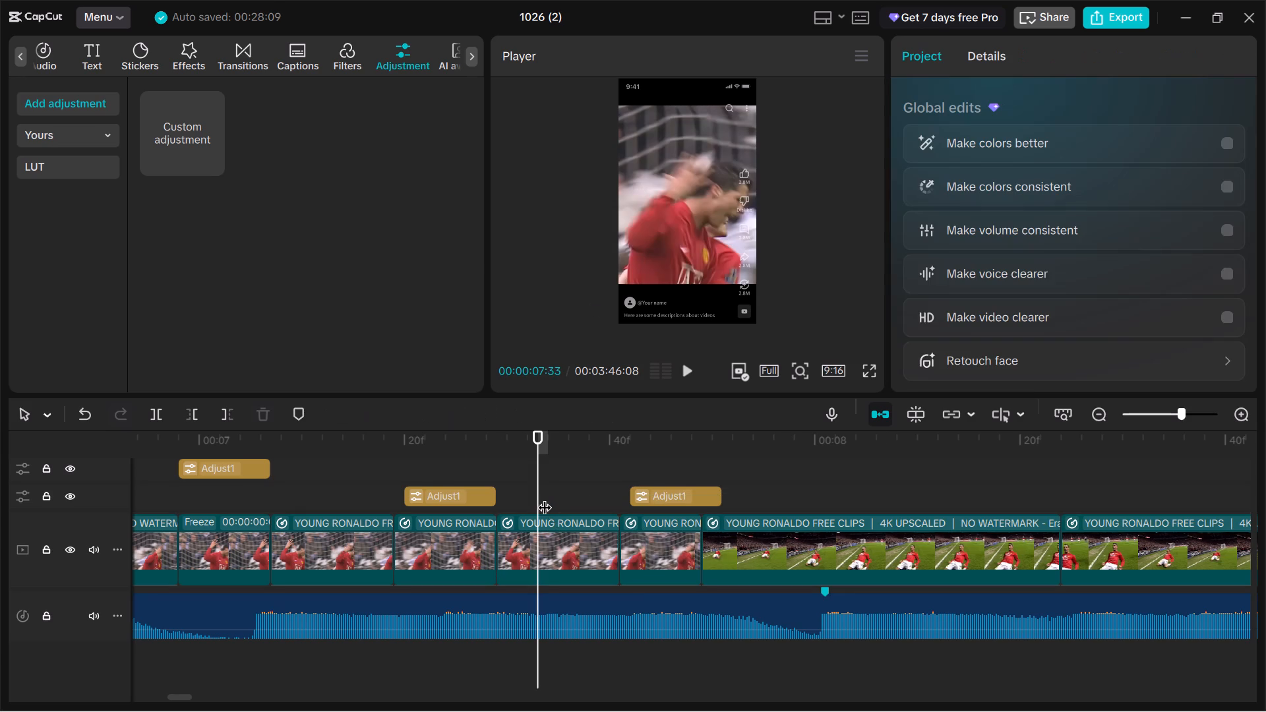
{"action": "left_click", "coordinate": [684, 377]}
{"action": "key", "text": "space"}
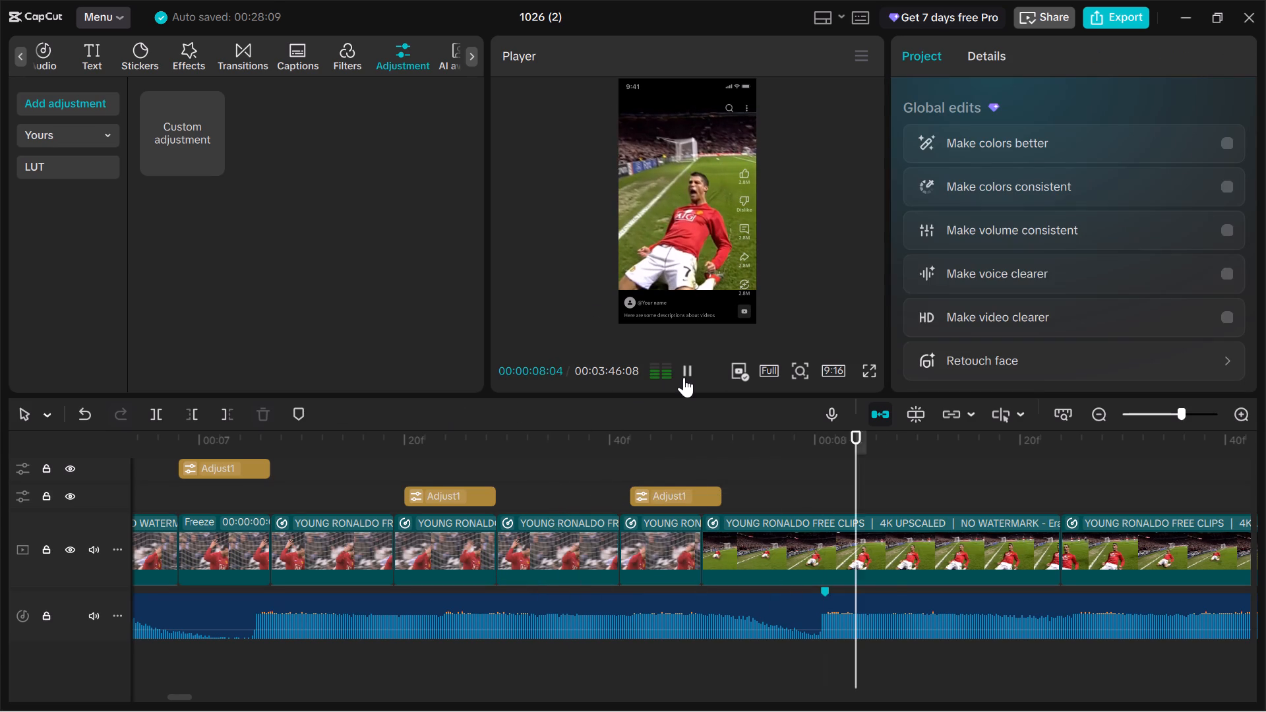
{"action": "key", "text": "space"}
{"action": "key", "text": "space"}
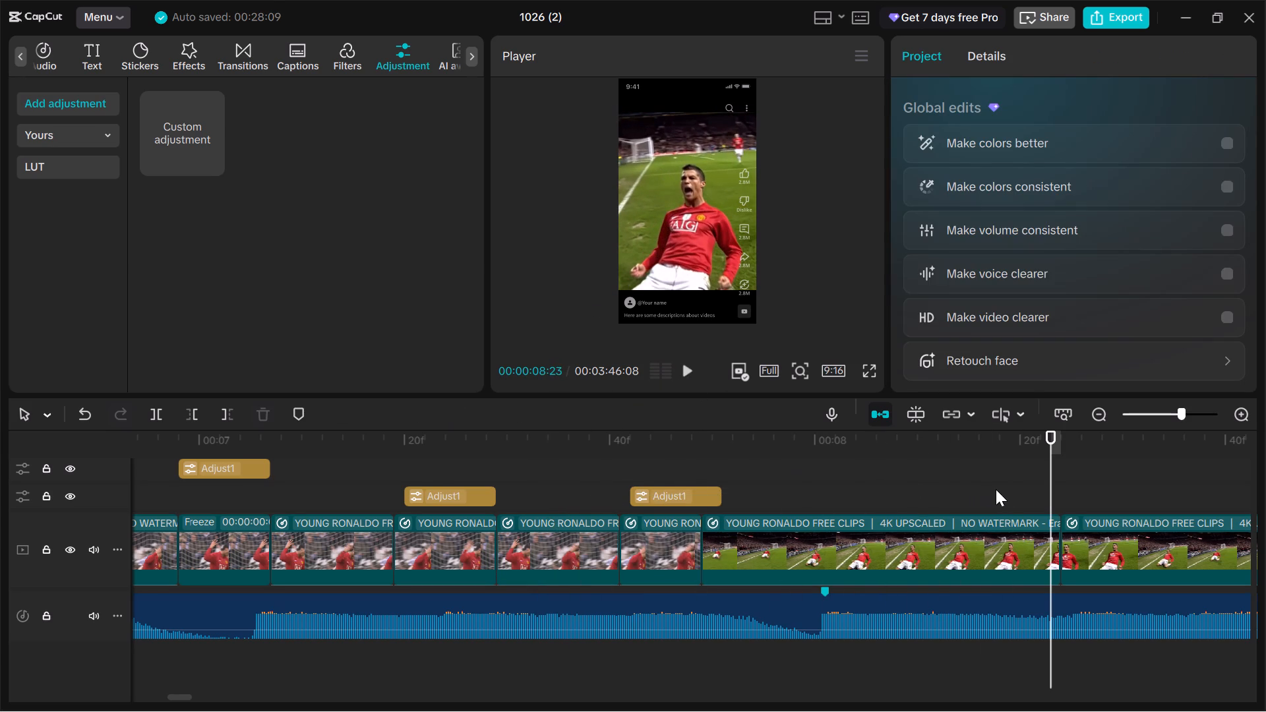
{"action": "left_click_drag", "start_coordinate": [1047, 489], "coordinate": [524, 523]}
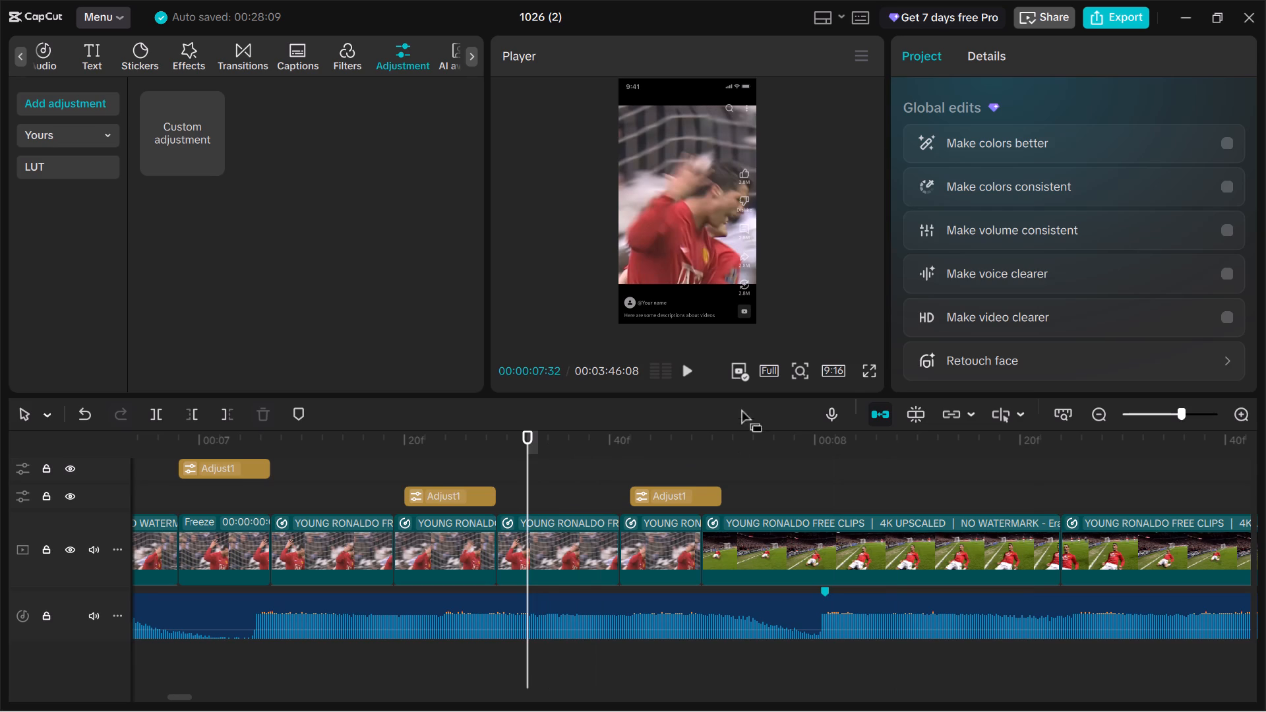
{"action": "double_click", "coordinate": [691, 373]}
{"action": "left_click", "coordinate": [691, 373]}
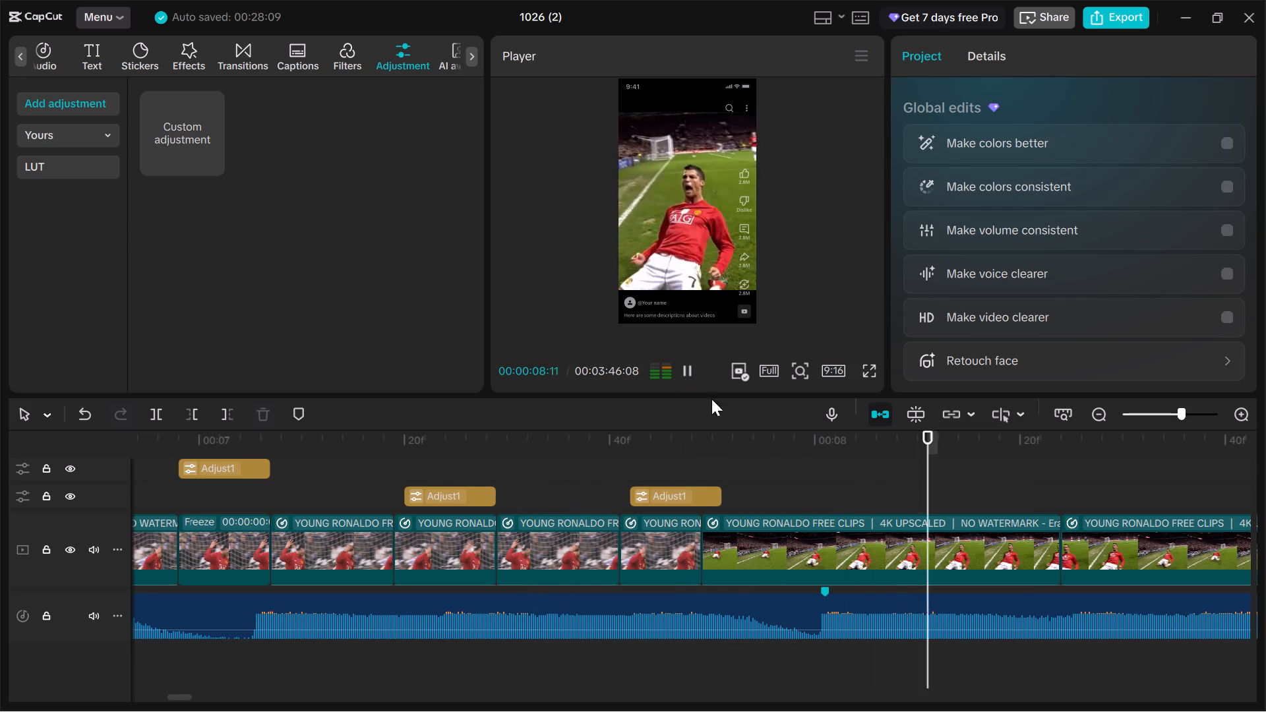
{"action": "key", "text": "space"}
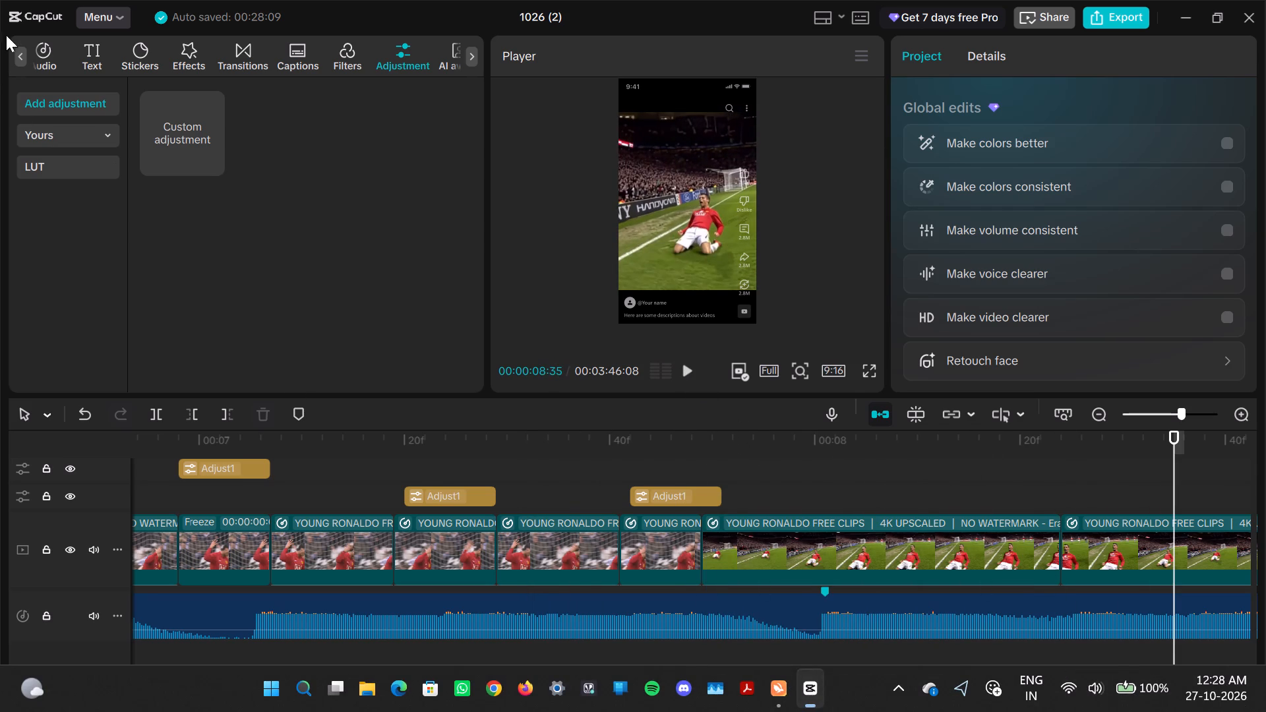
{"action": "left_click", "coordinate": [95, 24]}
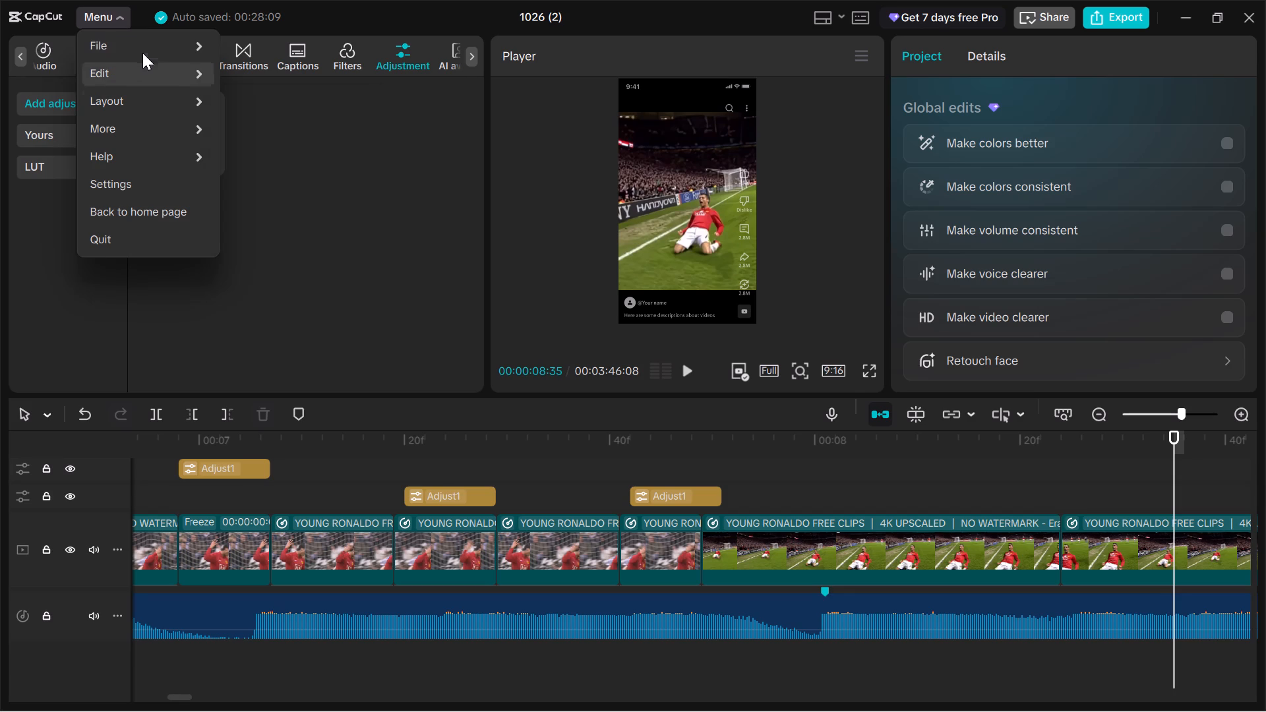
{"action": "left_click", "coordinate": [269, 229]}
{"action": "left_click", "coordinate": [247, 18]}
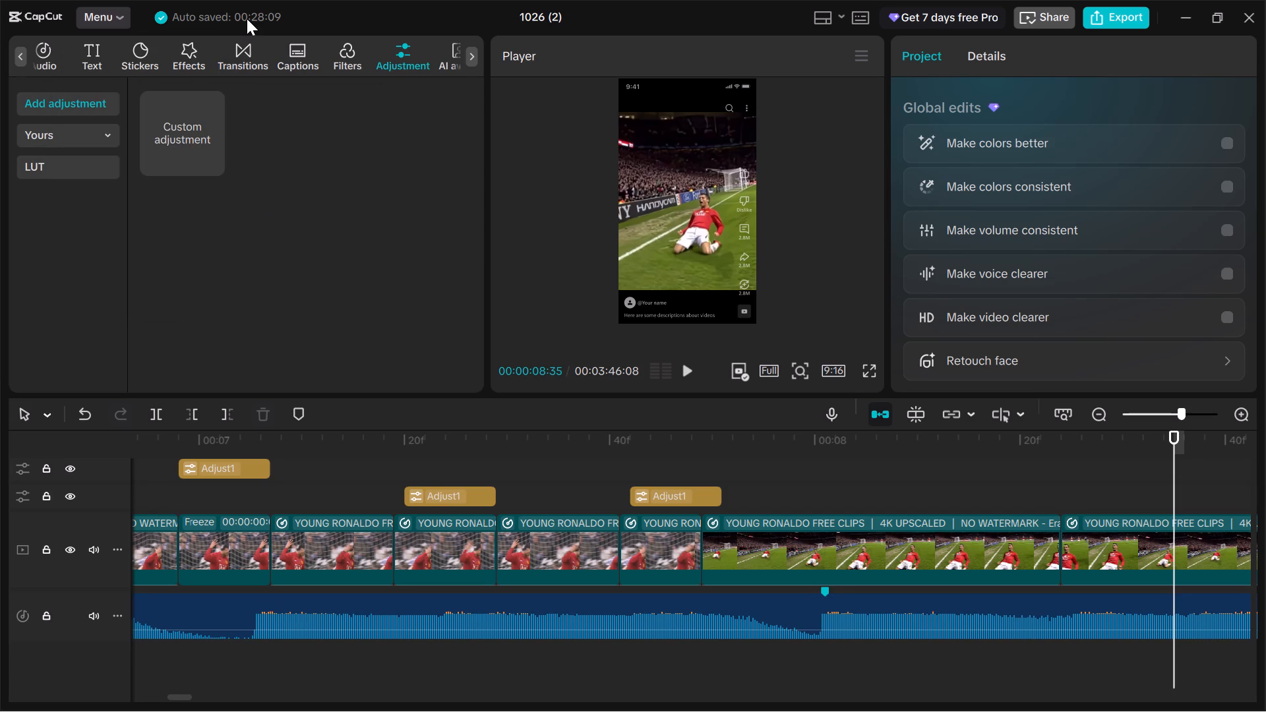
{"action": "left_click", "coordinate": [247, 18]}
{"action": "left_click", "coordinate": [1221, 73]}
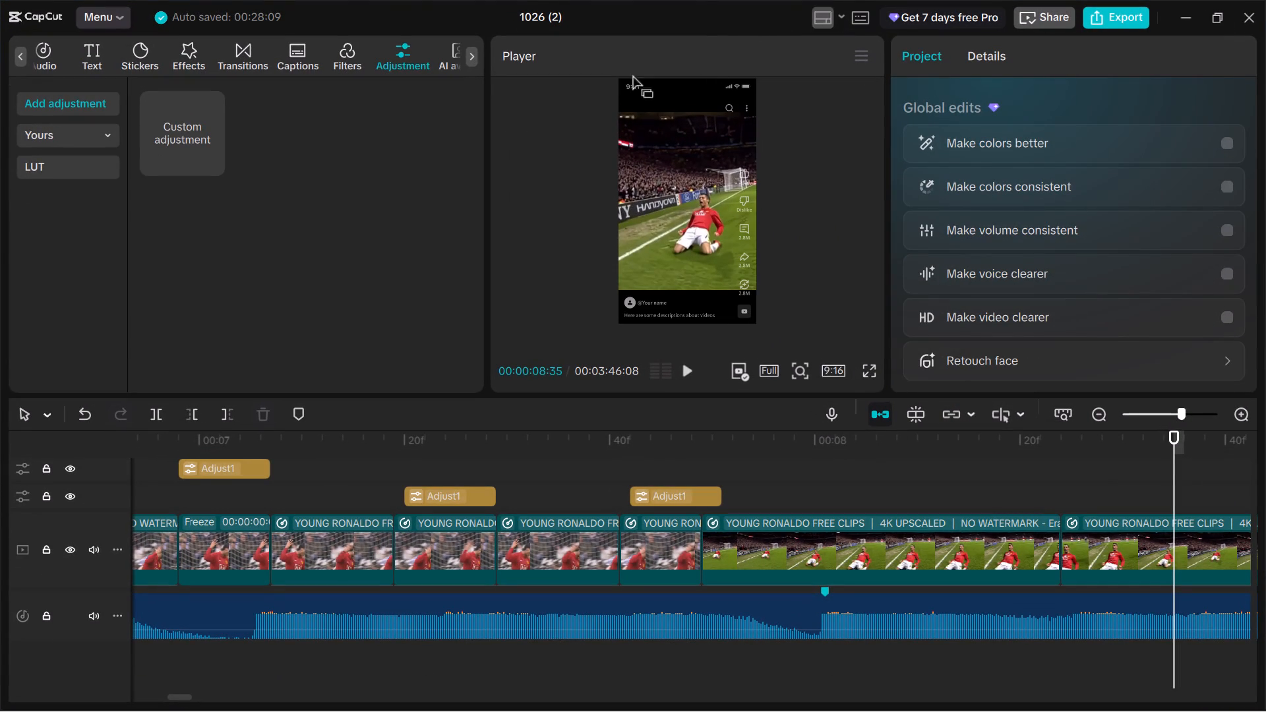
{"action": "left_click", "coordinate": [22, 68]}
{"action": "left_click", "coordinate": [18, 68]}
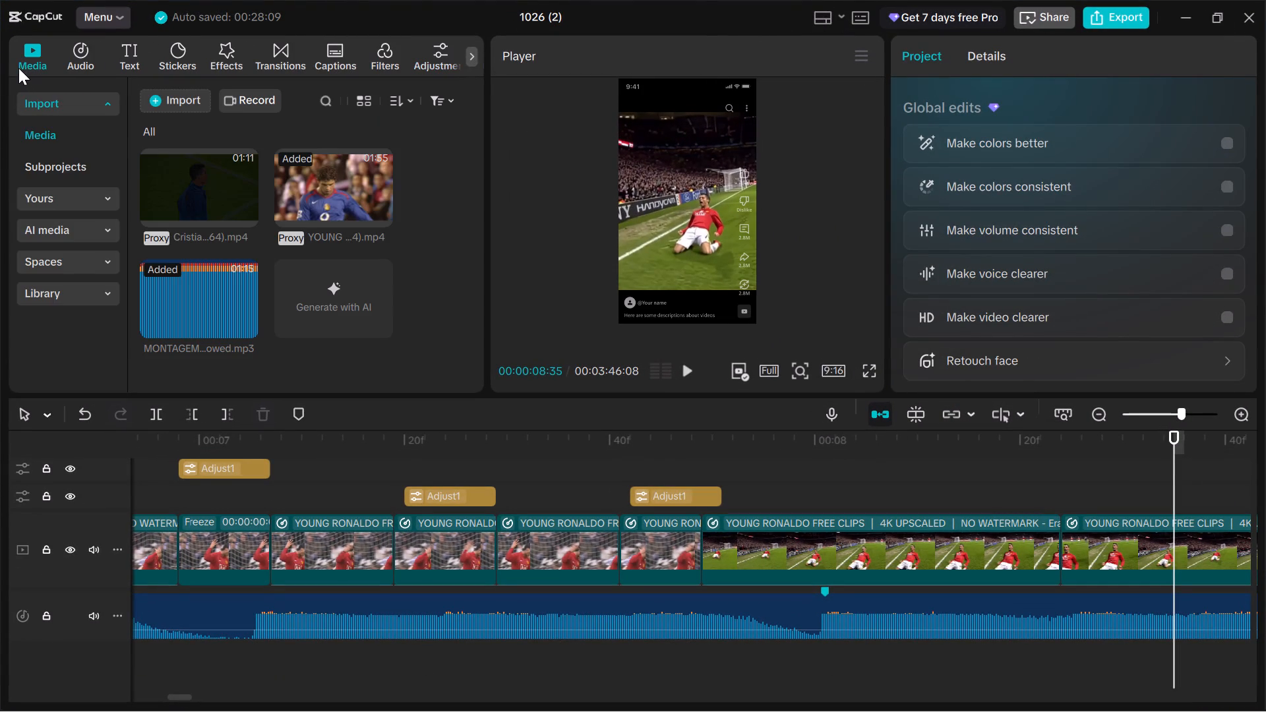
Quit CapCut.
{"action": "left_click", "coordinate": [114, 16]}
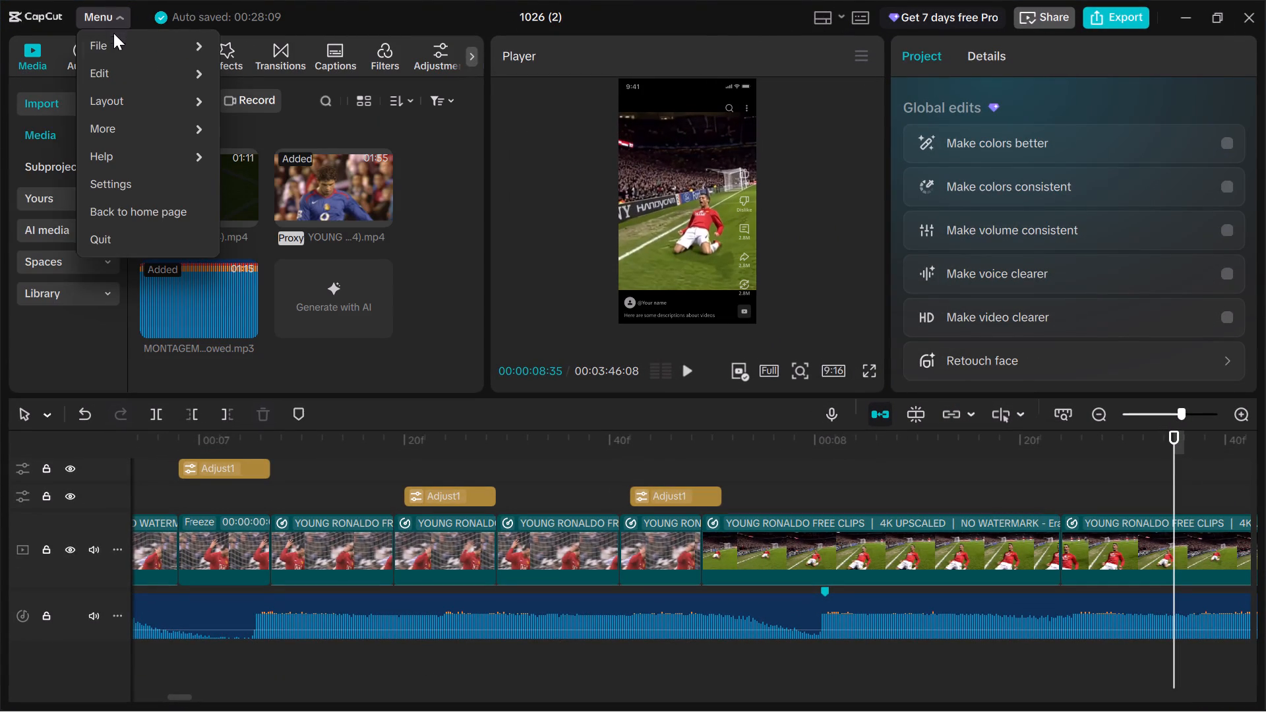
{"action": "left_click", "coordinate": [128, 231]}
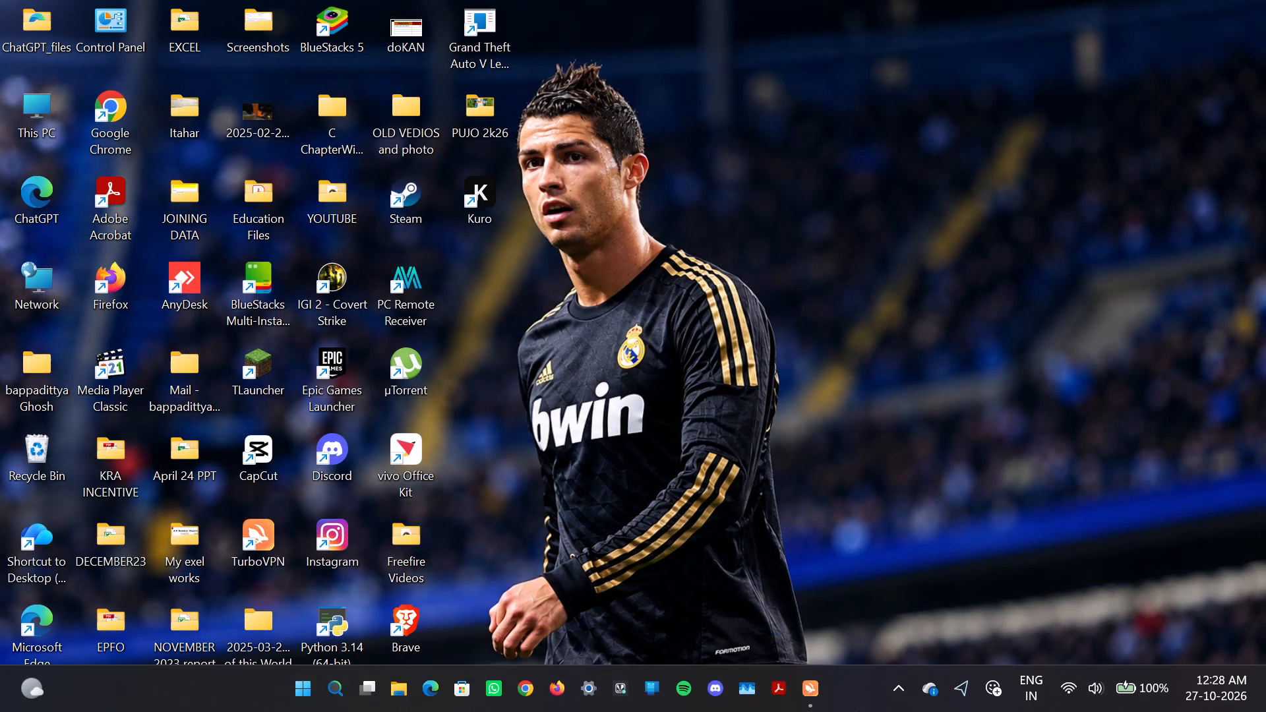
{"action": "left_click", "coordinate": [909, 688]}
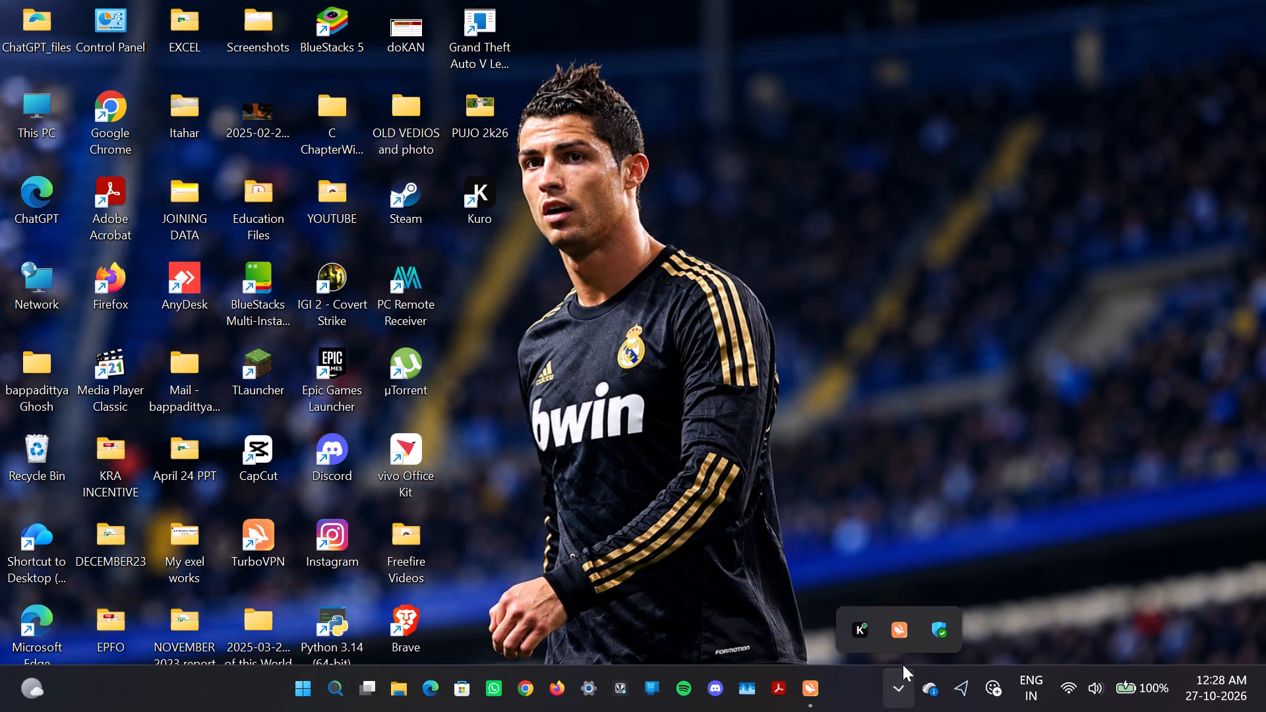